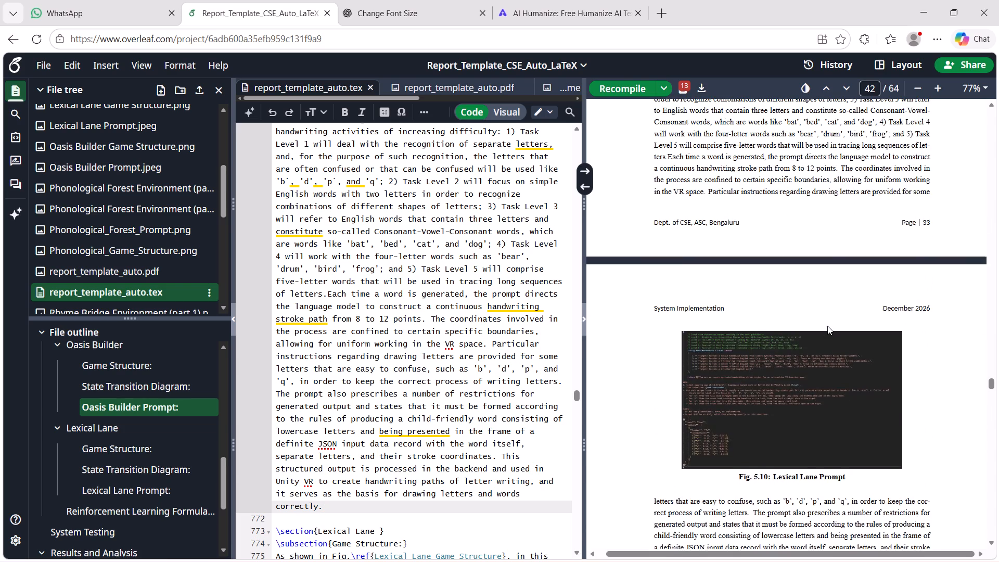
# Review the compiled report from the Oasis Builder Prompt section through Lexical Lane and System Testing to the start of Chapter 7, Results and Analysis.
pyautogui.scroll(3, 827, 326)
pyautogui.scroll(-1, 827, 326)
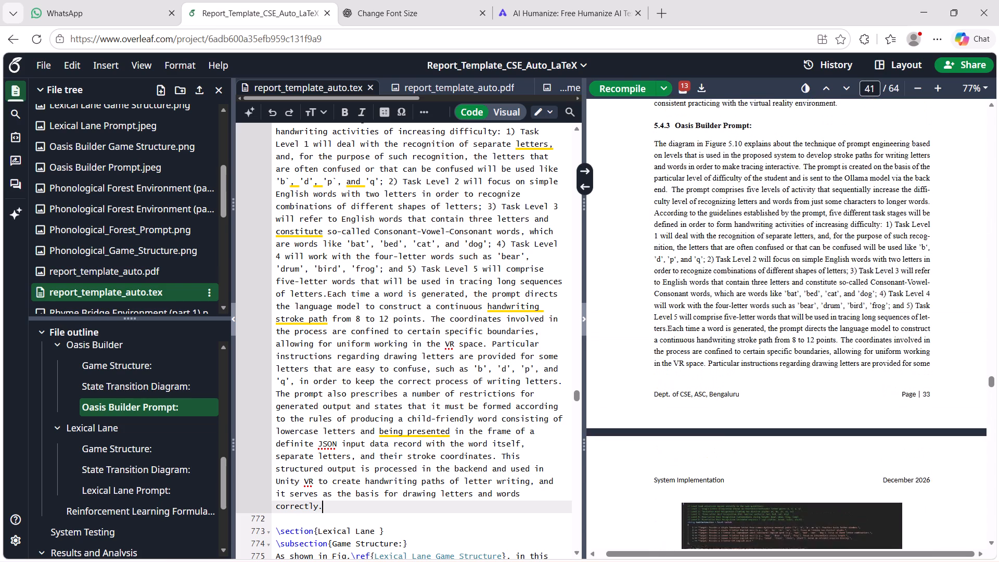
pyautogui.scroll(-4, 827, 326)
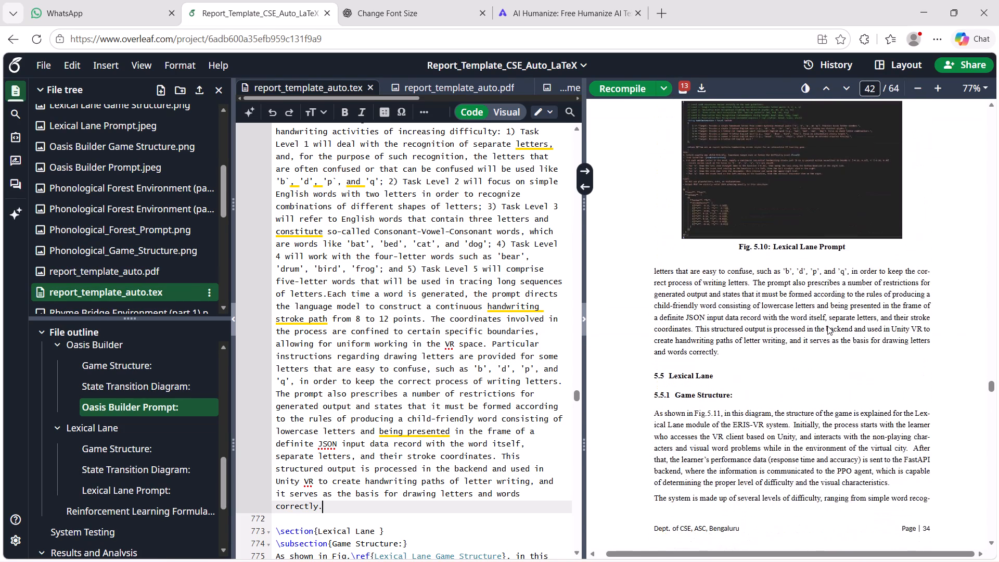
pyautogui.scroll(-3, 827, 326)
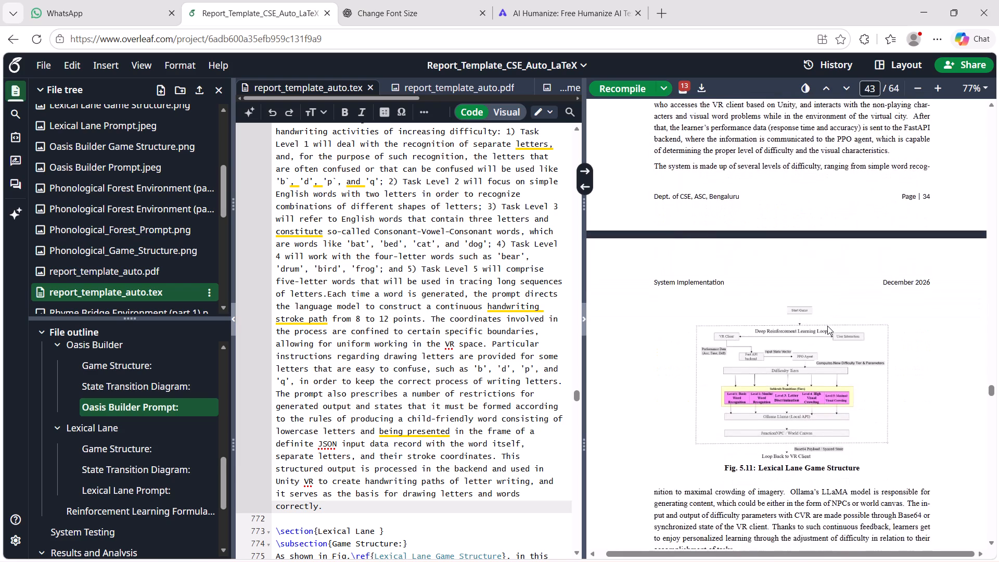
pyautogui.scroll(-3, 827, 326)
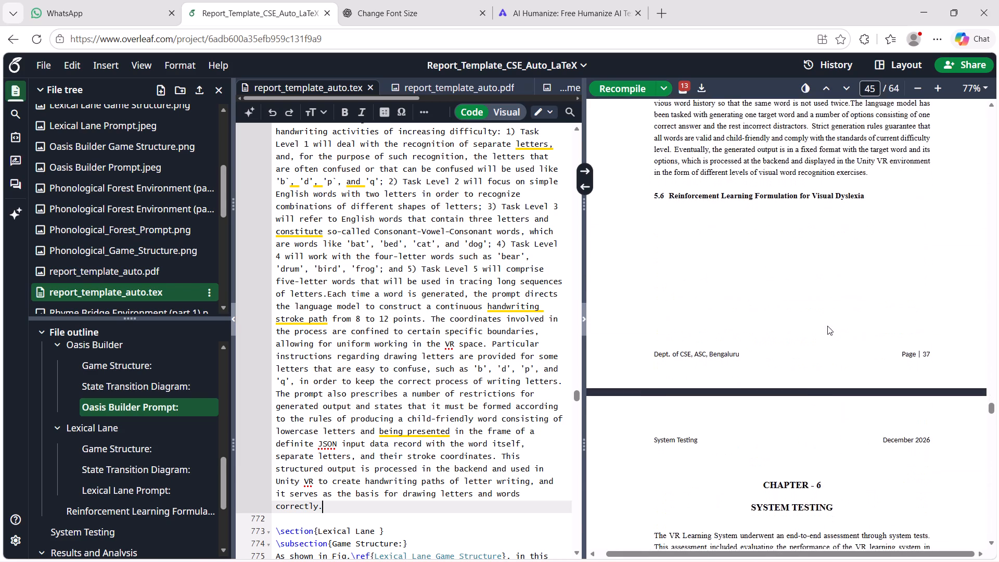
pyautogui.scroll(-3, 827, 326)
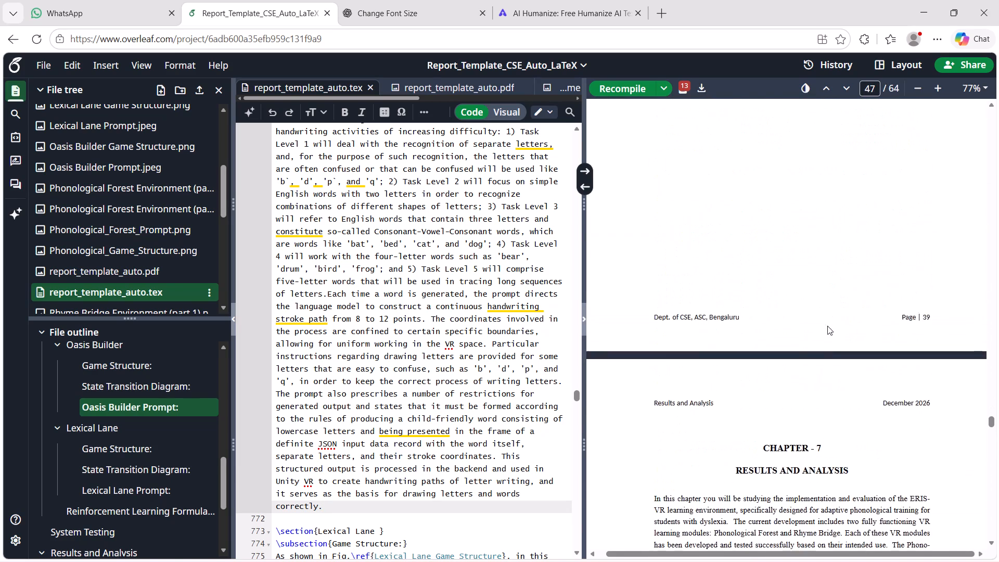
# Go to the Oasis Builder section of the Results and Analysis chapter in the source and sync the PDF preview to it.
pyautogui.scroll(-4, 827, 326)
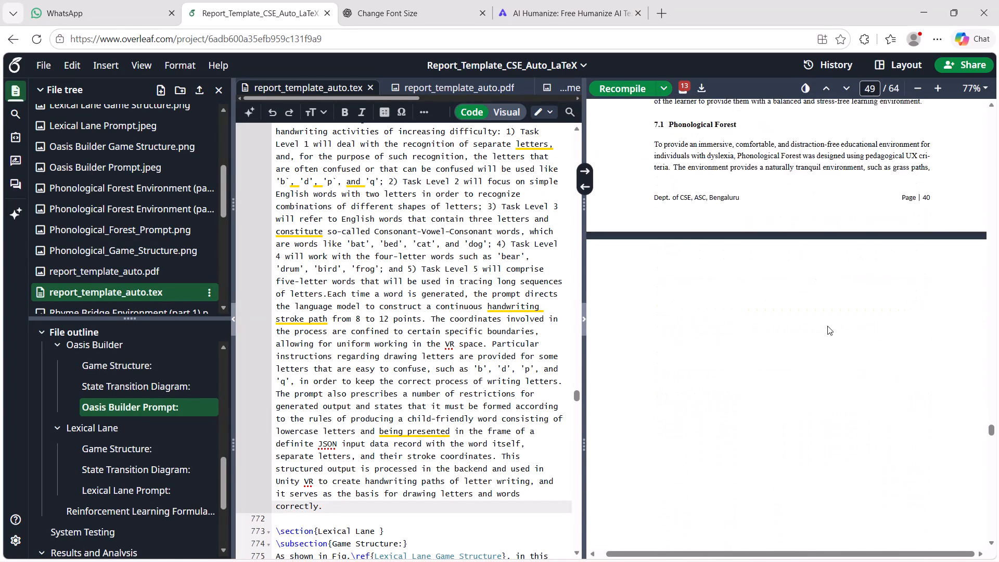
pyautogui.scroll(-1, 827, 326)
pyautogui.scroll(4, 827, 326)
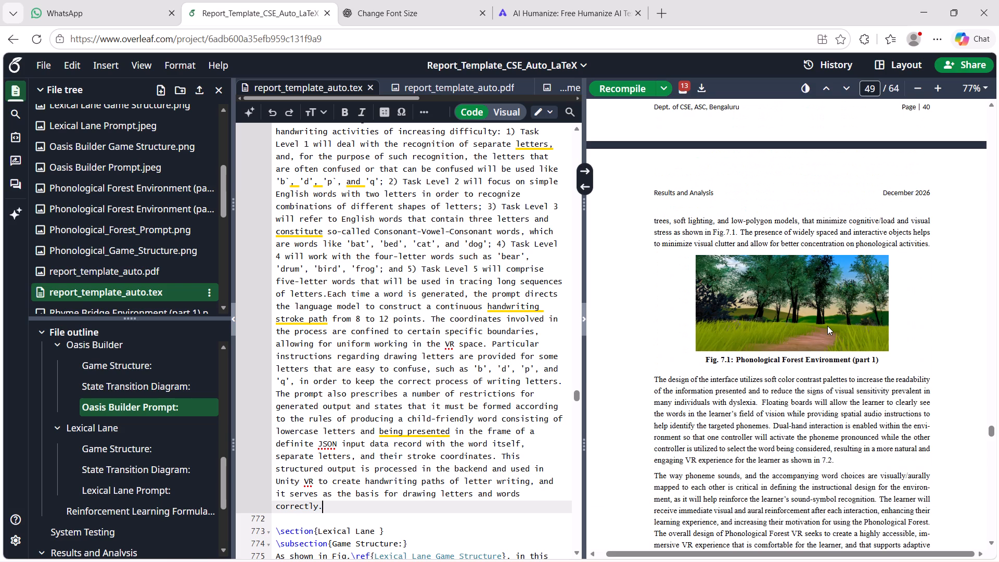
pyautogui.scroll(5, 755, 299)
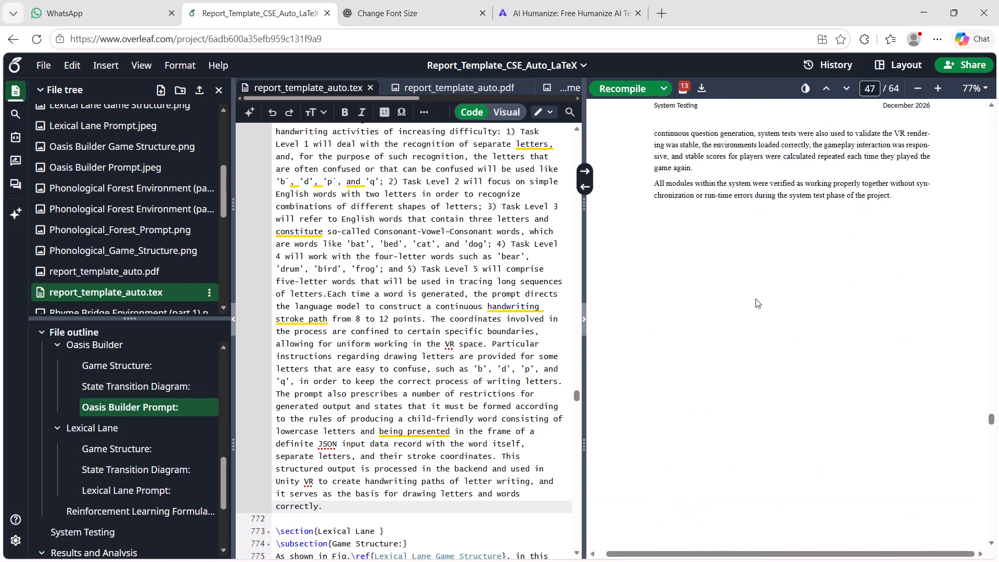
pyautogui.scroll(5, 755, 299)
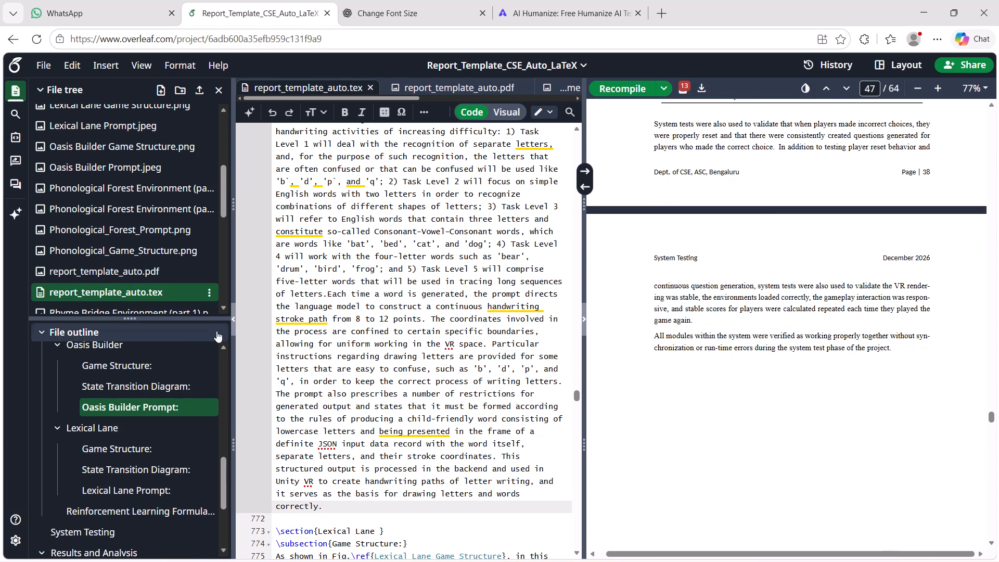
pyautogui.scroll(-3, 164, 408)
pyautogui.scroll(-1, 130, 455)
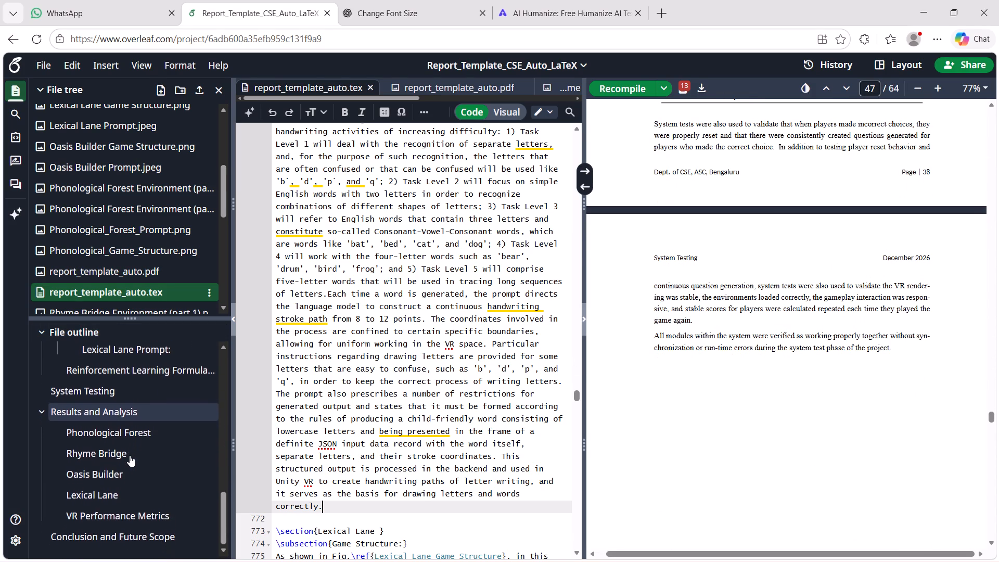
pyautogui.scroll(-2, 130, 455)
pyautogui.click(120, 465)
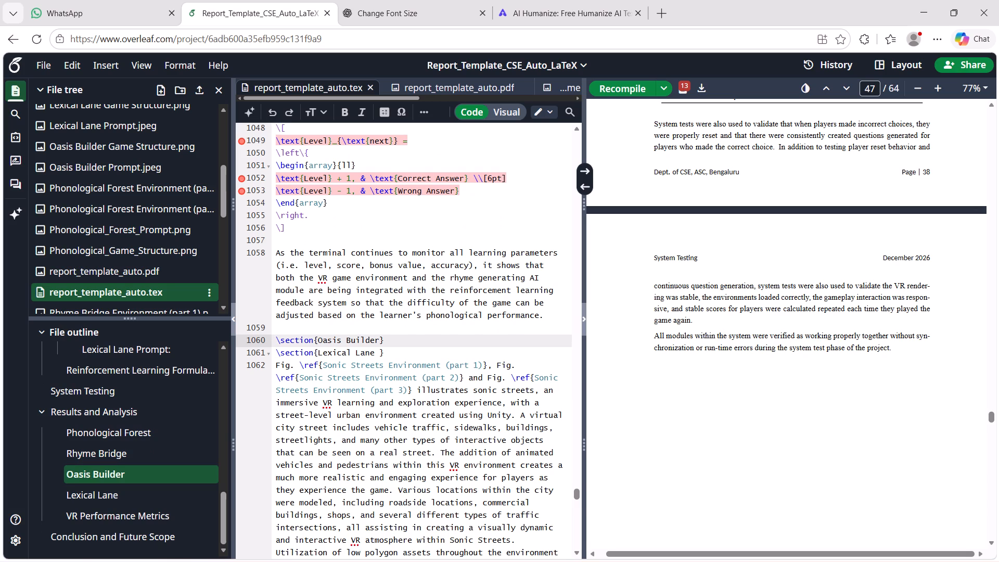
pyautogui.click(587, 175)
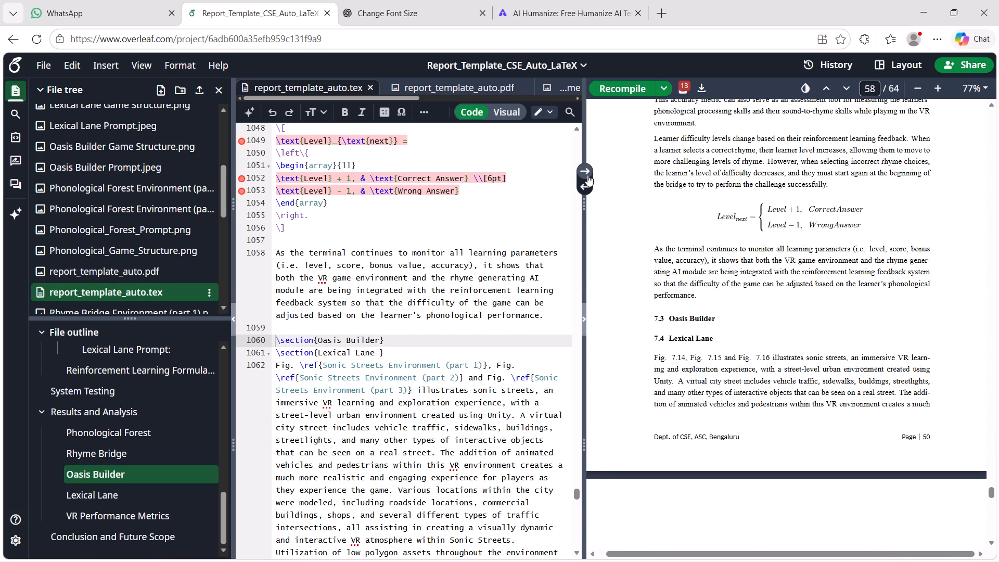
# Examine how the Phonological Forest and Rhyme Bridge sections of Results and Analysis arrange their text, figures and formulas in the PDF preview.
pyautogui.scroll(5, 911, 331)
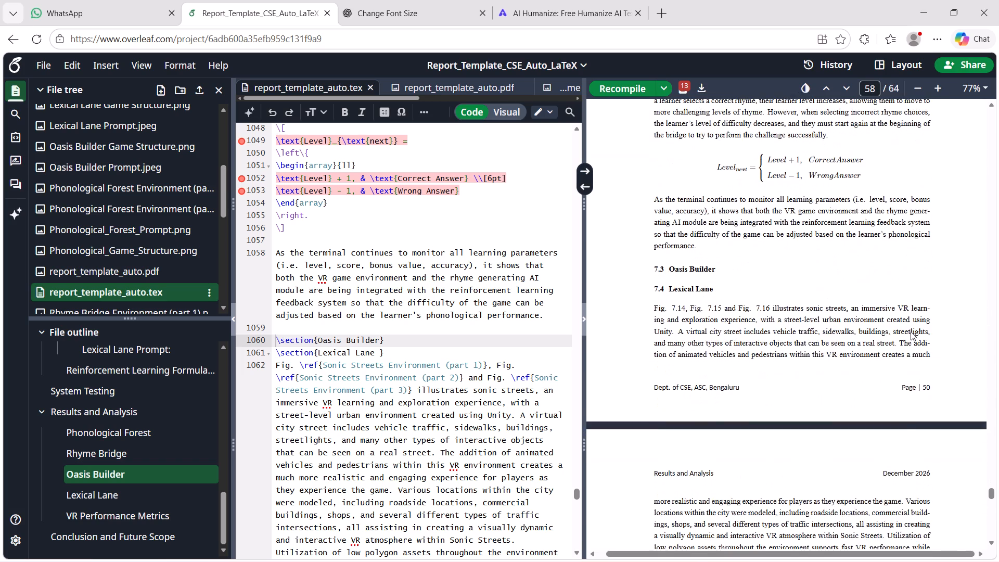
pyautogui.scroll(-5, 911, 331)
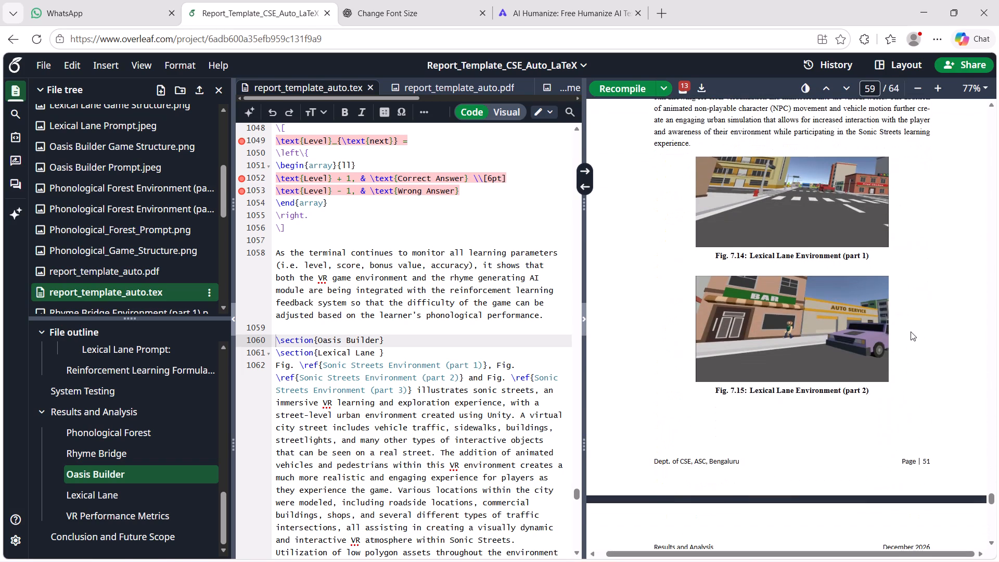
pyautogui.scroll(6, 911, 331)
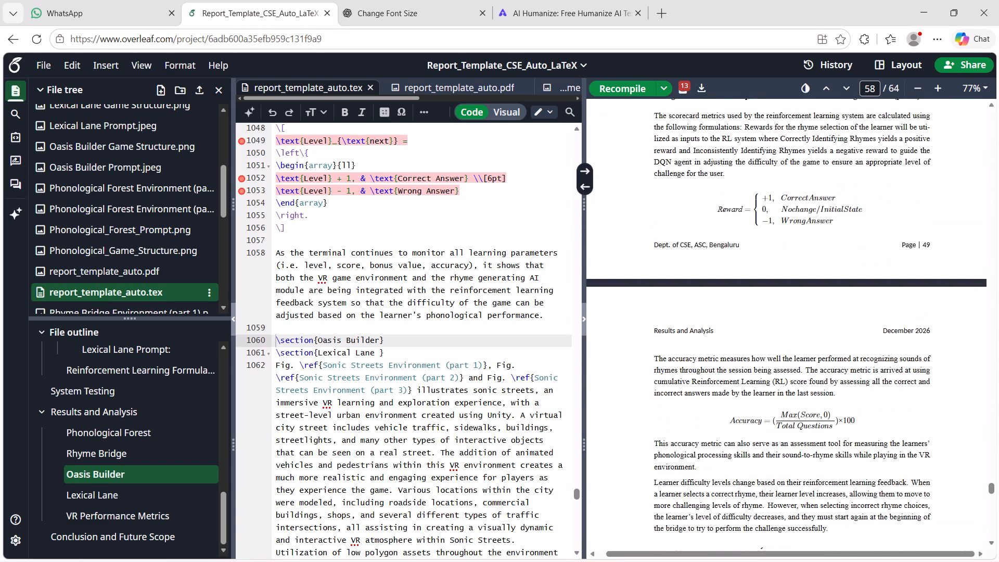
pyautogui.scroll(4, 911, 331)
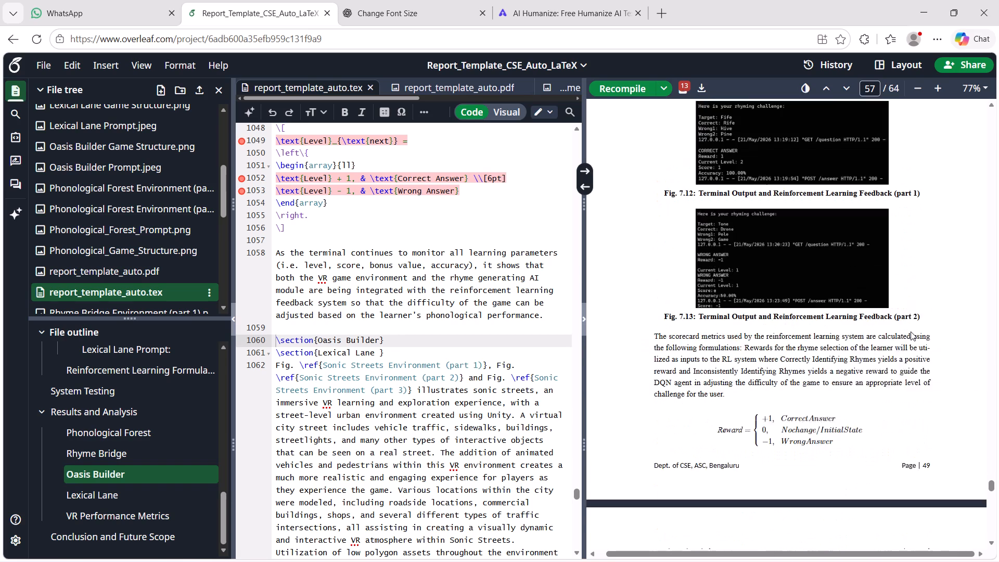
pyautogui.scroll(5, 911, 331)
pyautogui.scroll(-2, 911, 331)
pyautogui.scroll(1, 911, 331)
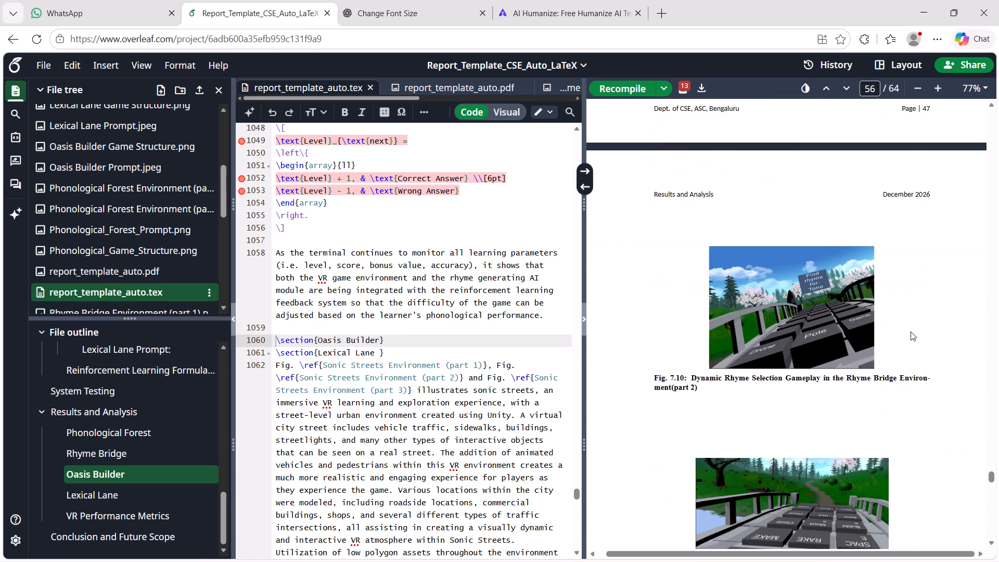
pyautogui.scroll(4, 911, 331)
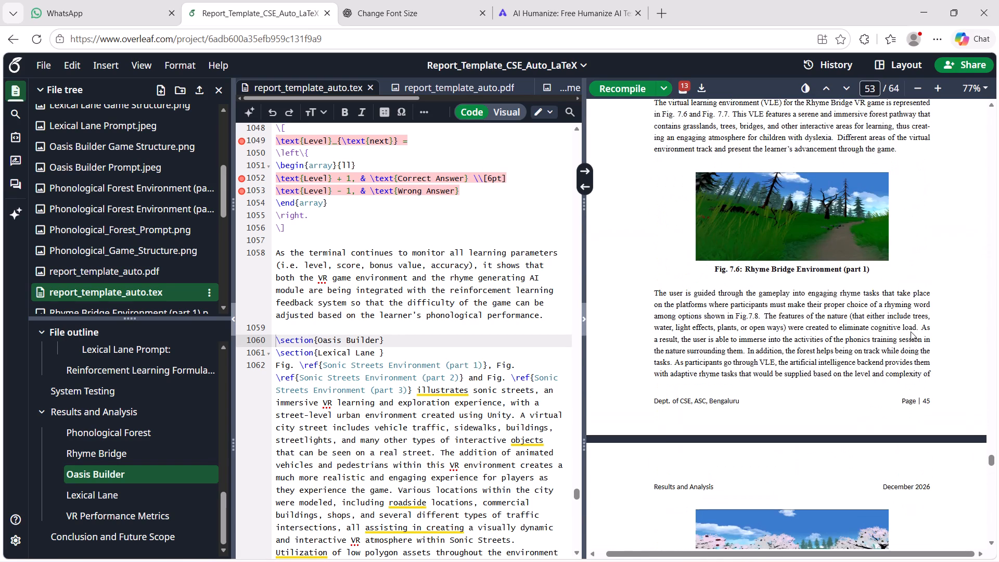
pyautogui.scroll(2, 911, 331)
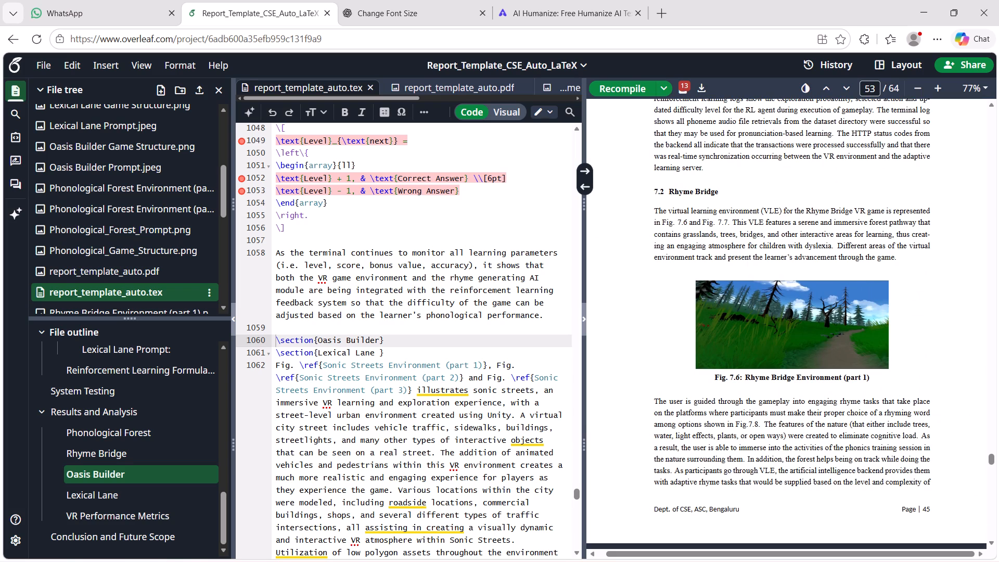
pyautogui.scroll(2, 832, 242)
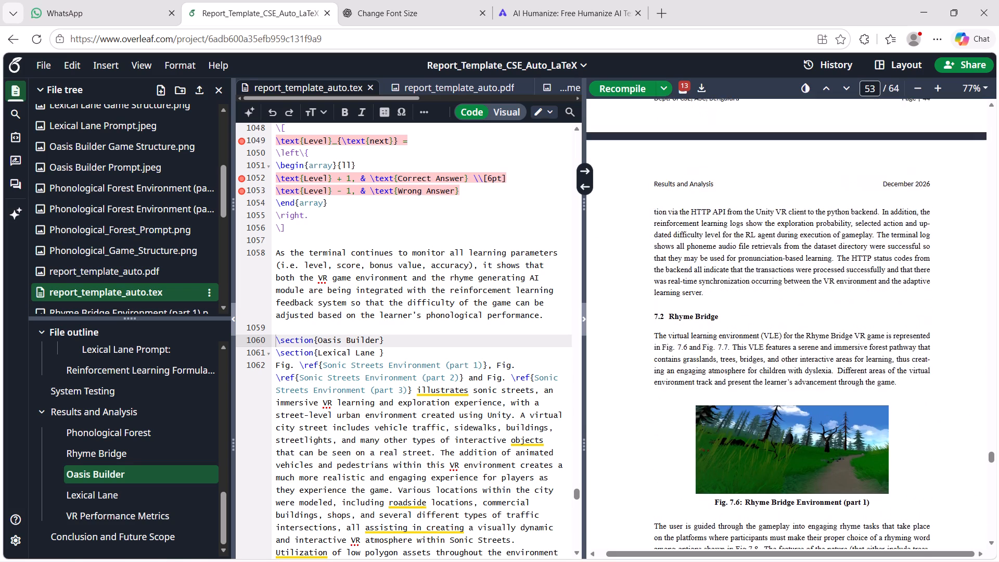
pyautogui.scroll(10, 832, 242)
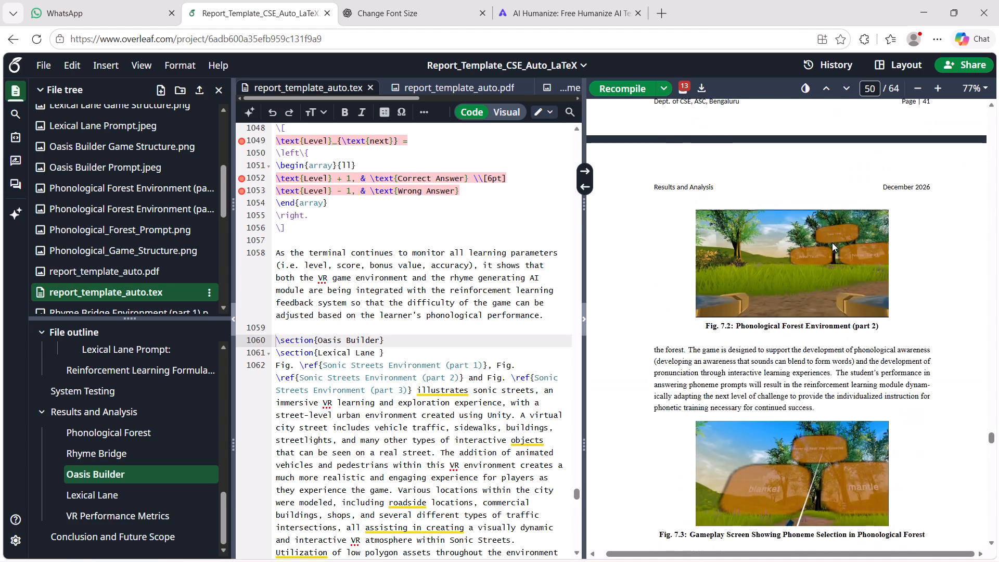
pyautogui.scroll(7, 832, 242)
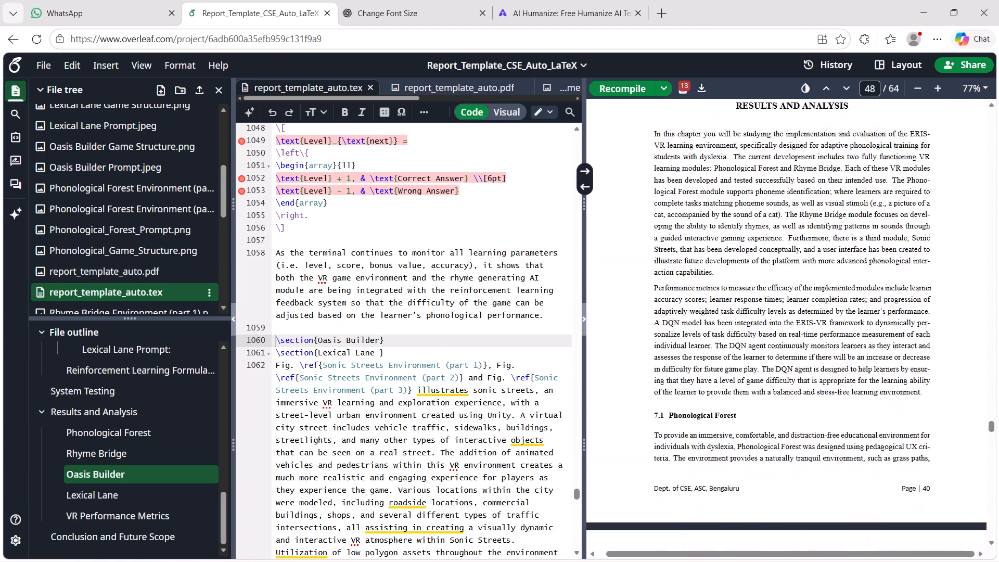
pyautogui.scroll(1, 832, 242)
pyautogui.scroll(-3, 832, 242)
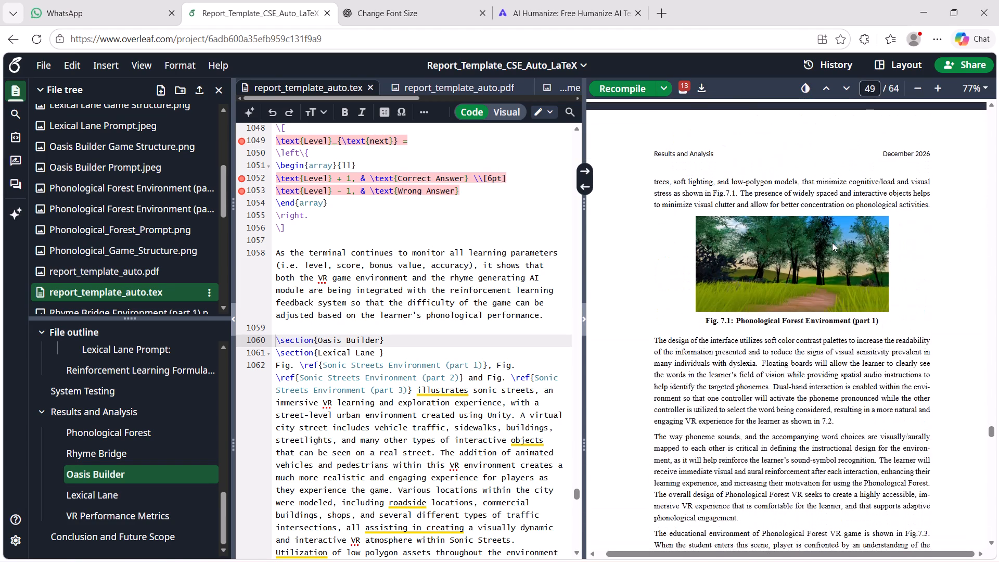
pyautogui.scroll(-2, 832, 242)
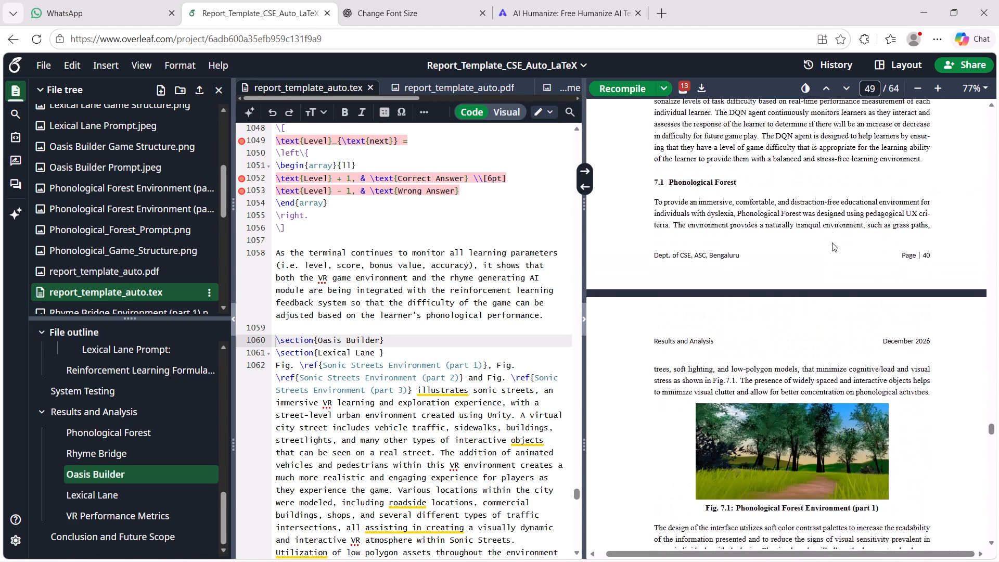
pyautogui.scroll(-8, 832, 242)
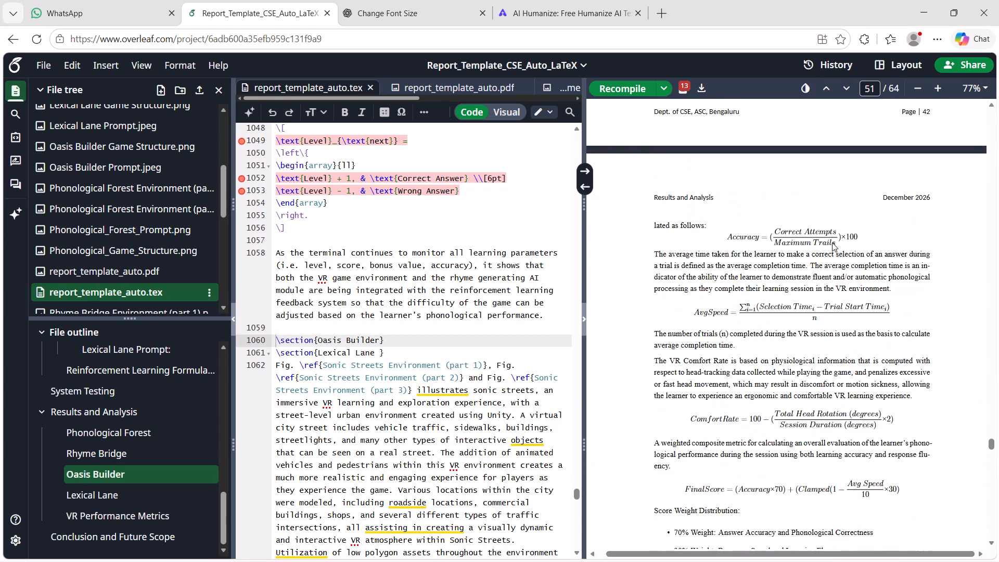
pyautogui.scroll(-5, 832, 242)
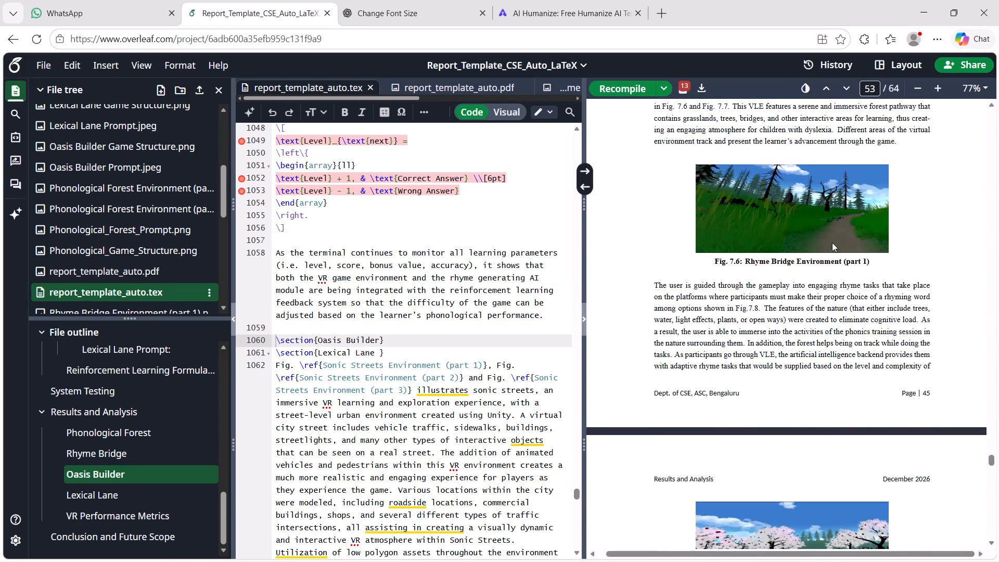
pyautogui.scroll(-1, 832, 242)
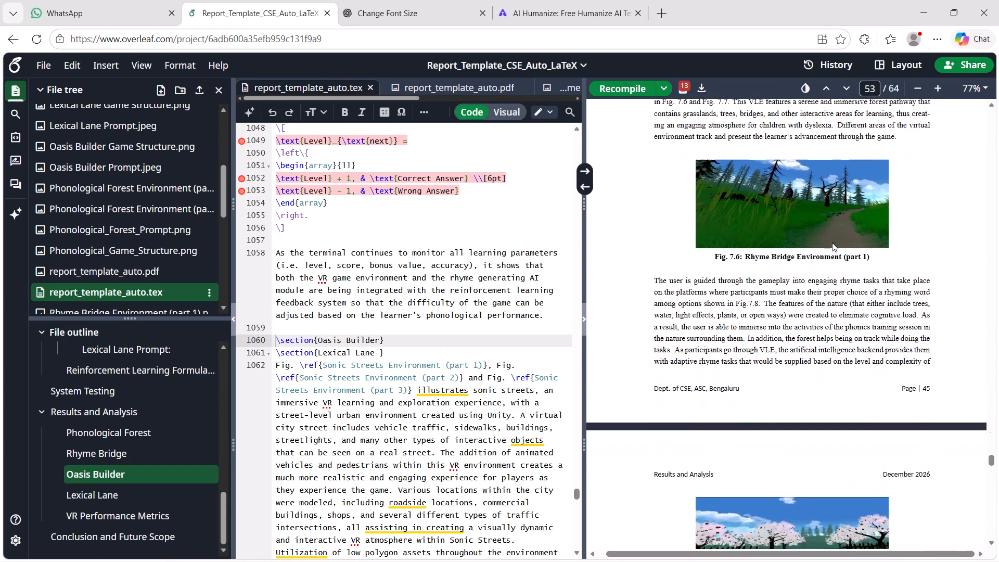
pyautogui.scroll(-7, 832, 242)
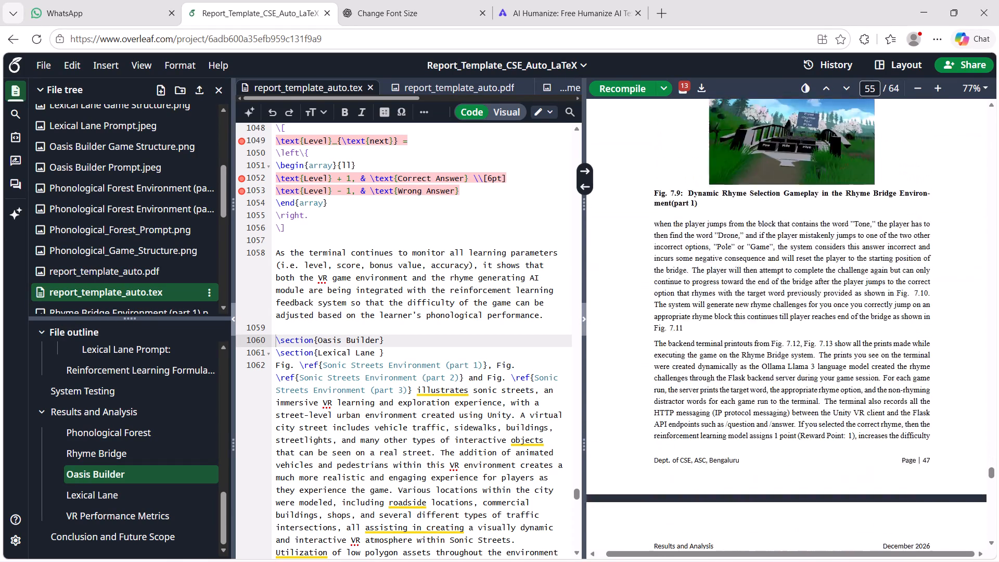
pyautogui.scroll(-6, 832, 242)
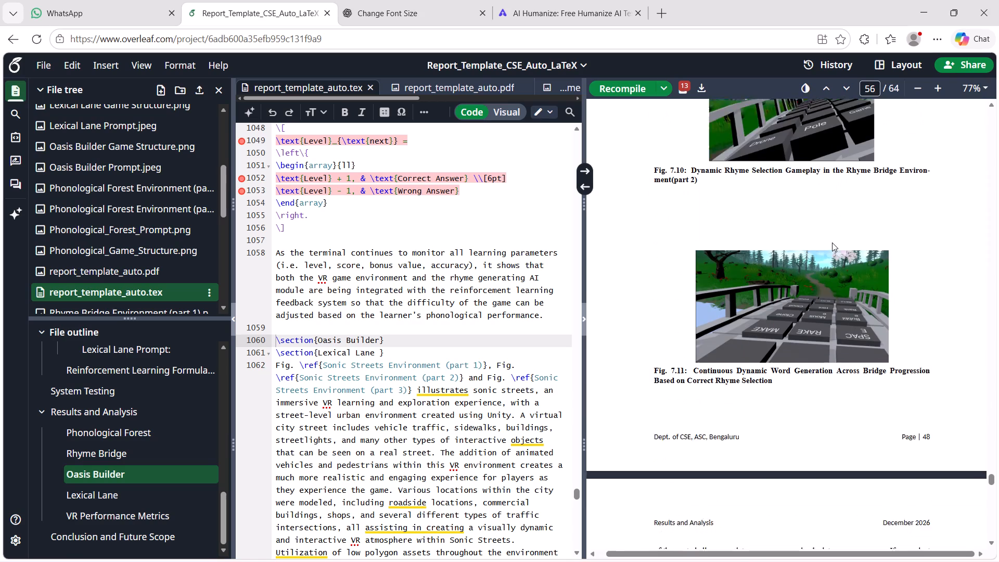
pyautogui.scroll(-7, 832, 242)
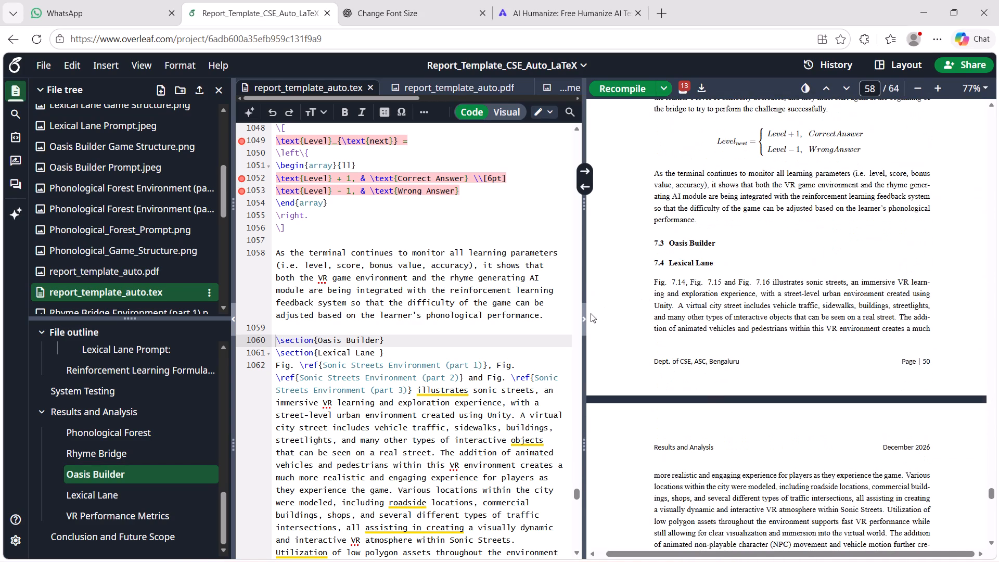
# Insert two blank lines between the Oasis Builder and Lexical Lane section headings in the Results and Analysis source.
pyautogui.click(412, 339)
pyautogui.press('Return')
pyautogui.press('Return')
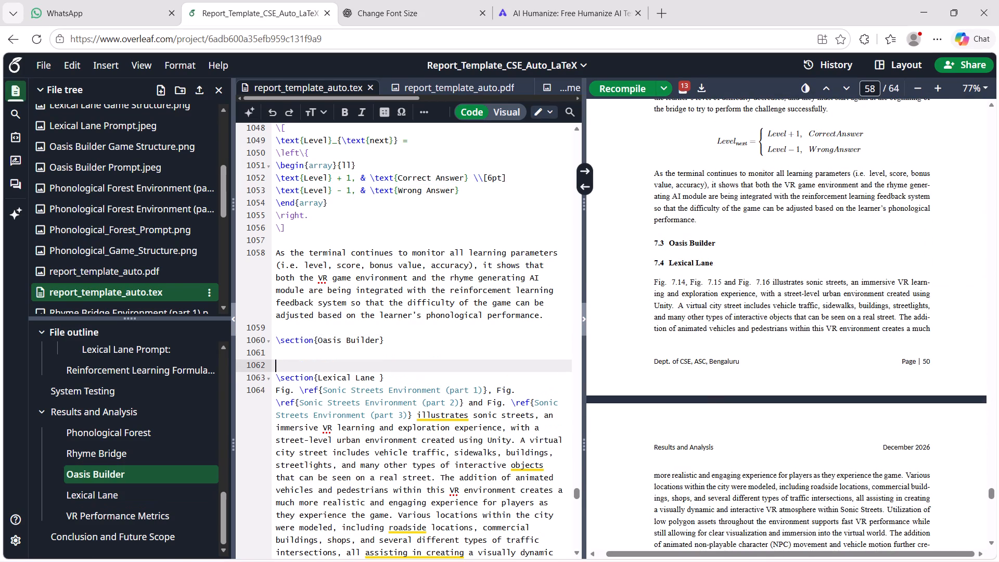
pyautogui.press('Up')
pyautogui.press('Up')
pyautogui.press('Down')
# In File Explorer, open Phase2 review 2_ERIS_VR_Final.pptx from the Phase2 folder inside B.TECH 7th SEM.
pyautogui.click(472, 554)
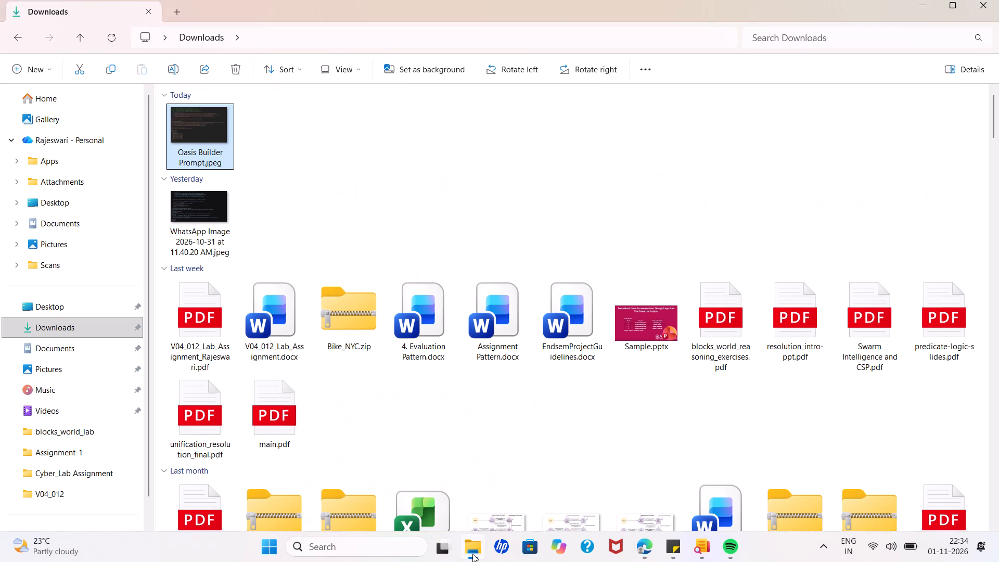
pyautogui.click(98, 461)
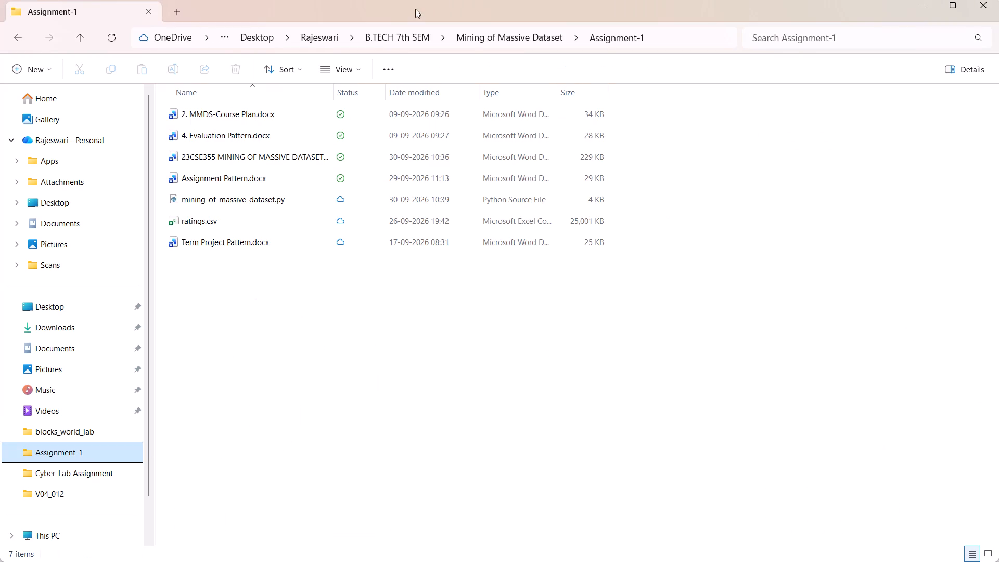
pyautogui.click(399, 29)
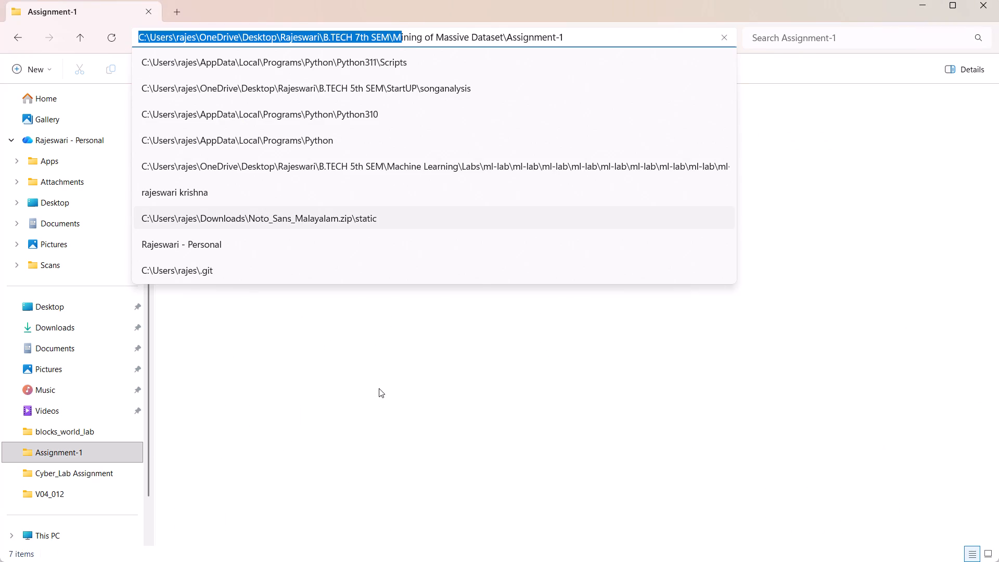
pyautogui.click(379, 388)
pyautogui.click(401, 36)
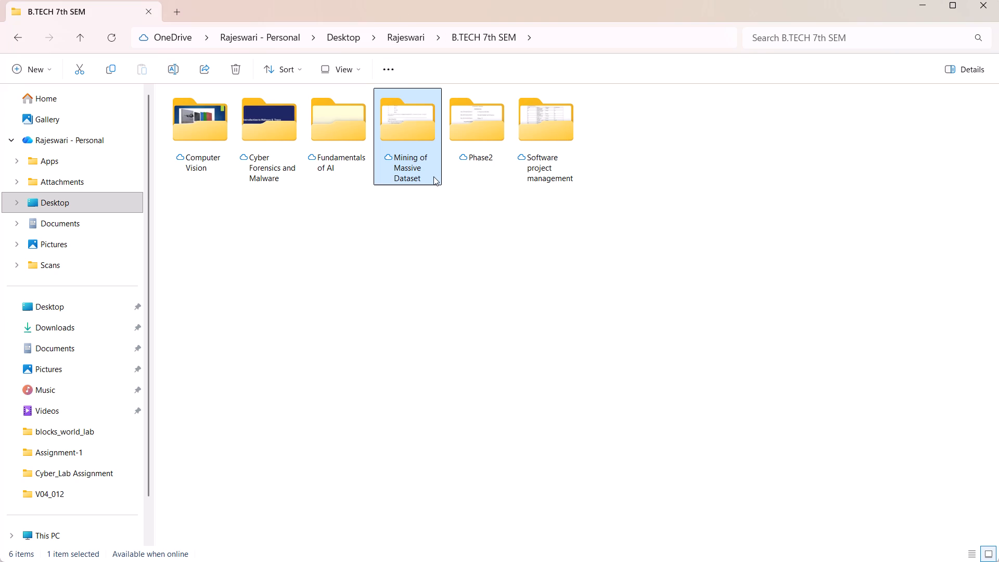
pyautogui.doubleClick(480, 126)
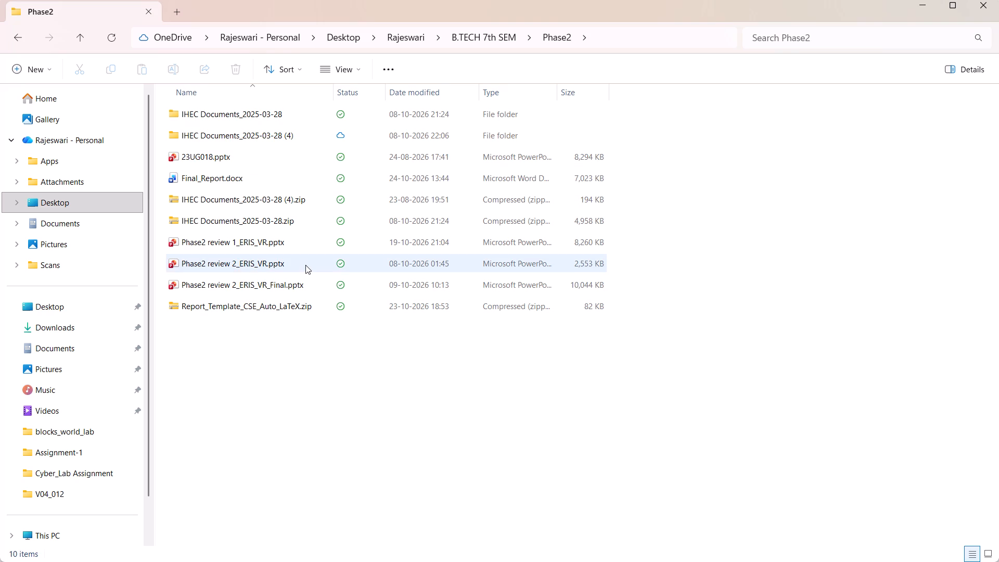
pyautogui.doubleClick(297, 279)
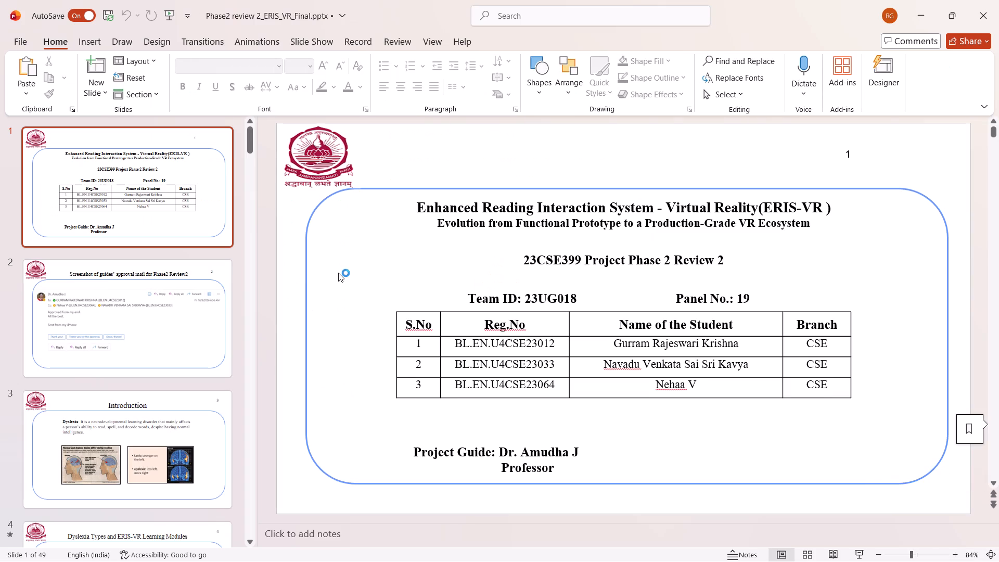
# Look through the presentation for the Oasis Builder material, as far as the "Top View of the Environment" slide.
pyautogui.press('Down')
pyautogui.press('Down')
pyautogui.press('Down')
pyautogui.press('Down')
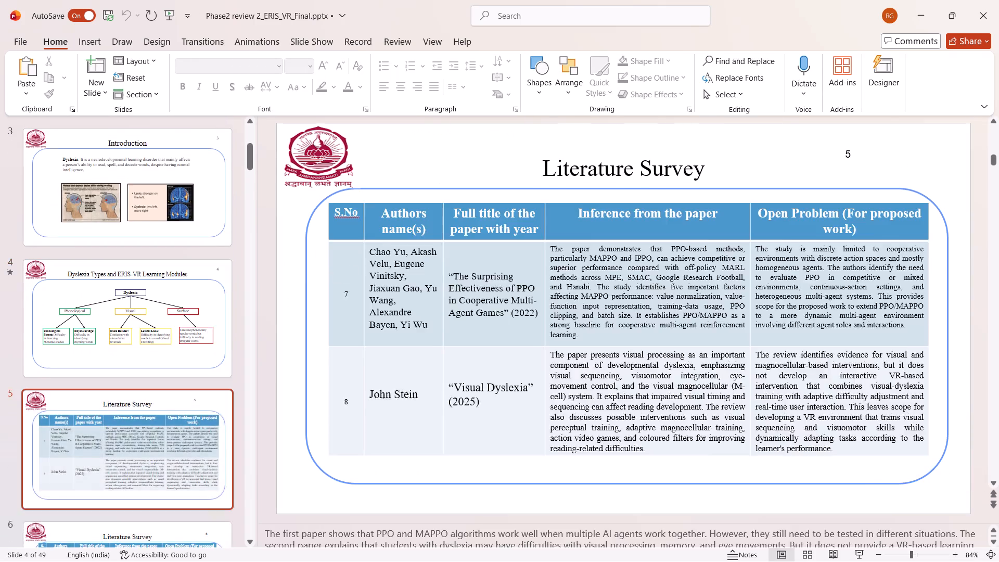
pyautogui.press('Down')
pyautogui.press('Down')
pyautogui.press('Down')
pyautogui.press('Down')
pyautogui.press('Down')
pyautogui.press('Down')
pyautogui.press('Down')
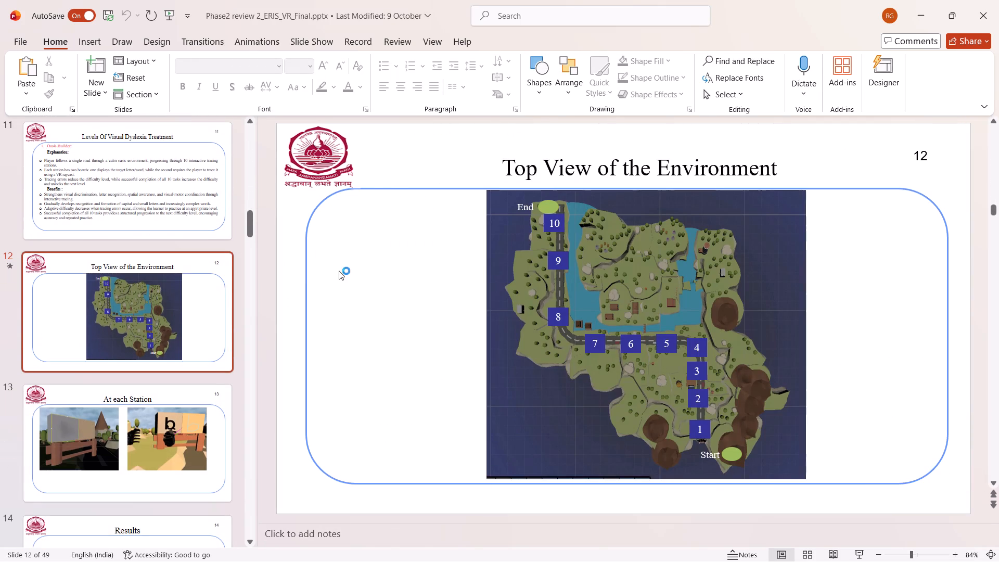
# Compare the "Top View of the Environment", "At each Station" and "Results" slides as Oasis Builder figure material.
pyautogui.press('Up')
pyautogui.press('Down')
pyautogui.press('Down')
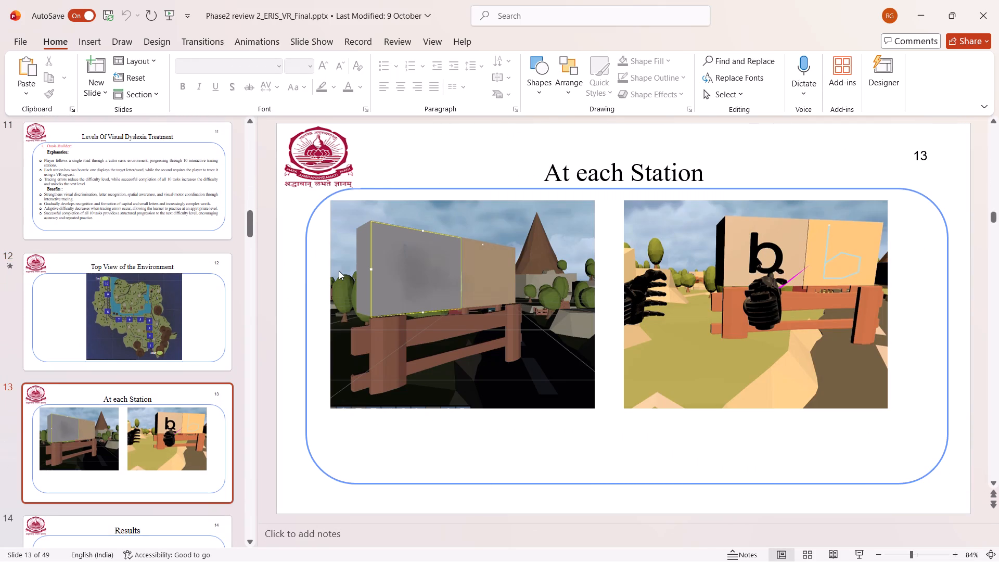
pyautogui.press('Up')
pyautogui.press('Down')
pyautogui.press('Down')
pyautogui.press('Down')
pyautogui.press('Up')
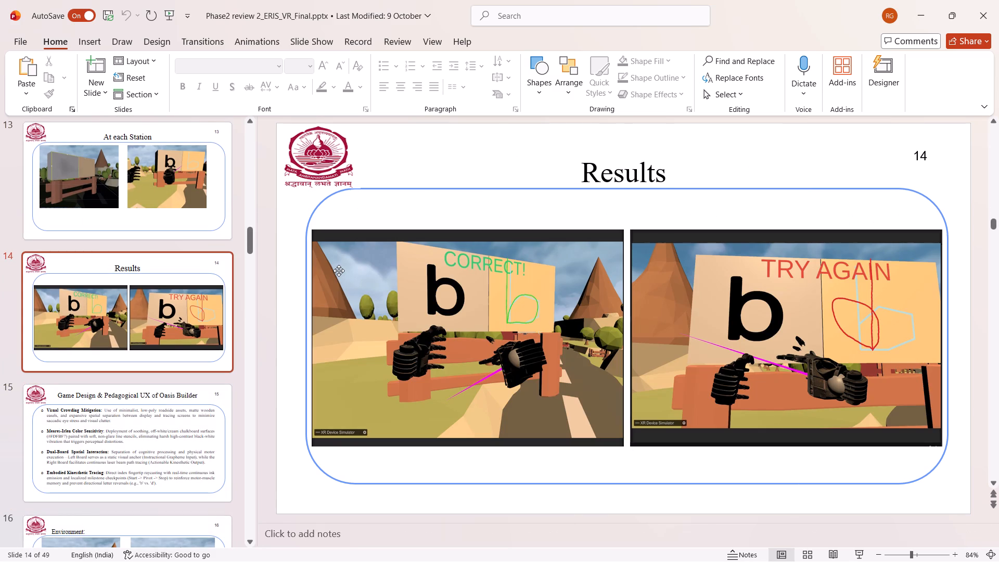
pyautogui.press('Up')
pyautogui.press('Up')
pyautogui.press('Down')
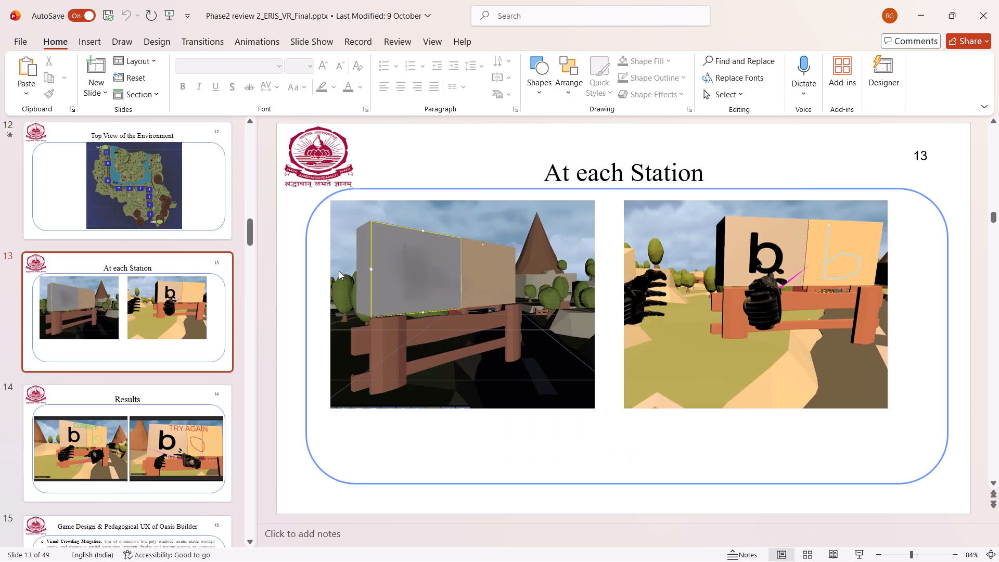
pyautogui.press('Up')
pyautogui.press('Up')
pyautogui.press('Up')
pyautogui.press('Down')
pyautogui.press('Down')
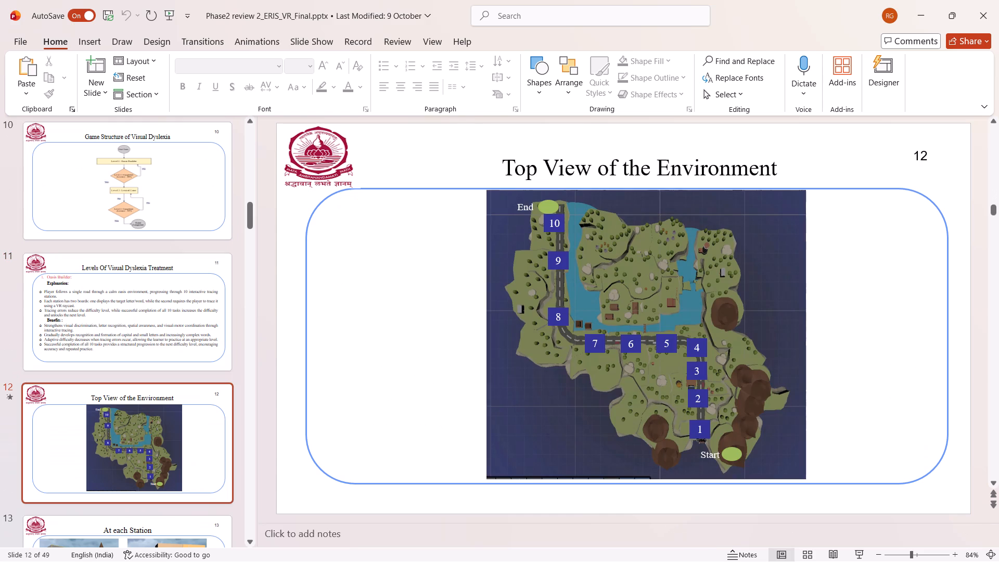
# Review the visual dyslexia slides from "What is Visual Dyslexia?" through the Oasis Builder design slide to the "Environment" slide.
pyautogui.press('Up')
pyautogui.press('Up')
pyautogui.press('Up')
pyautogui.press('Up')
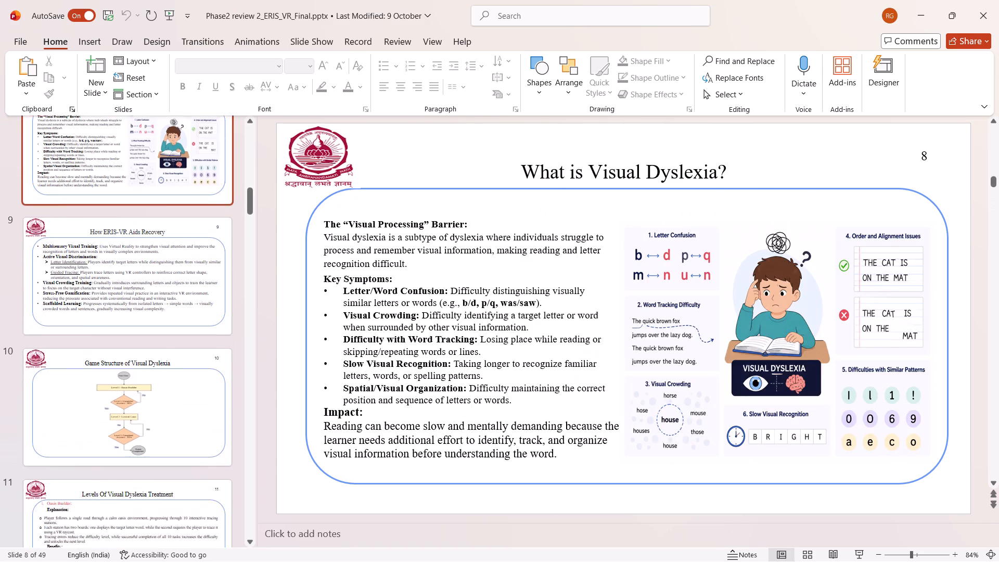
pyautogui.press('Down')
pyautogui.press('Down')
pyautogui.press('Down')
pyautogui.press('Down')
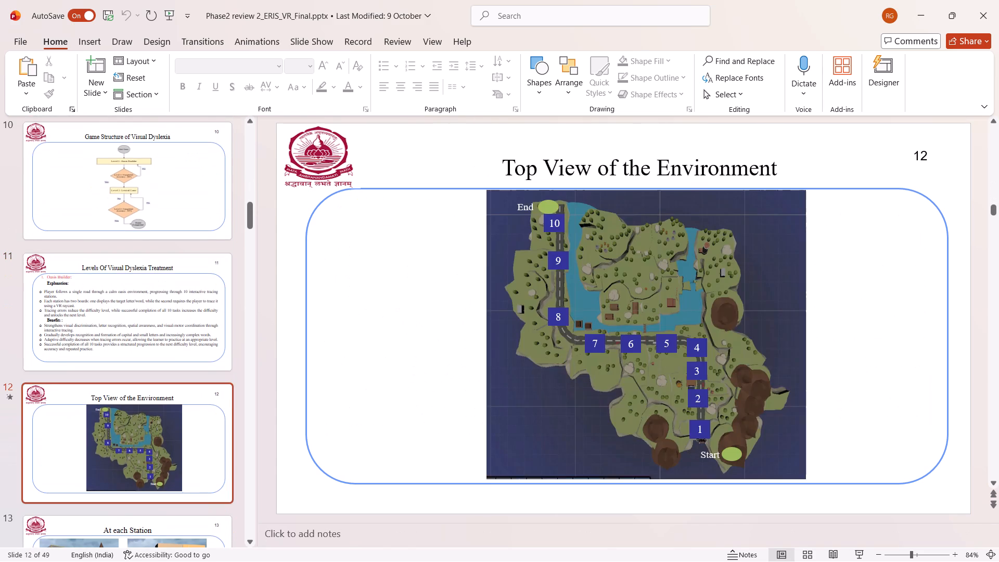
pyautogui.press('Down')
pyautogui.press('Down')
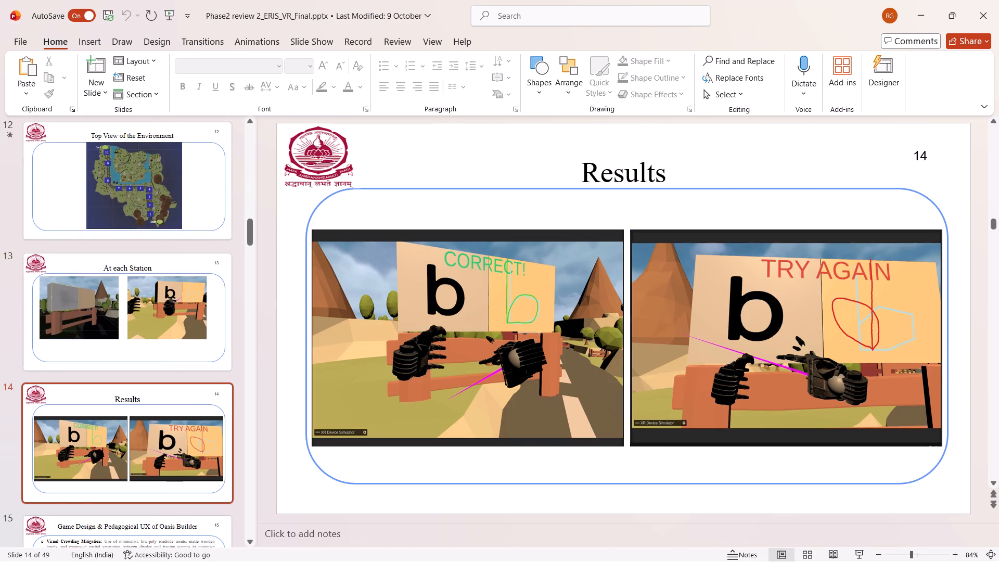
pyautogui.press('Down')
pyautogui.press('Up')
pyautogui.press('Down')
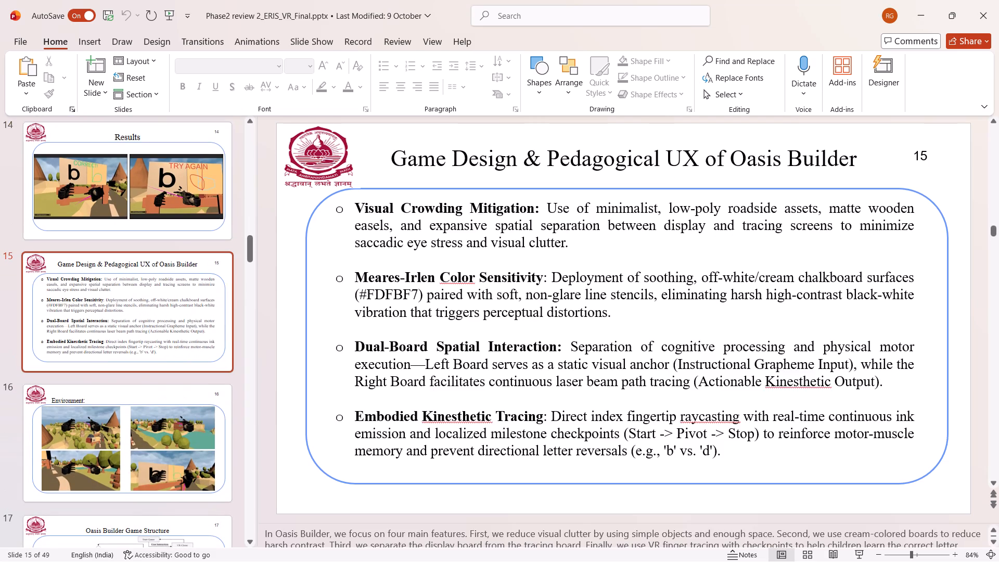
pyautogui.press('Down')
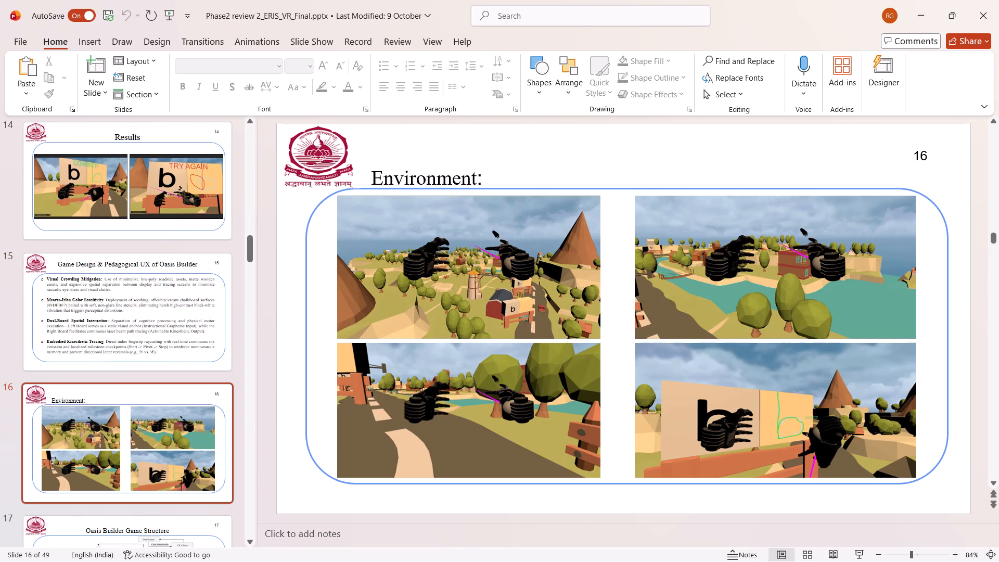
# Copy three pictures from the "Environment" slide, leaving out the one showing the letter b being traced on the board.
pyautogui.hotkey('alt', 'Tab')
pyautogui.hotkey('alt', 'Tab')
pyautogui.click(528, 272)
pyautogui.click(740, 252)
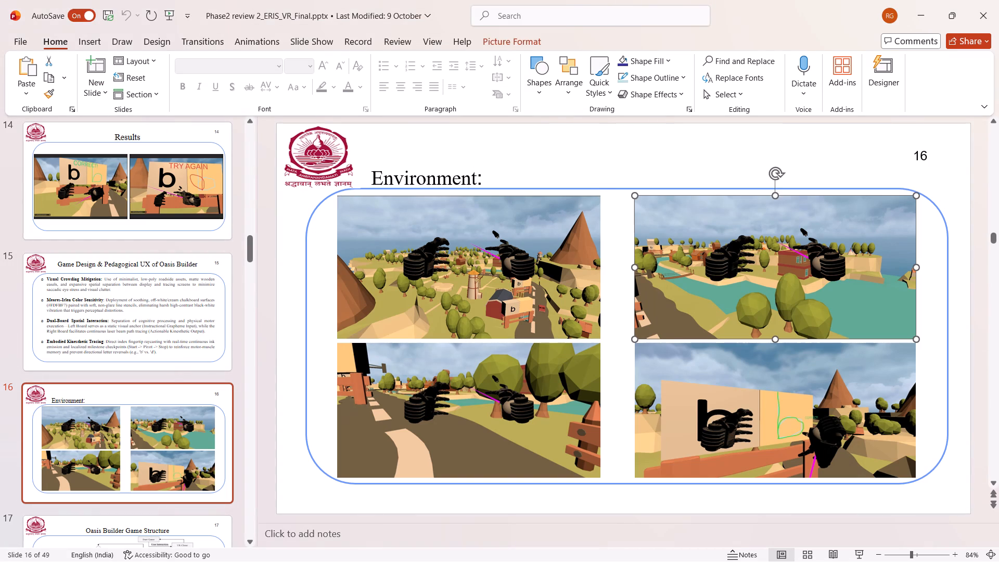
pyautogui.keyDown('ctrl'); pyautogui.click(736, 389); pyautogui.keyUp('ctrl')
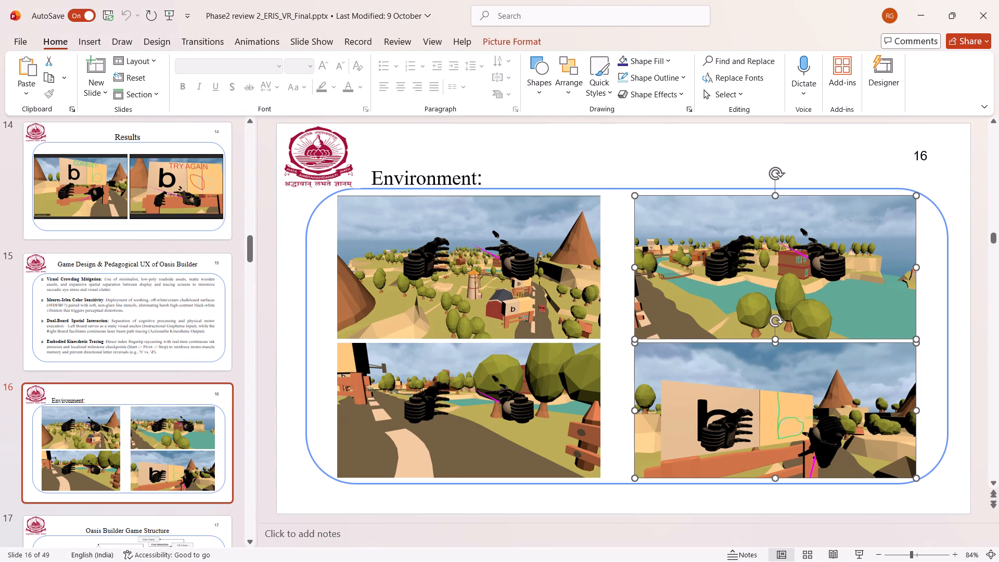
pyautogui.keyDown('ctrl'); pyautogui.click(495, 422); pyautogui.keyUp('ctrl')
pyautogui.click(603, 138)
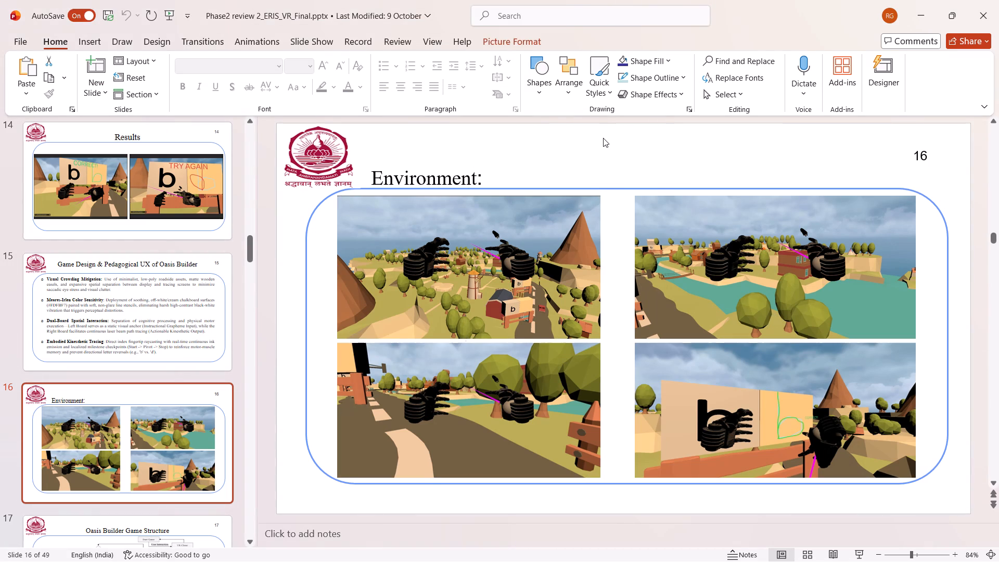
pyautogui.click(524, 272)
pyautogui.keyDown('ctrl'); pyautogui.click(763, 284); pyautogui.keyUp('ctrl')
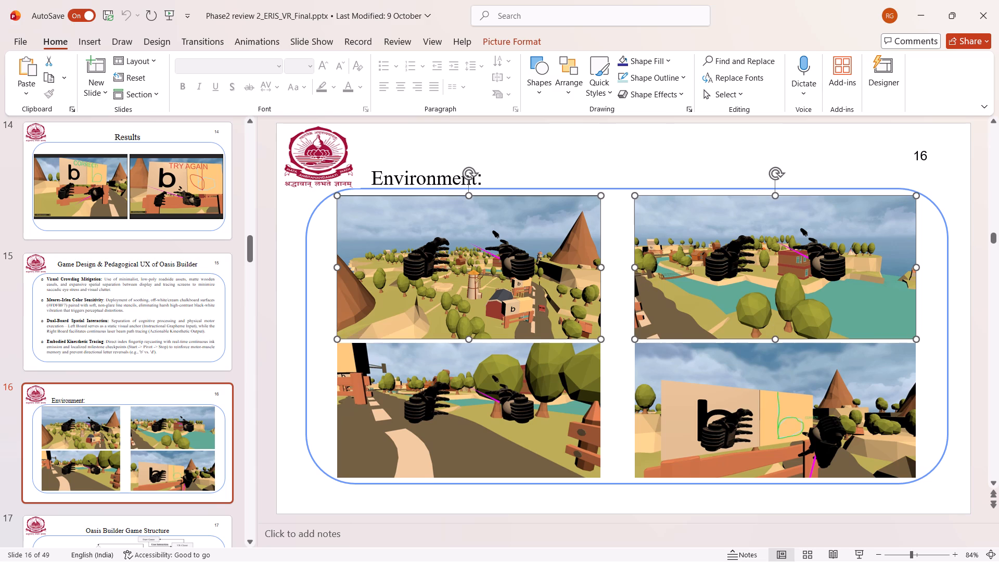
pyautogui.keyDown('ctrl'); pyautogui.click(529, 402); pyautogui.keyUp('ctrl')
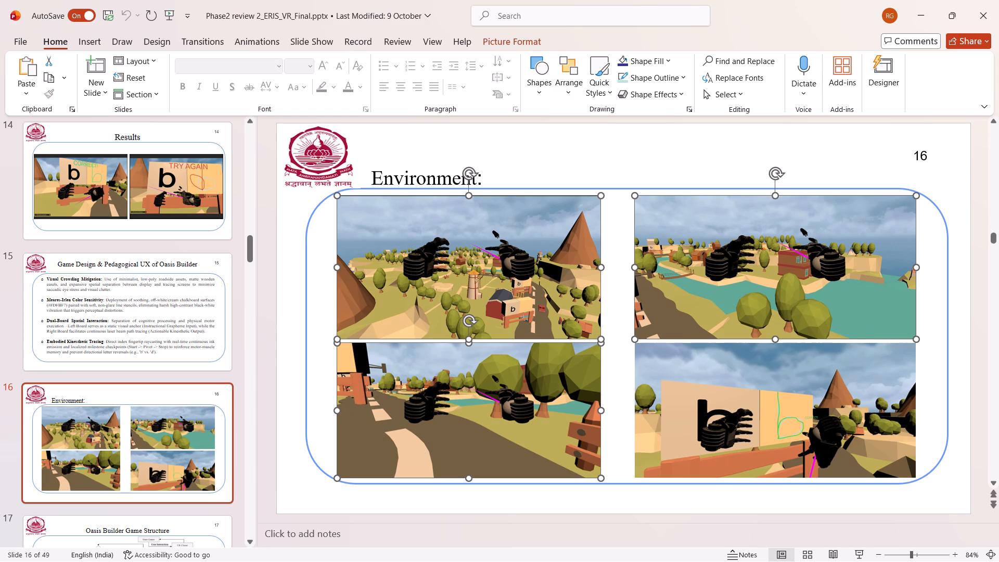
pyautogui.hotkey('ctrl', 'c')
pyautogui.hotkey('alt', 'Tab')
pyautogui.hotkey('alt', 'Tab')
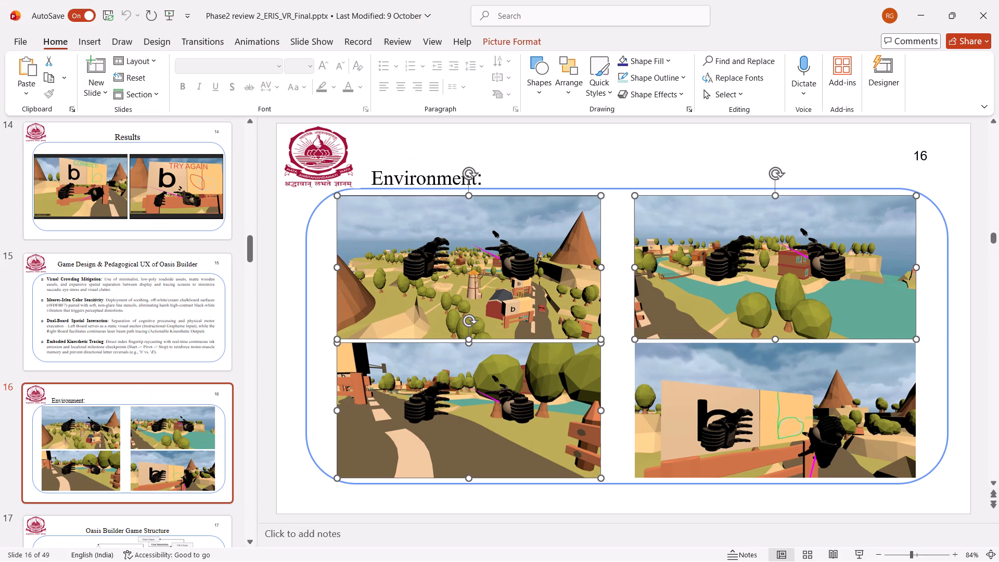
pyautogui.click(572, 186)
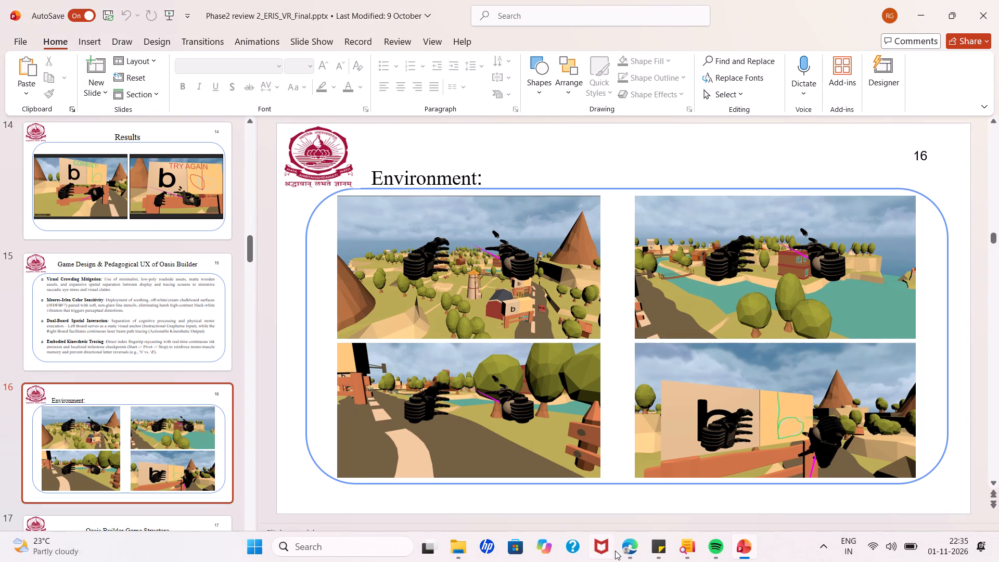
# Switch to the Overleaf report in Edge and examine how the Rhyme Bridge results place and caption their figures in the PDF preview.
pyautogui.click(619, 550)
pyautogui.scroll(4, 680, 352)
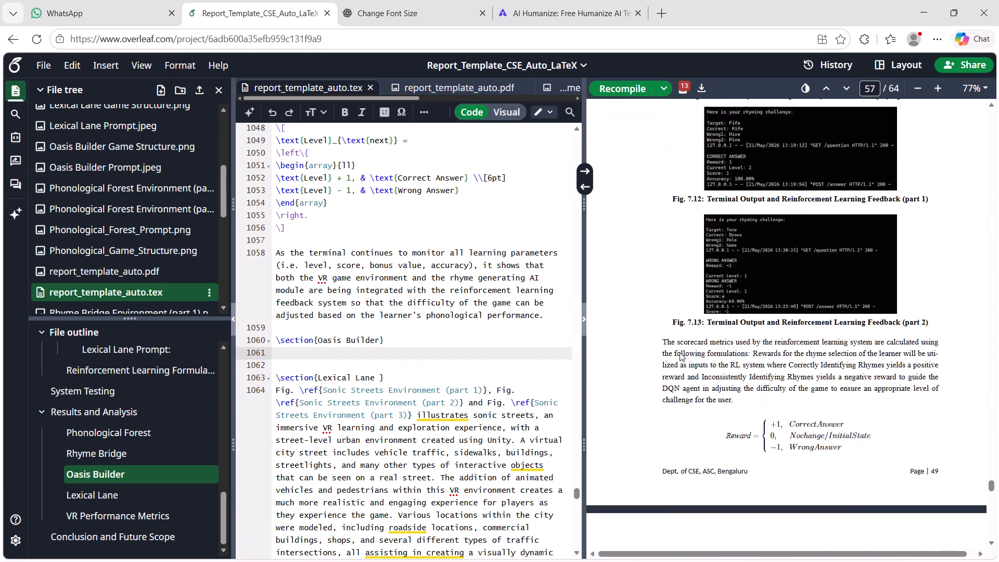
pyautogui.scroll(9, 680, 352)
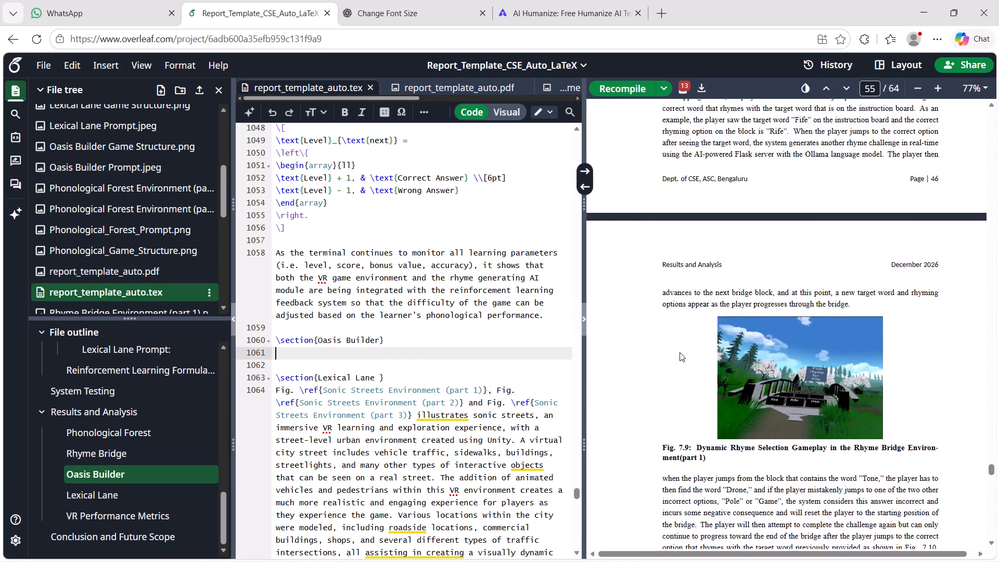
pyautogui.scroll(6, 680, 352)
pyautogui.scroll(-1, 680, 352)
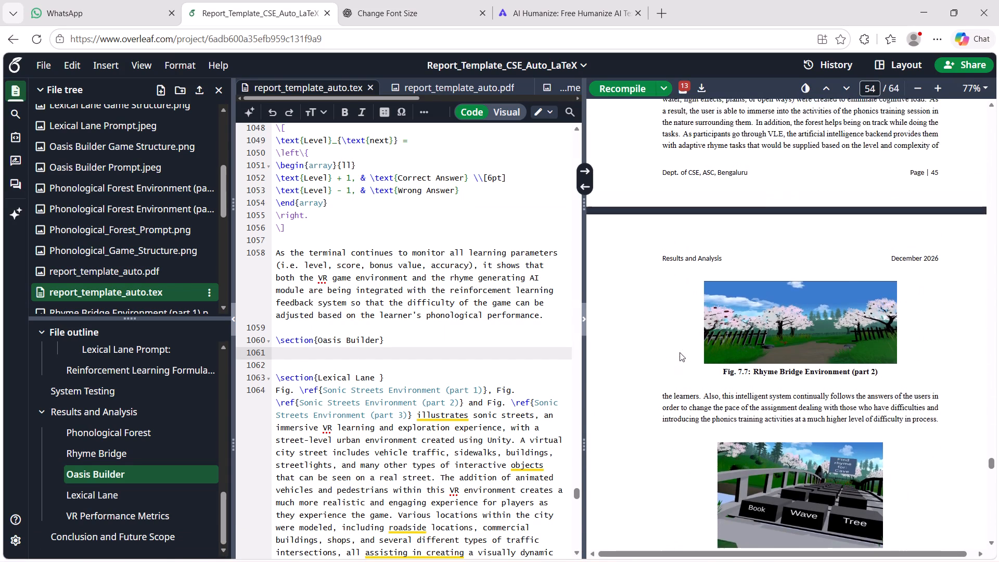
pyautogui.scroll(-2, 680, 352)
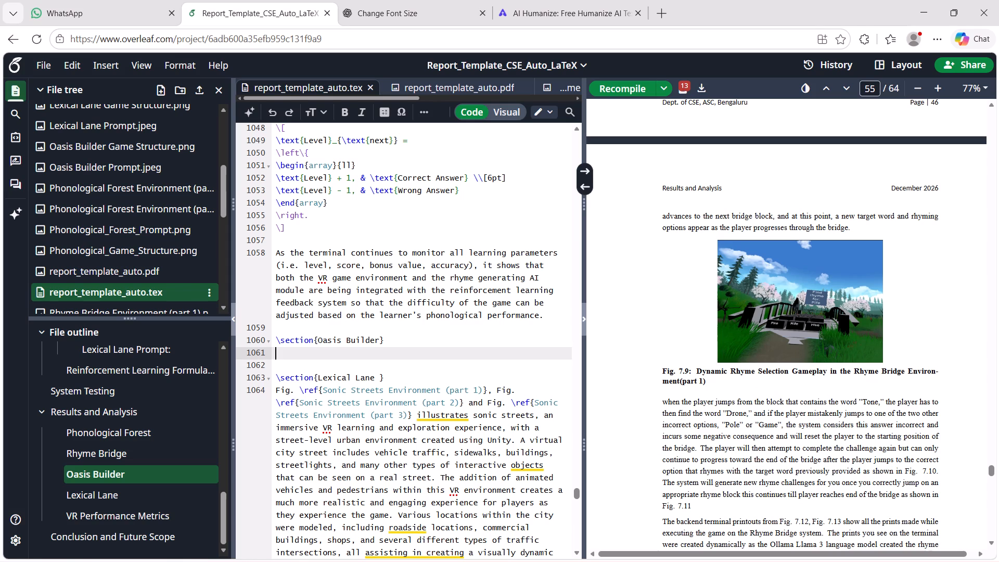
pyautogui.scroll(1, 780, 411)
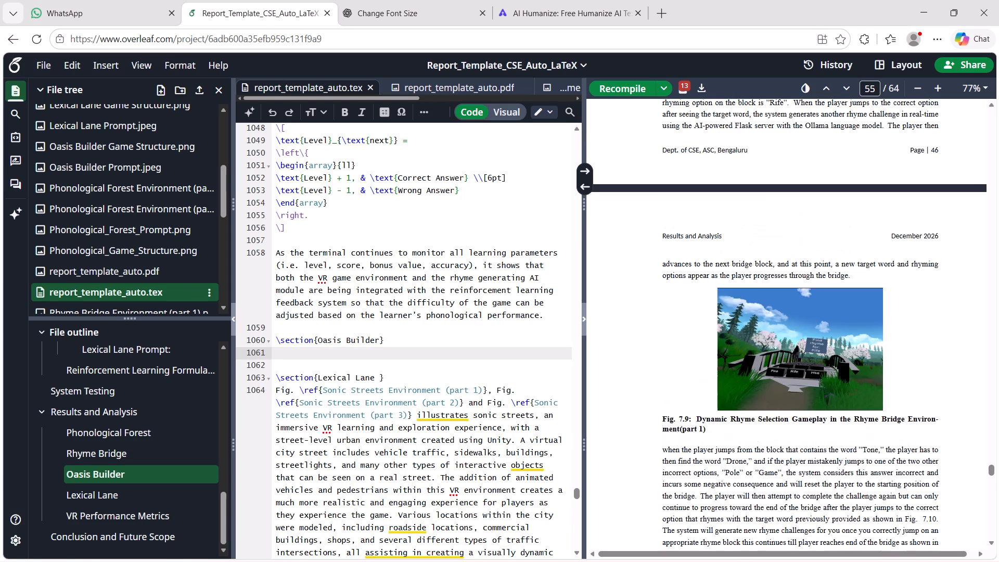
pyautogui.scroll(1, 780, 411)
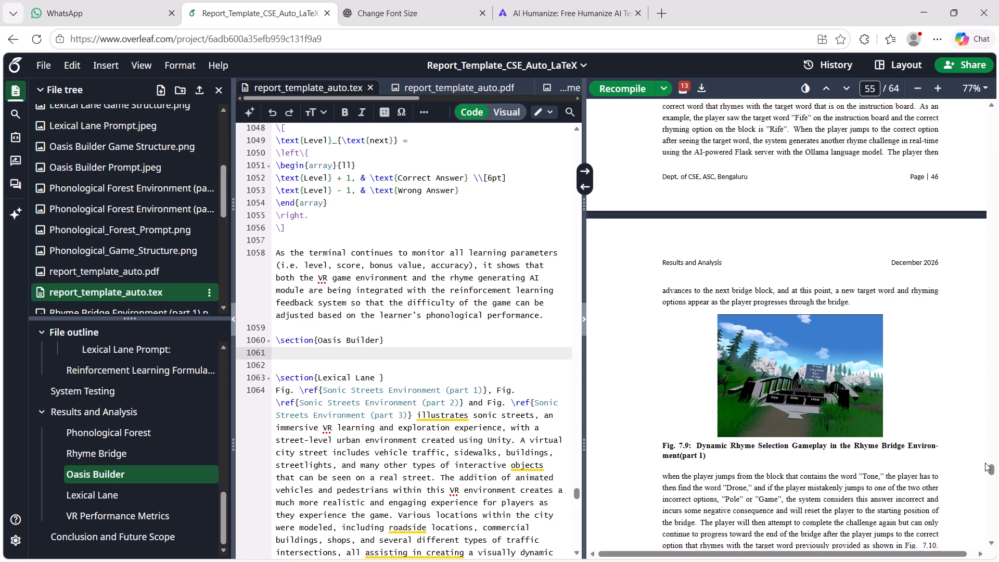
# Examine the report's list of figures in the PDF preview, especially the chapter 7 figure captions for each game.
pyautogui.moveTo(994, 468); pyautogui.dragTo(998, 259)
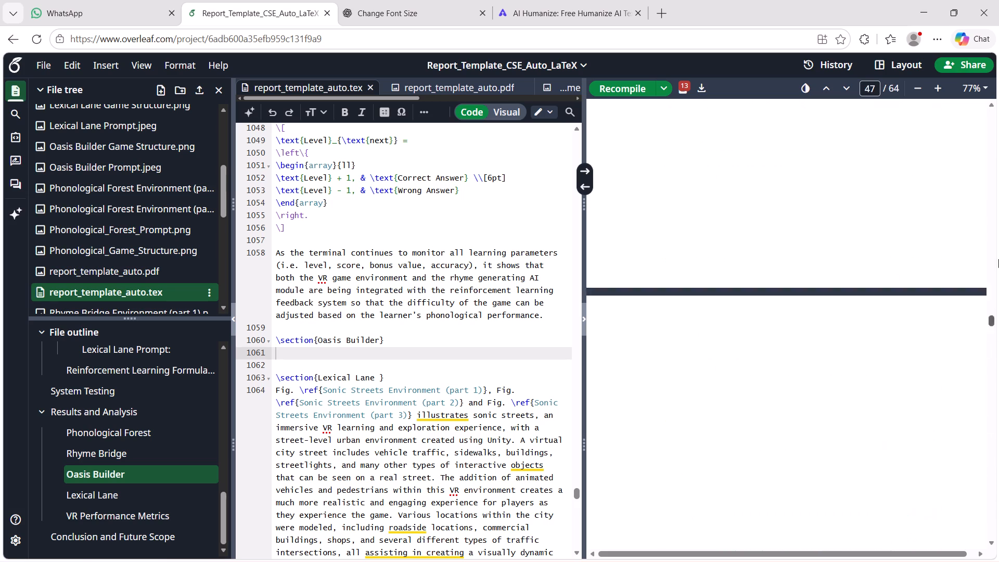
pyautogui.moveTo(998, 259); pyautogui.dragTo(996, 182)
pyautogui.moveTo(991, 176); pyautogui.dragTo(998, 105)
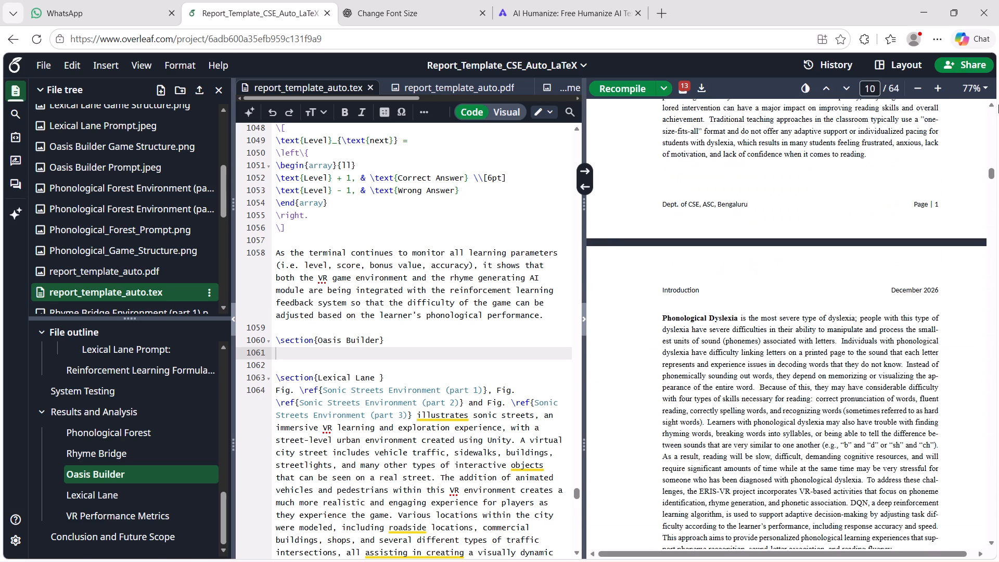
pyautogui.moveTo(998, 105); pyautogui.dragTo(996, 107)
pyautogui.tripleClick(994, 112)
pyautogui.click(994, 112)
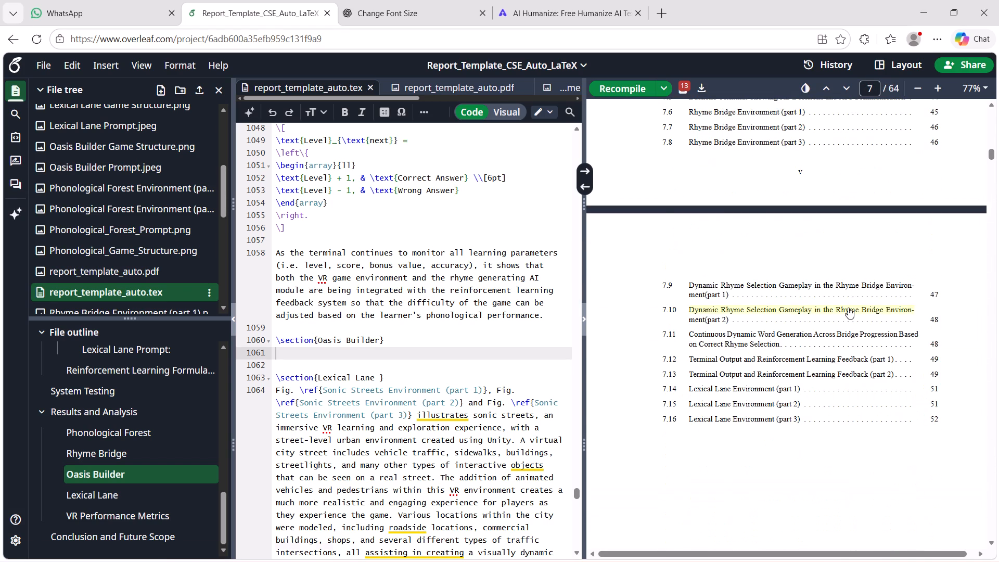
pyautogui.scroll(4, 848, 308)
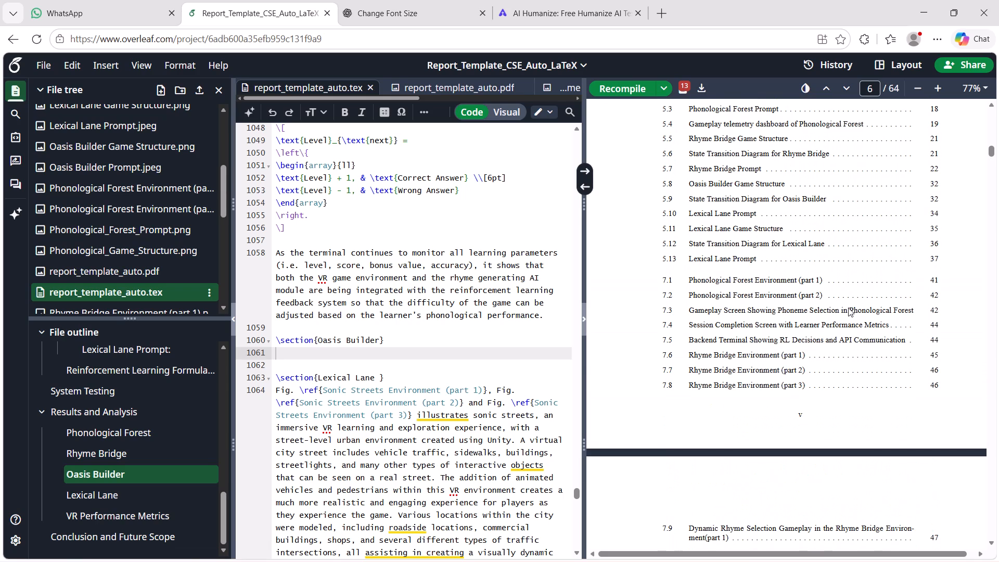
pyautogui.scroll(2, 848, 308)
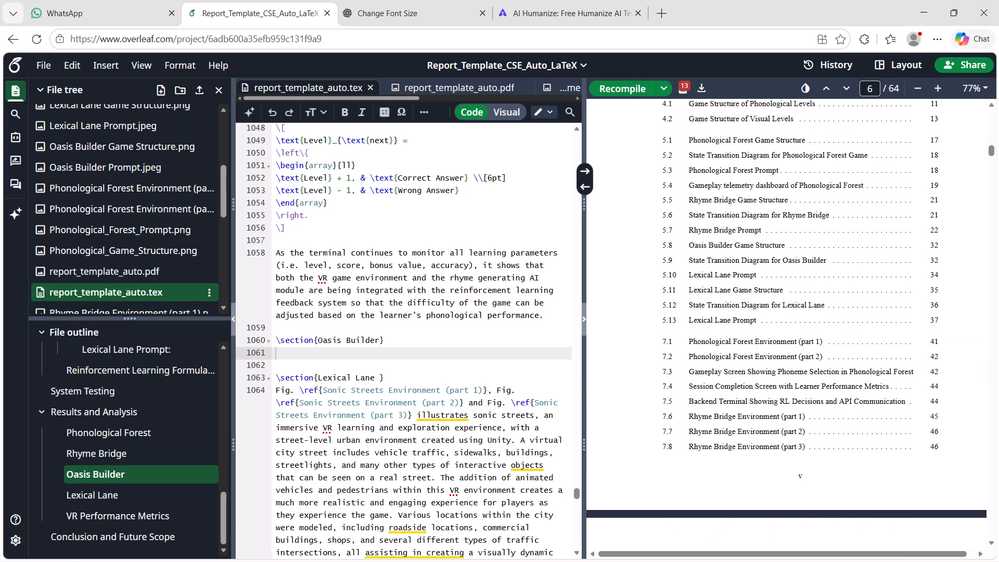
pyautogui.scroll(-1, 838, 234)
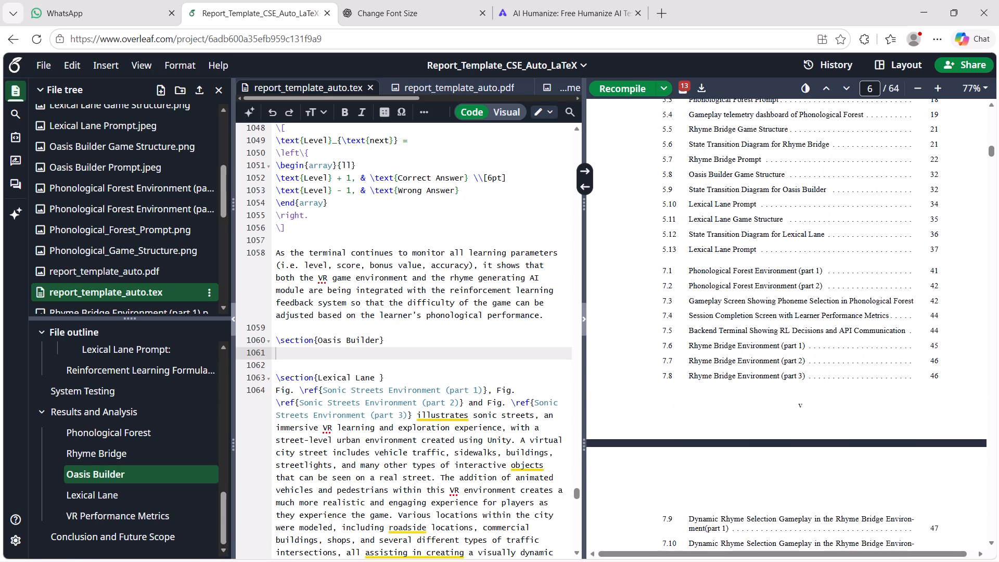
pyautogui.scroll(-1, 838, 234)
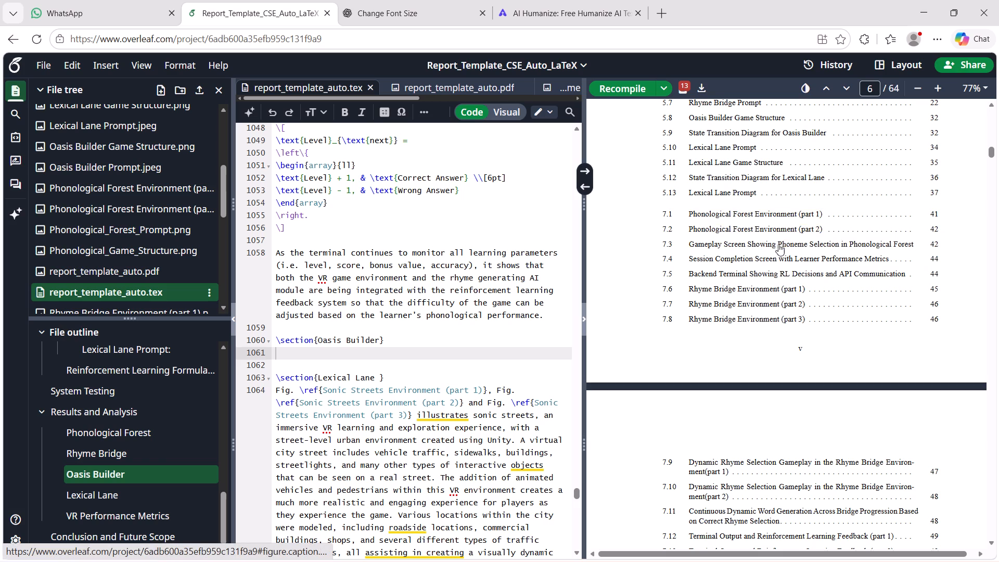
pyautogui.scroll(-1, 774, 372)
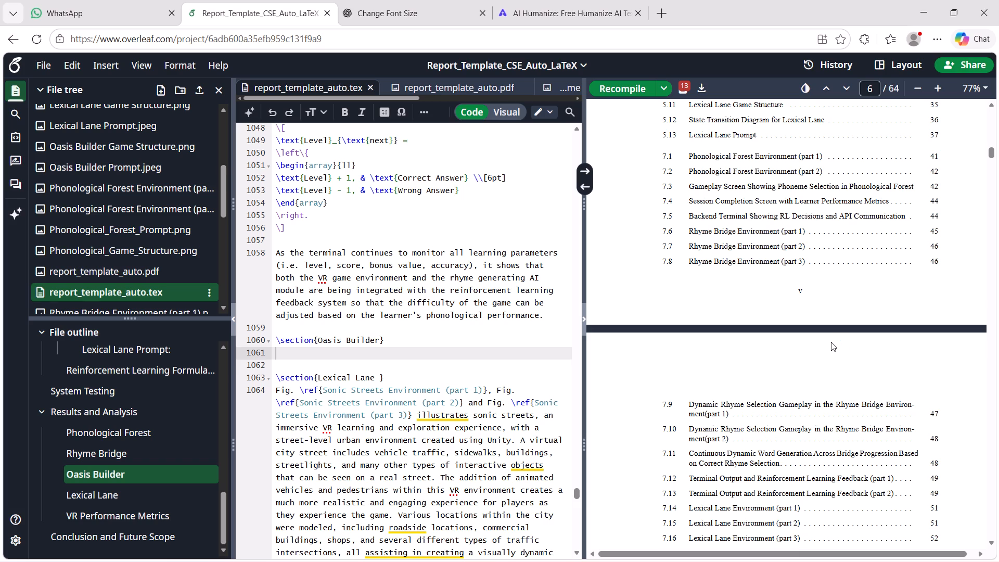
# Minimize the browser, presentation and File Explorer windows to reach the desktop.
pyautogui.click(916, 12)
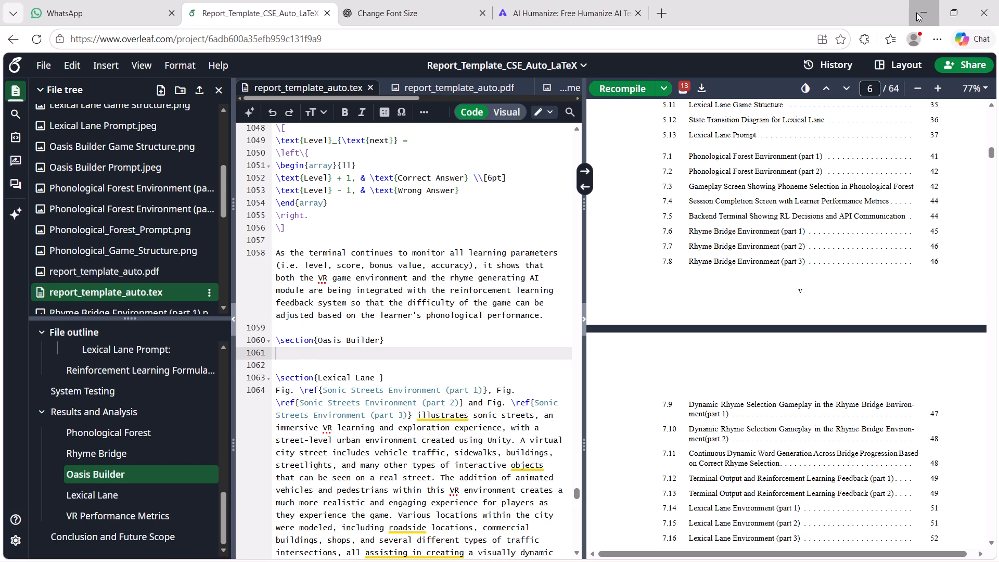
pyautogui.click(916, 12)
pyautogui.click(916, 12)
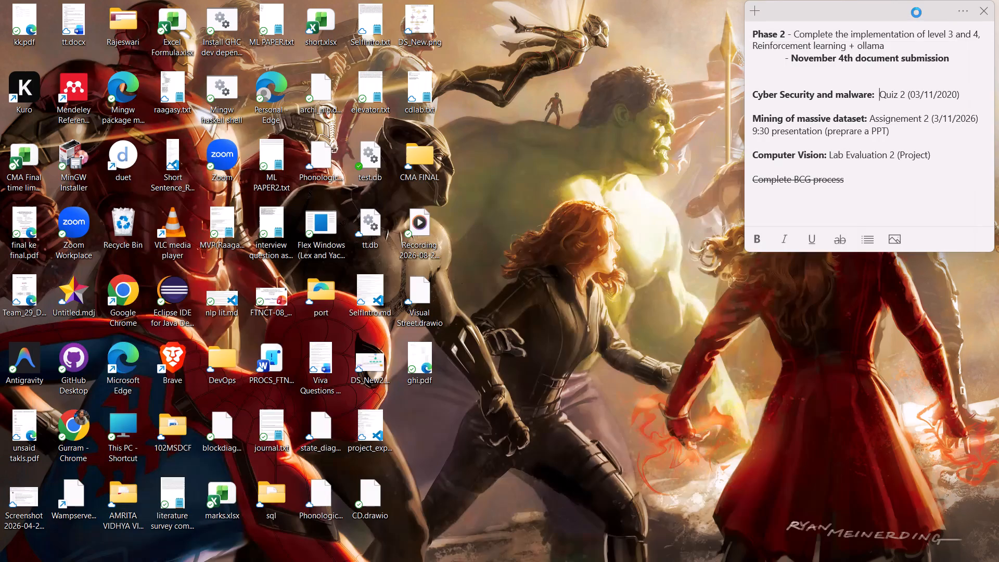
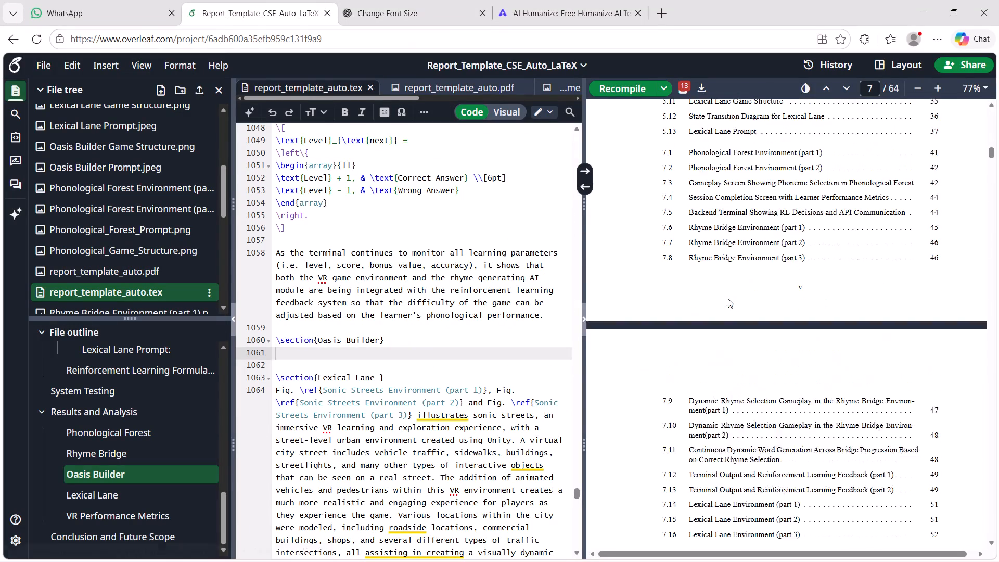
# Examine the report's list of figures in the PDF preview, especially the chapter 7 caption wording for Rhyme Bridge and Lexical Lane.
pyautogui.scroll(3, 728, 299)
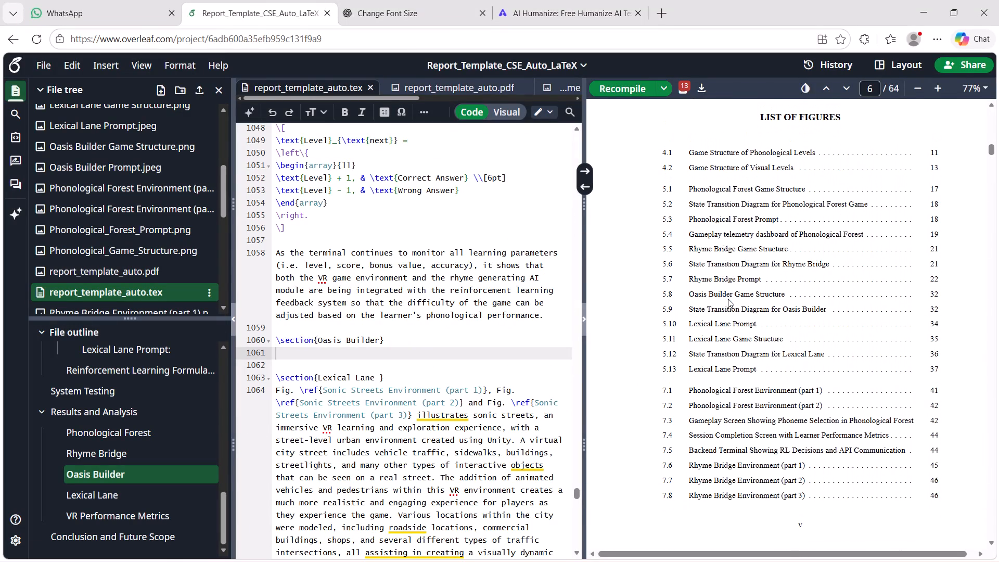
pyautogui.scroll(1, 728, 299)
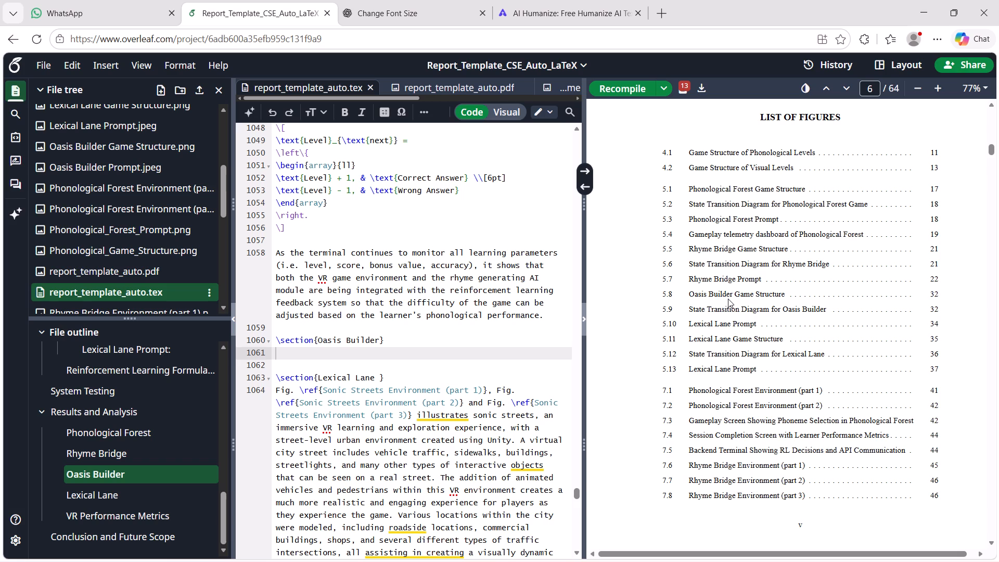
pyautogui.scroll(-2, 728, 299)
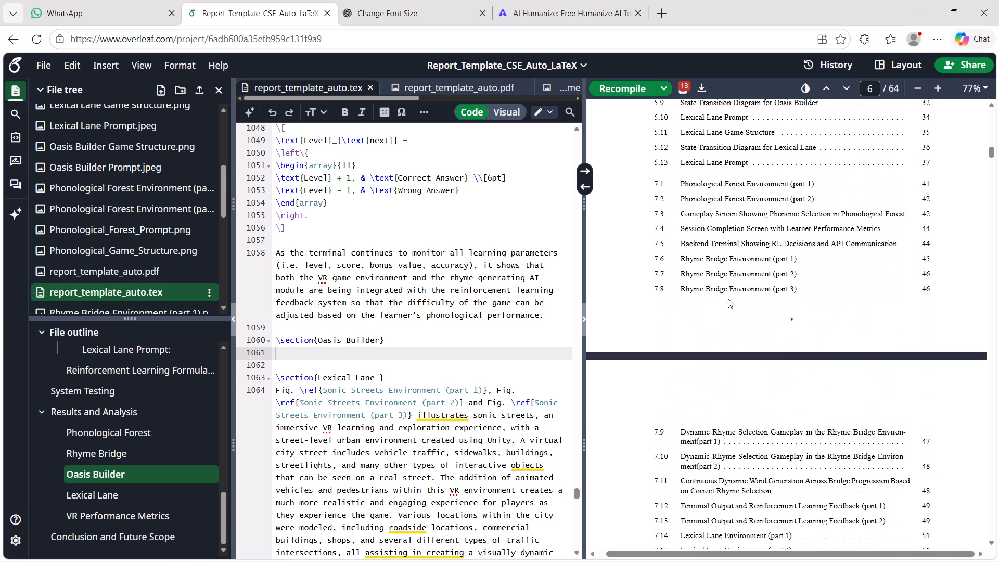
pyautogui.scroll(-4, 728, 299)
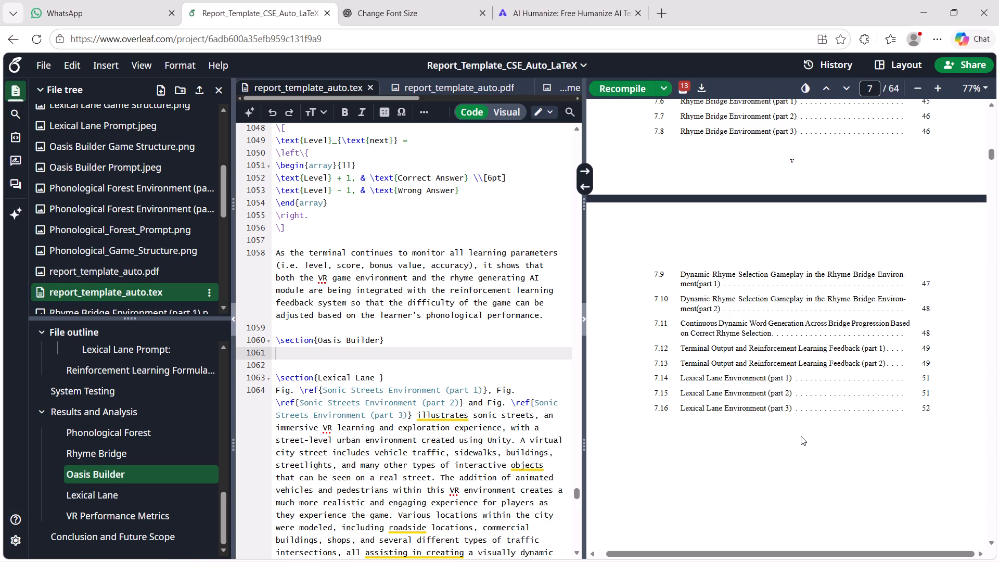
pyautogui.scroll(-4, 803, 465)
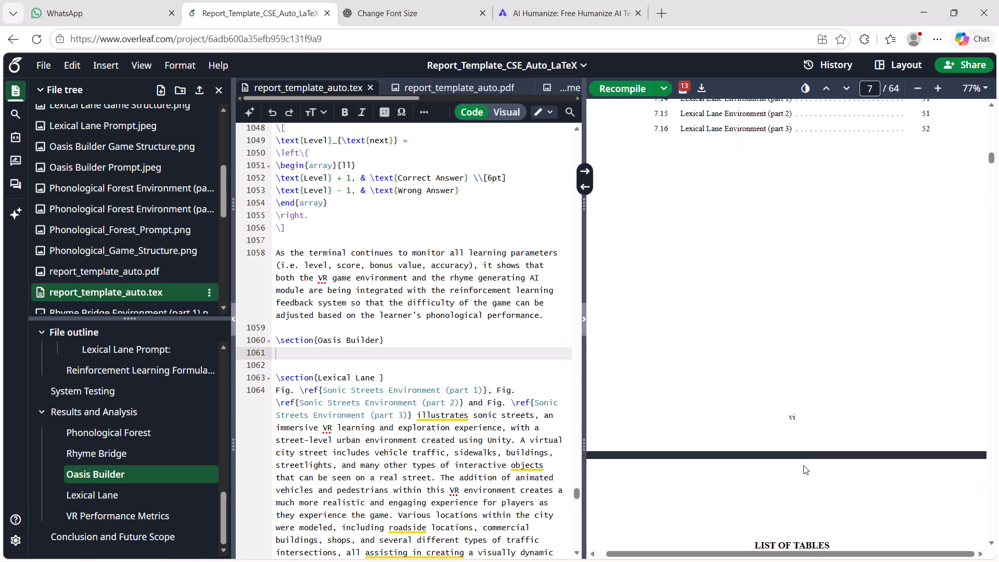
pyautogui.scroll(2, 803, 465)
pyautogui.scroll(-1, 748, 358)
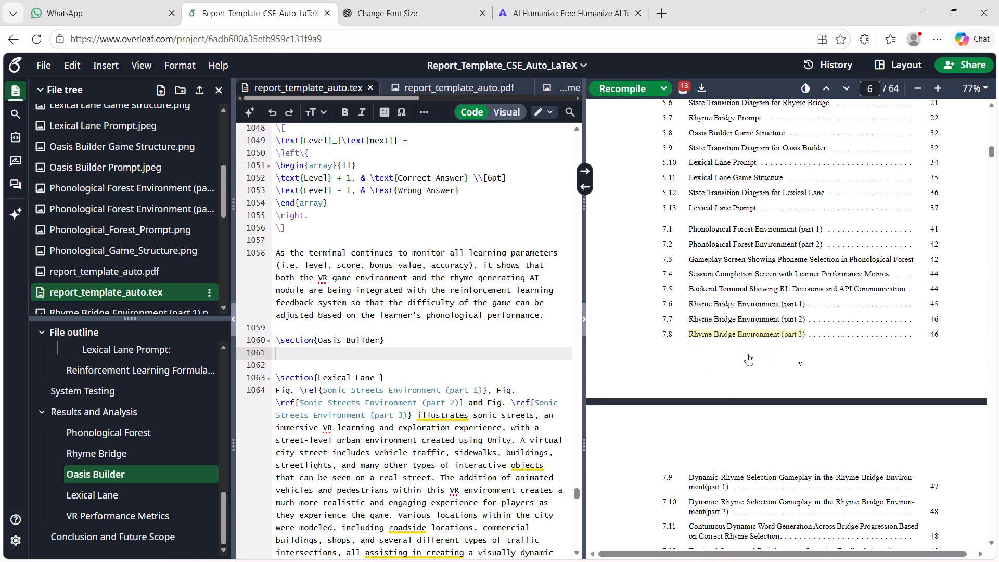
pyautogui.scroll(-2, 747, 354)
pyautogui.click(746, 345)
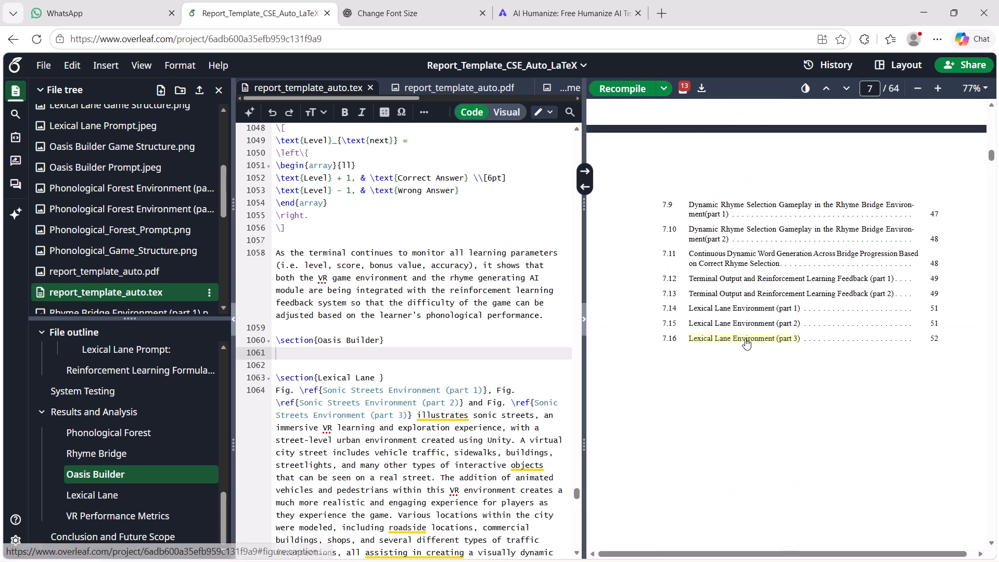
# Follow the Fig. 7.16 entry and examine how the Results and Analysis pages arrange their figures, captions and text.
pyautogui.click(745, 338)
pyautogui.scroll(5, 745, 338)
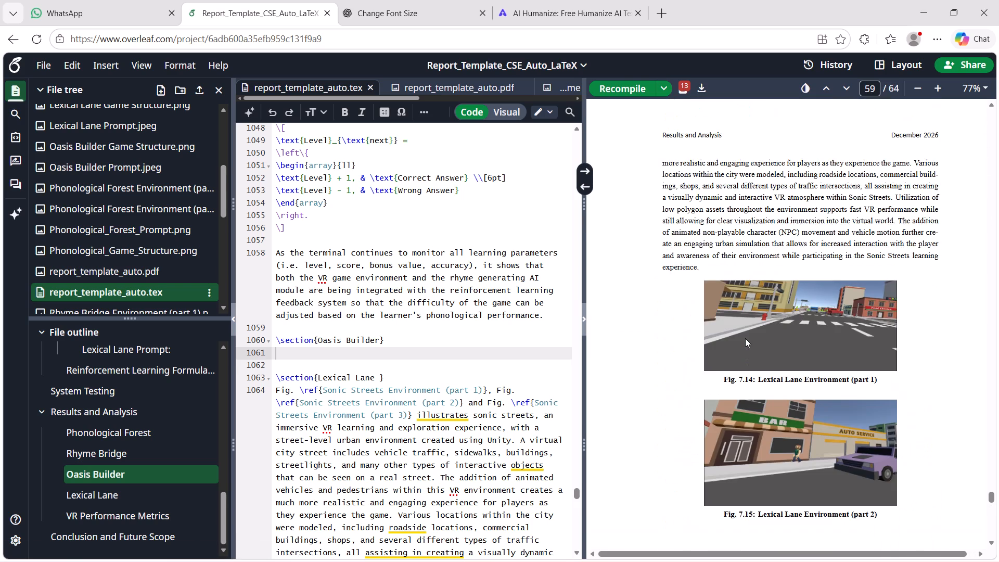
pyautogui.scroll(-6, 745, 338)
pyautogui.scroll(1, 745, 338)
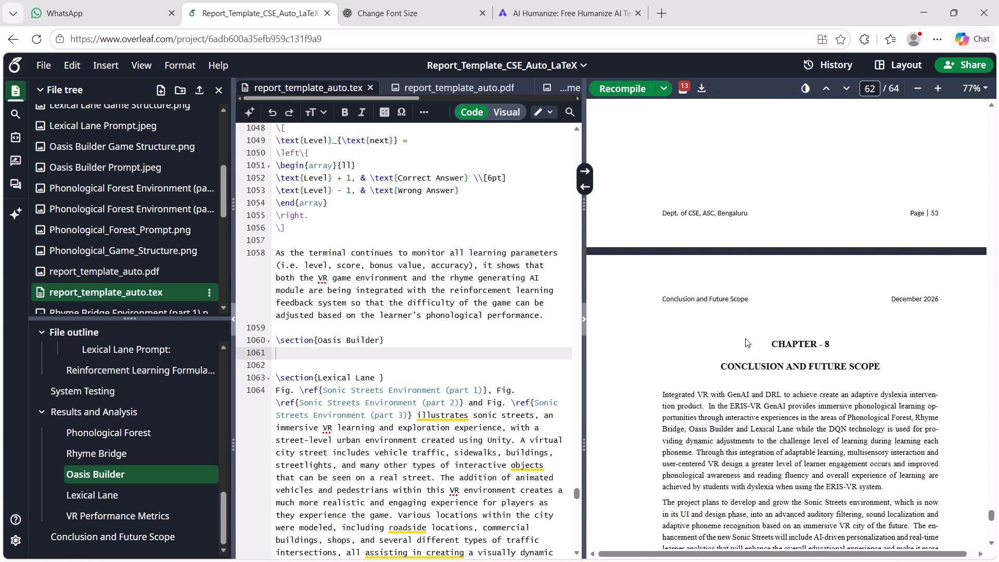
pyautogui.scroll(1, 745, 338)
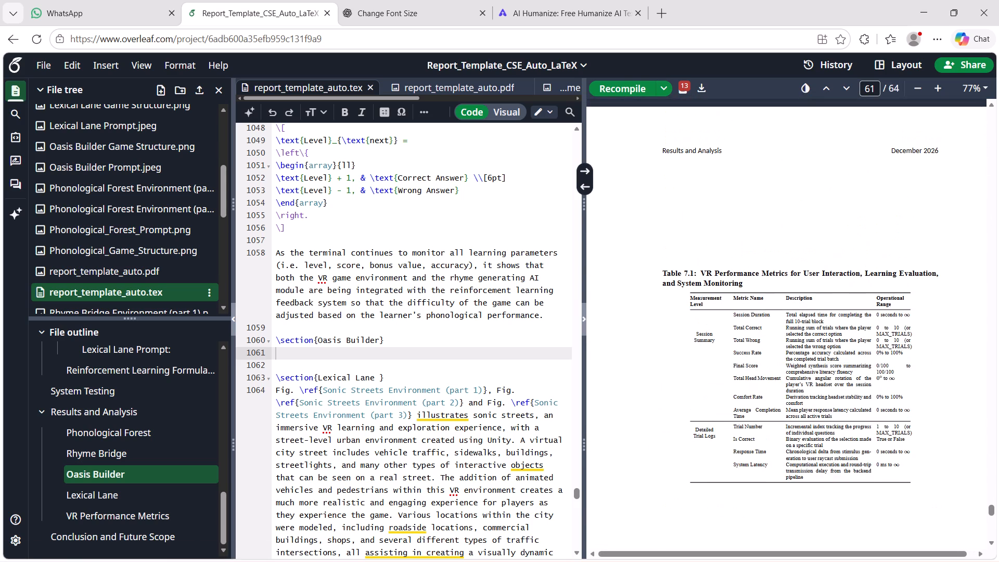
pyautogui.scroll(10, 745, 338)
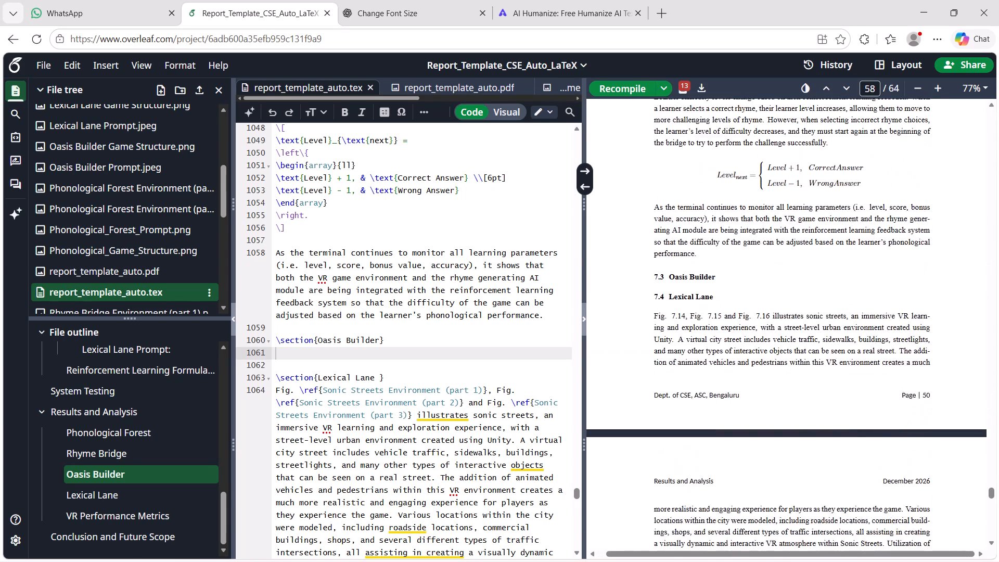
pyautogui.scroll(2, 745, 338)
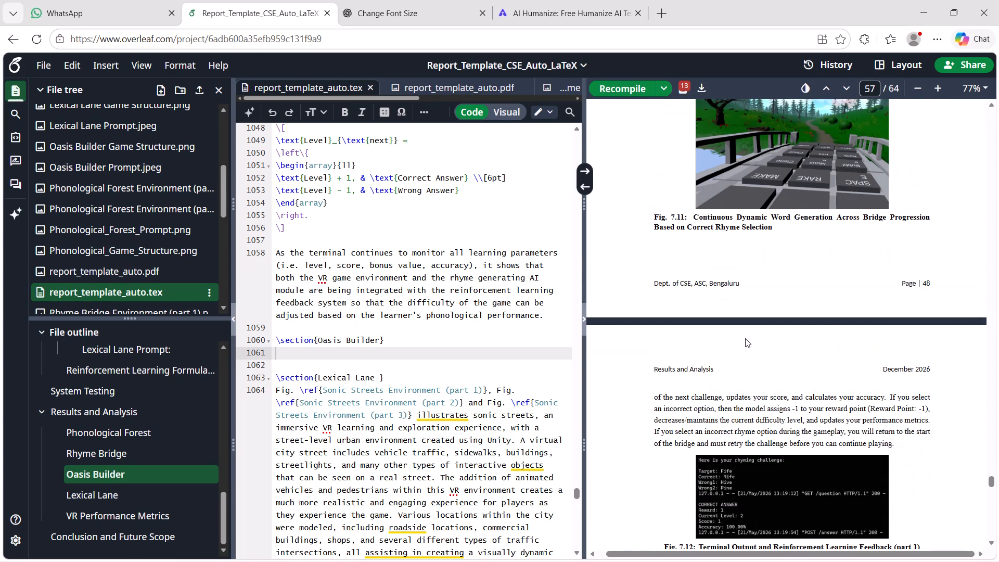
pyautogui.scroll(4, 745, 338)
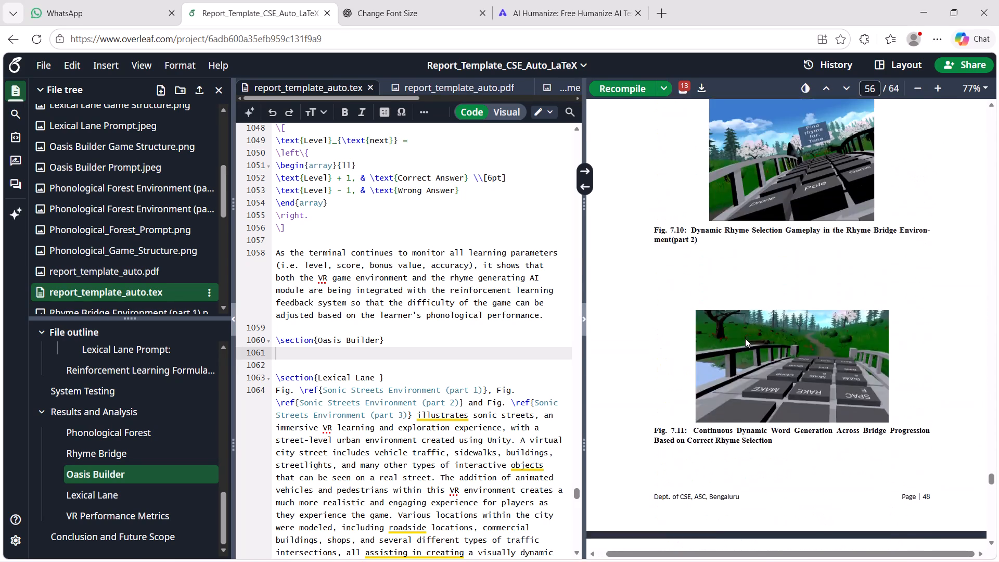
pyautogui.scroll(3, 745, 338)
pyautogui.scroll(4, 741, 297)
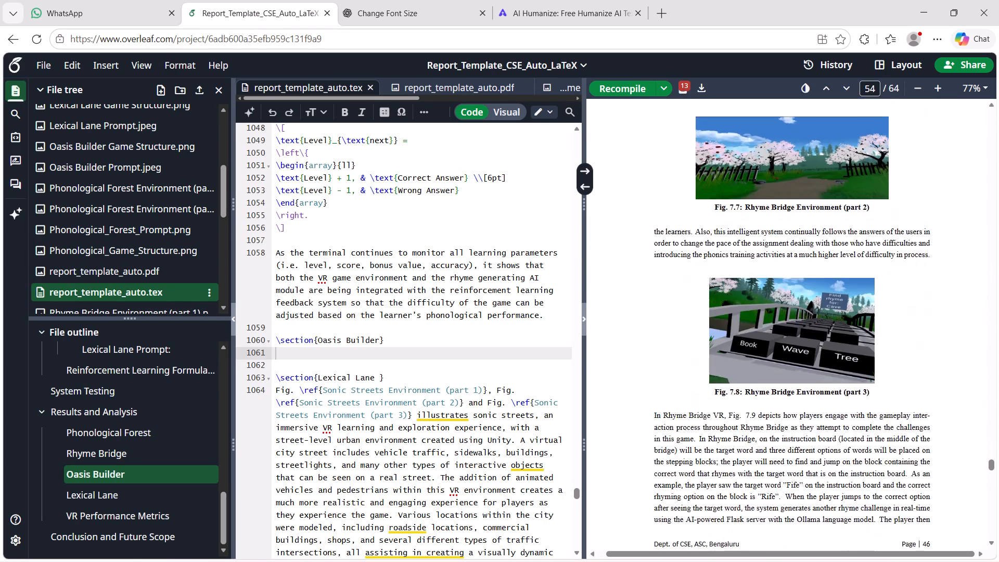
pyautogui.scroll(7, 741, 297)
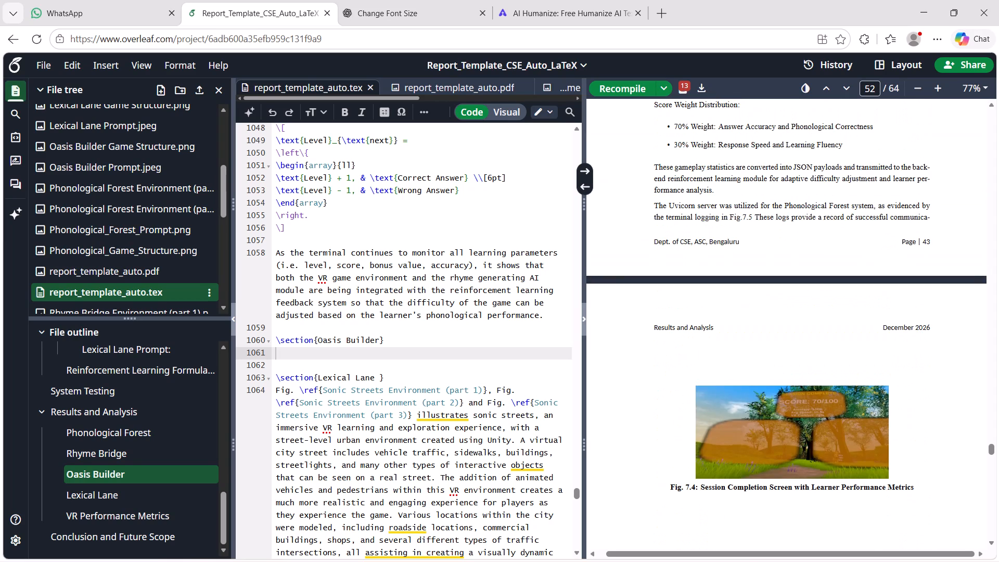
# Locate the empty Oasis Builder results section in the PDF preview, and read through the Rhyme Bridge results as its model.
pyautogui.click(330, 355)
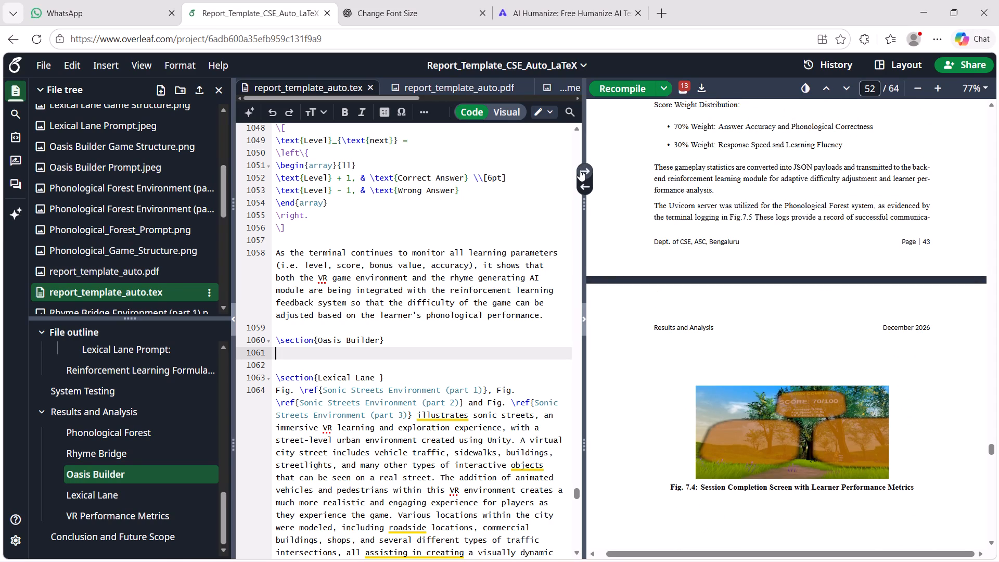
pyautogui.click(580, 170)
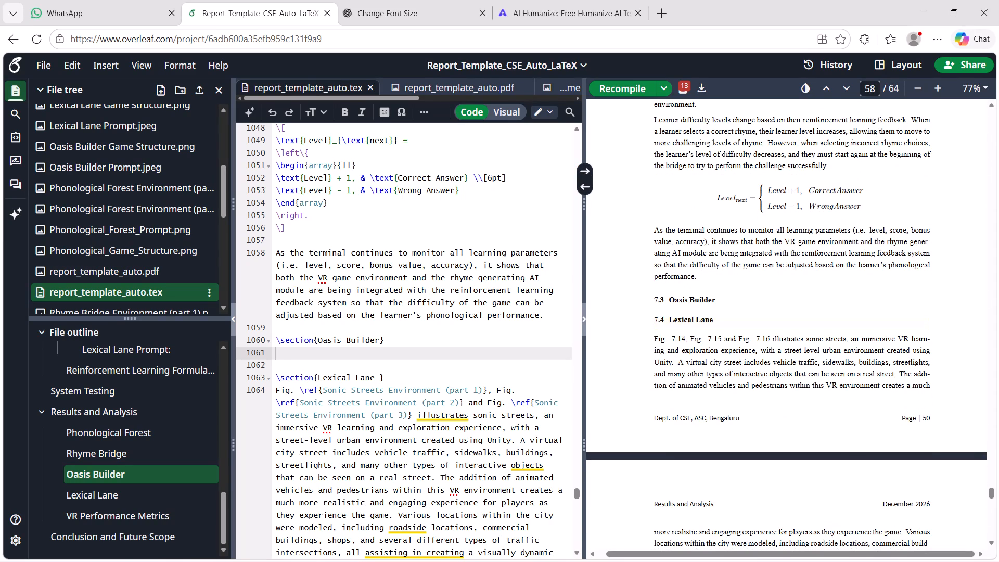
pyautogui.click(340, 353)
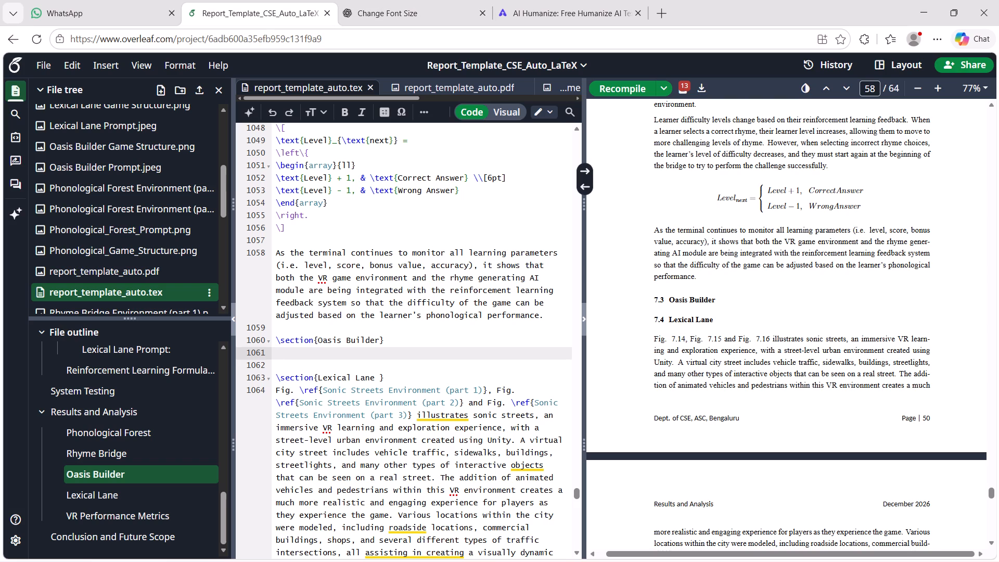
pyautogui.scroll(2, 703, 231)
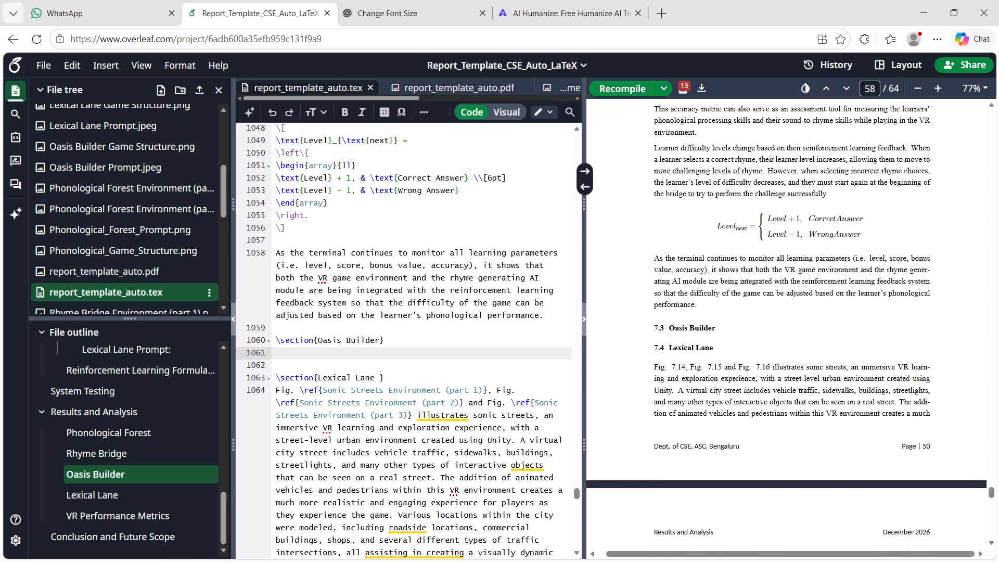
pyautogui.scroll(11, 703, 231)
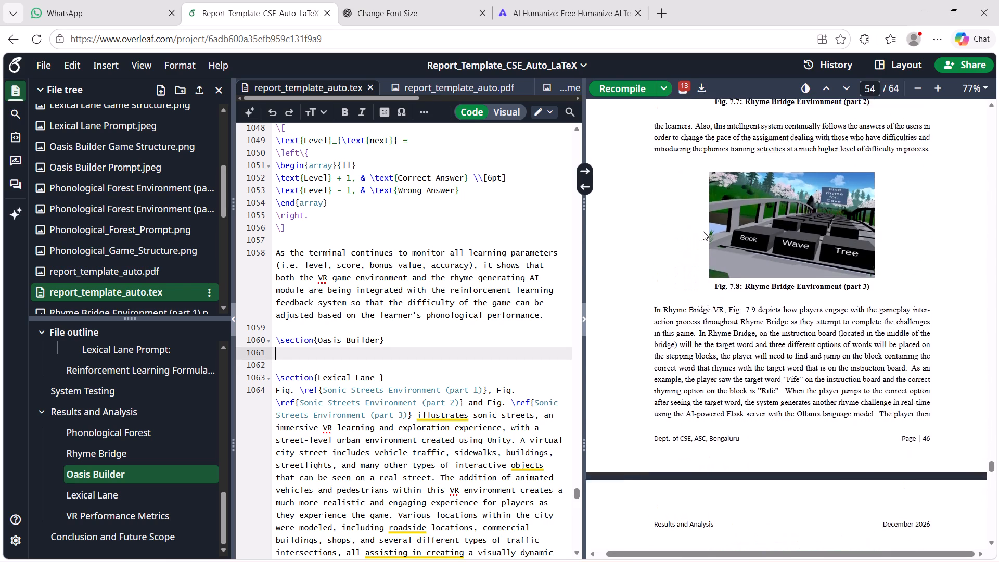
pyautogui.scroll(5, 703, 231)
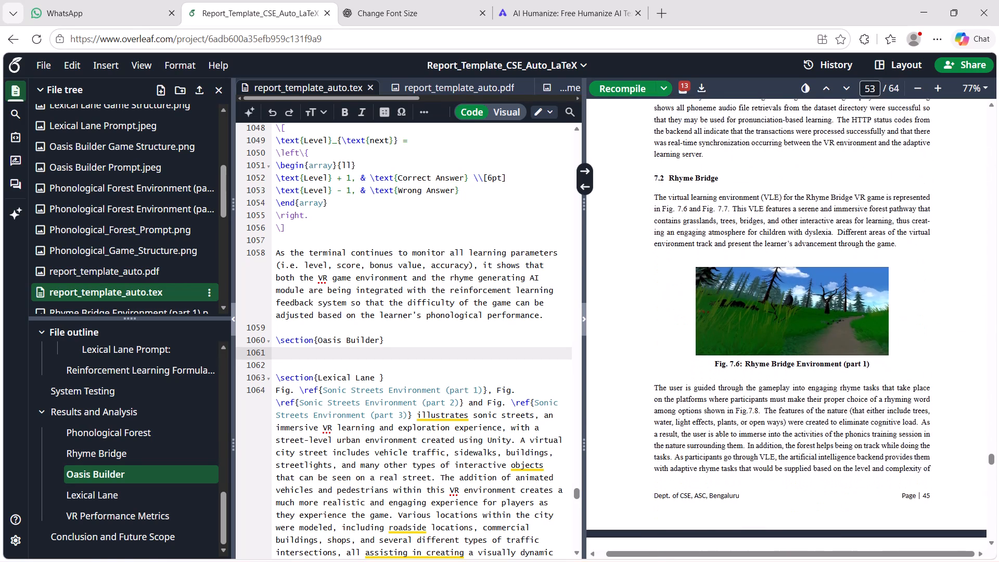
pyautogui.scroll(-3, 703, 231)
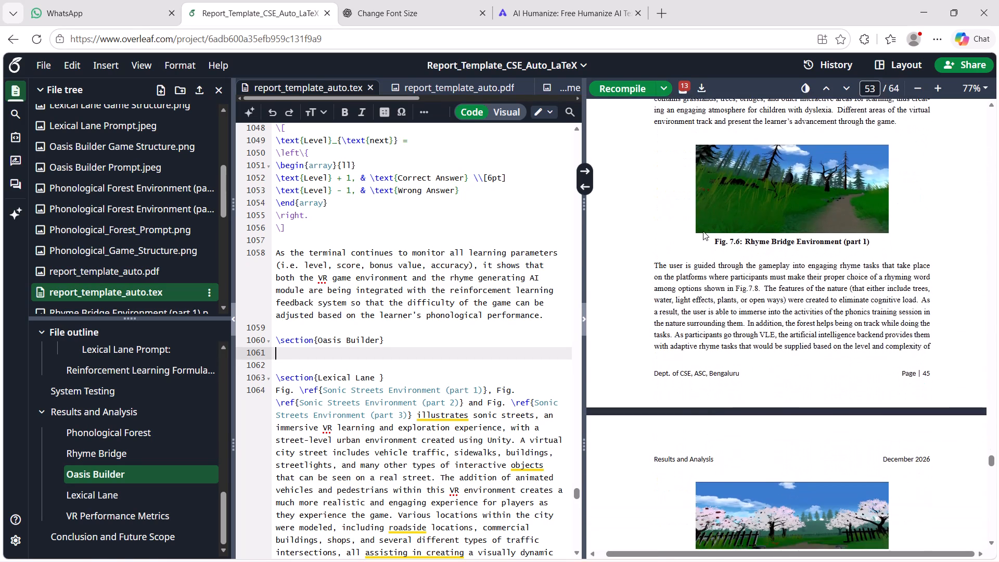
pyautogui.scroll(-3, 703, 231)
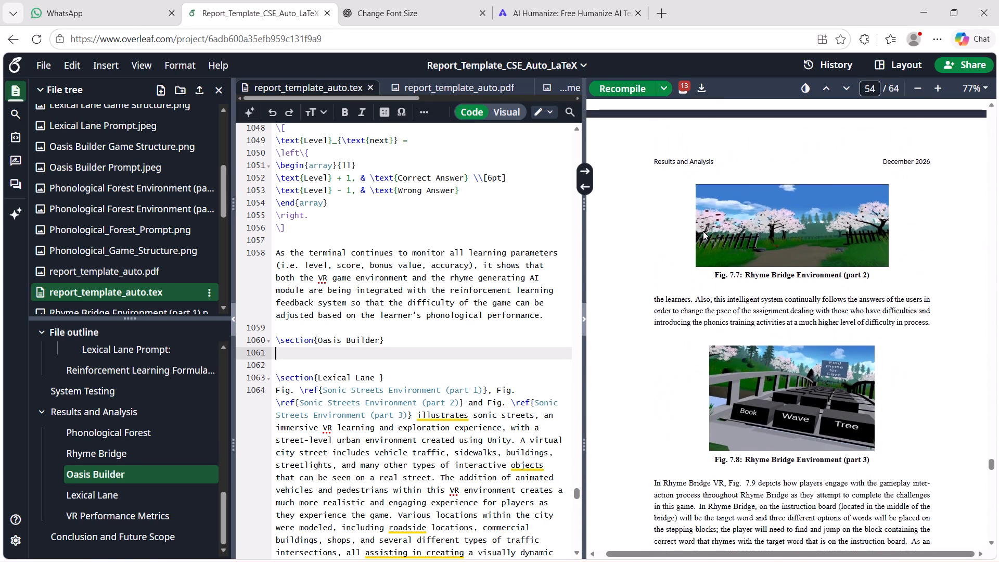
pyautogui.scroll(-5, 703, 231)
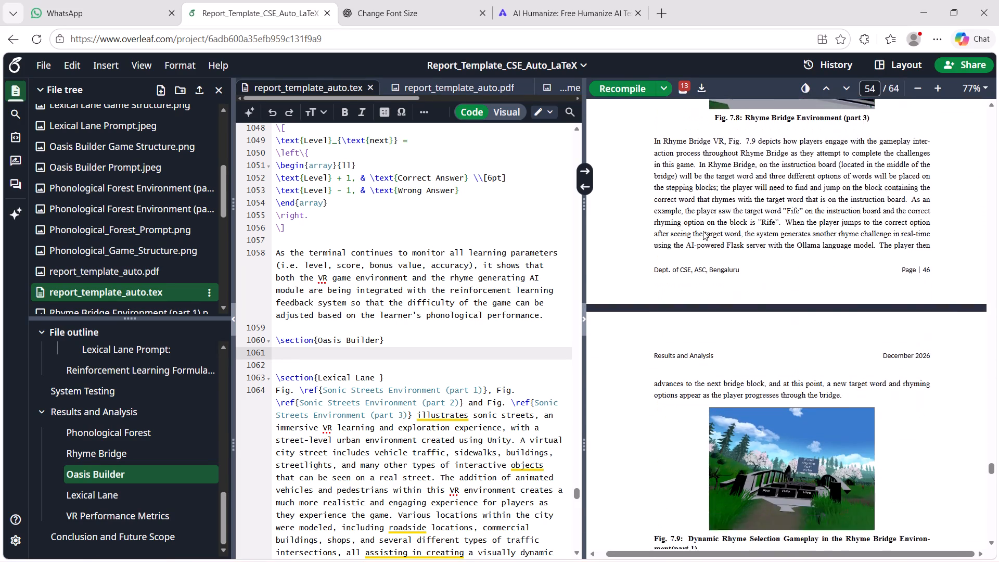
pyautogui.scroll(-1, 703, 231)
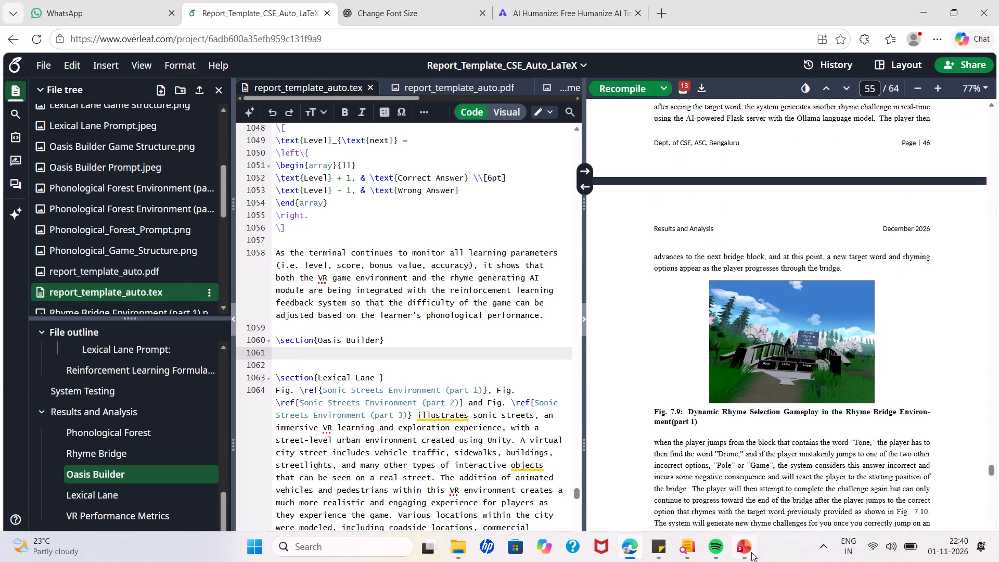
# Switch to the Phase 2 review presentation in PowerPoint and copy the first picture on the "Environment" slide.
pyautogui.click(751, 552)
pyautogui.click(531, 245)
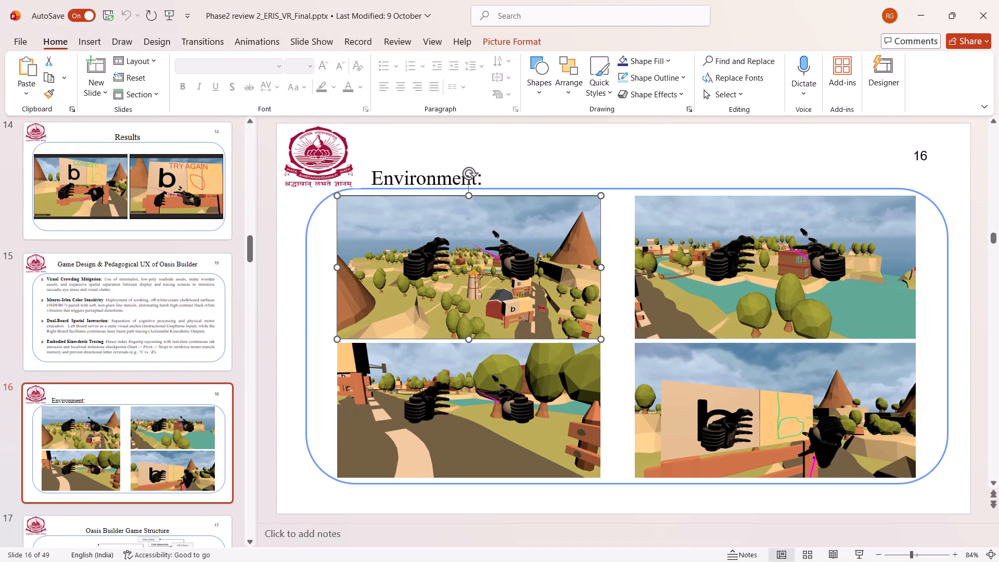
pyautogui.hotkey('ctrl', 'c')
# Paste the picture under the report's Oasis Builder results heading as a half-width figure with caption and label, named "Oasis Builder Environment (part1).png".
pyautogui.hotkey('alt', 'Tab')
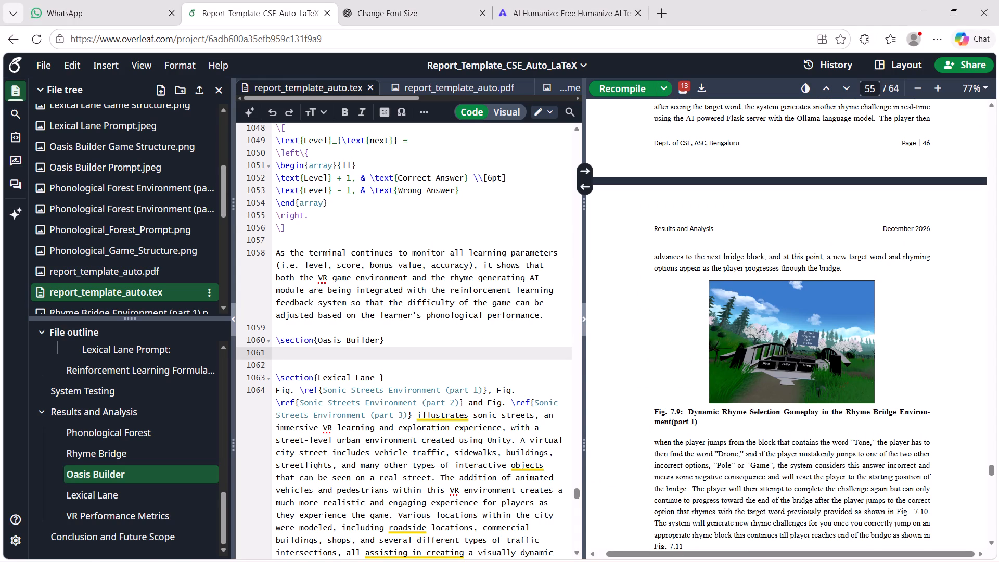
pyautogui.click(305, 351)
pyautogui.hotkey('ctrl', 'v')
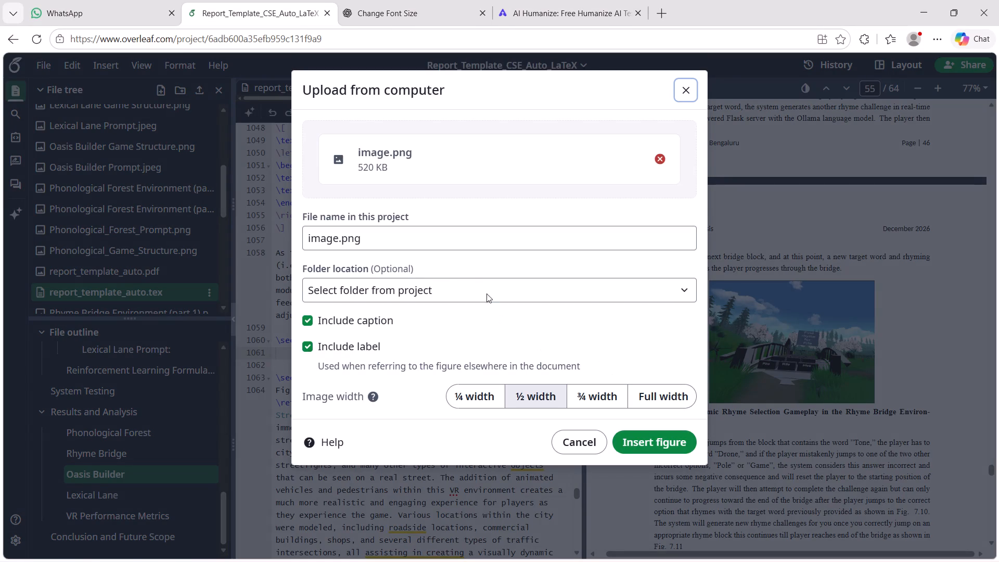
pyautogui.click(315, 233)
pyautogui.write('Oasis Builder Eb')
pyautogui.press('BackSpace')
pyautogui.write('nvirnoment')
pyautogui.press('space')
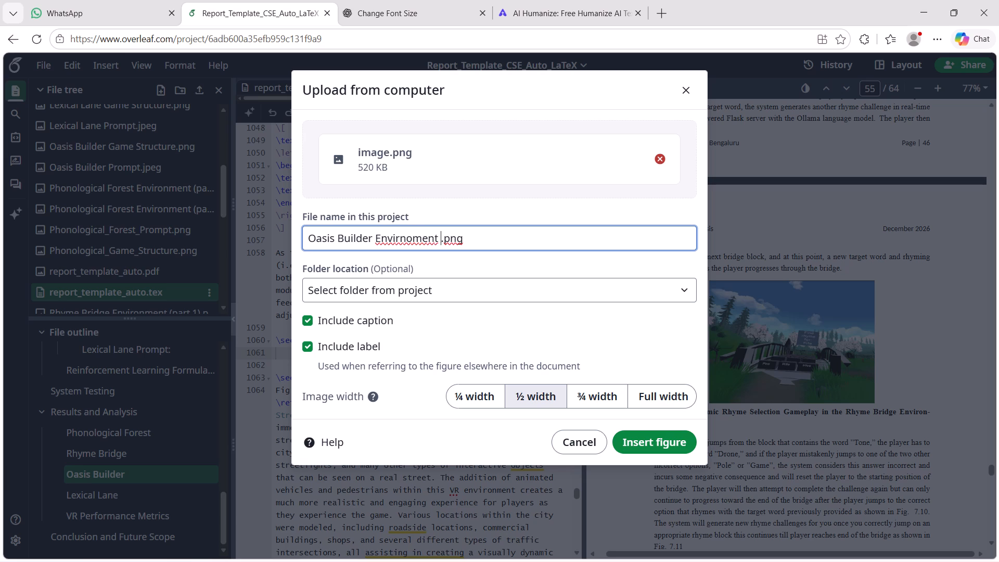
pyautogui.write('(part')
pyautogui.press('2')
pyautogui.press('BackSpace')
pyautogui.write('1)')
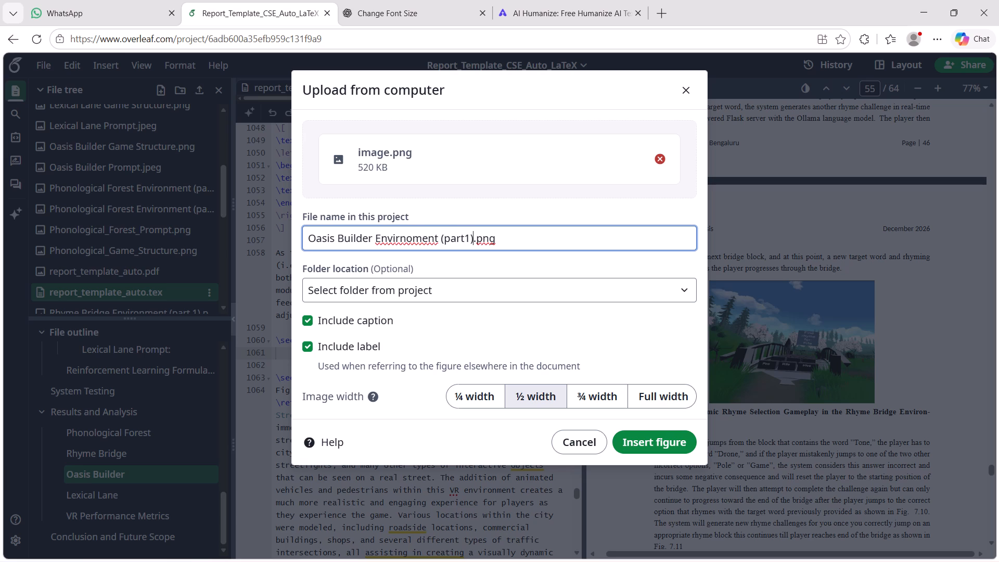
pyautogui.tripleClick(391, 241)
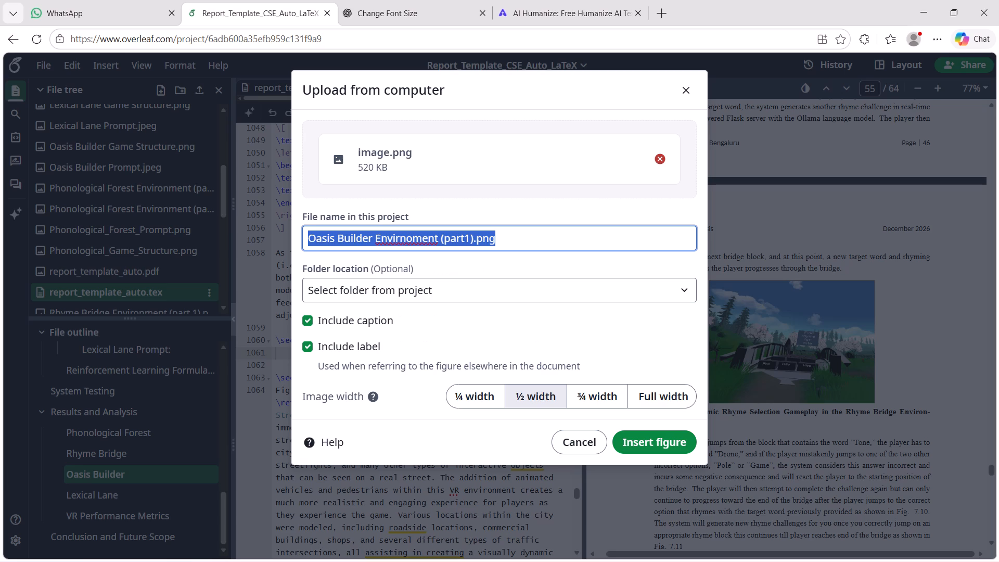
pyautogui.click(391, 241)
pyautogui.rightClick(391, 241)
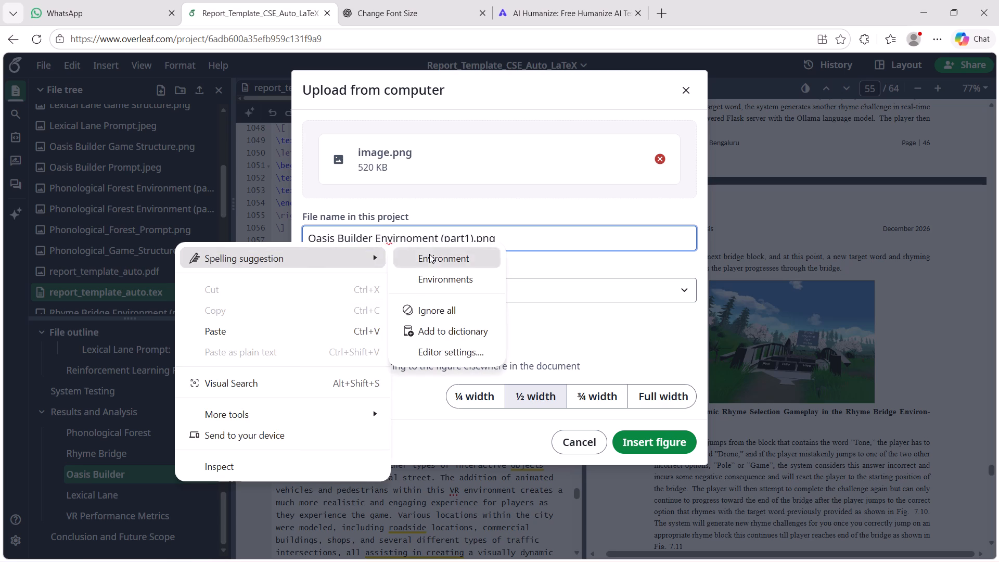
pyautogui.click(429, 254)
pyautogui.click(681, 444)
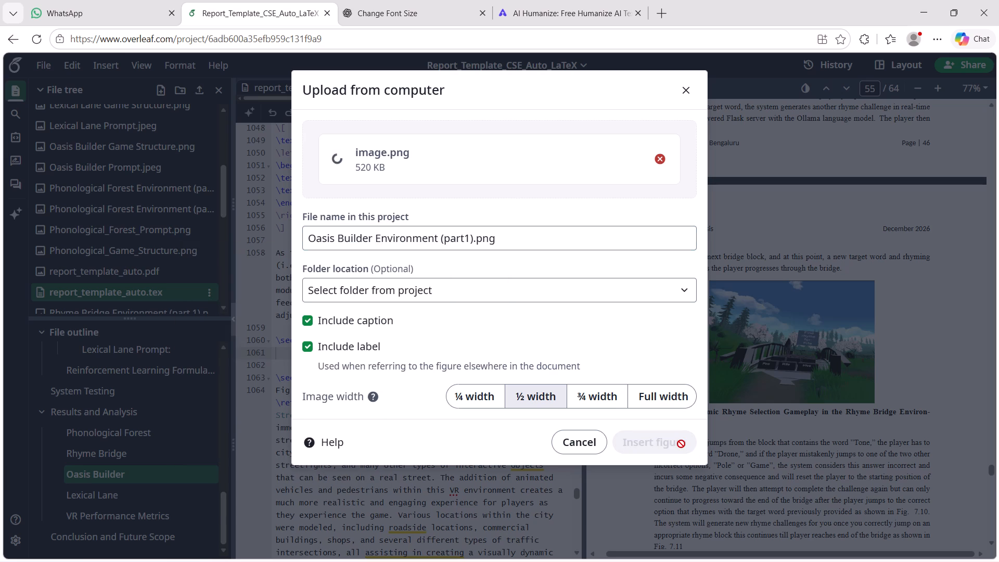
pyautogui.click(516, 421)
# Copy the upper-right picture from the "Environment" slide in PowerPoint and paste it below the part1 figure in the Overleaf report.
pyautogui.hotkey('alt', 'Tab')
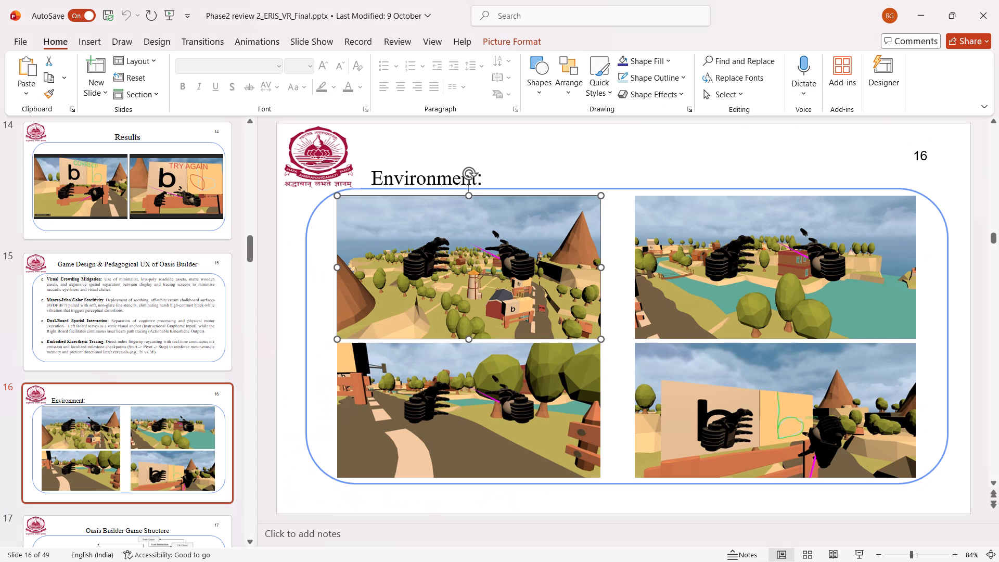
pyautogui.click(703, 274)
pyautogui.hotkey('ctrl', 'c')
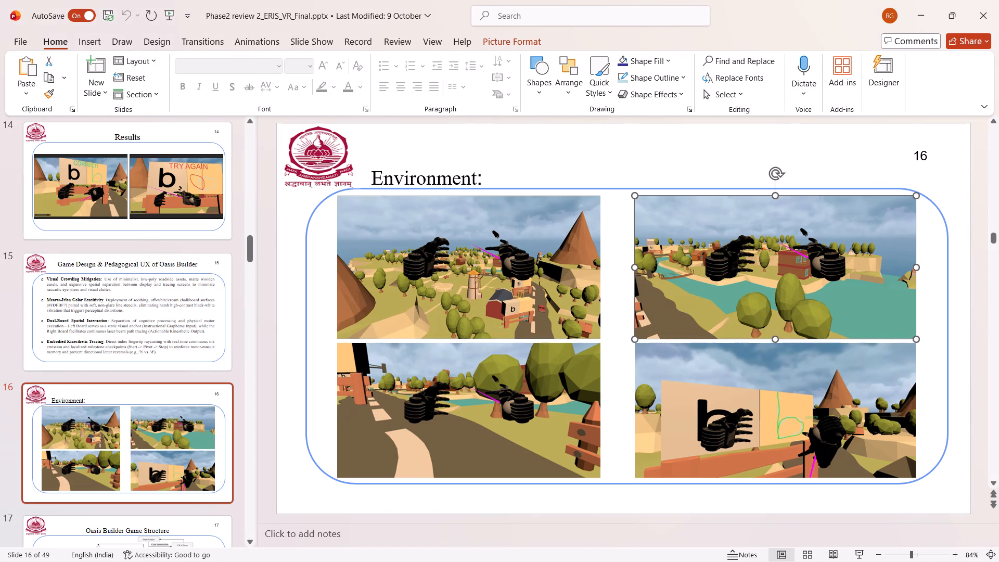
pyautogui.hotkey('alt', 'Tab')
pyautogui.click(357, 436)
pyautogui.press('Return')
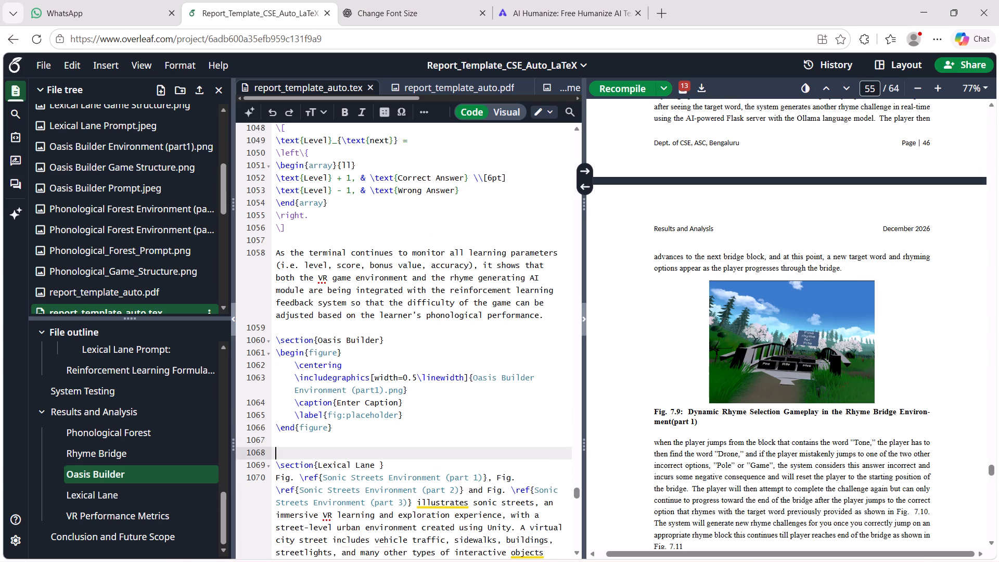
pyautogui.press('Return')
pyautogui.press('Up')
pyautogui.hotkey('ctrl', 'v')
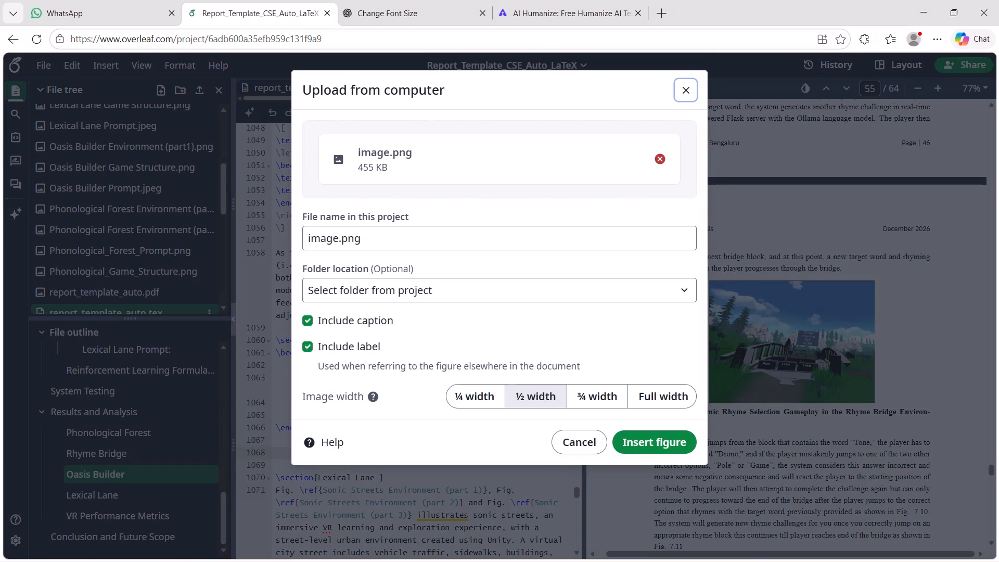
# Name the pasted image "Oasis Builder Environment (part 2).png" and insert it as a half-width figure with caption and label.
pyautogui.click(322, 244)
pyautogui.write('Oasis')
pyautogui.press('space')
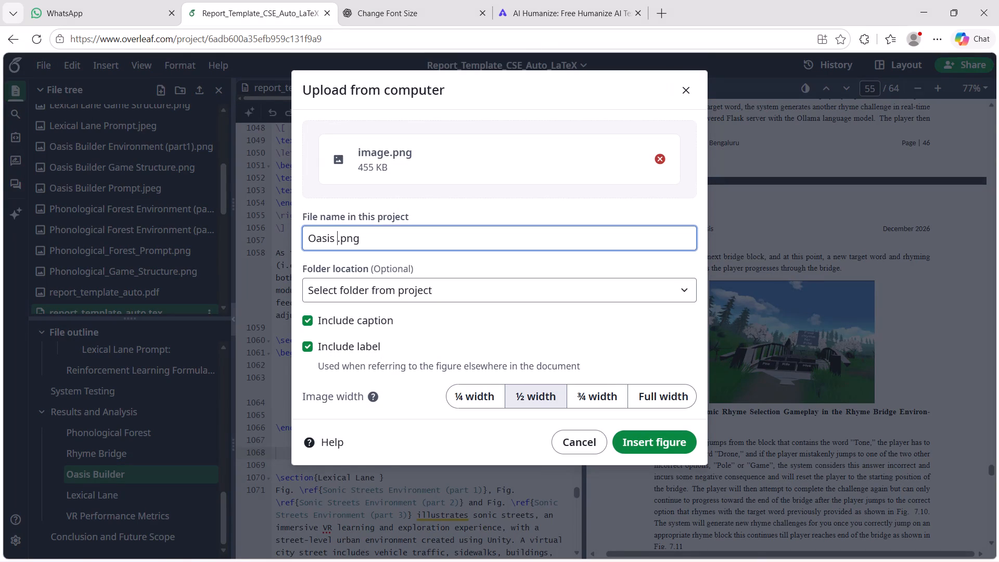
pyautogui.write('Builder Envirnoment')
pyautogui.press('space')
pyautogui.click(380, 228)
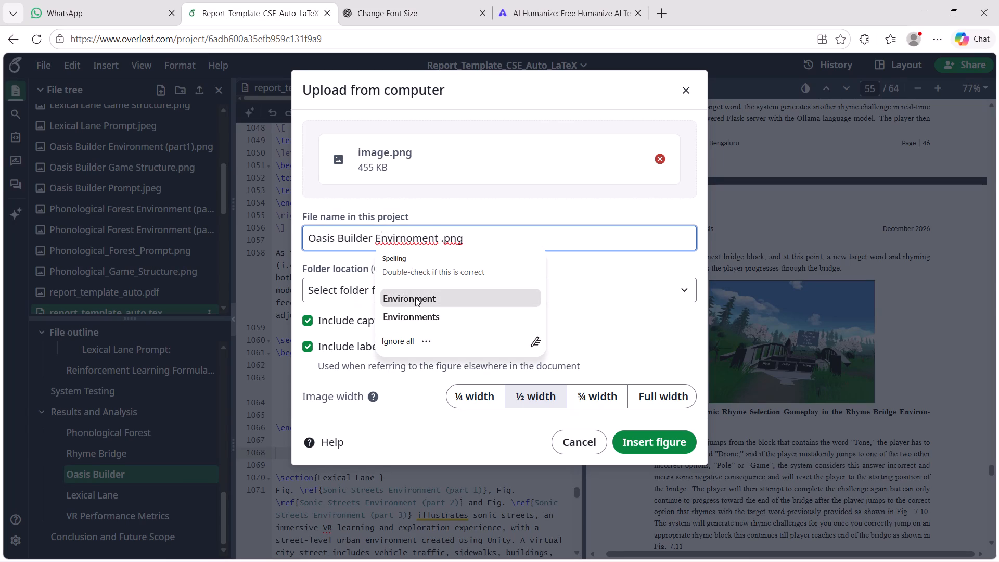
pyautogui.click(407, 304)
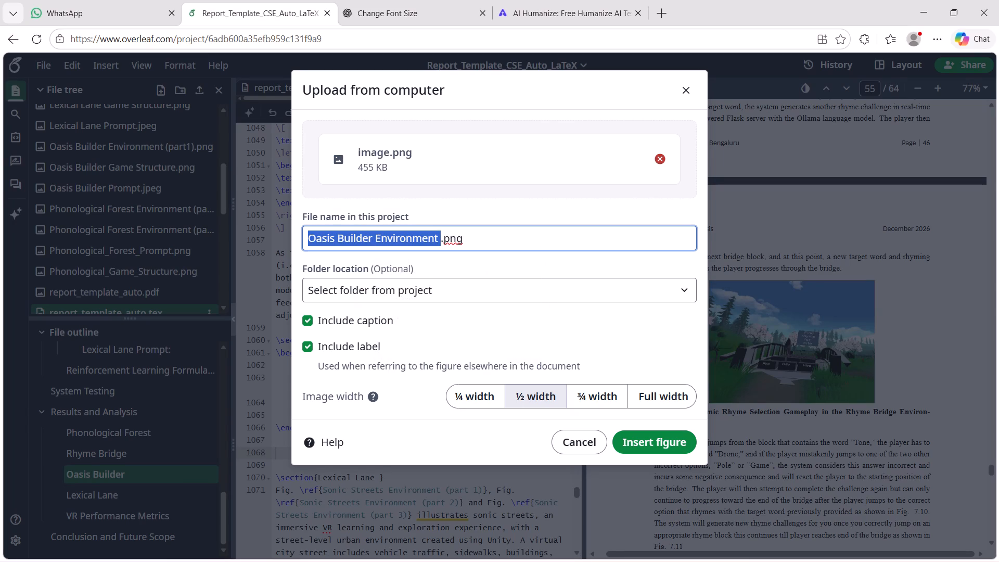
pyautogui.click(440, 241)
pyautogui.press('Left')
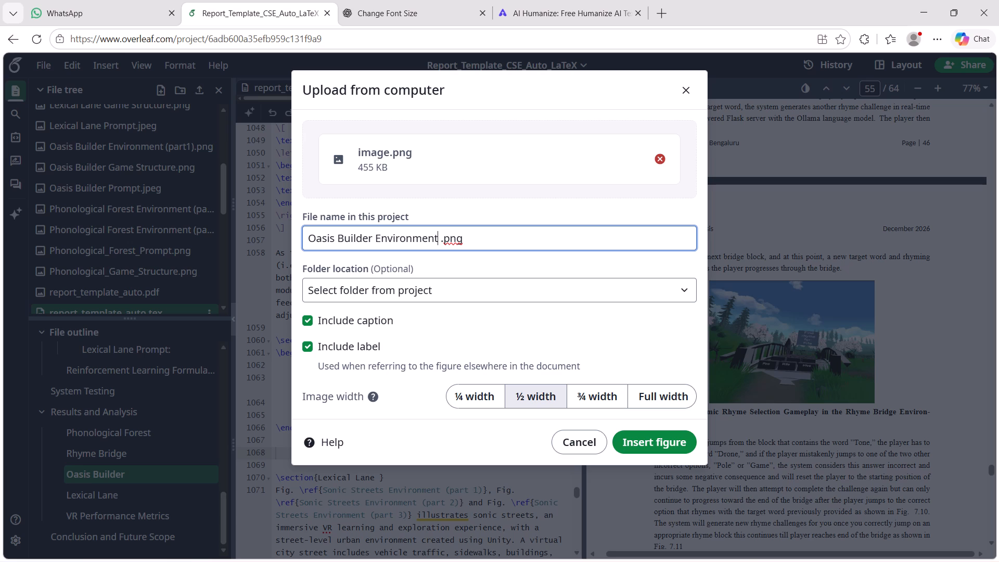
pyautogui.write('(part 3')
pyautogui.press('BackSpace')
pyautogui.write('2)')
pyautogui.press('Left')
pyautogui.press('Left')
pyautogui.press('Left')
pyautogui.press('Left')
pyautogui.press('Left')
pyautogui.press('Left')
pyautogui.press('Left')
pyautogui.press('Left')
pyautogui.press('space')
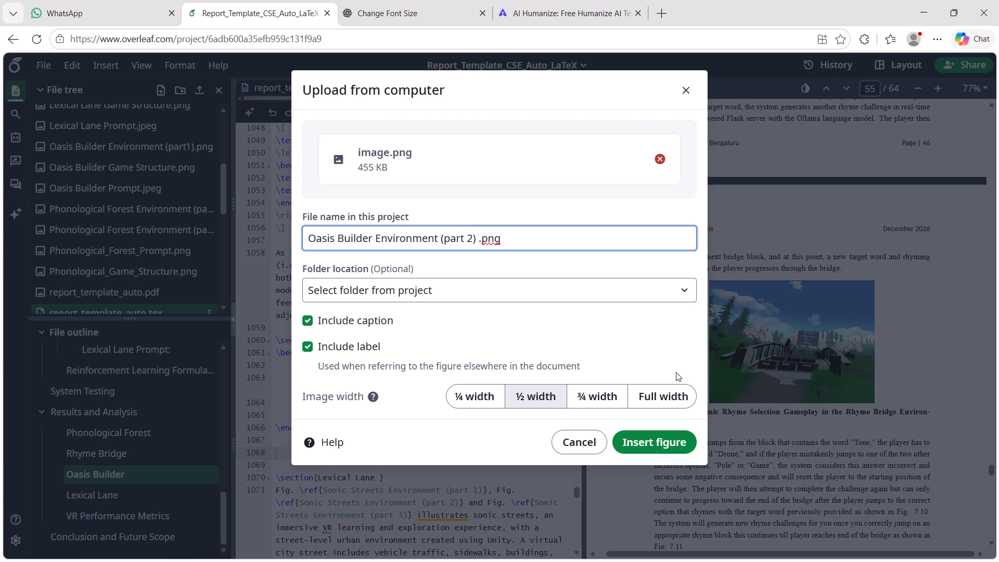
pyautogui.click(478, 238)
pyautogui.press('BackSpace')
pyautogui.click(635, 435)
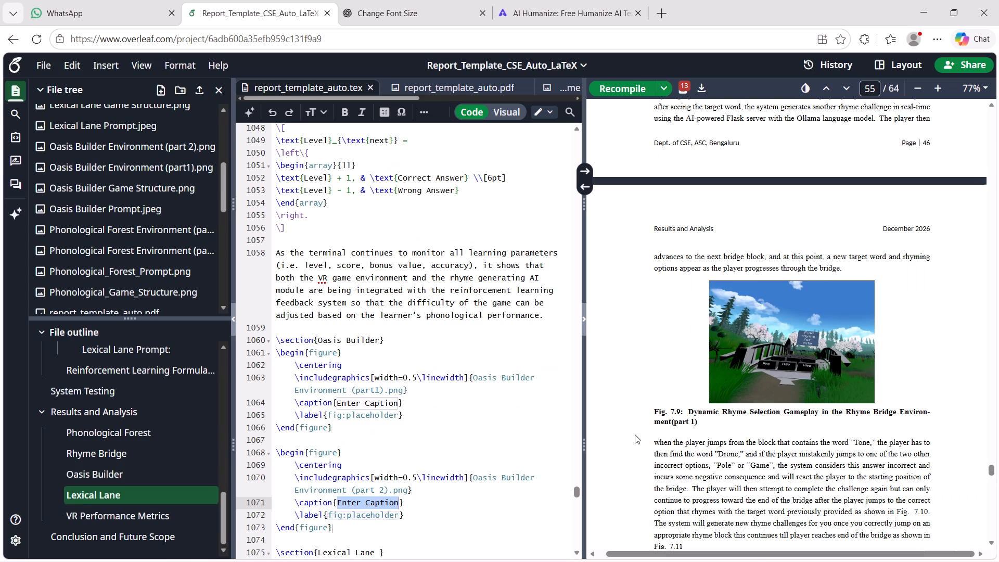
# Copy the file name "Oasis Builder Environment (part 2).png" from the second Oasis Builder figure's code.
pyautogui.scroll(-1, 509, 427)
pyautogui.click(509, 427)
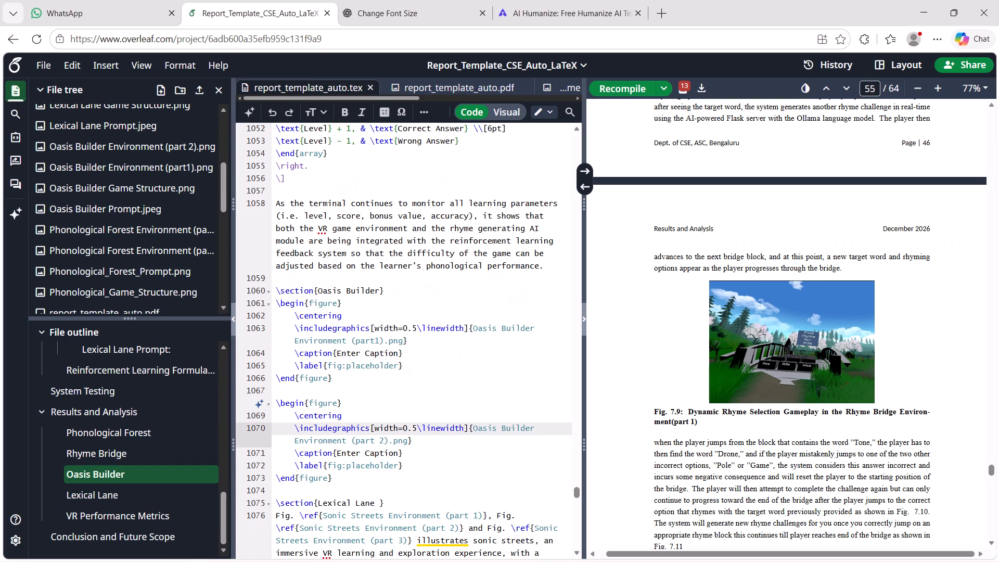
pyautogui.moveTo(473, 427); pyautogui.dragTo(408, 438)
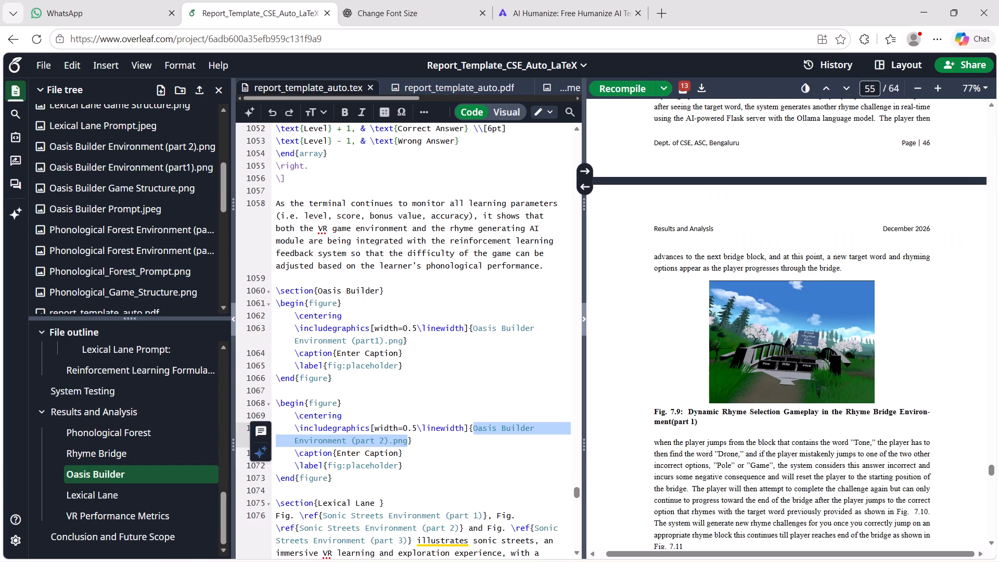
pyautogui.hotkey('ctrl', 'c')
# Copy the lower-left picture from the "Environment" slide in PowerPoint and paste it below the part 2 figure in the Overleaf report.
pyautogui.hotkey('alt', 'Tab')
pyautogui.click(497, 428)
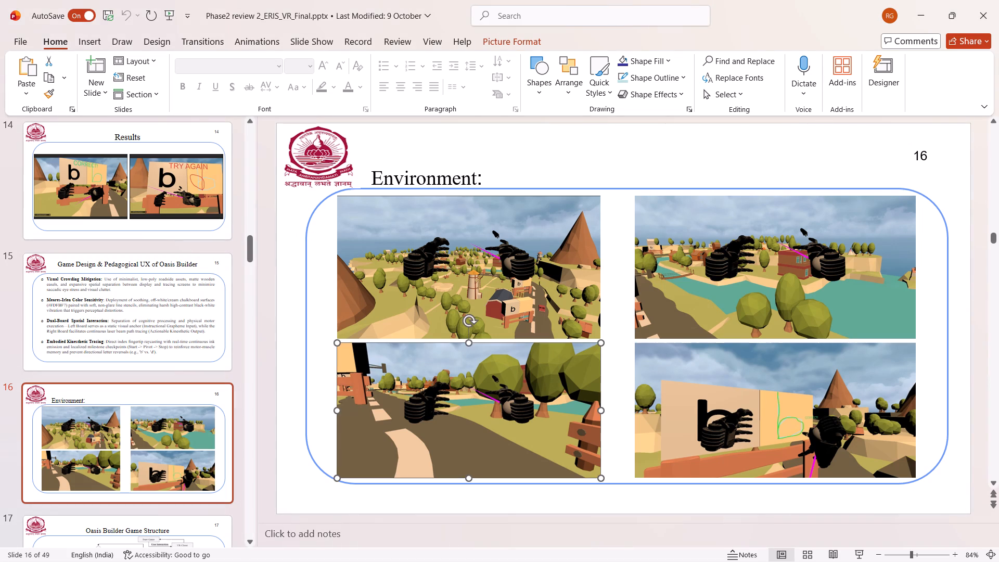
pyautogui.hotkey('ctrl', 'c')
pyautogui.hotkey('alt', 'Tab')
pyautogui.scroll(-1, 416, 444)
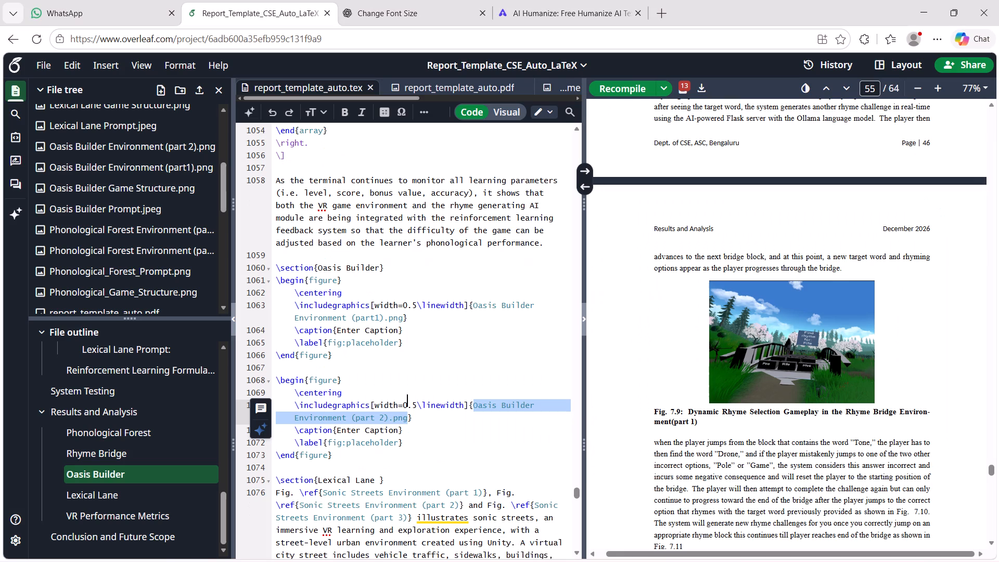
pyautogui.scroll(-1, 416, 444)
pyautogui.click(318, 430)
pyautogui.press('Return')
pyautogui.press('Up')
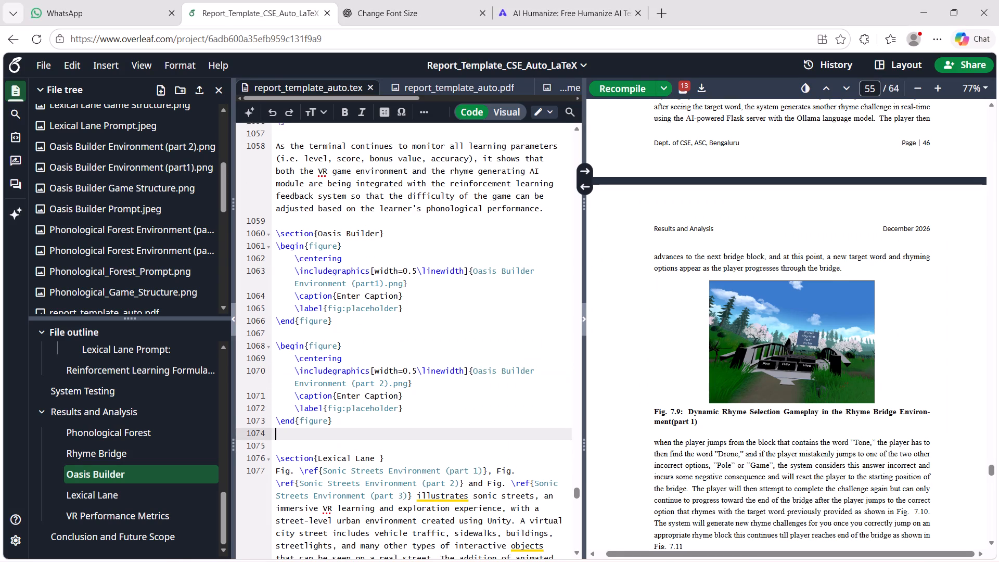
pyautogui.press('Down')
pyautogui.hotkey('ctrl', 'v')
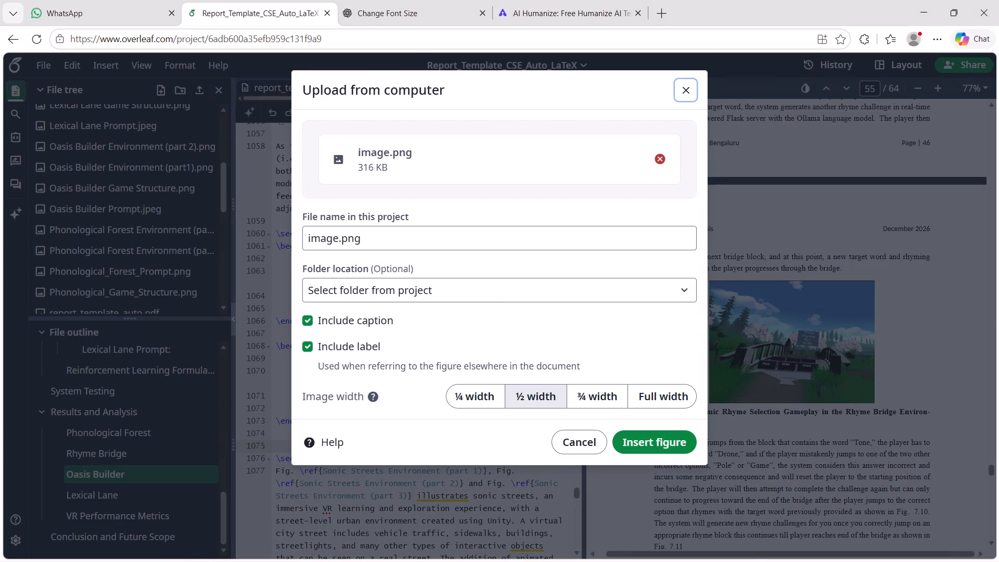
# Reuse the copied file name as "Oasis Builder Environment (part 3).png" and insert the image as a half-width figure with caption and label.
pyautogui.click(321, 236)
pyautogui.hotkey('ctrl', 'v')
pyautogui.moveTo(374, 241); pyautogui.dragTo(369, 241)
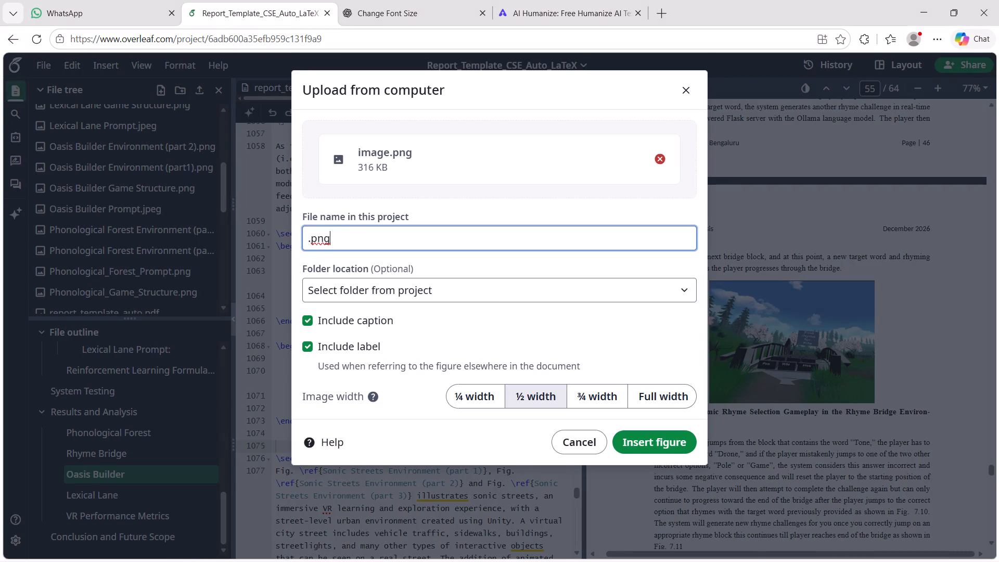
pyautogui.moveTo(369, 241); pyautogui.dragTo(284, 242)
pyautogui.hotkey('ctrl', 'v')
pyautogui.press('super+v')
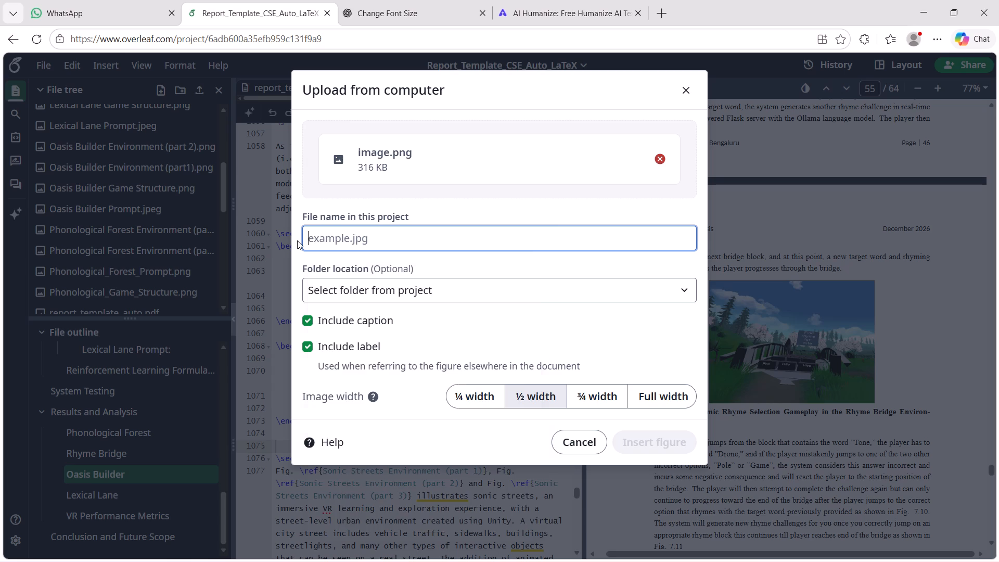
pyautogui.click(407, 431)
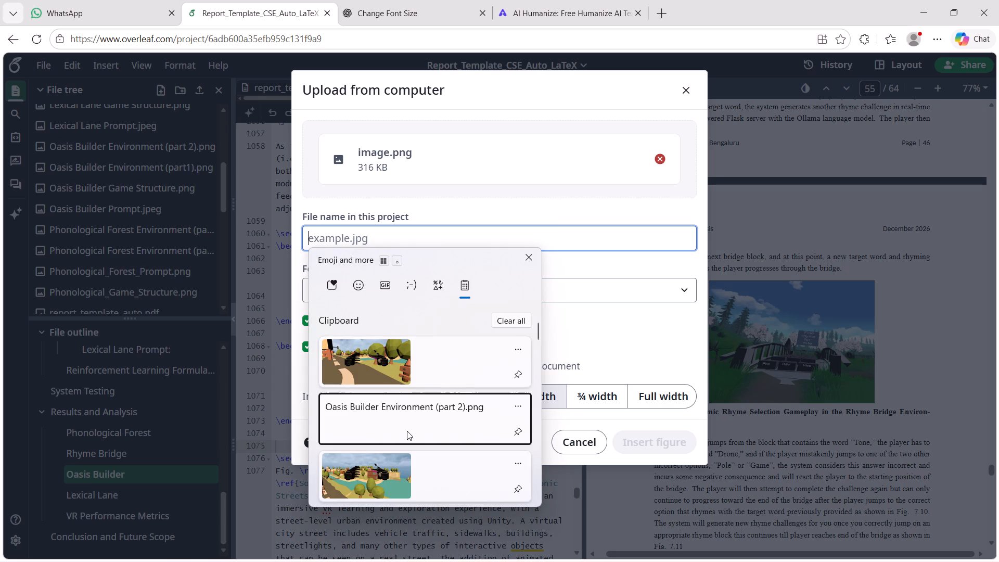
pyautogui.hotkey('ctrl', 'v')
pyautogui.click(471, 239)
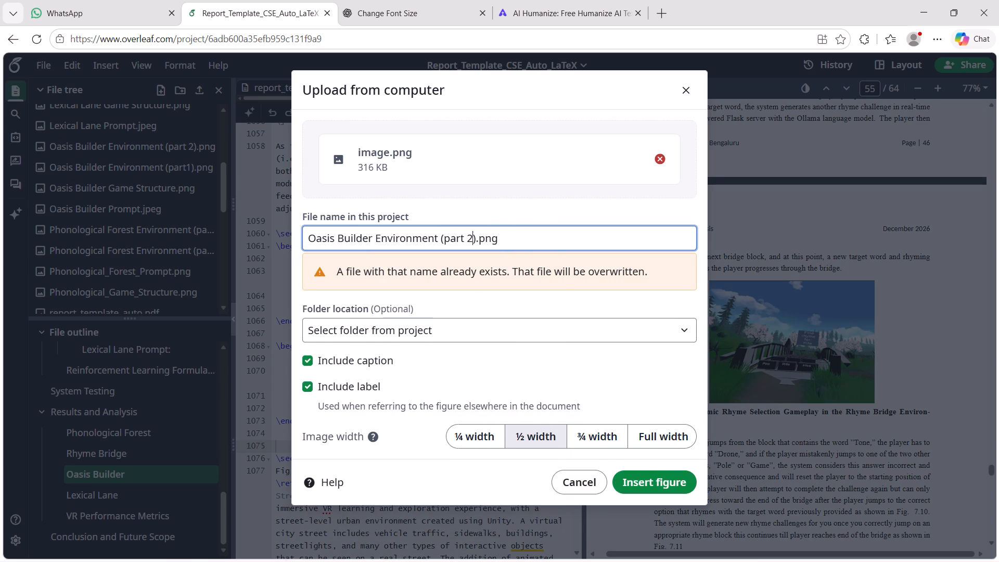
pyautogui.press('BackSpace')
pyautogui.press('pagedown')
pyautogui.press('BackSpace')
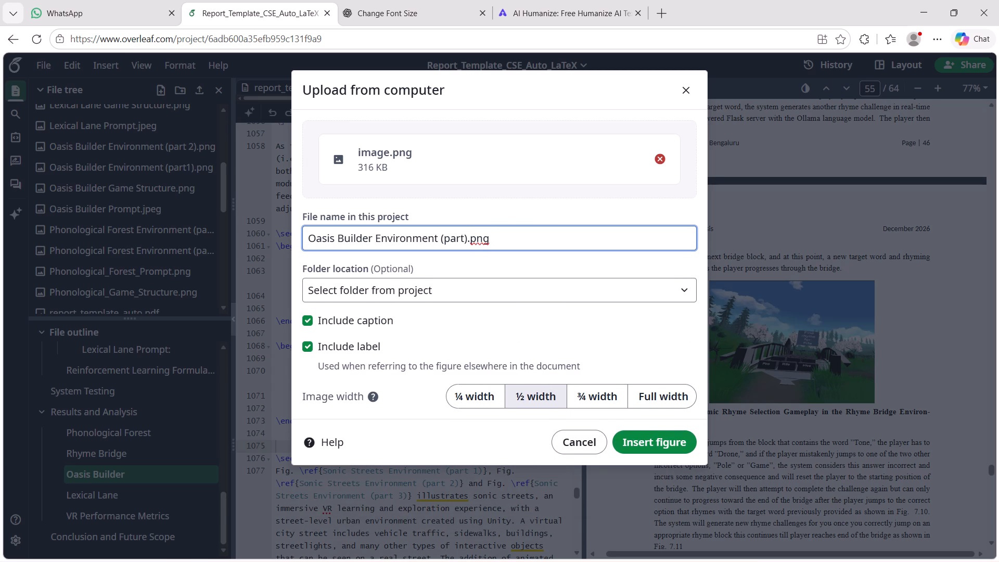
pyautogui.press('space')
pyautogui.write('3')
pyautogui.click(681, 442)
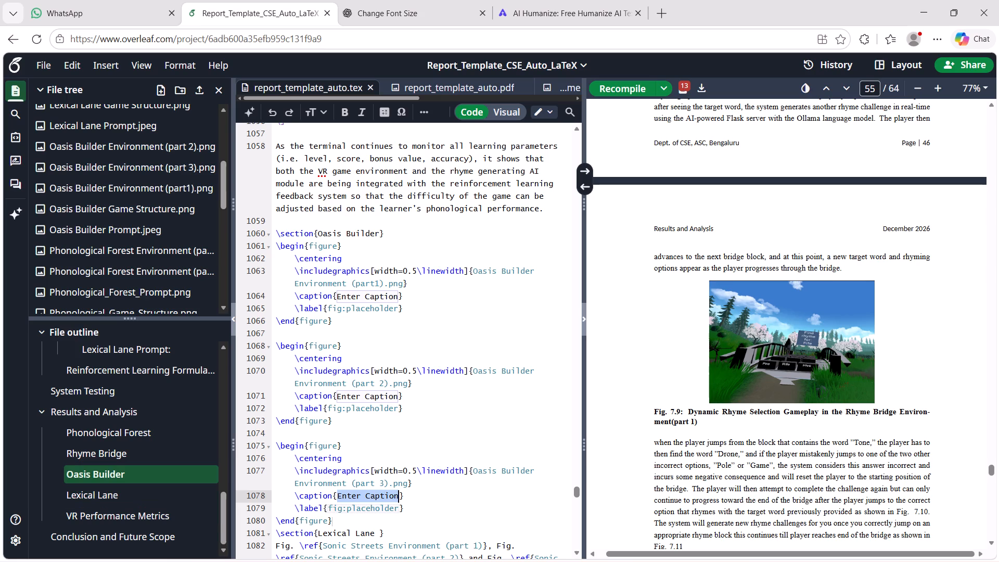
# Switch to the PowerPoint presentation and select the lower-right picture on the "Environment" slide for the next figure.
pyautogui.hotkey('alt', 'Tab')
pyautogui.click(718, 432)
pyautogui.hotkey('alt', 'Tab')
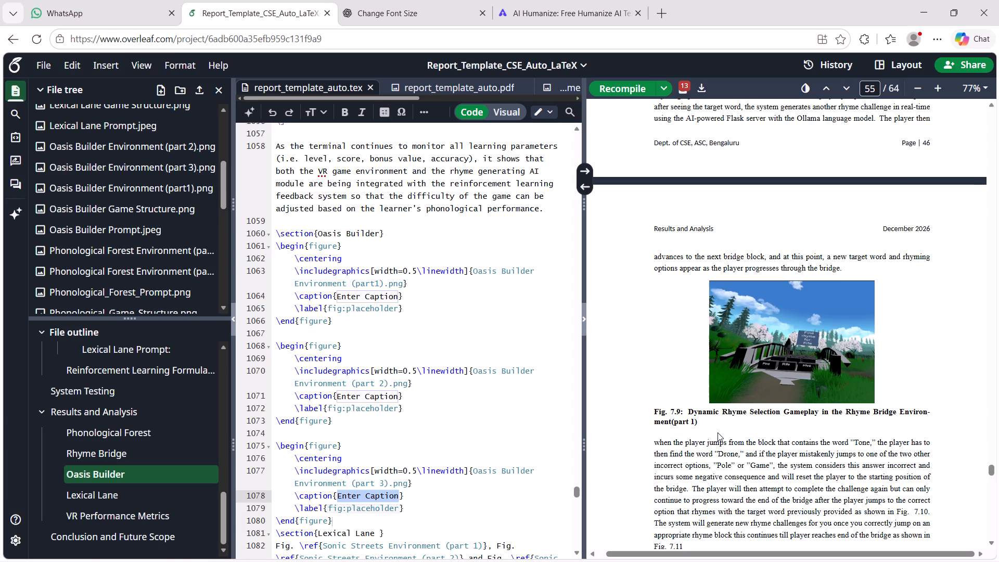
pyautogui.hotkey('alt', 'Tab')
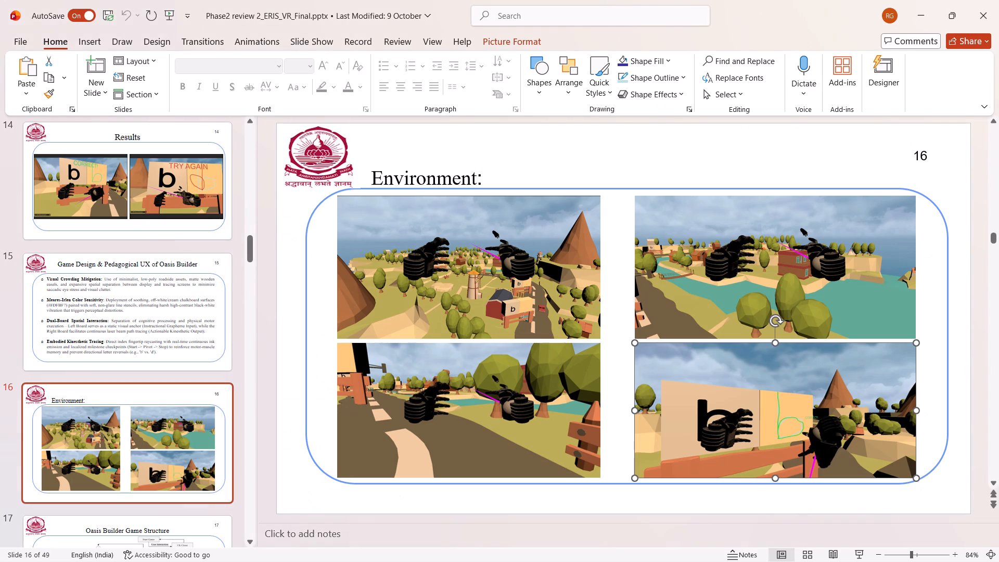
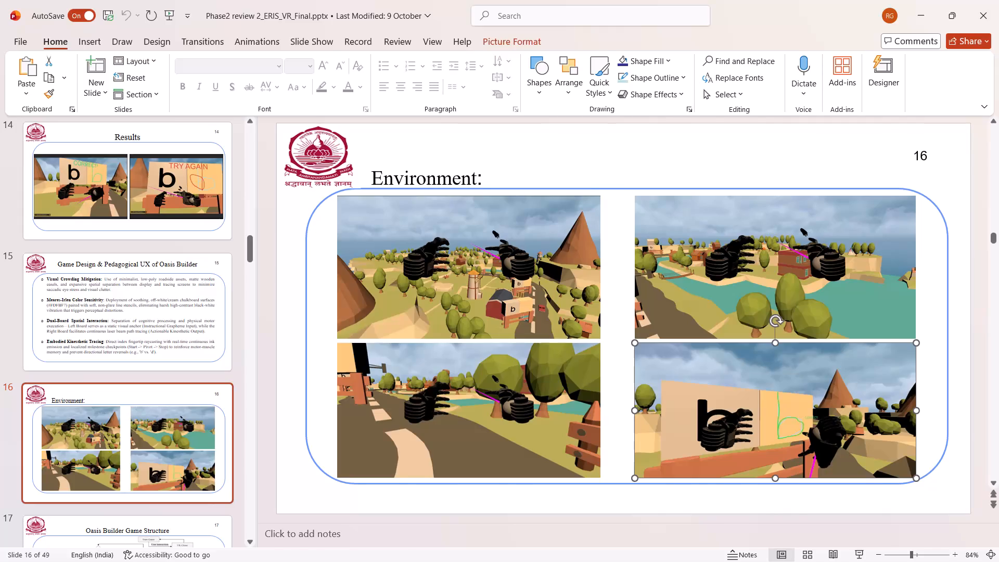
# Look through the presentation slides for Oasis Builder content, including the "Environment" and "Results" slides.
pyautogui.hotkey('alt', 'Tab')
pyautogui.hotkey('alt', 'Tab')
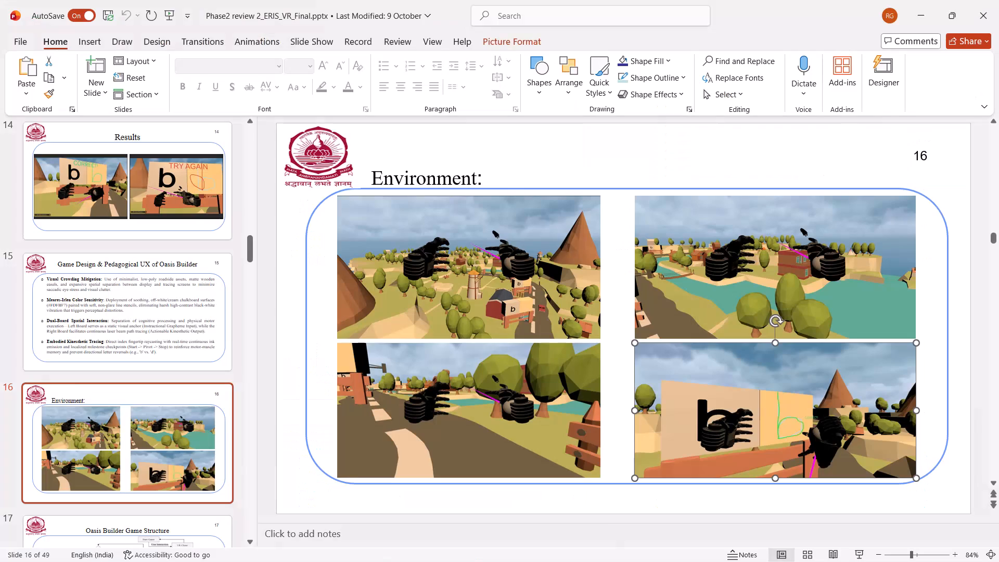
pyautogui.click(278, 385)
pyautogui.press('Down')
pyautogui.press('Up')
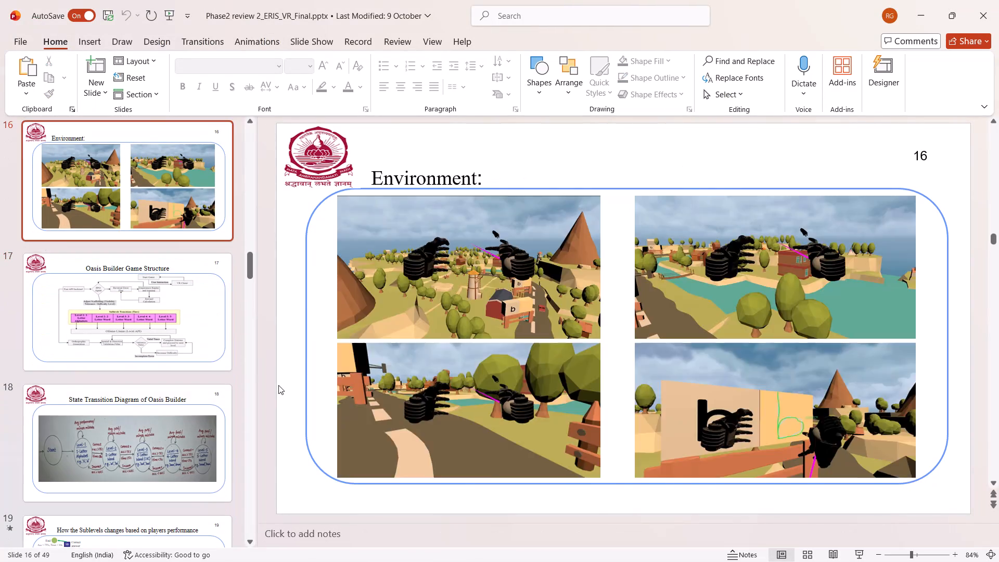
pyautogui.press('Down')
pyautogui.press('Down')
pyautogui.press('Down')
pyautogui.press('Down')
pyautogui.press('Down')
pyautogui.press('Down')
pyautogui.press('Down')
pyautogui.press('Down')
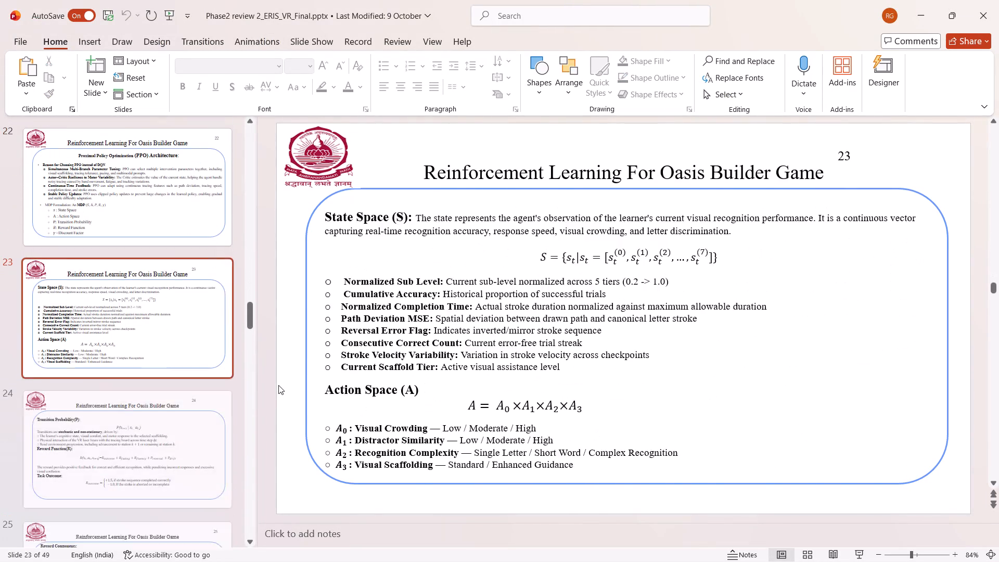
pyautogui.press('Down')
pyautogui.press('Up')
pyautogui.press('Up')
pyautogui.press('Up')
pyautogui.press('Up')
pyautogui.press('Up')
pyautogui.press('Up')
pyautogui.press('Up')
pyautogui.press('Up')
pyautogui.press('Up')
pyautogui.press('Up')
pyautogui.press('Up')
pyautogui.press('Up')
pyautogui.press('Up')
pyautogui.press('Up')
pyautogui.press('Up')
pyautogui.press('Up')
pyautogui.press('Down')
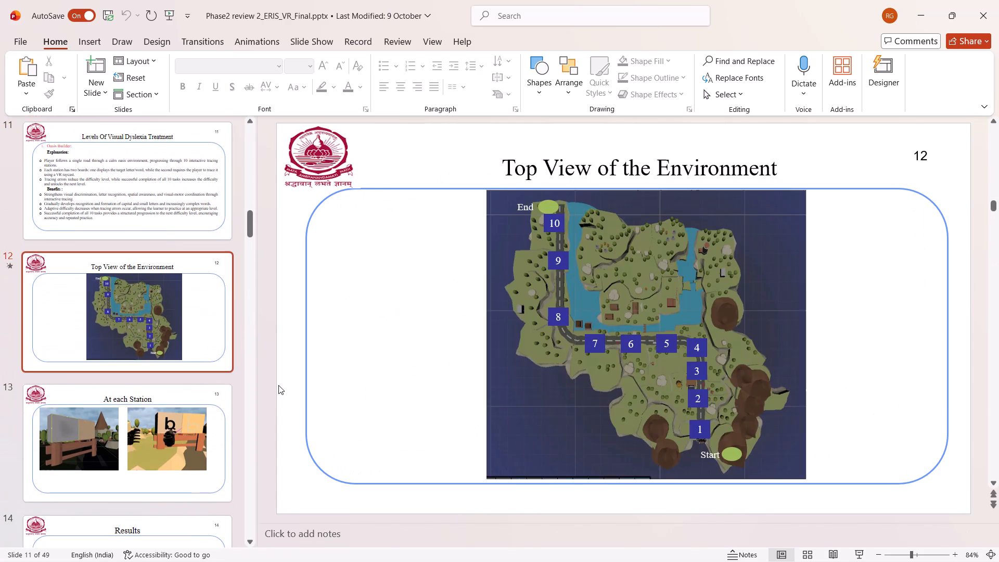
pyautogui.press('Up')
pyautogui.press('Up')
pyautogui.press('Up')
pyautogui.press('Up')
pyautogui.press('Up')
pyautogui.press('Up')
pyautogui.press('Up')
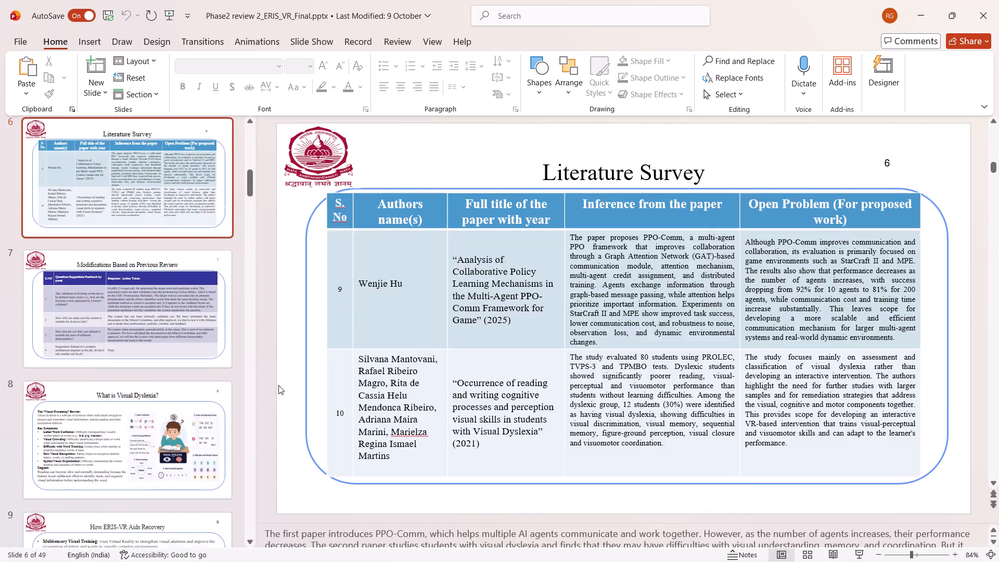
pyautogui.press('Up')
pyautogui.press('Up')
pyautogui.press('Up')
pyautogui.press('Up')
pyautogui.press('Down')
pyautogui.press('Down')
pyautogui.press('Down')
pyautogui.press('Down')
pyautogui.press('Down')
pyautogui.press('Down')
pyautogui.press('Down')
pyautogui.press('Down')
pyautogui.press('Down')
pyautogui.press('Down')
pyautogui.press('Down')
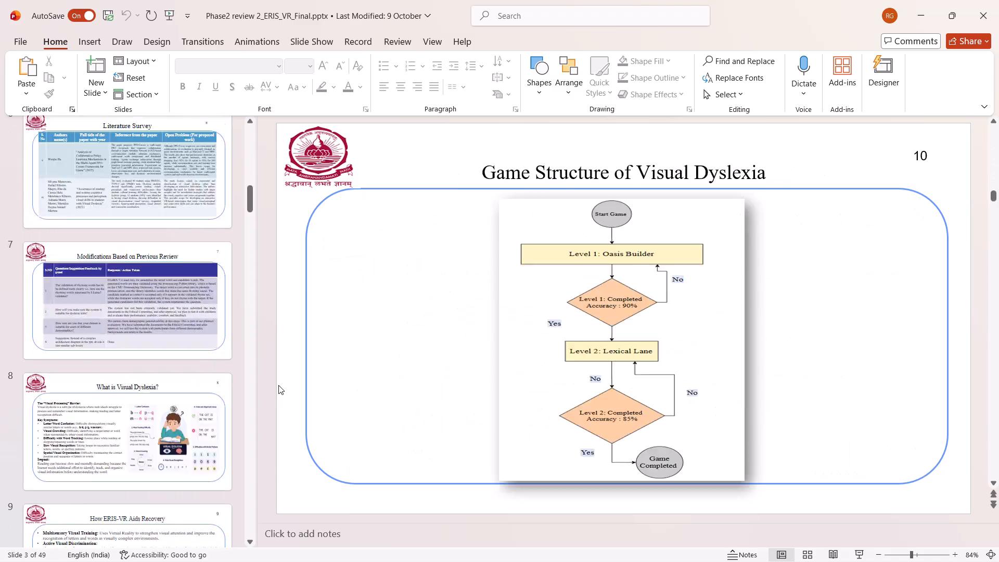
pyautogui.press('Down')
pyautogui.press('Down')
pyautogui.press('Down')
pyautogui.press('Down')
pyautogui.press('Down')
pyautogui.press('Up')
pyautogui.press('Up')
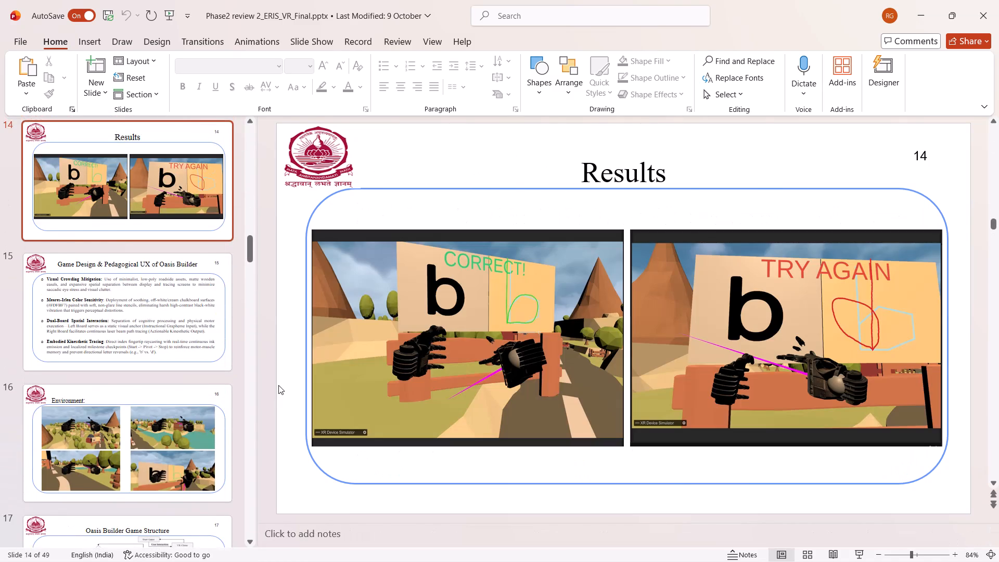
# Switch to Overleaf and examine the compiled Rhyme Bridge figures and text, rechecking the presentation's "Results" slide for comparison.
pyautogui.hotkey('alt', 'Tab')
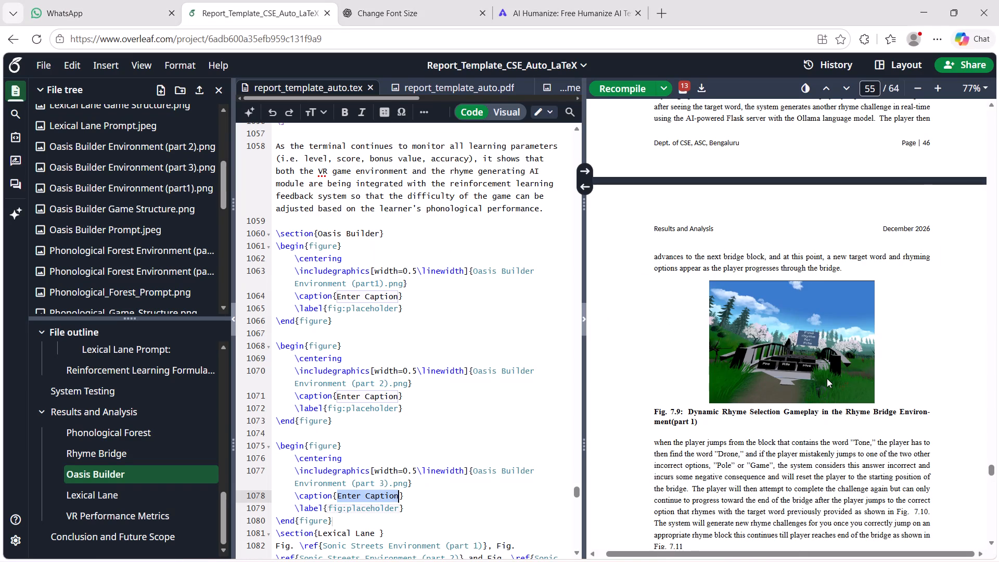
pyautogui.scroll(-1, 827, 378)
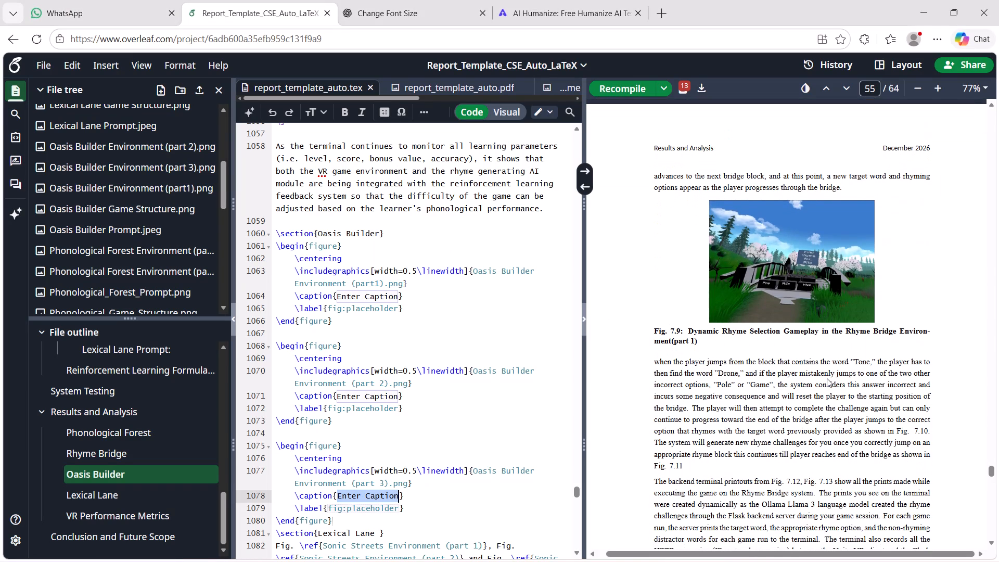
pyautogui.scroll(-4, 818, 350)
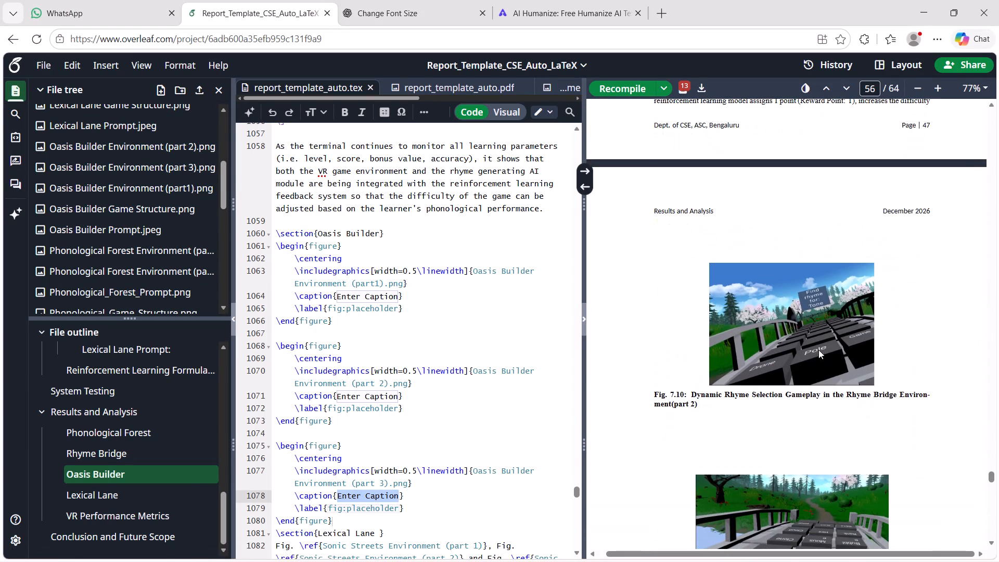
pyautogui.scroll(1, 829, 439)
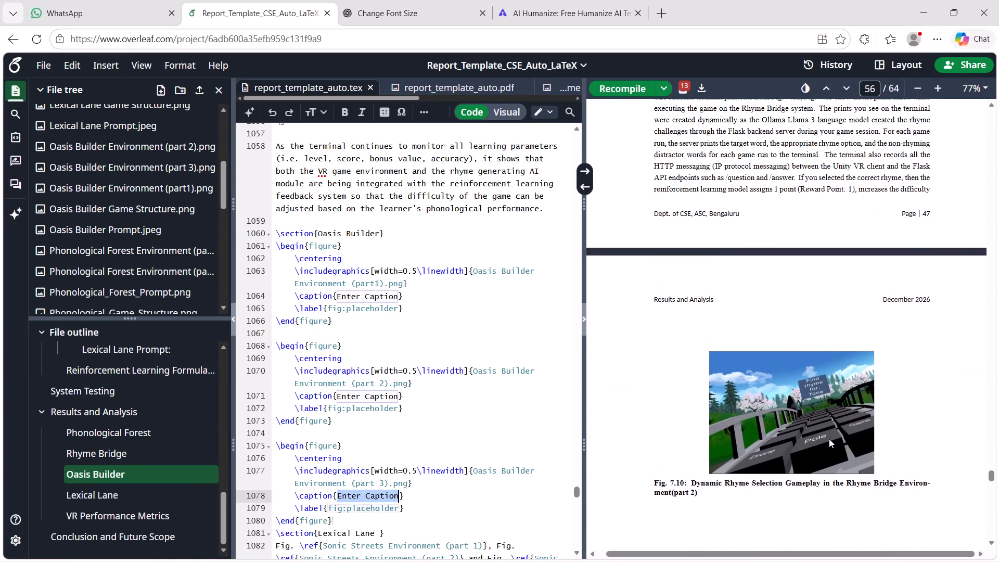
pyautogui.scroll(-3, 829, 439)
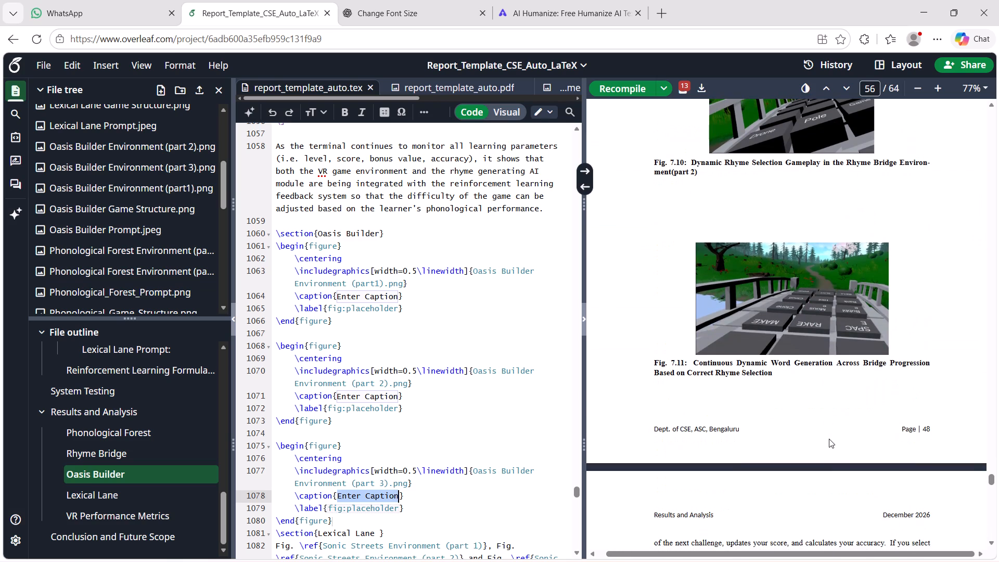
pyautogui.scroll(-1, 829, 439)
pyautogui.scroll(1, 829, 439)
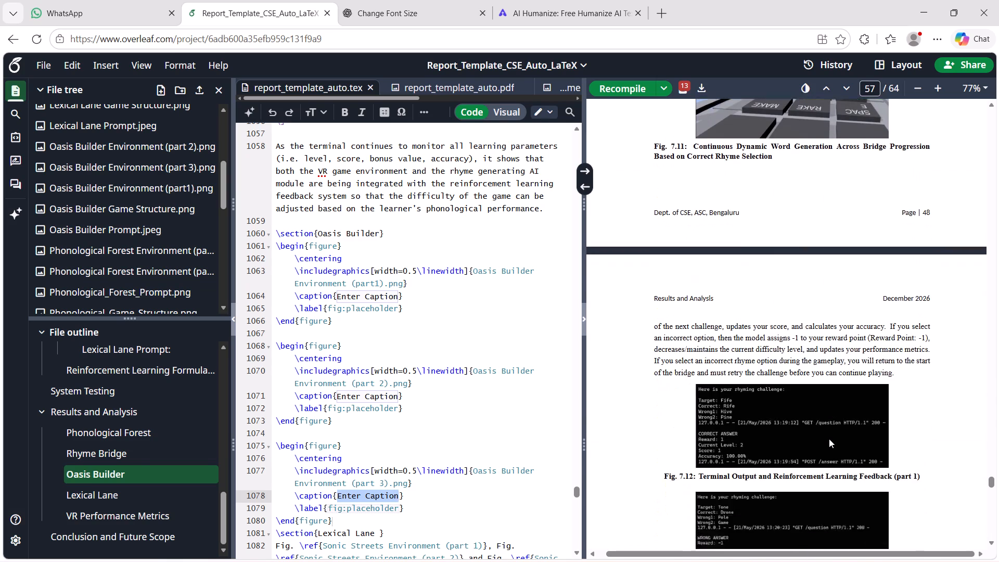
pyautogui.scroll(1, 829, 439)
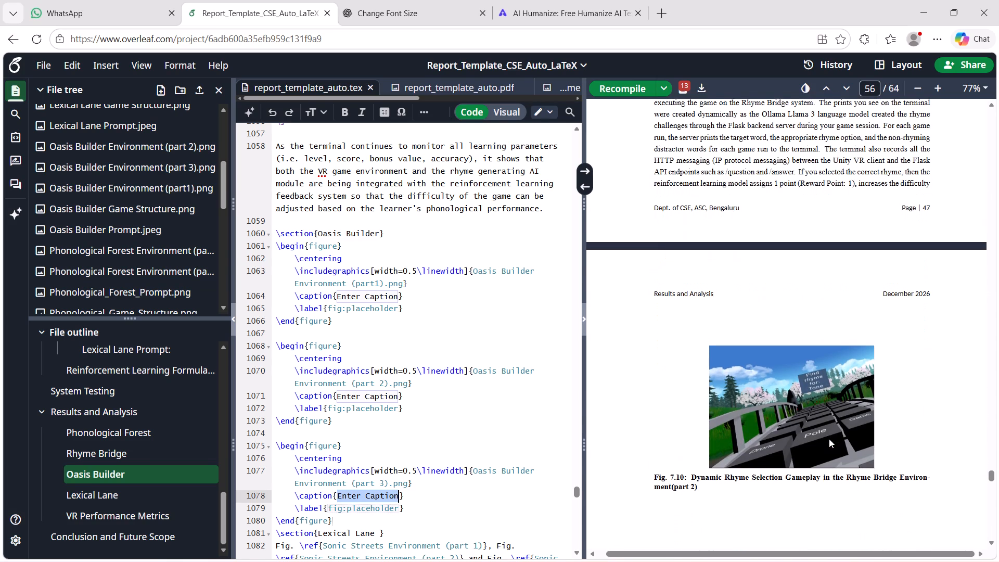
pyautogui.scroll(-3, 829, 439)
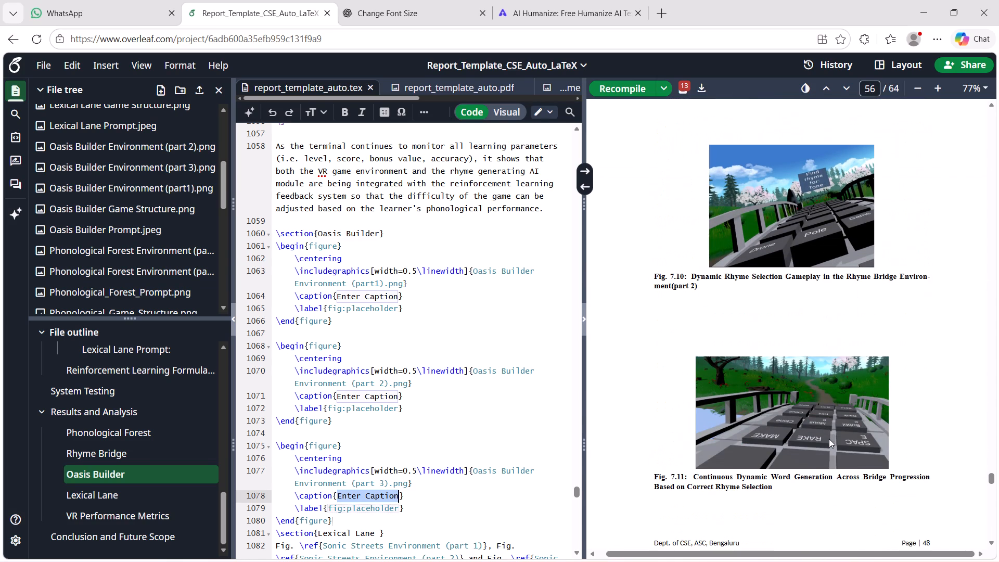
pyautogui.scroll(-1, 829, 439)
pyautogui.scroll(3, 795, 288)
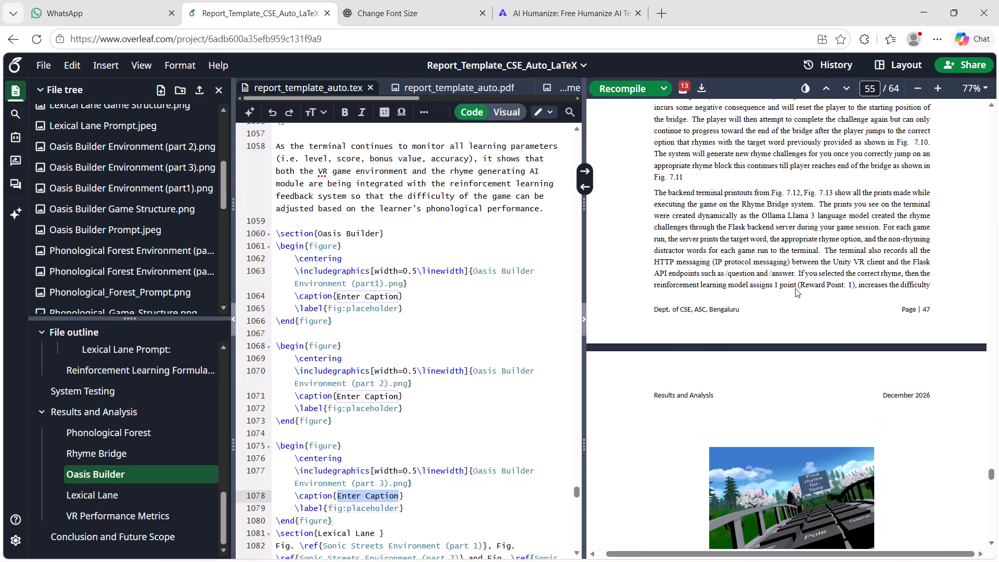
pyautogui.hotkey('alt', 'Tab')
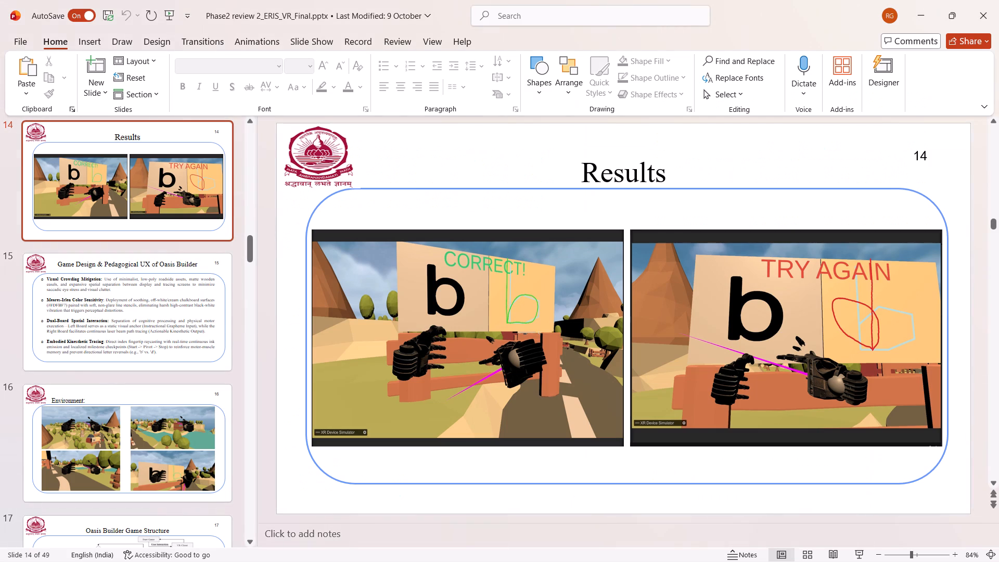
pyautogui.click(396, 179)
pyautogui.press('Up')
pyautogui.press('Up')
pyautogui.press('Down')
pyautogui.hotkey('alt', 'Tab')
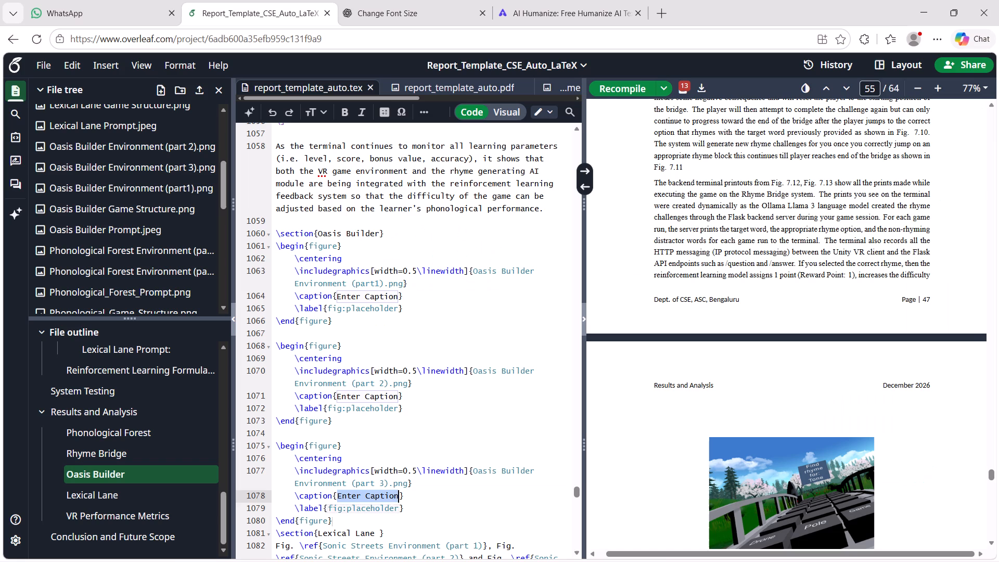
# Copy the complete "Terminal Output and Reinforcement Learning Feedback (part 2)" figure block from the Rhyme Bridge section's code.
pyautogui.scroll(-1, 461, 434)
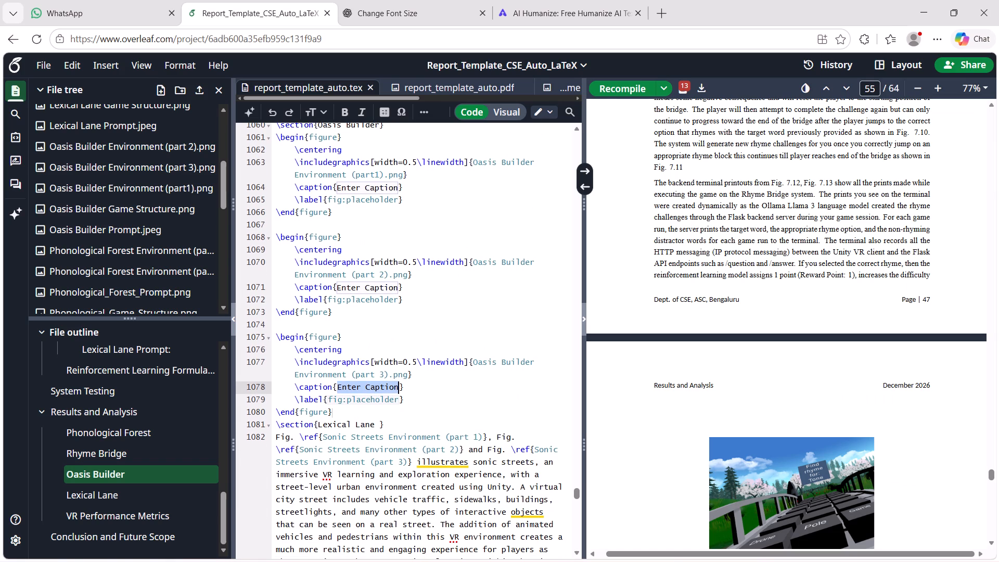
pyautogui.scroll(4, 446, 352)
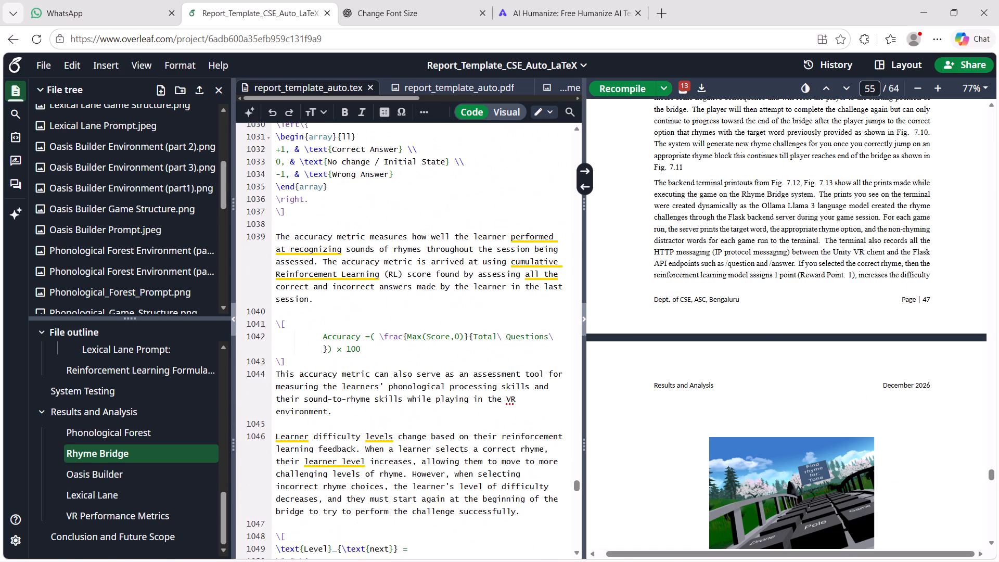
pyautogui.scroll(1, 446, 352)
pyautogui.scroll(3, 761, 337)
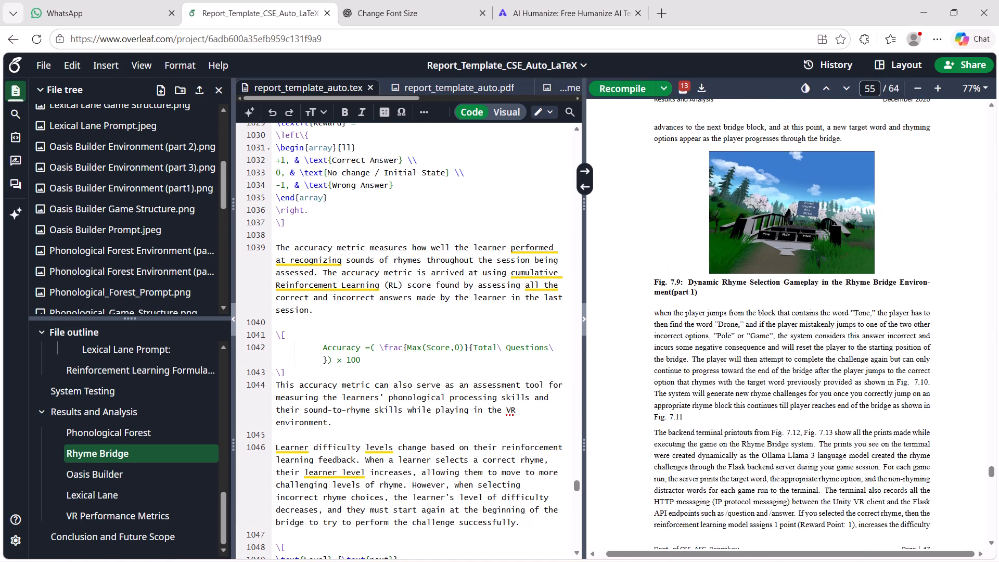
pyautogui.scroll(5, 545, 325)
pyautogui.scroll(-1, 402, 352)
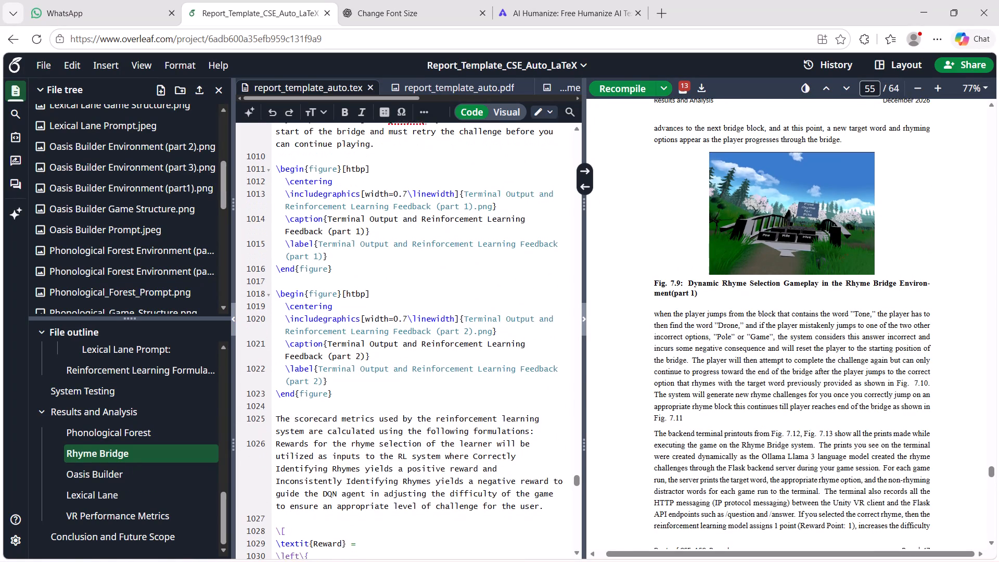
pyautogui.moveTo(277, 287); pyautogui.dragTo(342, 386)
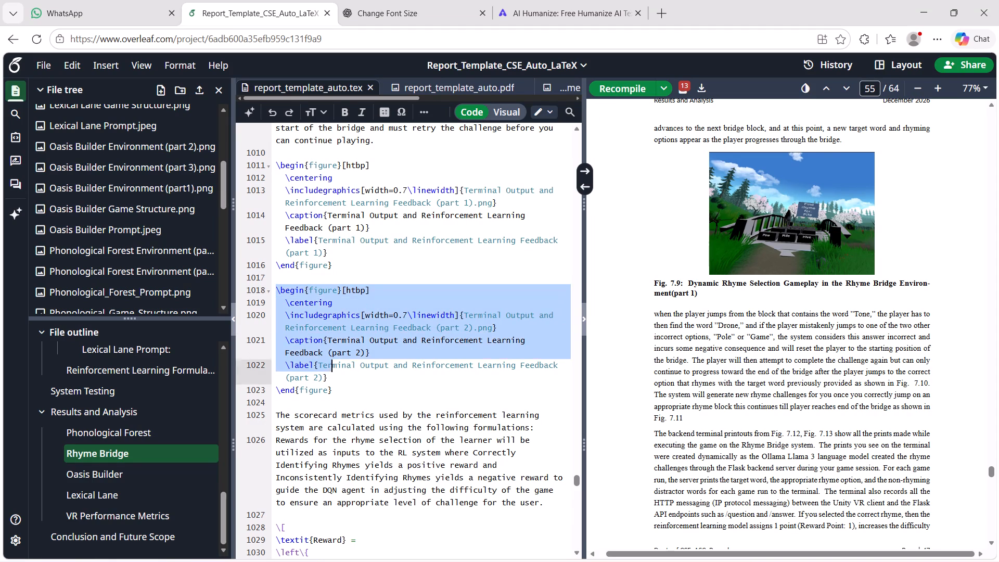
pyautogui.moveTo(342, 386); pyautogui.dragTo(347, 395)
pyautogui.hotkey('ctrl', 'c')
# Make blank lines under the Oasis Builder section heading and paste the copied figure block there, above the existing part1 figure.
pyautogui.scroll(-4, 470, 478)
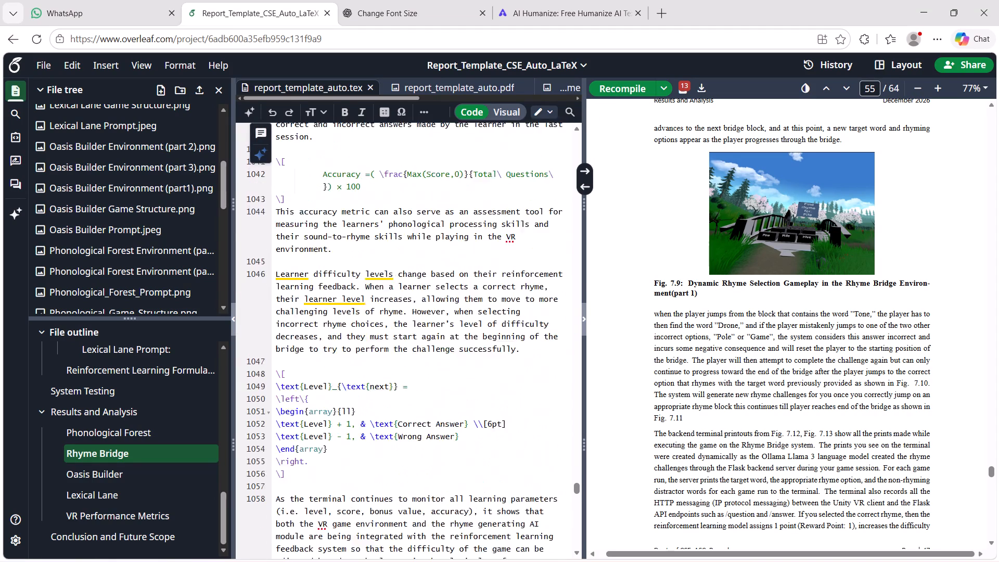
pyautogui.scroll(-1, 470, 478)
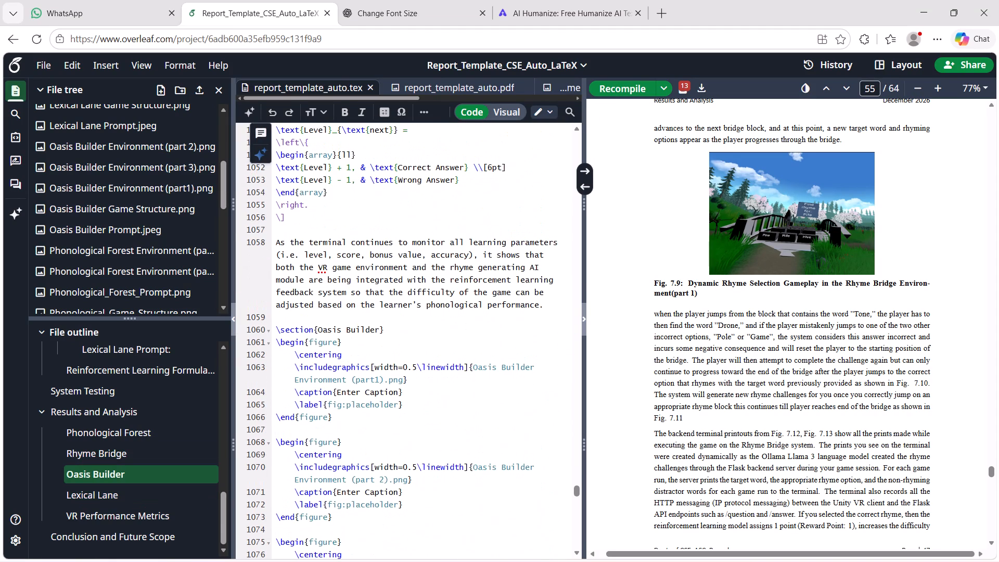
pyautogui.scroll(-1, 426, 401)
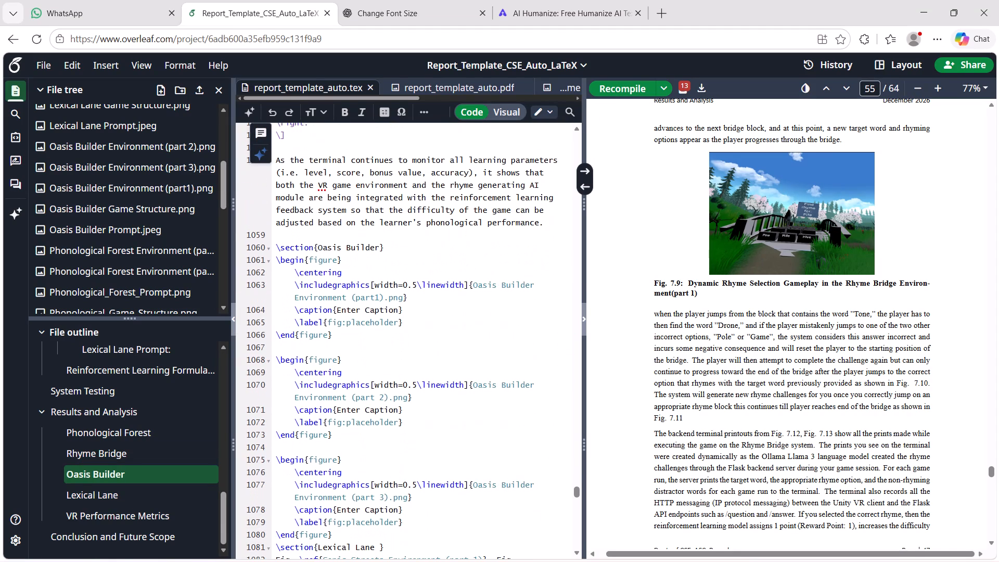
pyautogui.click(415, 256)
pyautogui.click(412, 251)
pyautogui.press('Return')
pyautogui.press('Return')
pyautogui.press('Return')
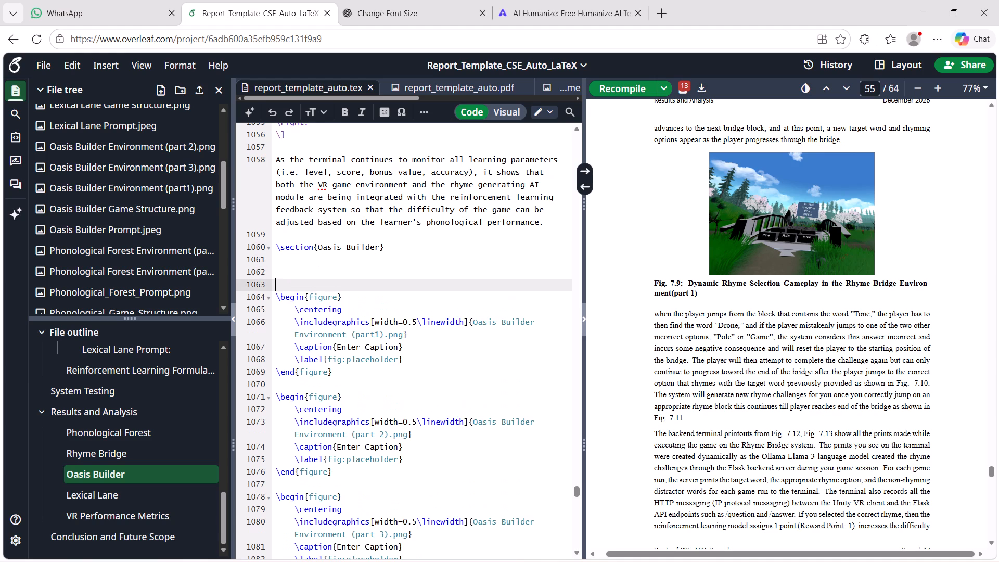
pyautogui.press('Return')
pyautogui.press('Down')
pyautogui.press('Down')
pyautogui.press('Up')
pyautogui.press('Up')
pyautogui.press('Up')
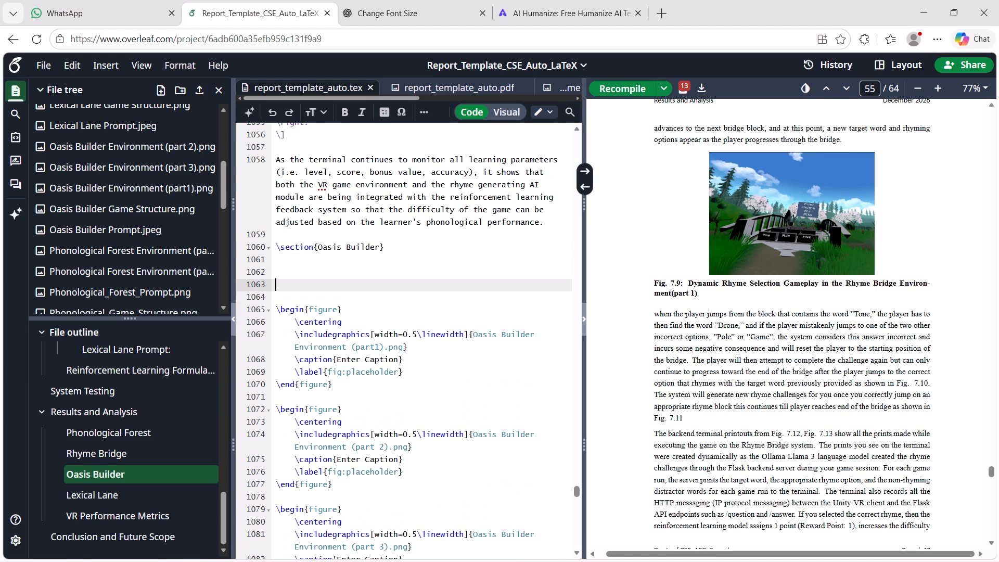
pyautogui.press('Up')
pyautogui.press('Up')
pyautogui.hotkey('ctrl', 'v')
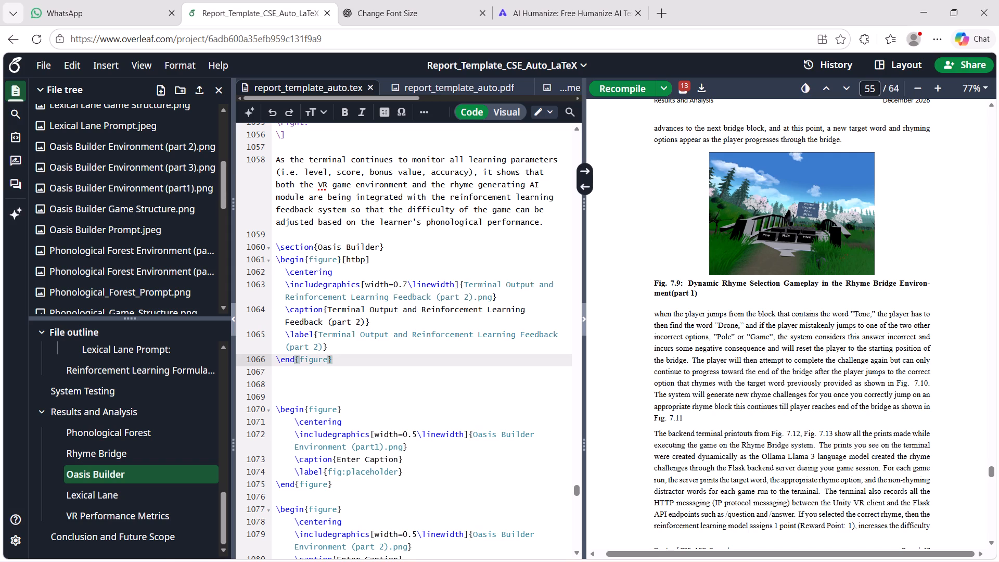
# Replace the pasted figure's image file name with "Oasis Builder Environment (part1).png".
pyautogui.moveTo(463, 283); pyautogui.dragTo(492, 295)
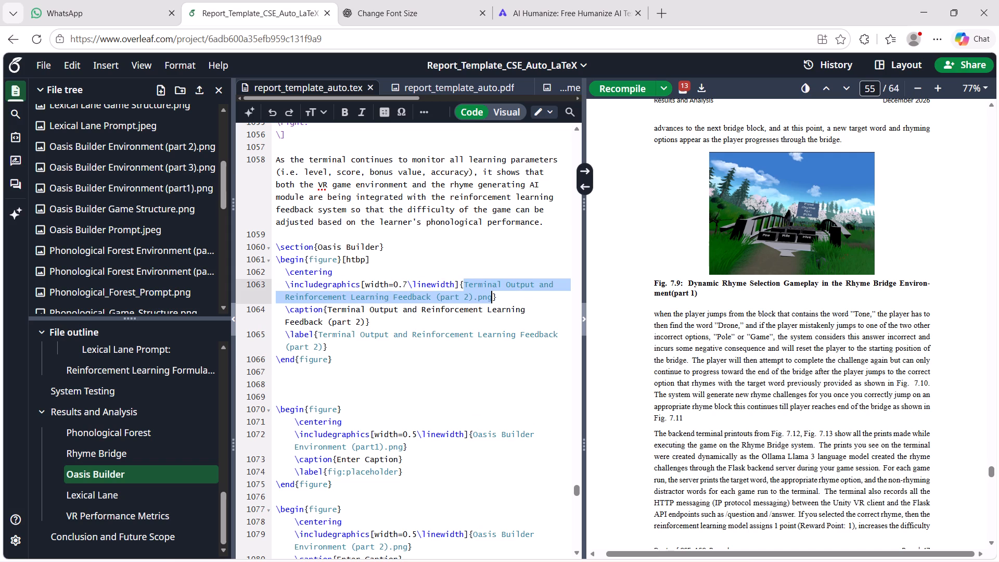
pyautogui.write('oasi')
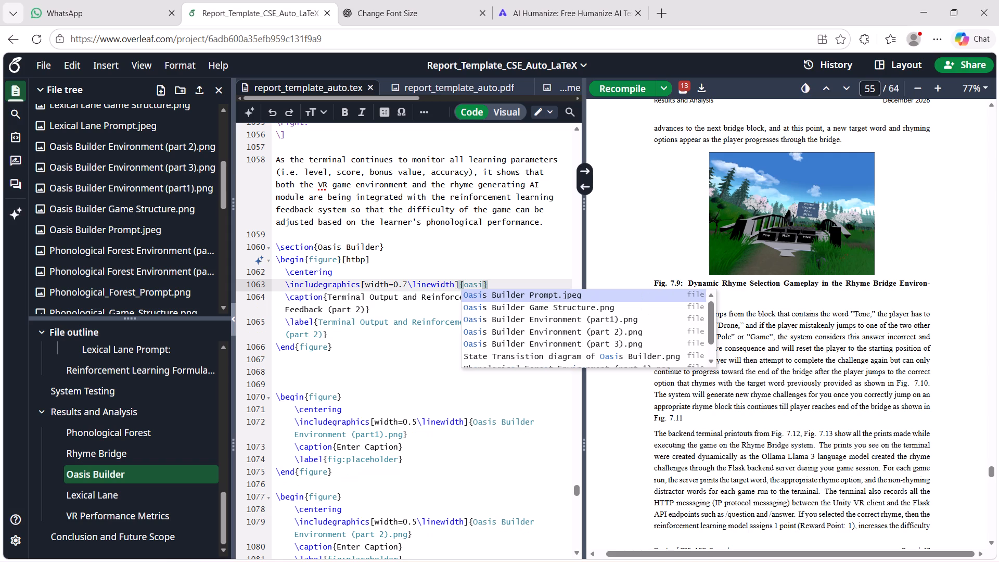
pyautogui.press('Down')
pyautogui.press('Down')
pyautogui.press('Return')
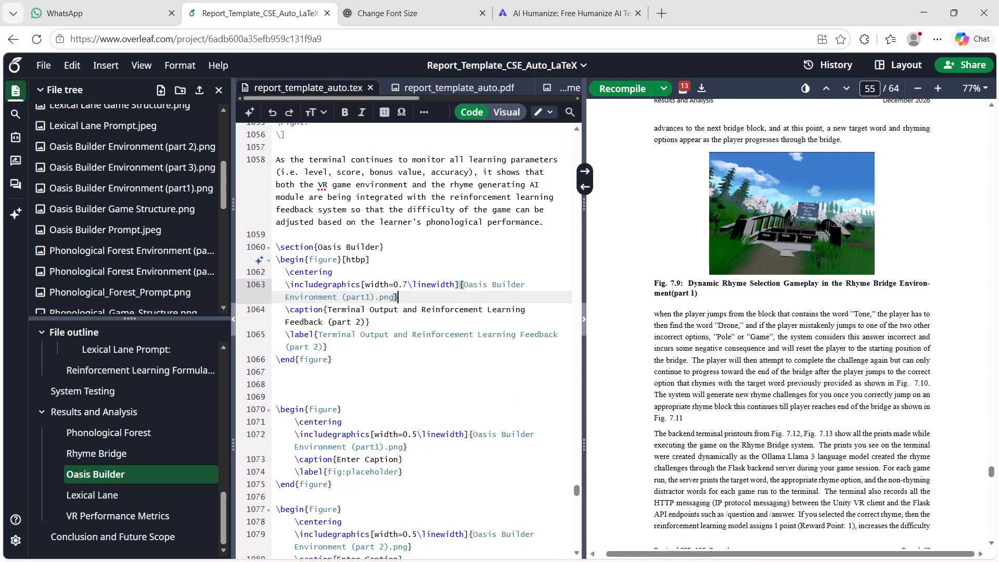
pyautogui.scroll(-1, 406, 395)
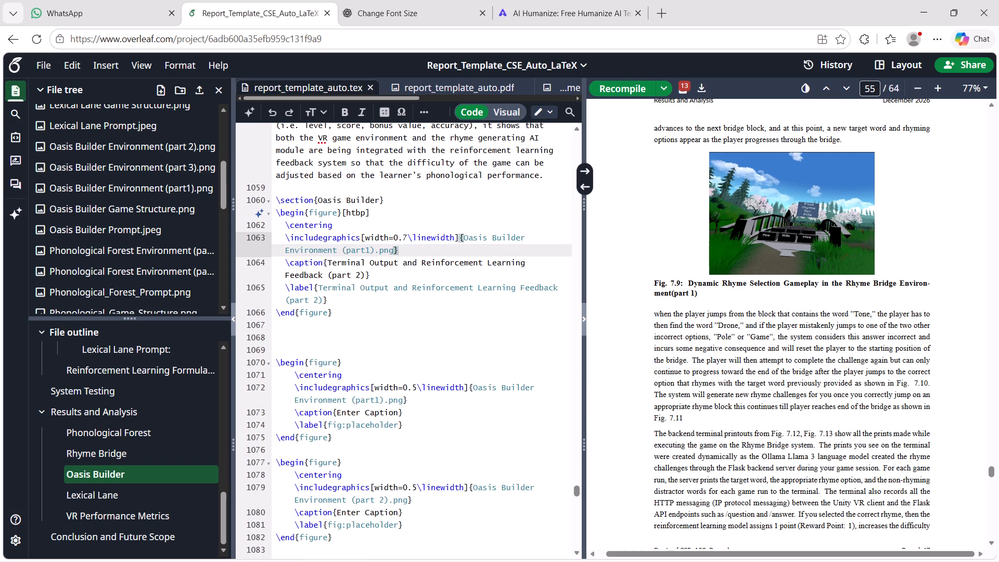
# Copy "Oasis Builder Environment (part1)" from the first Oasis Builder figure's image file name and use it to replace that figure's caption and label text.
pyautogui.moveTo(463, 239); pyautogui.dragTo(374, 254)
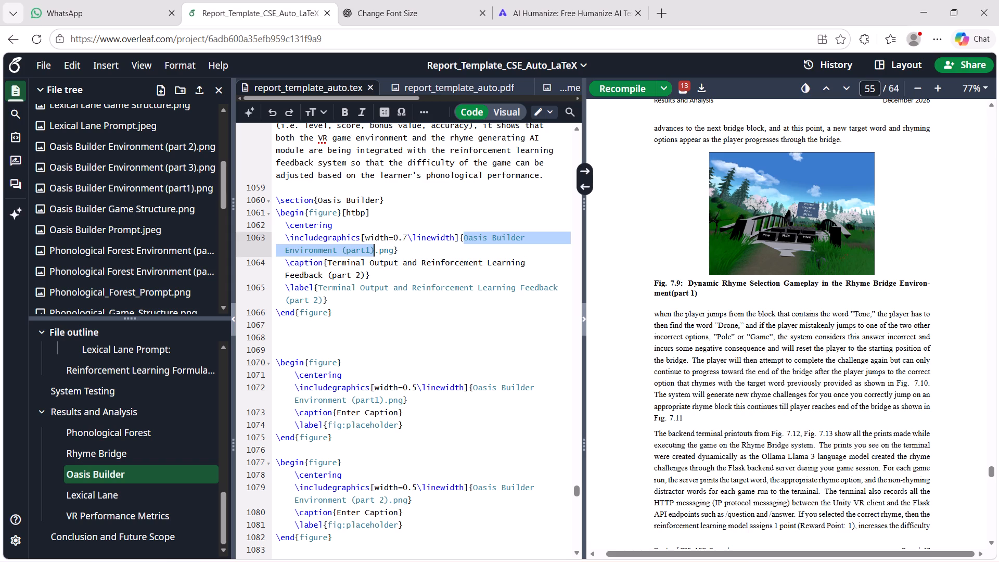
pyautogui.moveTo(374, 254); pyautogui.dragTo(374, 253)
pyautogui.hotkey('ctrl', 'c')
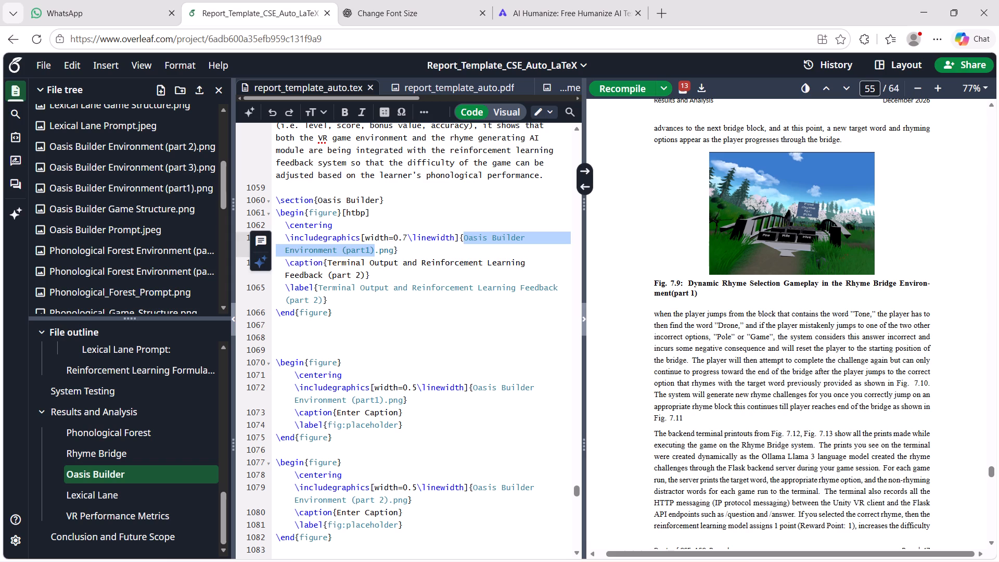
pyautogui.moveTo(325, 264); pyautogui.dragTo(365, 274)
pyautogui.keyDown('ctrl'); pyautogui.moveTo(318, 286); pyautogui.dragTo(321, 299); pyautogui.keyUp('ctrl')
pyautogui.hotkey('ctrl', 'v')
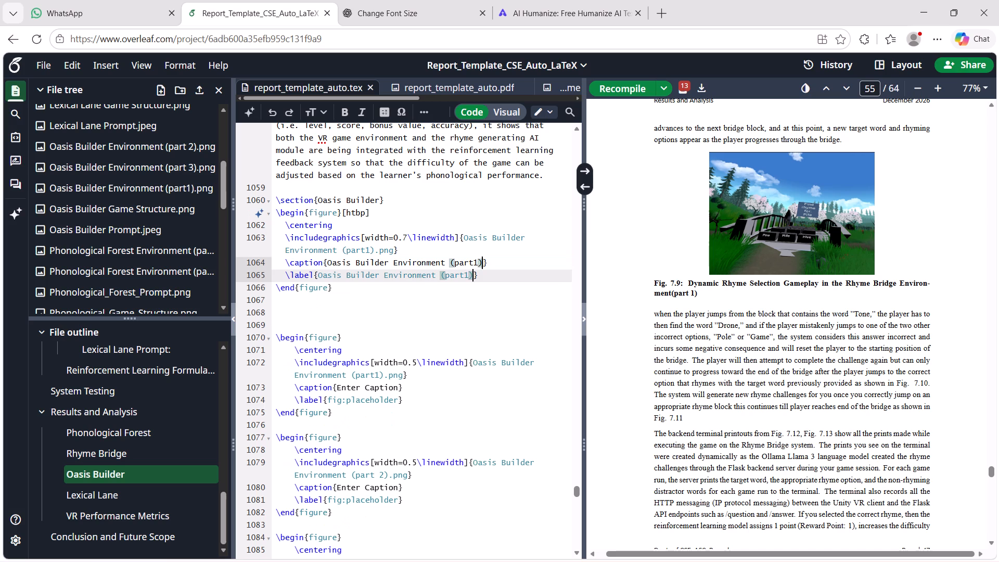
# Delete the three old placeholder figure blocks with "Enter Caption" between the new figure and the Lexical Lane section.
pyautogui.click(520, 325)
pyautogui.scroll(-1, 353, 328)
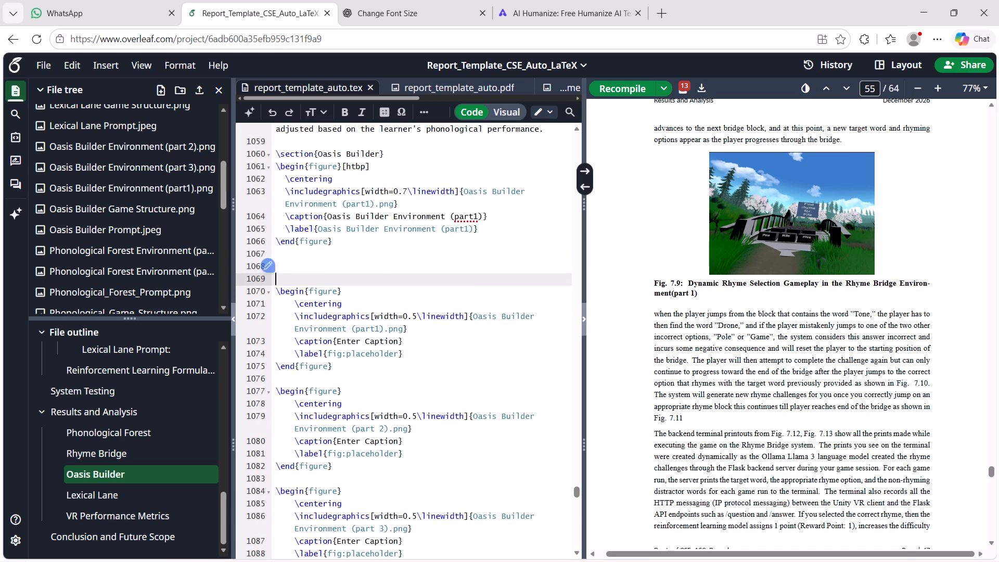
pyautogui.moveTo(277, 292); pyautogui.dragTo(358, 491)
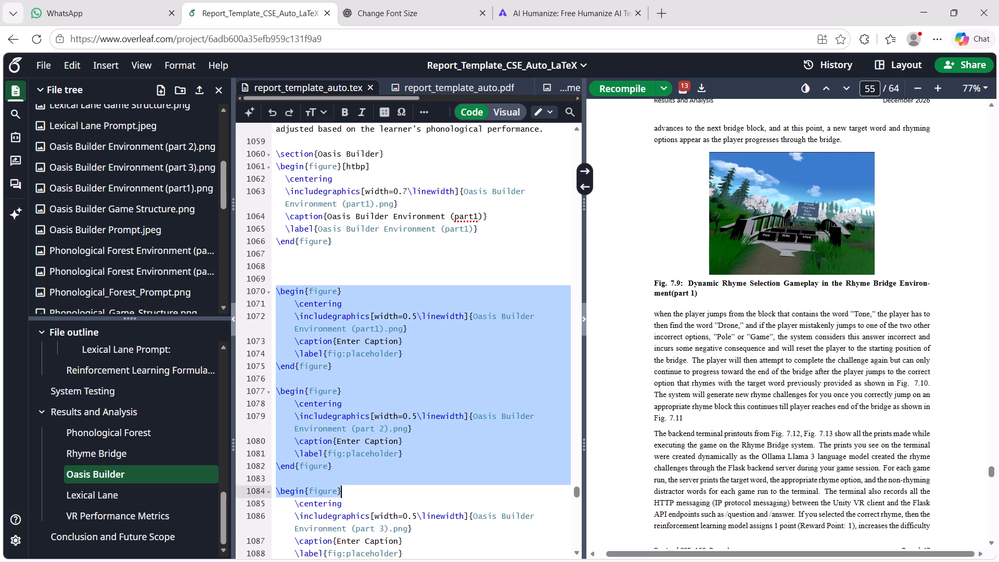
pyautogui.moveTo(358, 491); pyautogui.dragTo(408, 548)
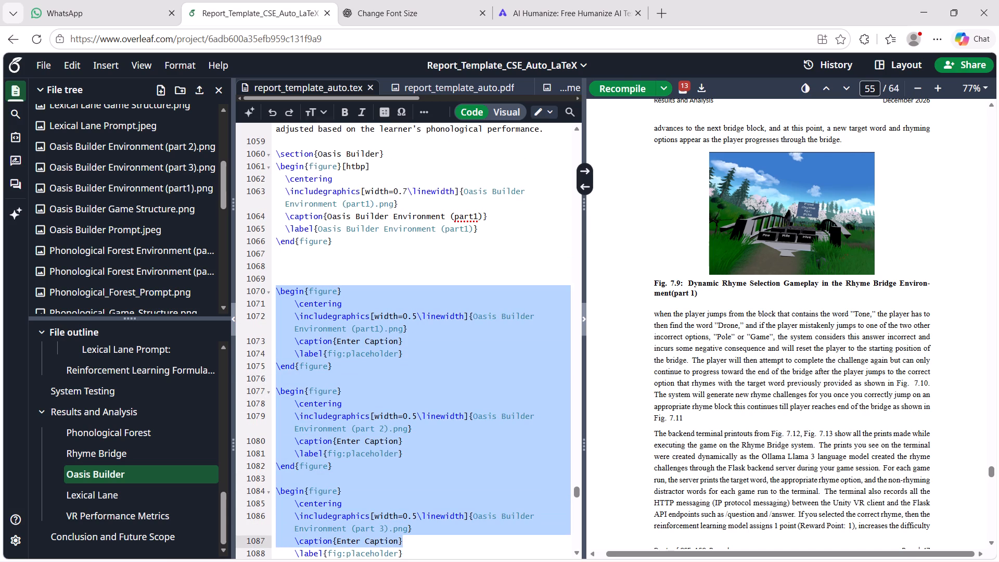
pyautogui.moveTo(408, 548); pyautogui.dragTo(366, 511)
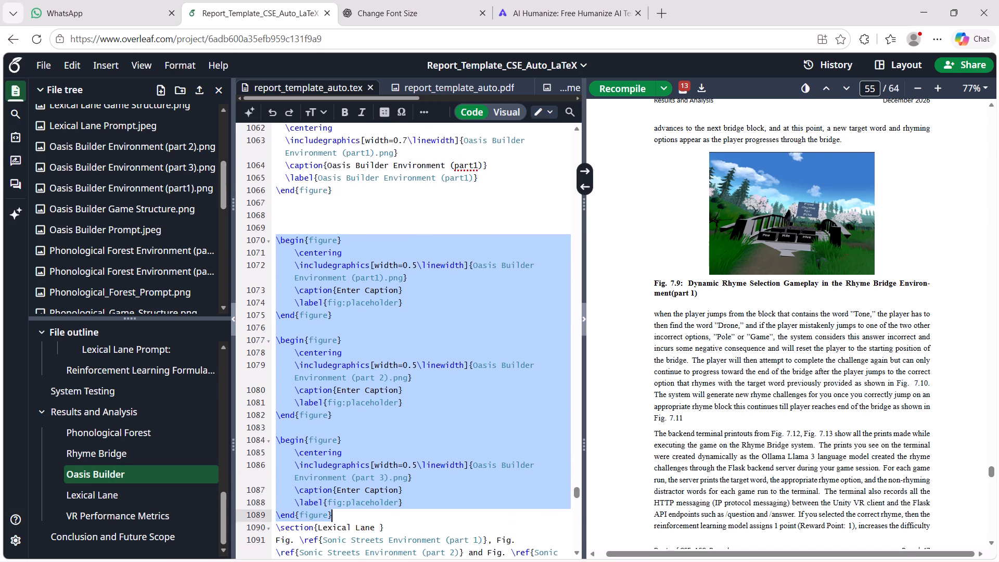
pyautogui.moveTo(366, 511); pyautogui.dragTo(362, 515)
pyautogui.press('BackSpace')
# Copy the complete Oasis Builder part1 figure block and paste two copies of it below the original.
pyautogui.scroll(2, 393, 329)
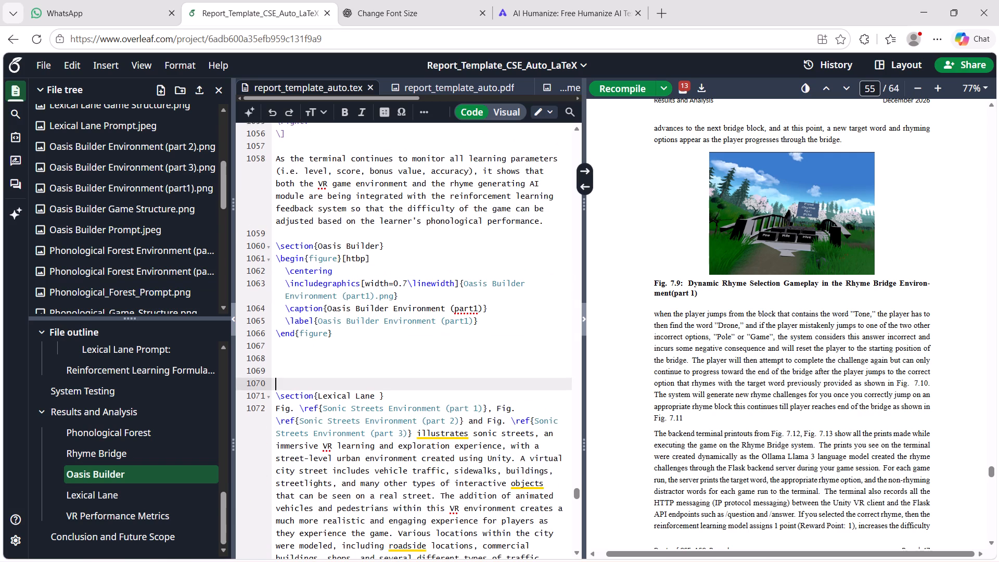
pyautogui.moveTo(272, 263); pyautogui.dragTo(363, 356)
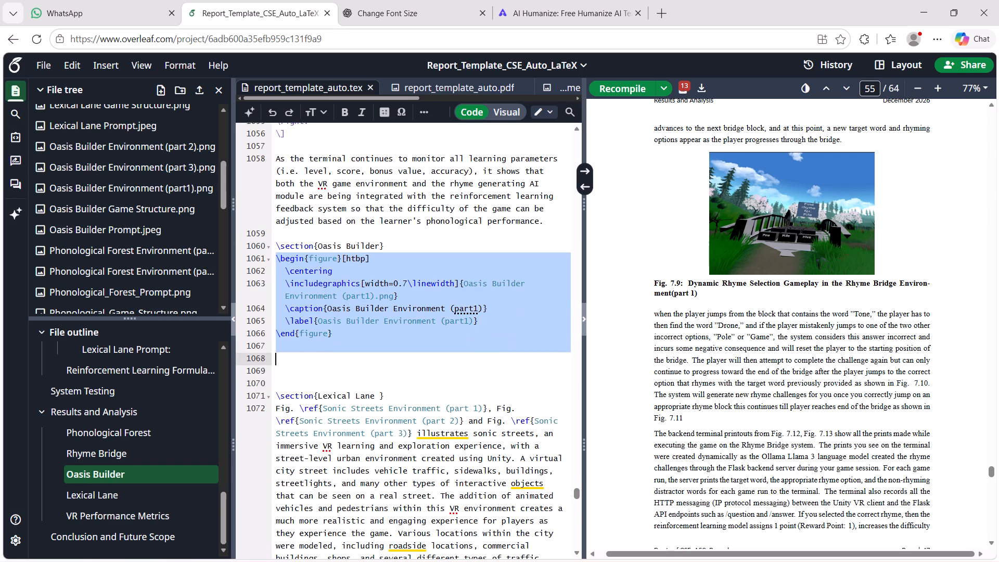
pyautogui.moveTo(363, 356); pyautogui.dragTo(345, 332)
pyautogui.hotkey('ctrl', 'c')
pyautogui.click(317, 347)
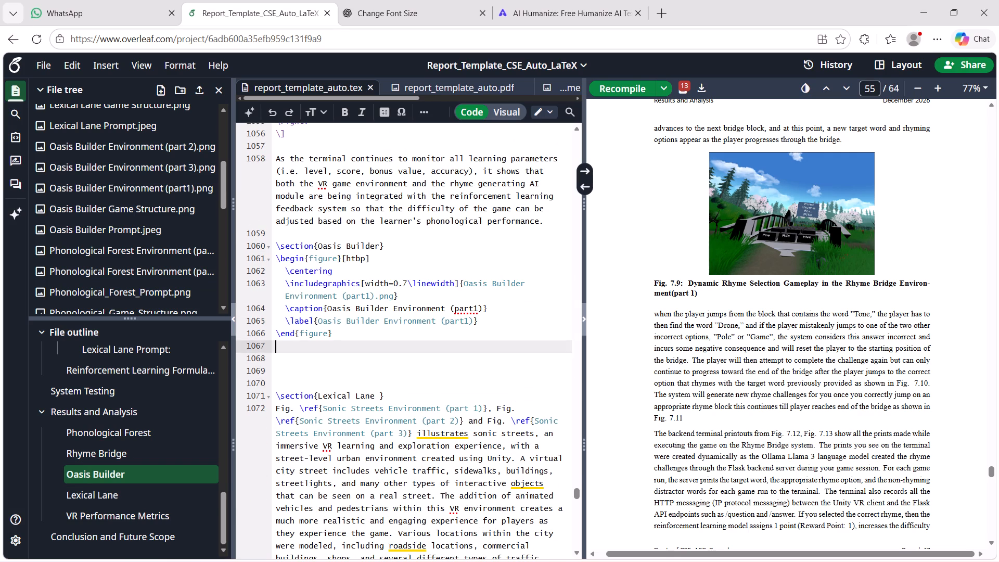
pyautogui.press('Return')
pyautogui.hotkey('ctrl', 'v')
pyautogui.press('Down')
pyautogui.press('Down')
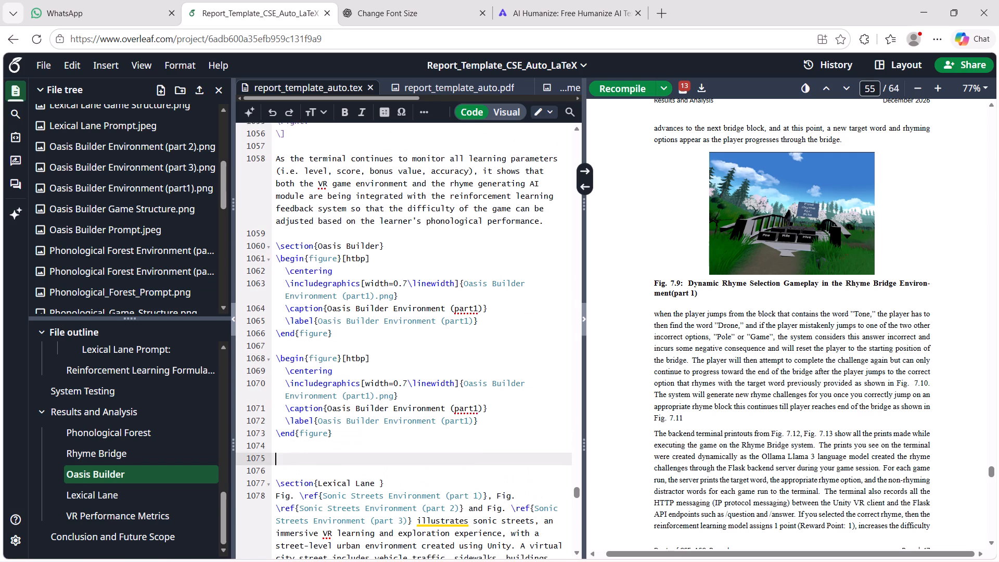
pyautogui.hotkey('ctrl', 'v')
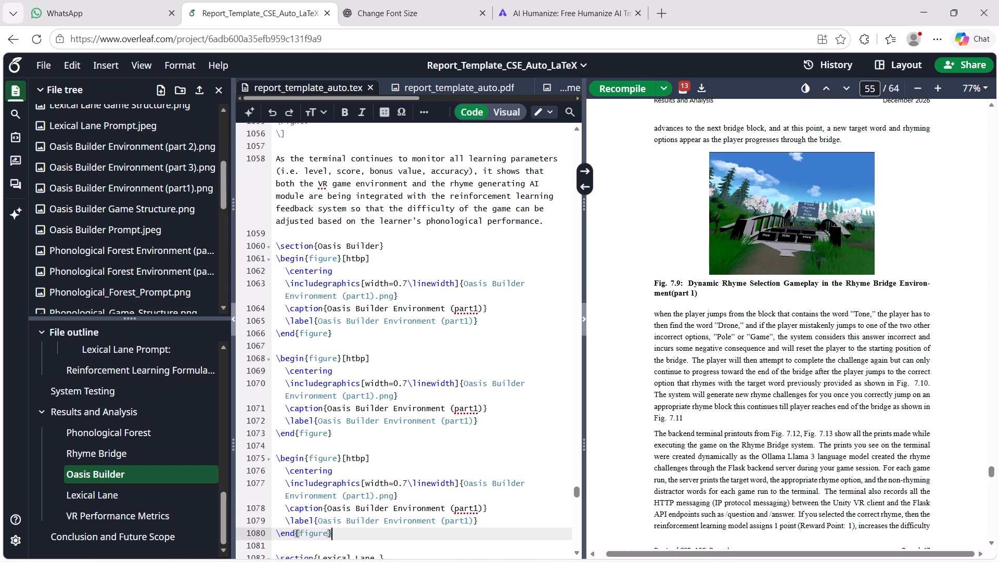
# Change the part number to 2 in the second Oasis Builder figure's caption and label.
pyautogui.click(478, 407)
pyautogui.press('BackSpace')
pyautogui.press('2')
pyautogui.press('Left')
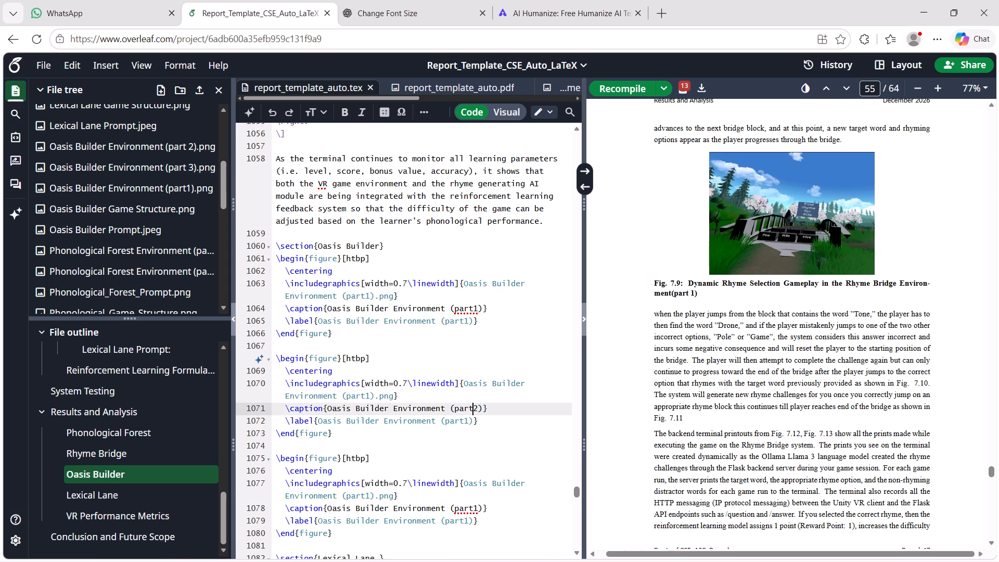
pyautogui.press('Left')
pyautogui.press('Down')
pyautogui.press('BackSpace')
pyautogui.press('2')
# Change the part number to 3 in the third Oasis Builder figure's caption.
pyautogui.press('Down')
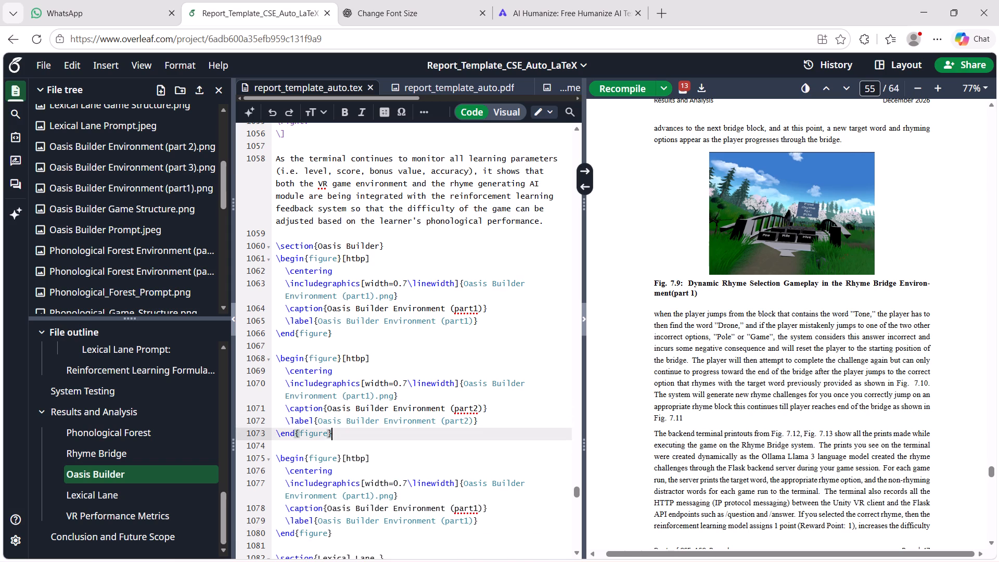
pyautogui.press('Down')
pyautogui.press('Down')
pyautogui.press('Down')
pyautogui.press('Down')
pyautogui.press('Down')
pyautogui.press('Down')
pyautogui.press('Right')
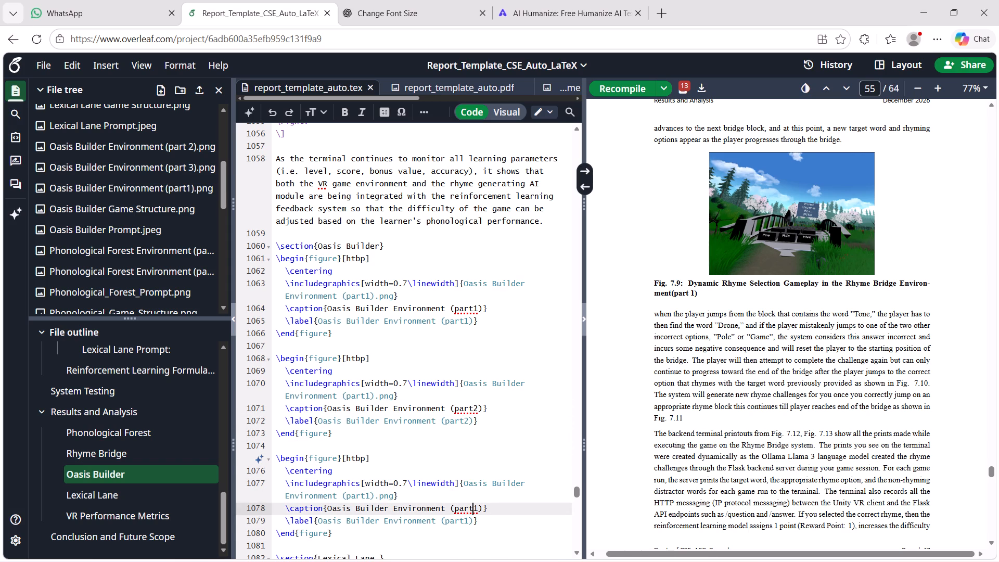
pyautogui.press('Right')
pyautogui.press('BackSpace')
pyautogui.press('3')
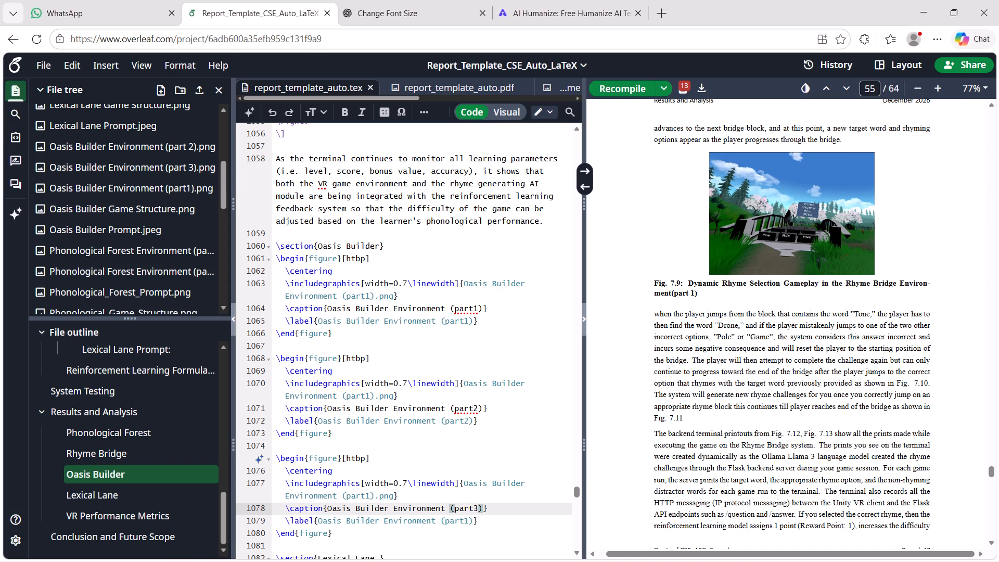
# Insert a space before the number in the first Oasis Builder figure's caption so it reads "(part 1)".
pyautogui.press('Up')
pyautogui.press('Up')
pyautogui.press('Up')
pyautogui.press('Up')
pyautogui.press('Up')
pyautogui.press('Up')
pyautogui.press('Up')
pyautogui.press('Up')
pyautogui.press('Up')
pyautogui.press('Up')
pyautogui.press('Up')
pyautogui.press('Up')
pyautogui.press('Up')
pyautogui.press('Up')
pyautogui.press('Up')
pyautogui.press('Up')
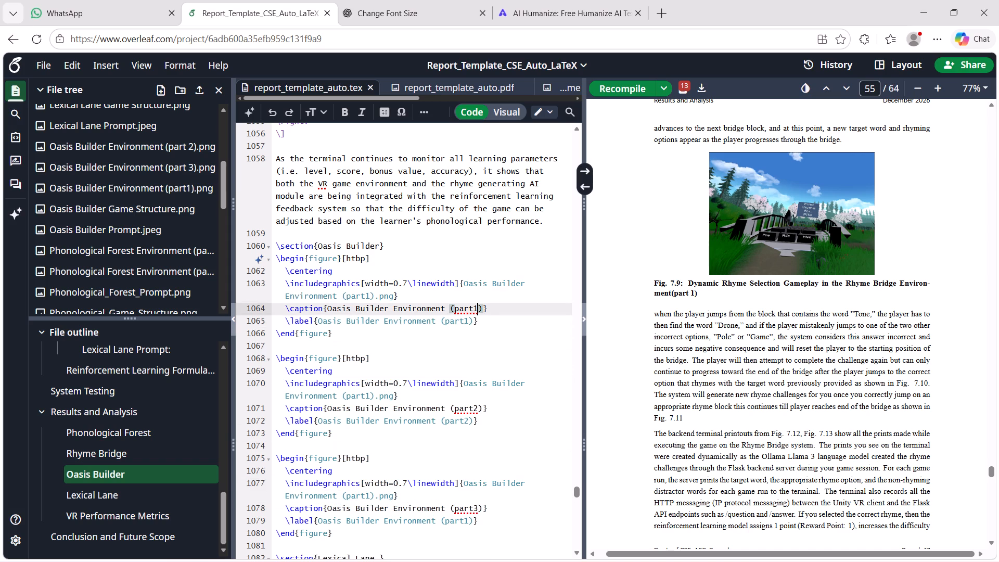
pyautogui.press('Left')
pyautogui.press('space')
# Insert a space before the number in the second Oasis Builder figure's caption so it reads "(part 2)".
pyautogui.press('Down')
pyautogui.press('Down')
pyautogui.press('Down')
pyautogui.press('Down')
pyautogui.press('Down')
pyautogui.press('Down')
pyautogui.press('Down')
pyautogui.press('Down')
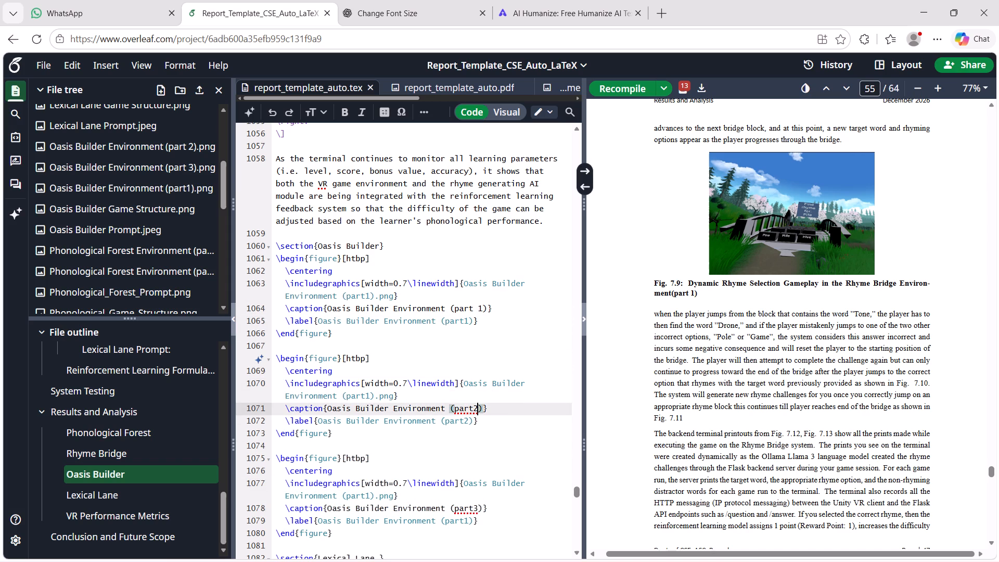
pyautogui.press('Left')
pyautogui.press('space')
# Insert a space before the number in the third Oasis Builder figure's caption so it reads "(part 3)".
pyautogui.press('Down')
pyautogui.press('Down')
pyautogui.press('Down')
pyautogui.press('Down')
pyautogui.press('Down')
pyautogui.press('Down')
pyautogui.press('Down')
pyautogui.press('Down')
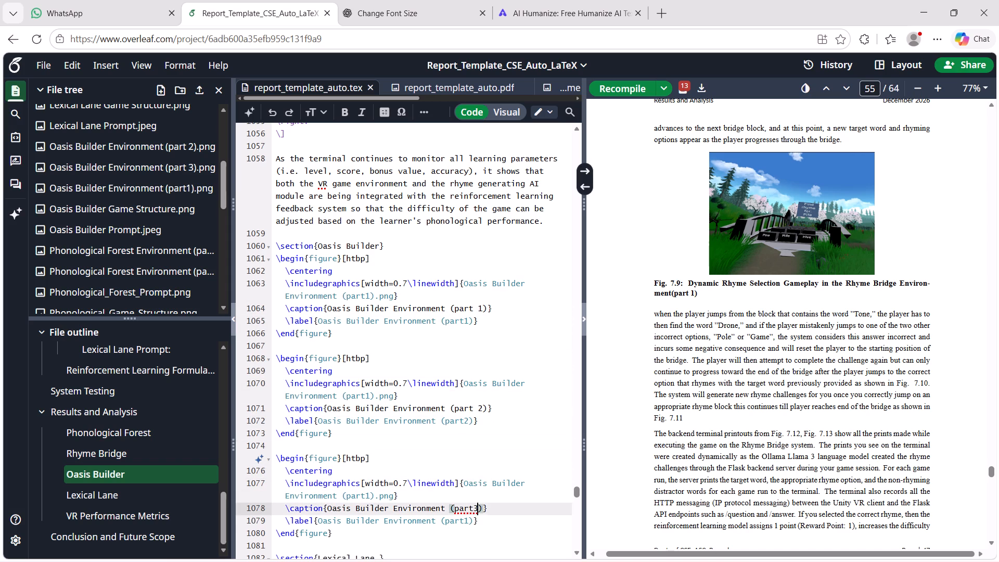
pyautogui.press('Down')
pyautogui.press('Up')
pyautogui.press('Left')
pyautogui.press('space')
# Change the third Oasis Builder figure's label to "Oasis Builder Environment (part3)".
pyautogui.press('Down')
pyautogui.press('Left')
pyautogui.press('Left')
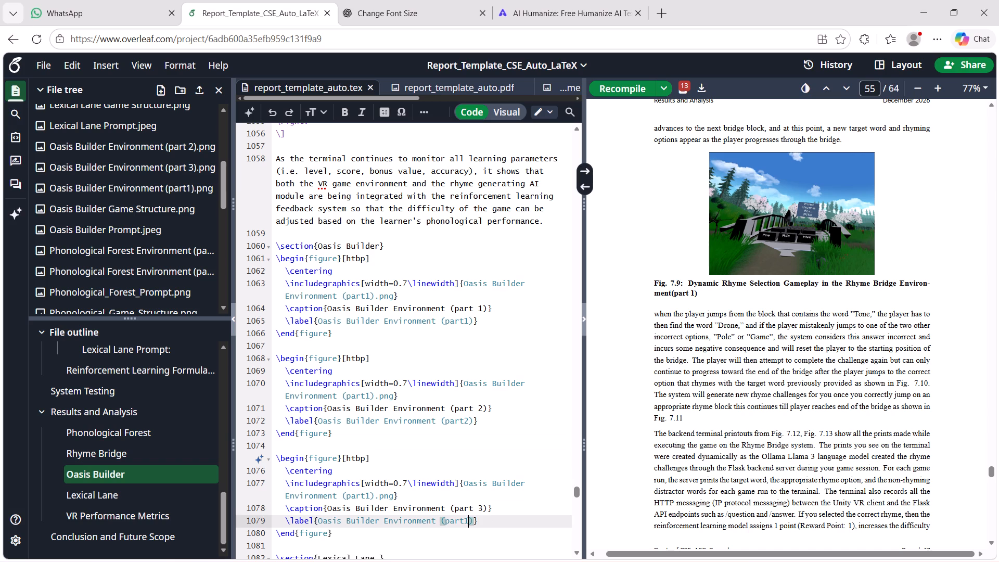
pyautogui.press('BackSpace')
pyautogui.press('3')
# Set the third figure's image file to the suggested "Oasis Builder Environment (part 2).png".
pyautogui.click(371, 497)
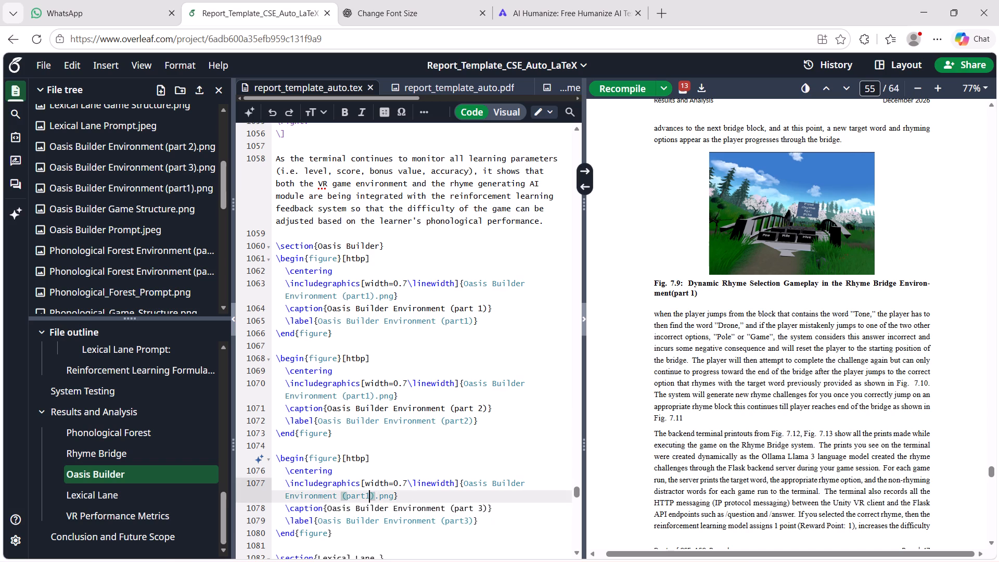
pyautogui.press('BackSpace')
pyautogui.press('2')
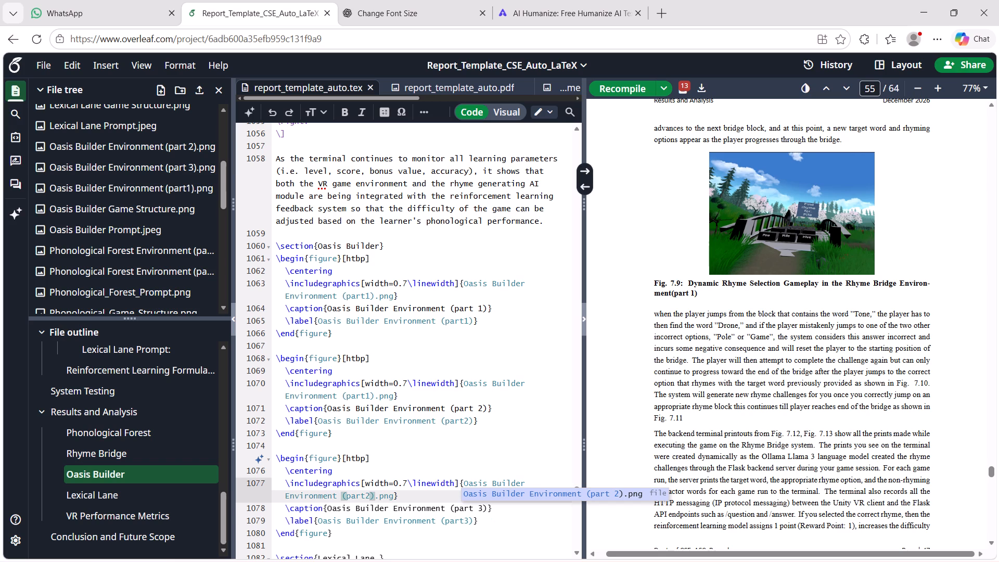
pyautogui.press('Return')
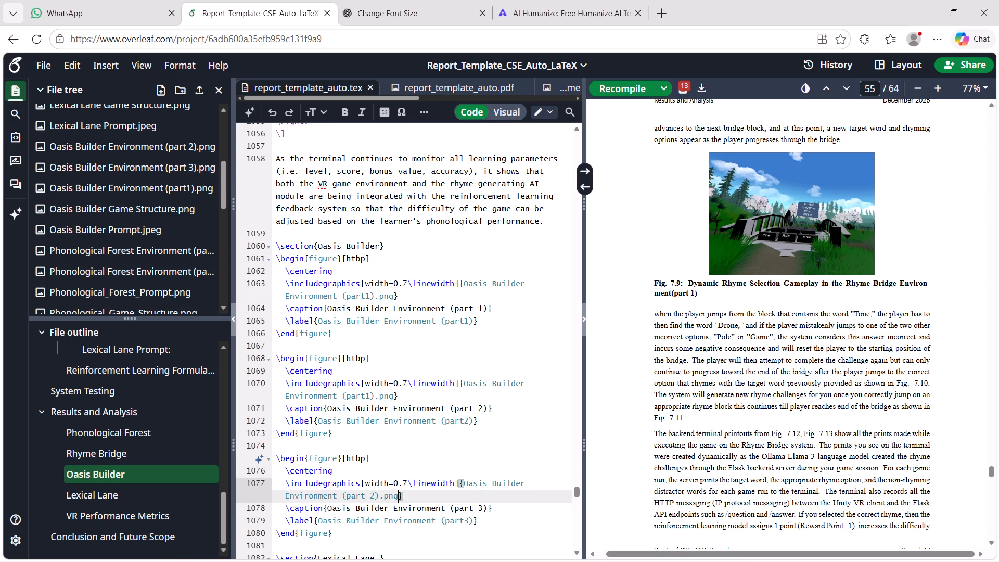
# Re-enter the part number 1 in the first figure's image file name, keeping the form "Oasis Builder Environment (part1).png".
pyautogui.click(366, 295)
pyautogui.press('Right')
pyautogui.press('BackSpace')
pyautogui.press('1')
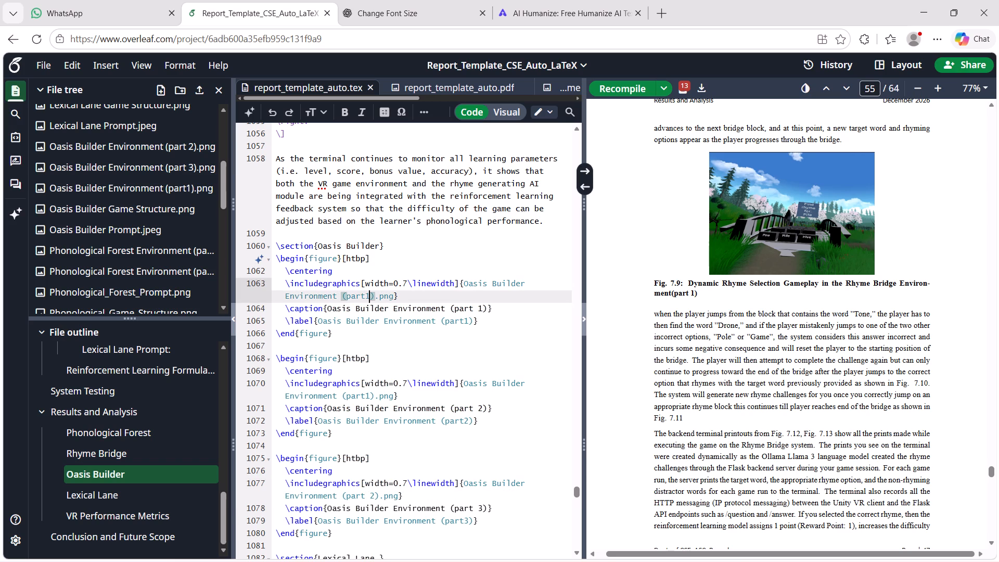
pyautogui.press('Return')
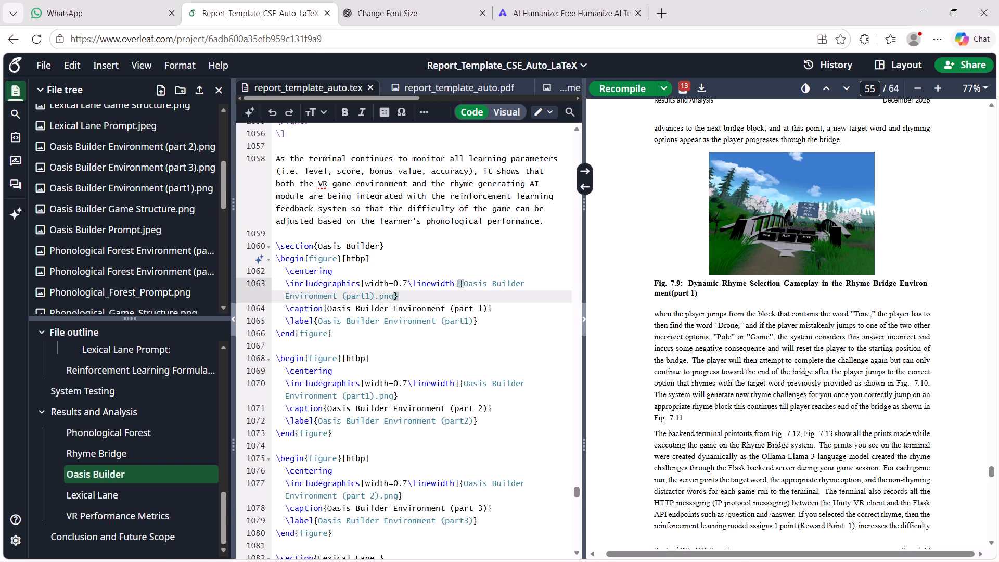
# Set the second Oasis Builder figure's image file to "Oasis Builder Environment (part 2).png".
pyautogui.click(367, 391)
pyautogui.press('BackSpace')
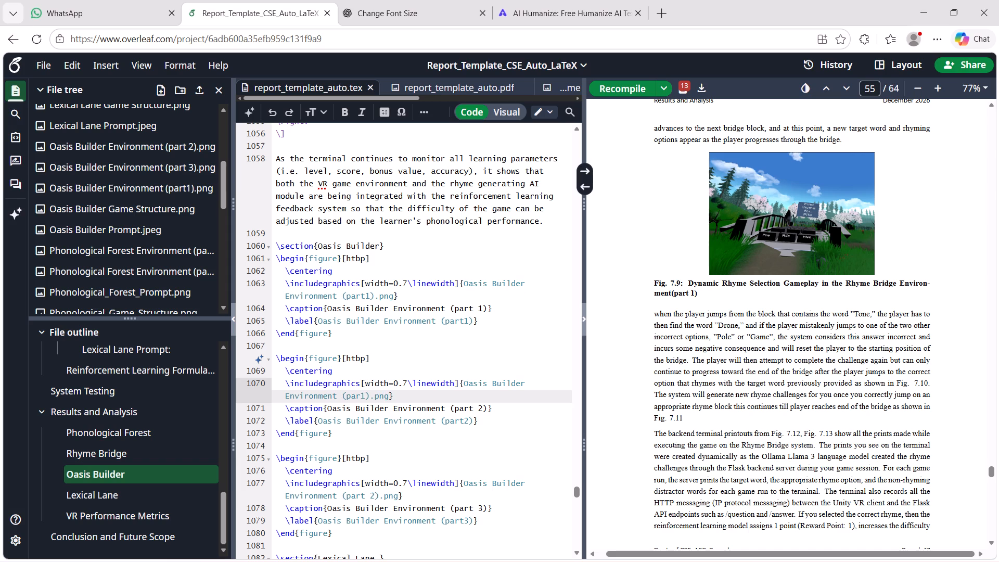
pyautogui.press('t')
pyautogui.press('Right')
pyautogui.press('BackSpace')
pyautogui.press('2')
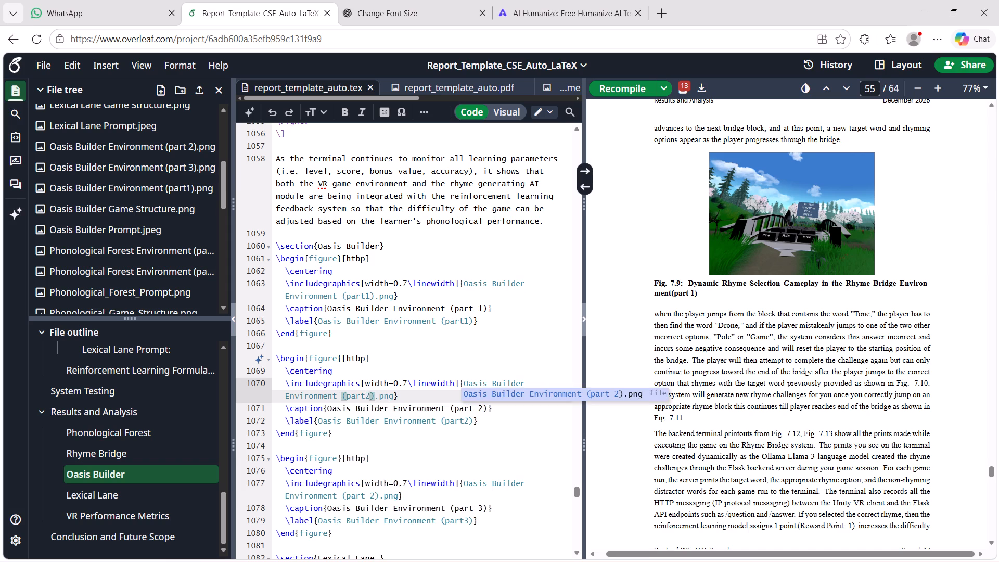
pyautogui.press('Return')
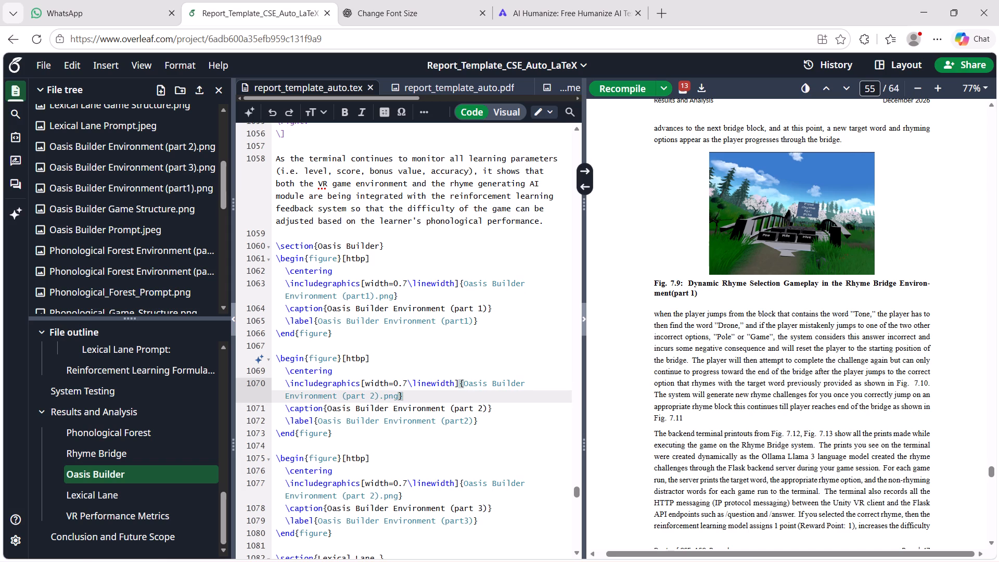
# Set the third Oasis Builder figure's image file to "Oasis Builder Environment (part 3).png".
pyautogui.click(374, 494)
pyautogui.press('BackSpace')
pyautogui.press('3')
pyautogui.press('Return')
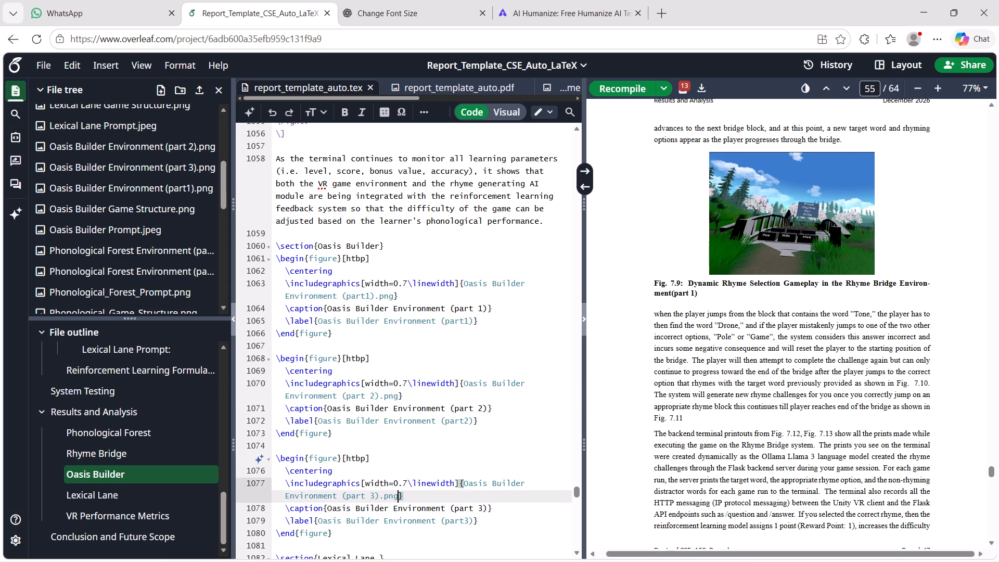
# Save the LaTeX source and recompile the report.
pyautogui.hotkey('ctrl', 's')
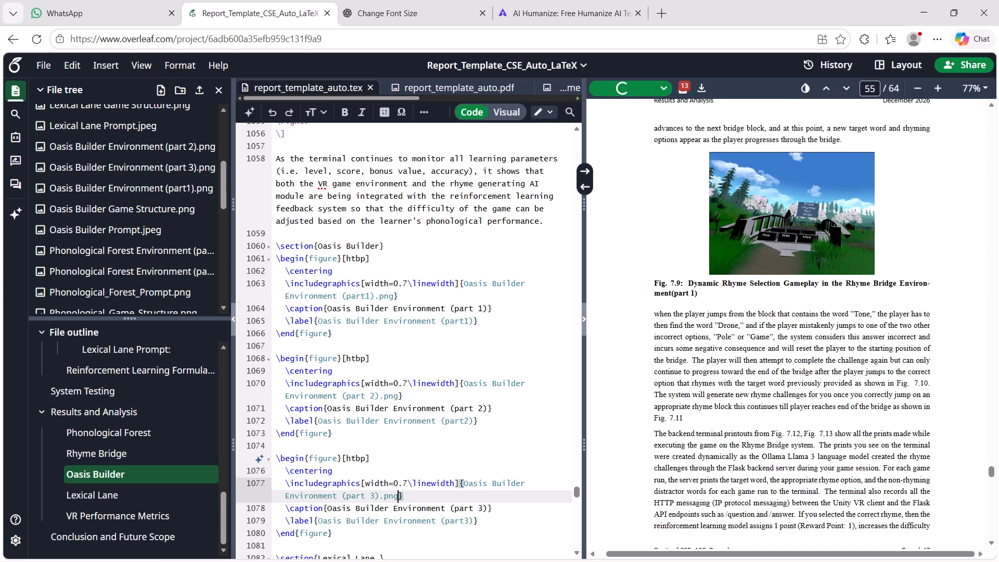
# Review the Results and Analysis pages of the compiled PDF to check where the Oasis Builder figures are placed.
pyautogui.scroll(-2, 661, 375)
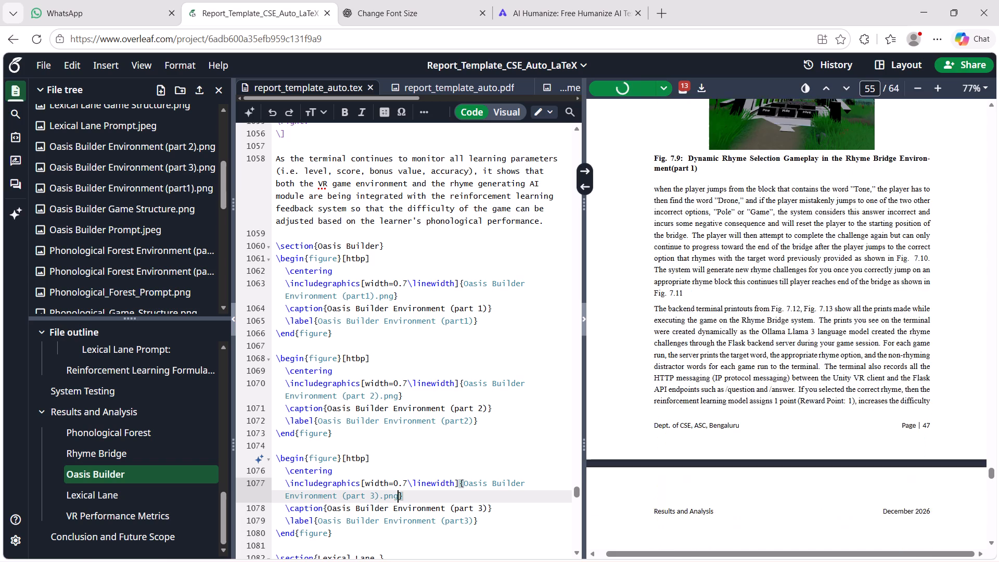
pyautogui.scroll(-6, 661, 375)
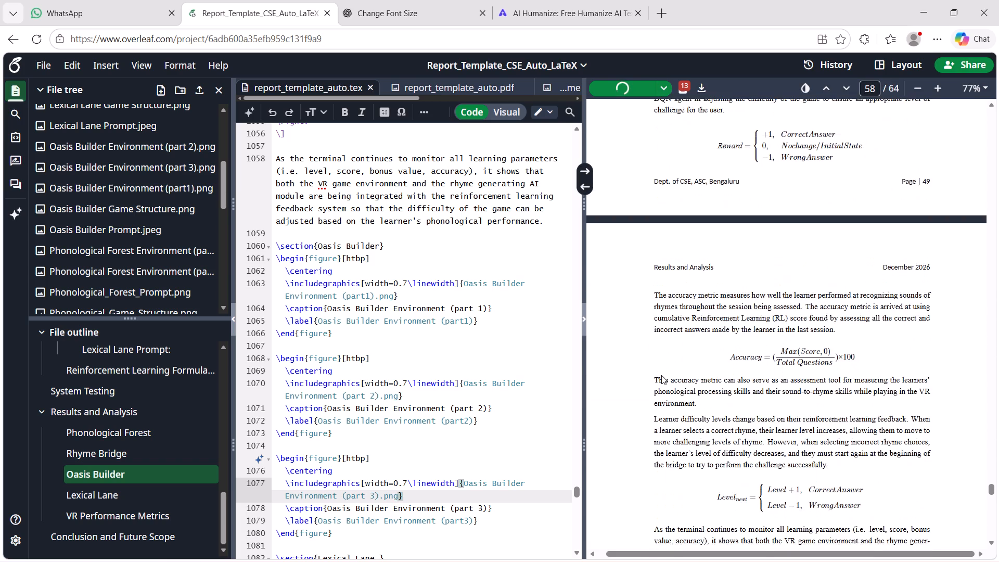
pyautogui.scroll(-5, 661, 375)
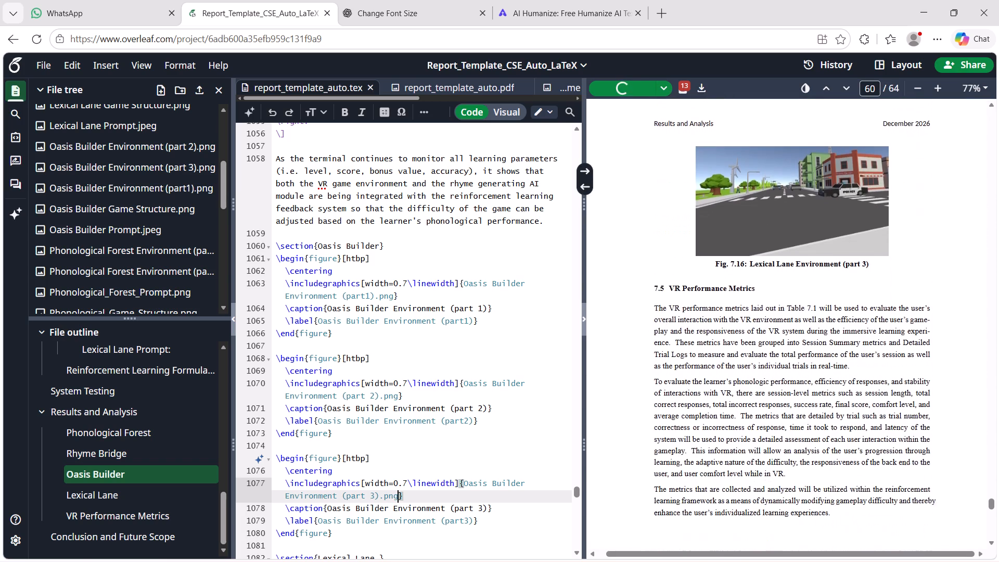
pyautogui.scroll(-2, 661, 375)
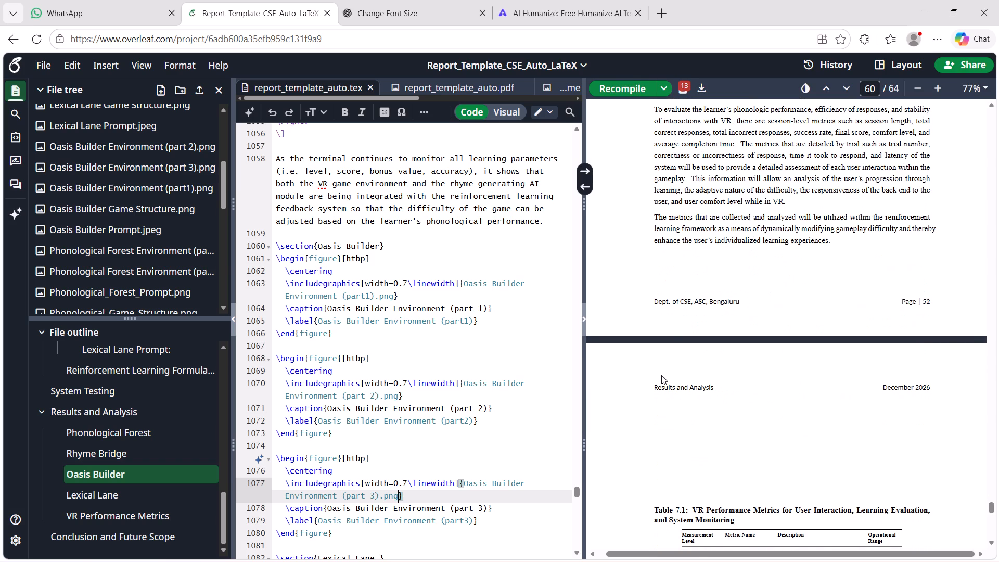
pyautogui.scroll(1, 675, 306)
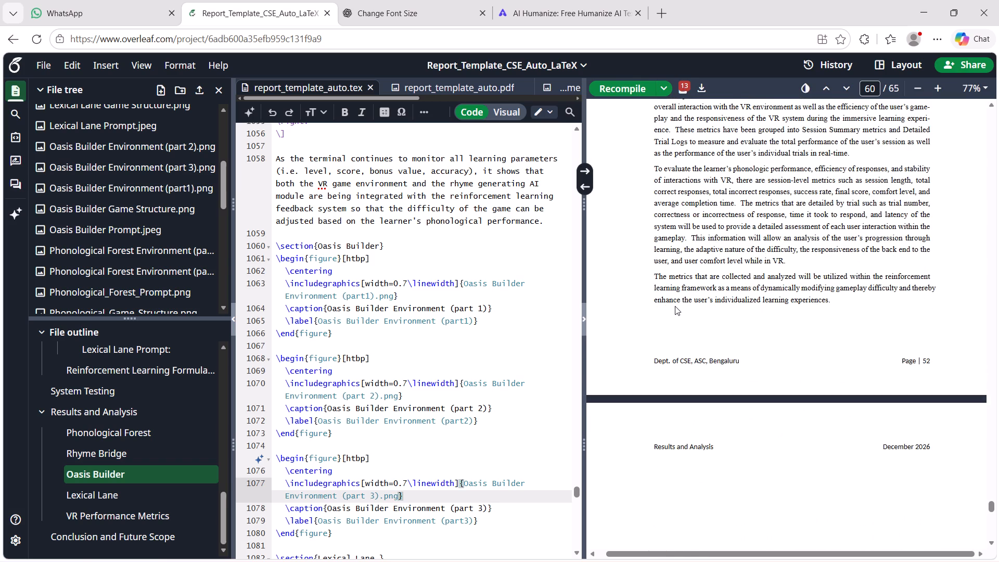
pyautogui.scroll(-2, 675, 306)
pyautogui.scroll(4, 675, 306)
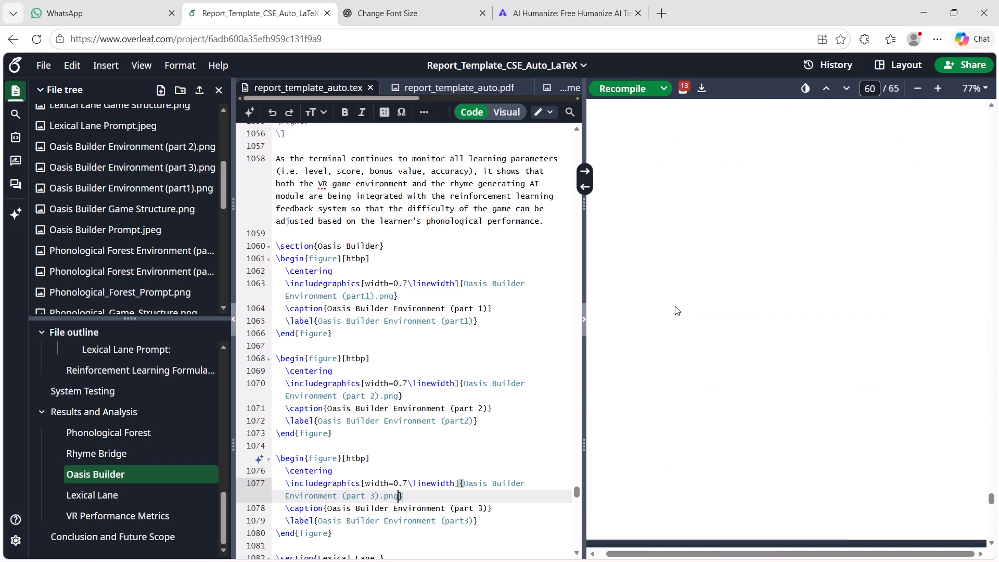
pyautogui.scroll(3, 675, 306)
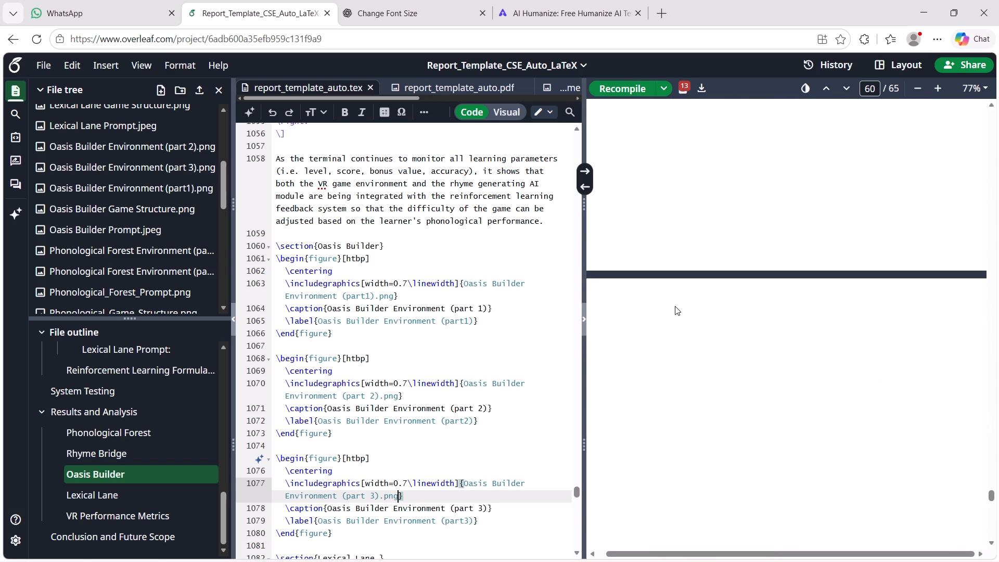
pyautogui.scroll(4, 675, 306)
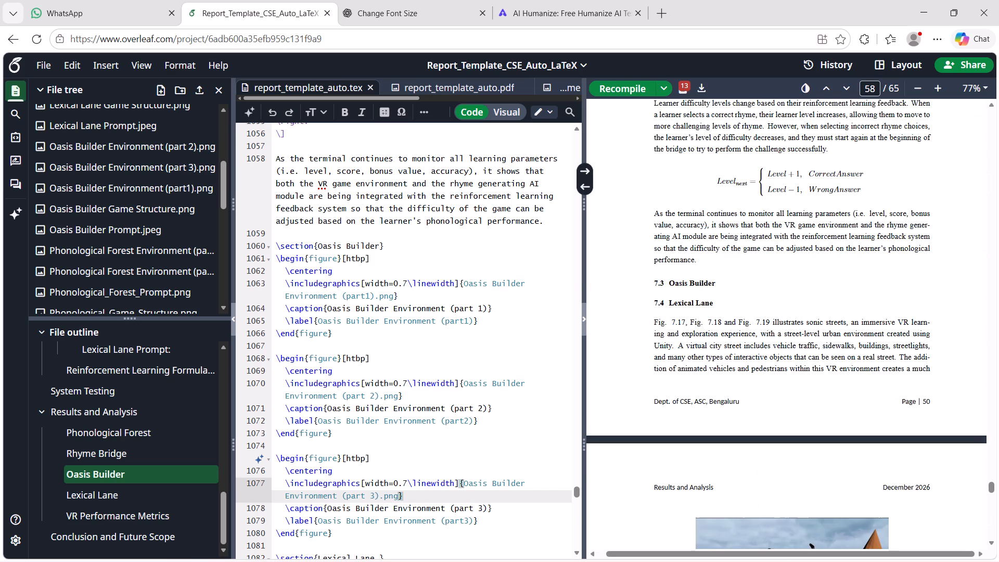
pyautogui.scroll(-2, 675, 306)
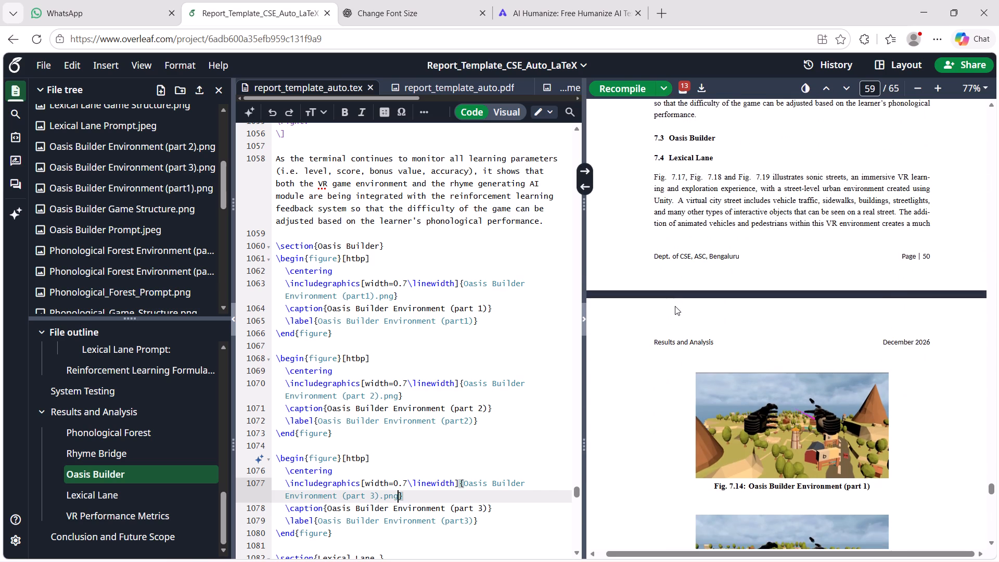
pyautogui.scroll(-2, 675, 306)
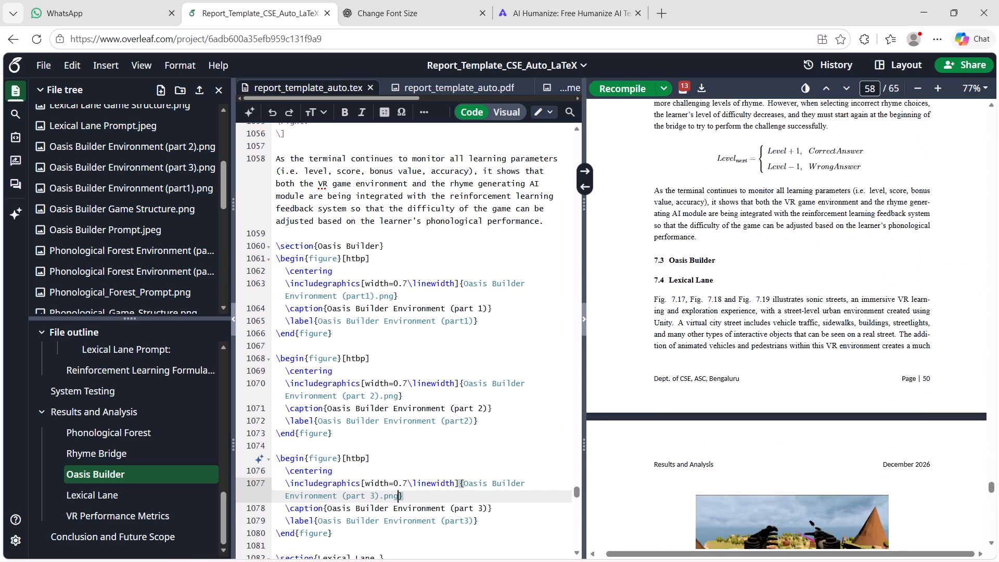
pyautogui.scroll(-1, 675, 306)
pyautogui.scroll(1, 675, 306)
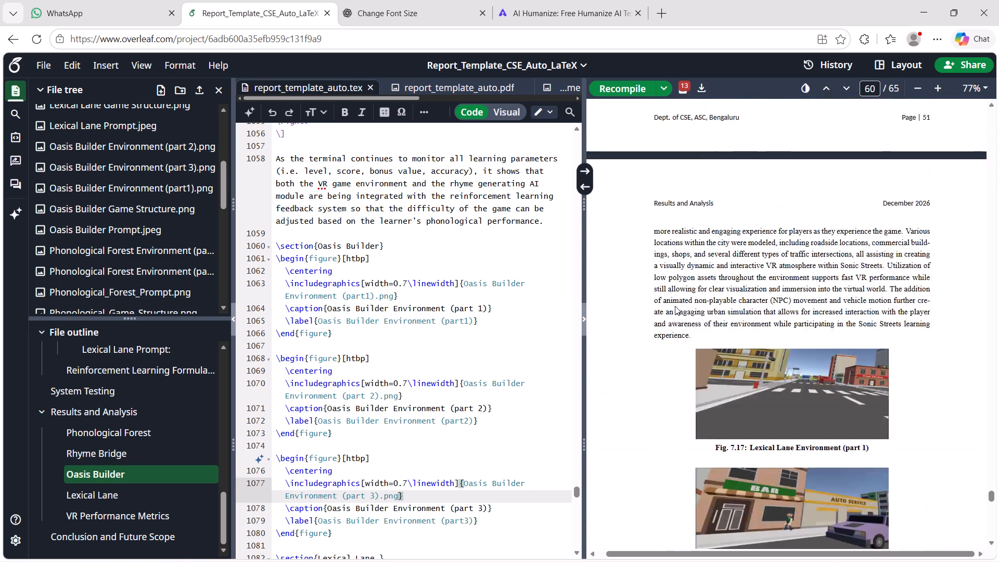
pyautogui.scroll(1, 675, 306)
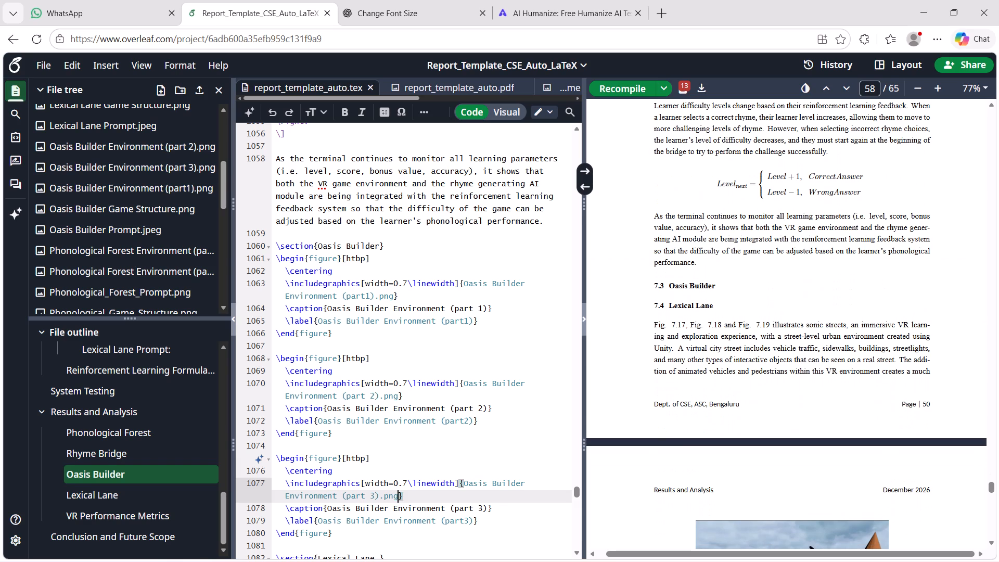
# Insert two blank lines between the Oasis Builder section heading and its first figure block.
pyautogui.click(396, 247)
pyautogui.press('Return')
pyautogui.press('Return')
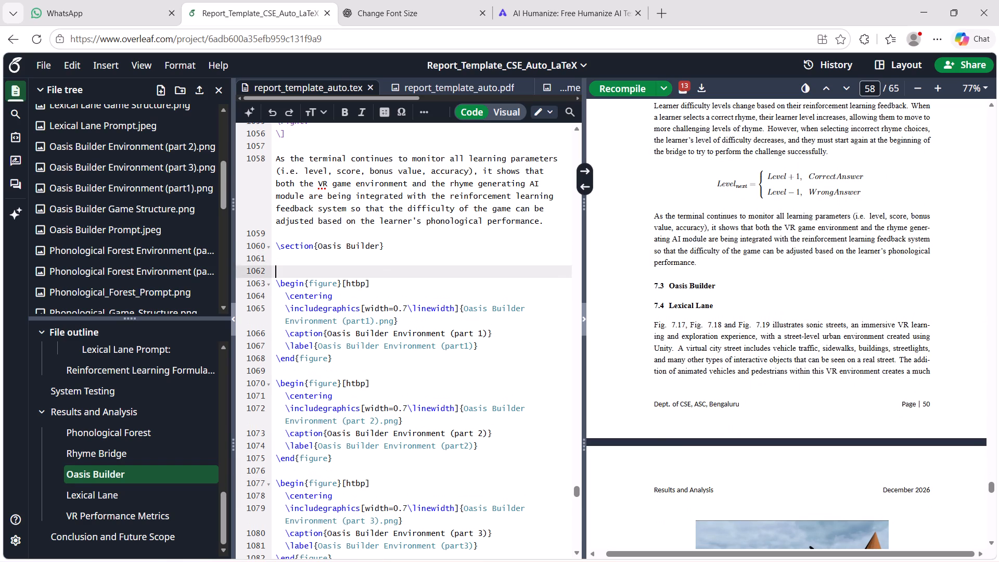
# Examine the Oasis Builder figures and the preceding Rhyme Bridge pages in the compiled PDF at a reduced zoom.
pyautogui.scroll(-1, 396, 247)
pyautogui.scroll(-2, 793, 359)
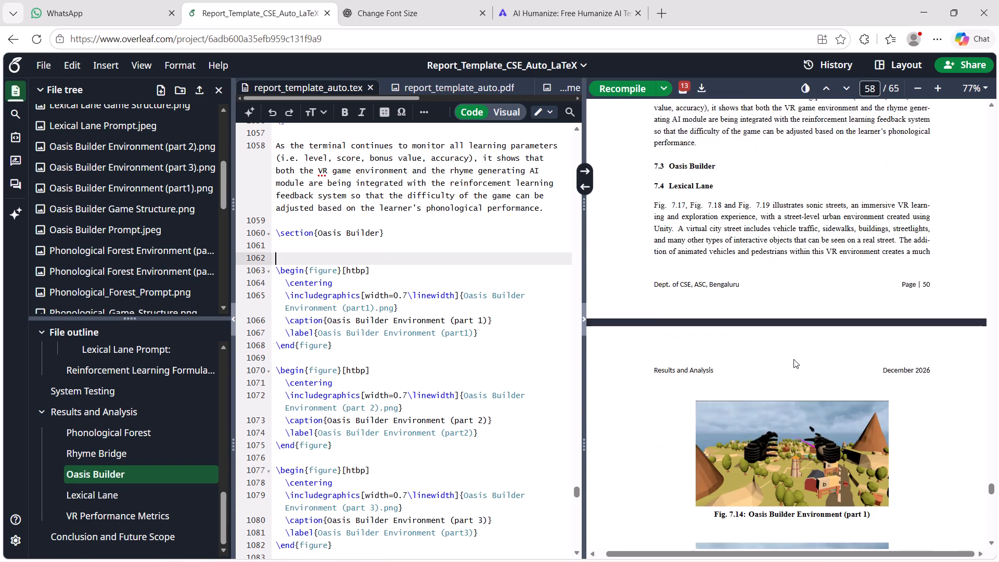
pyautogui.scroll(-2, 793, 359)
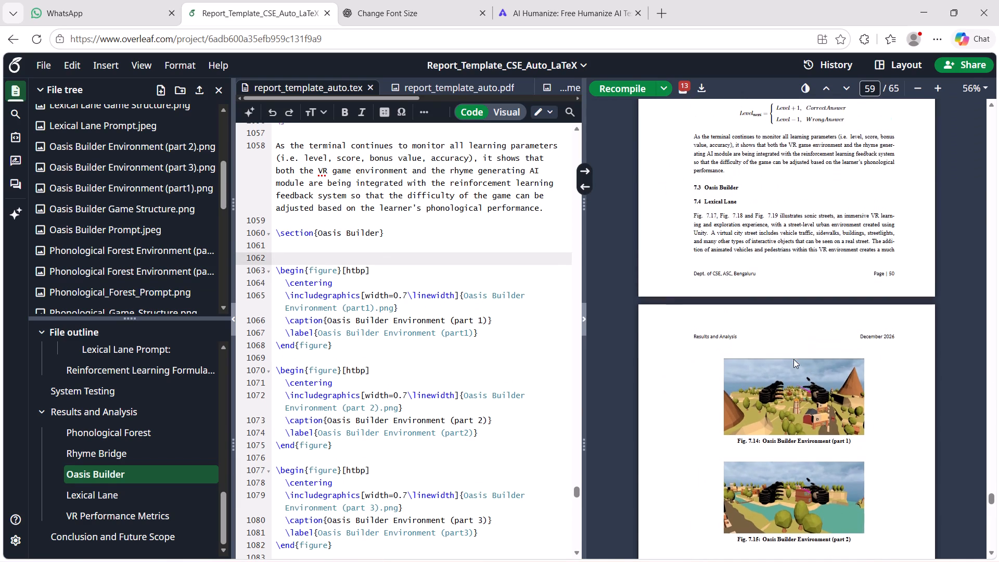
pyautogui.scroll(-1, 793, 359)
pyautogui.scroll(4, 793, 359)
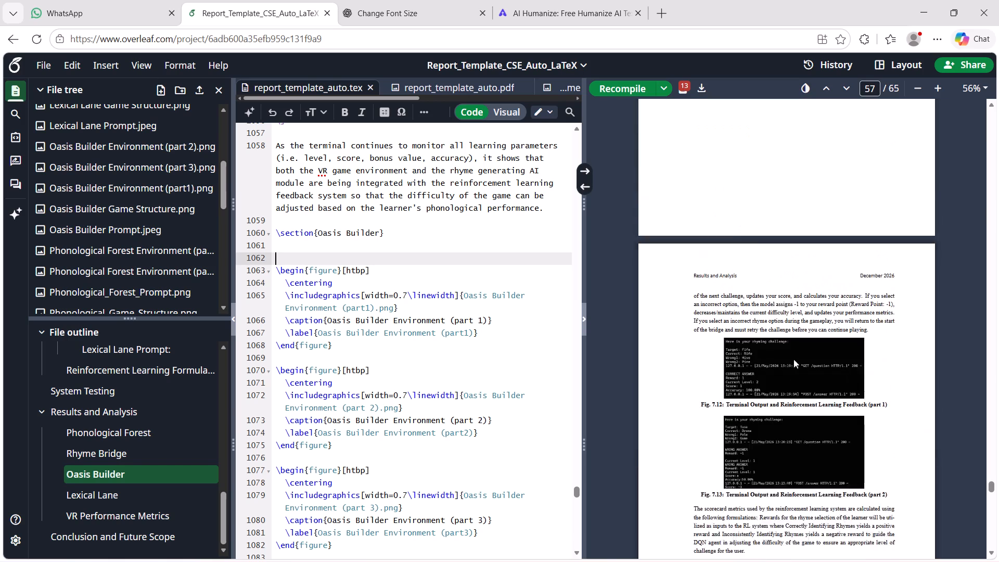
pyautogui.scroll(2, 793, 359)
pyautogui.scroll(-5, 793, 359)
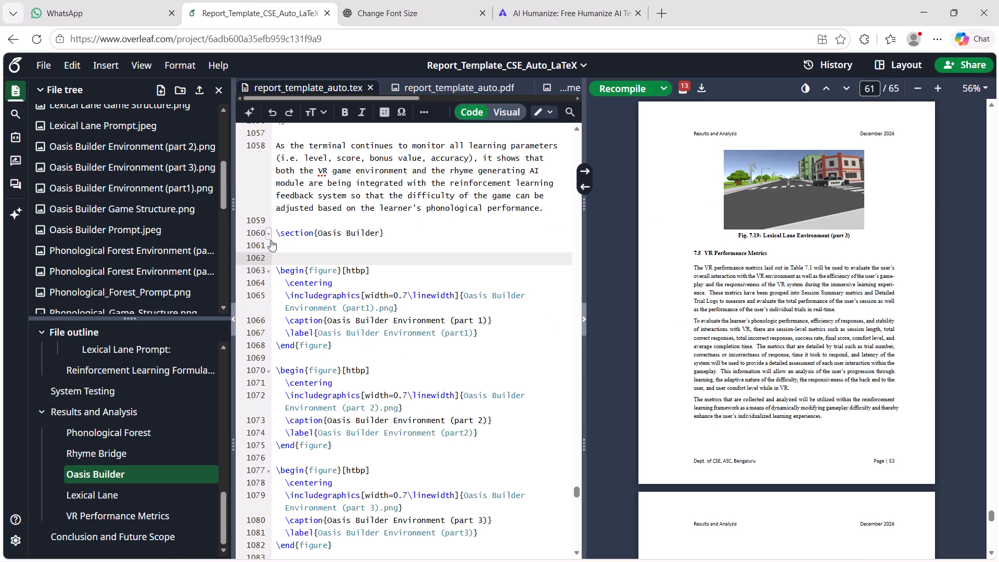
pyautogui.click(287, 240)
pyautogui.hotkey('ctrl', 'v')
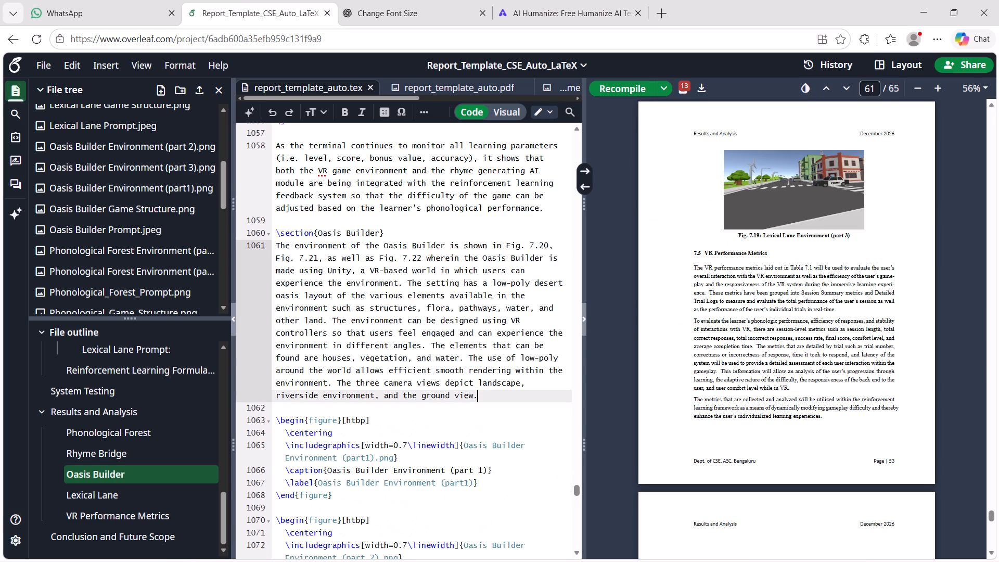
pyautogui.hotkey('ctrl', 's')
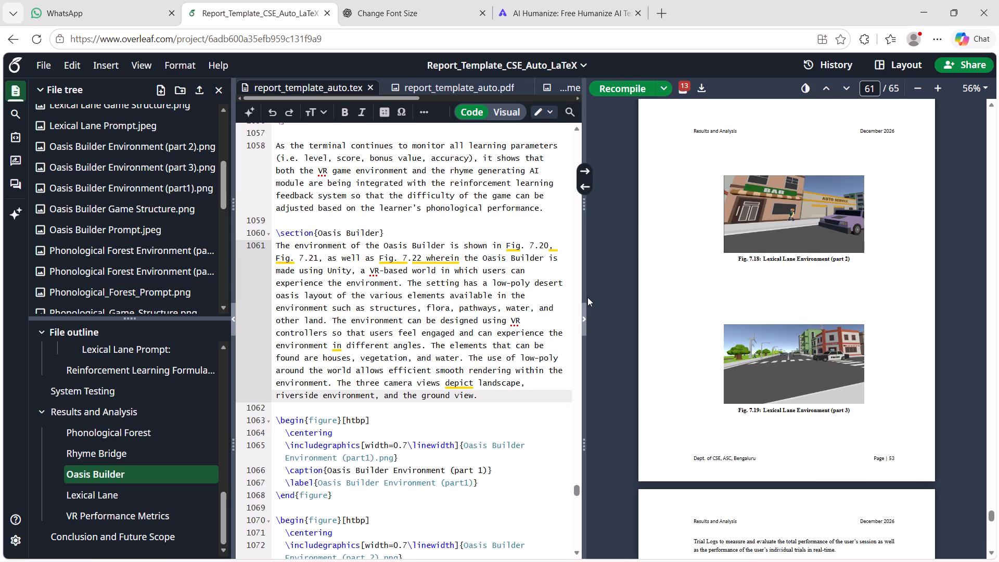
# Check the compiled PDF around section 7.3 Oasis Builder for the pasted paragraph, figure numbers and figure placement.
pyautogui.scroll(4, 834, 236)
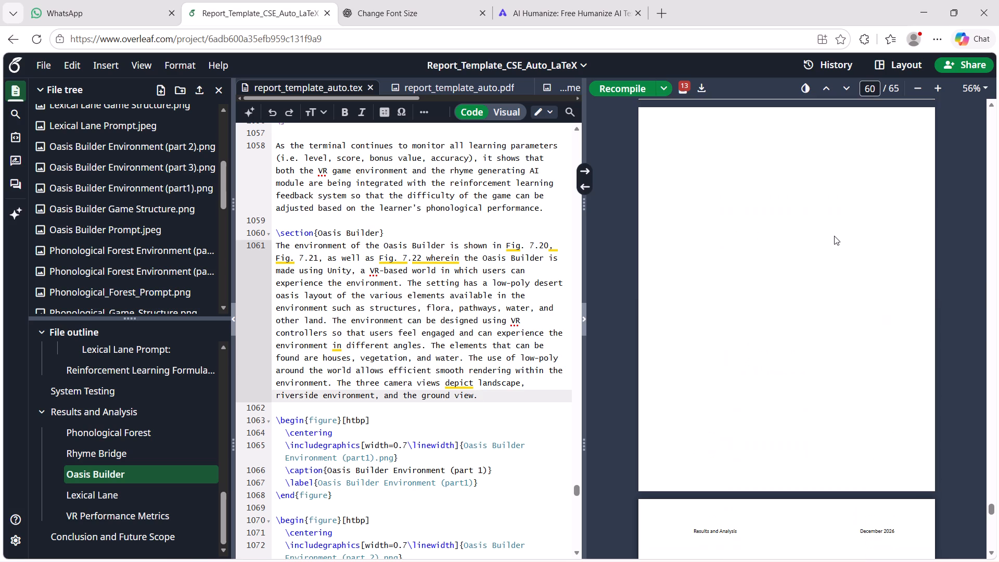
pyautogui.scroll(1, 834, 236)
pyautogui.scroll(-3, 834, 236)
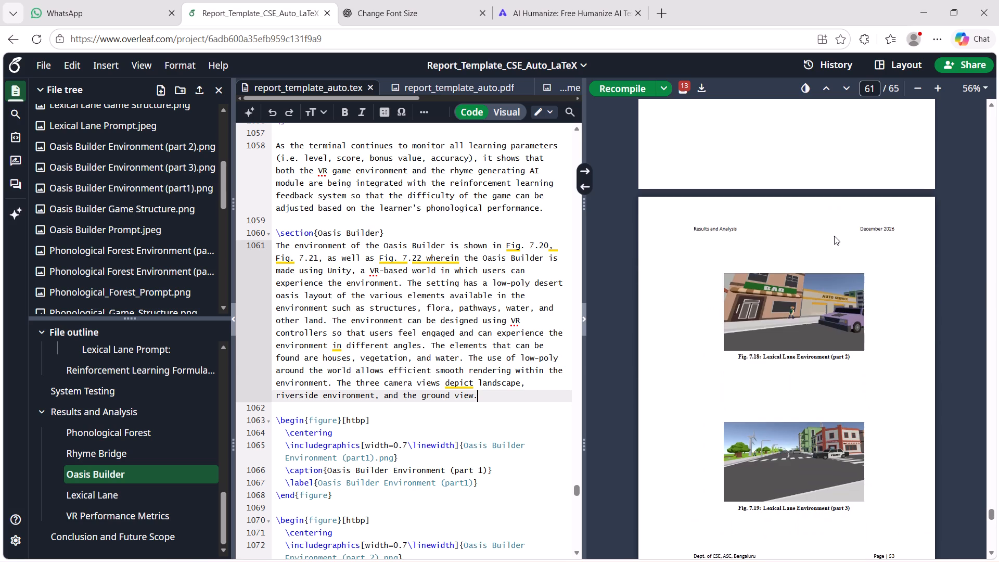
pyautogui.scroll(7, 834, 236)
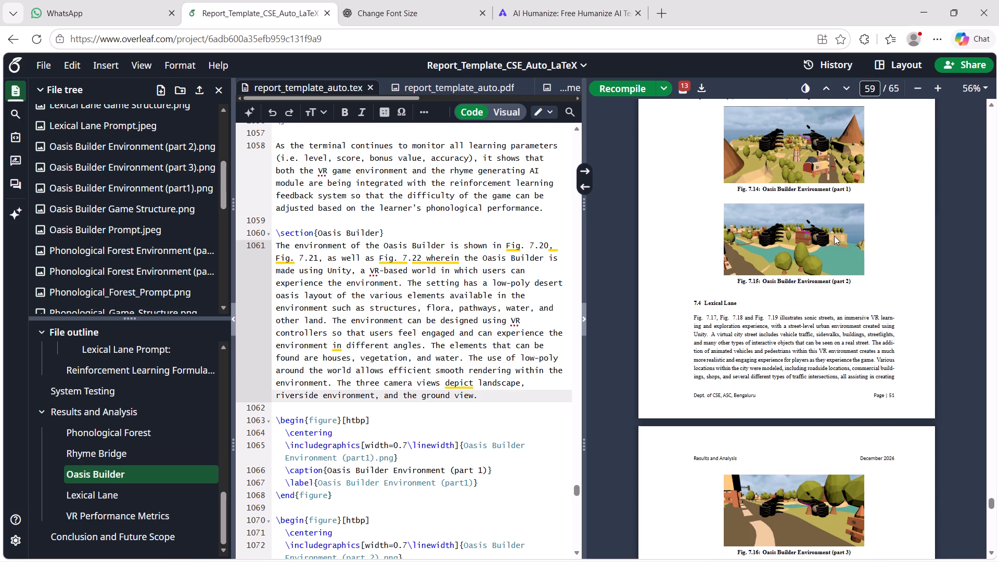
pyautogui.scroll(2, 834, 236)
pyautogui.scroll(-1, 834, 236)
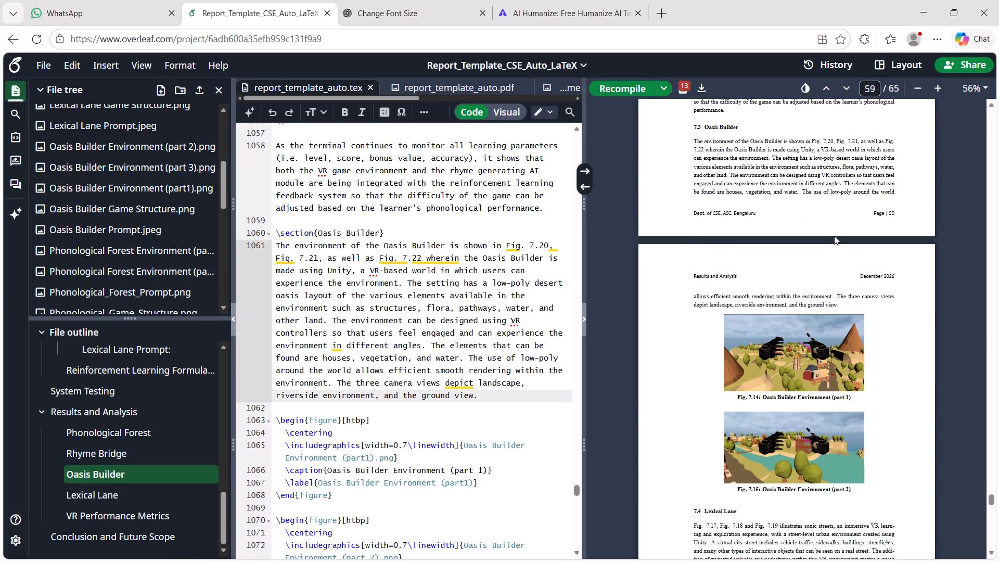
pyautogui.scroll(-2, 834, 236)
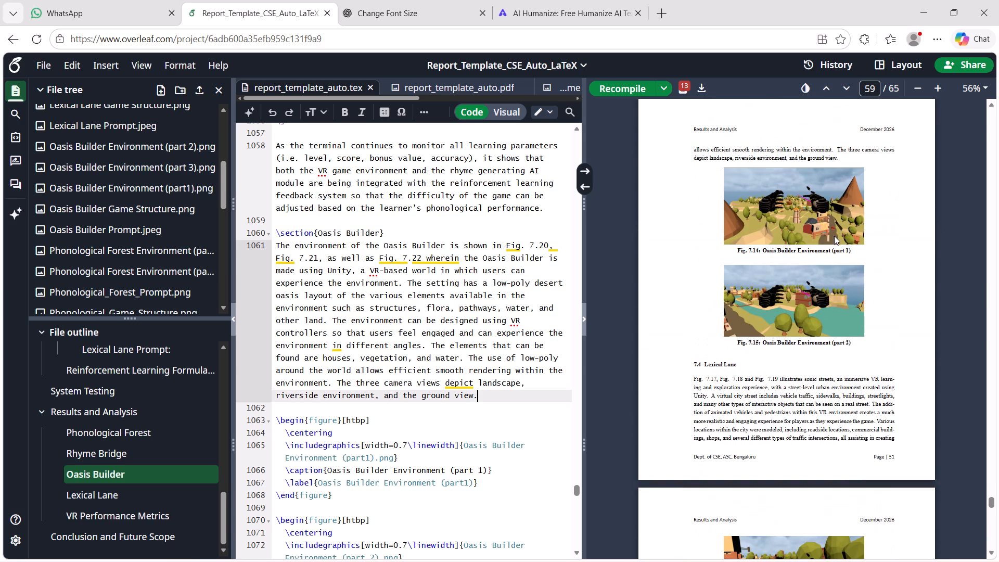
pyautogui.scroll(-1, 834, 236)
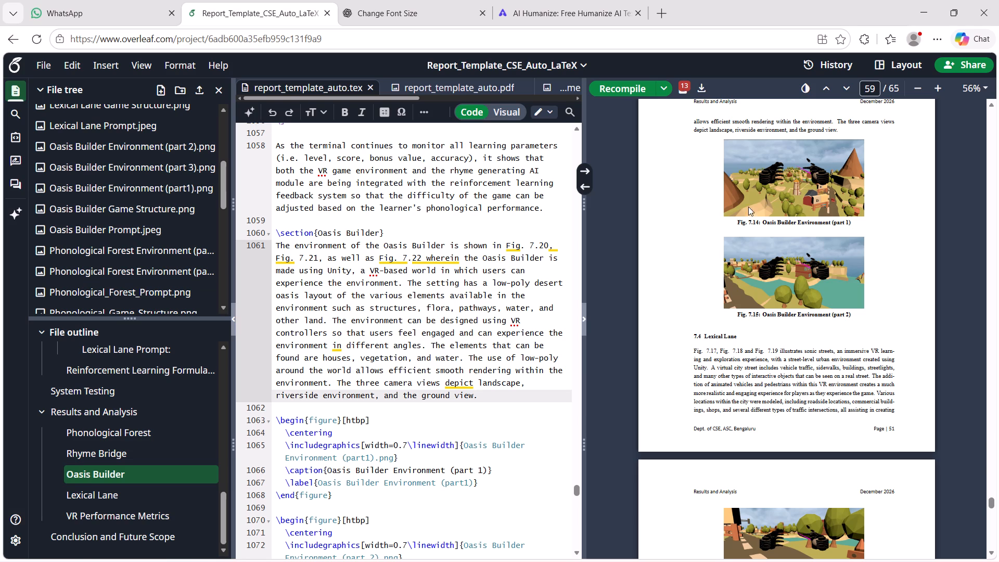
# Replace the typed number 7.20 in the Oasis Builder paragraph with the cross-reference \ref{Oasis Builder Environment (part1)}.
pyautogui.click(553, 245)
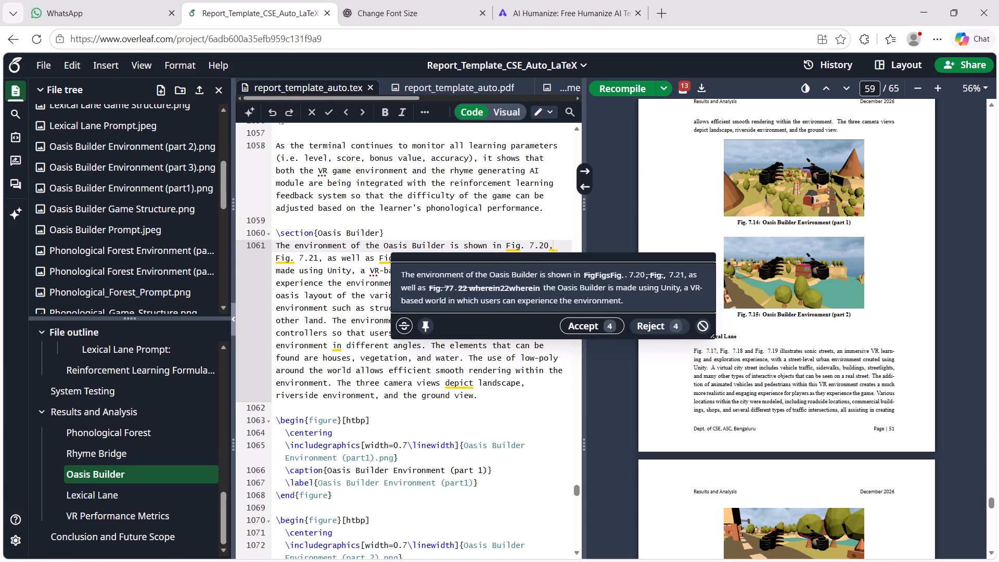
pyautogui.press('Left')
pyautogui.press('BackSpace')
pyautogui.press('BackSpace')
pyautogui.press('BackSpace')
pyautogui.press('BackSpace')
pyautogui.press('BackSpace')
pyautogui.press('BackSpace')
pyautogui.press('space')
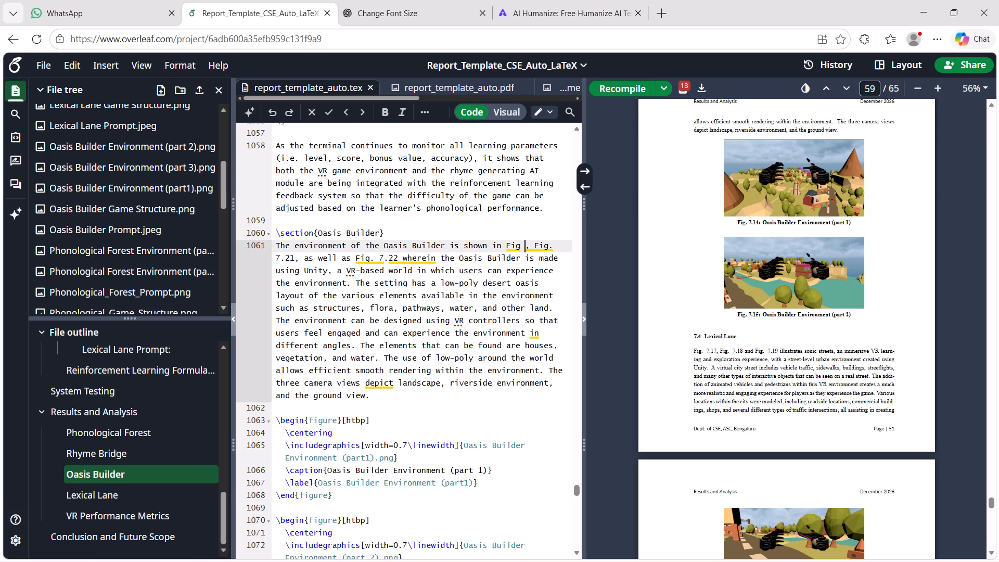
pyautogui.press('BackSpace')
pyautogui.write('.\\ref')
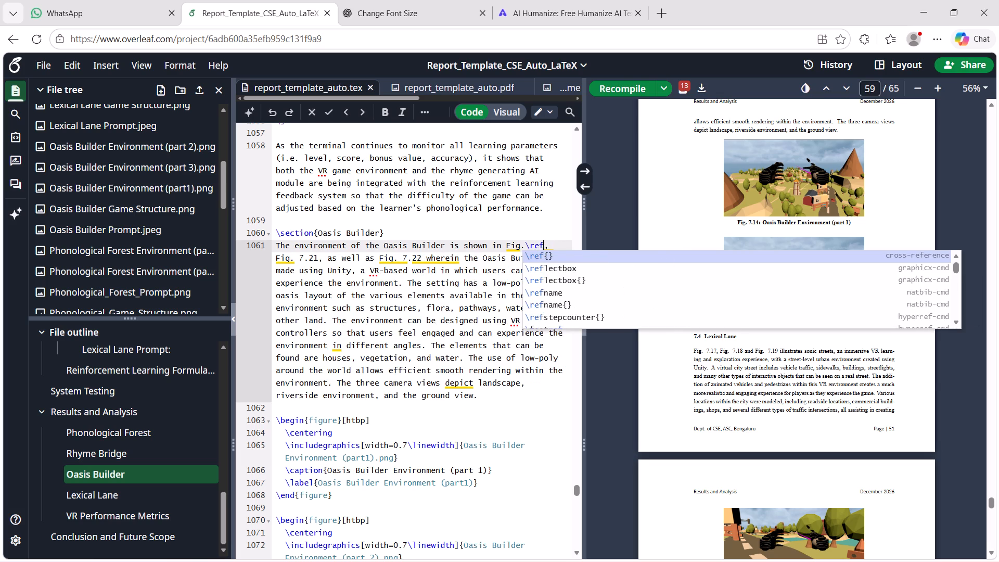
pyautogui.press('Return')
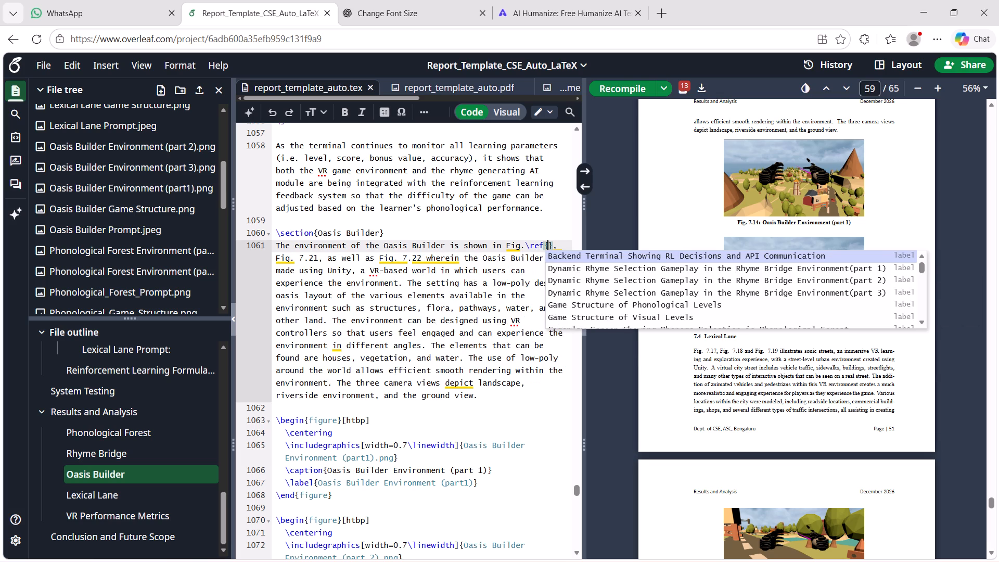
pyautogui.write('oasi')
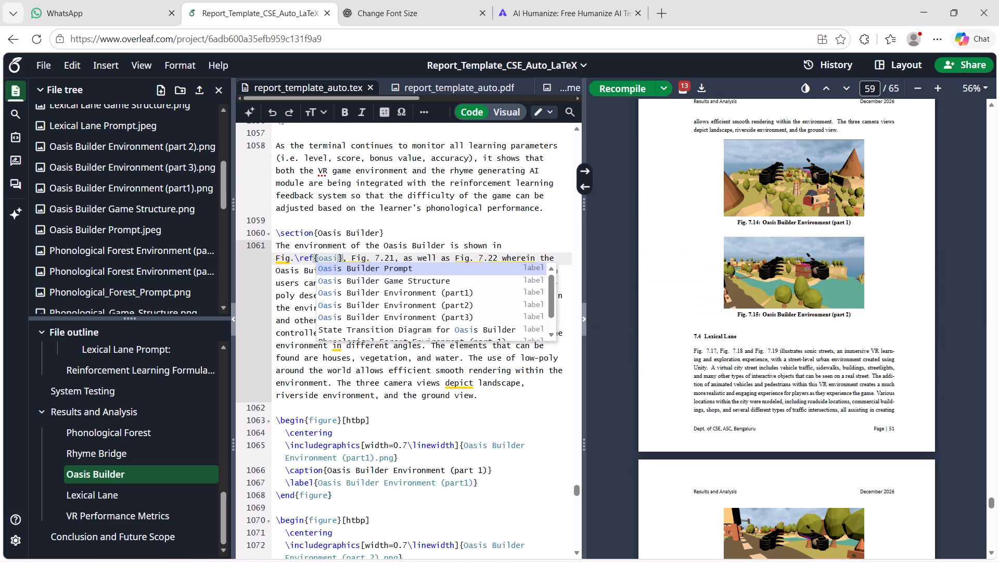
pyautogui.press('Down')
pyautogui.press('Down')
pyautogui.press('Down')
pyautogui.press('Down')
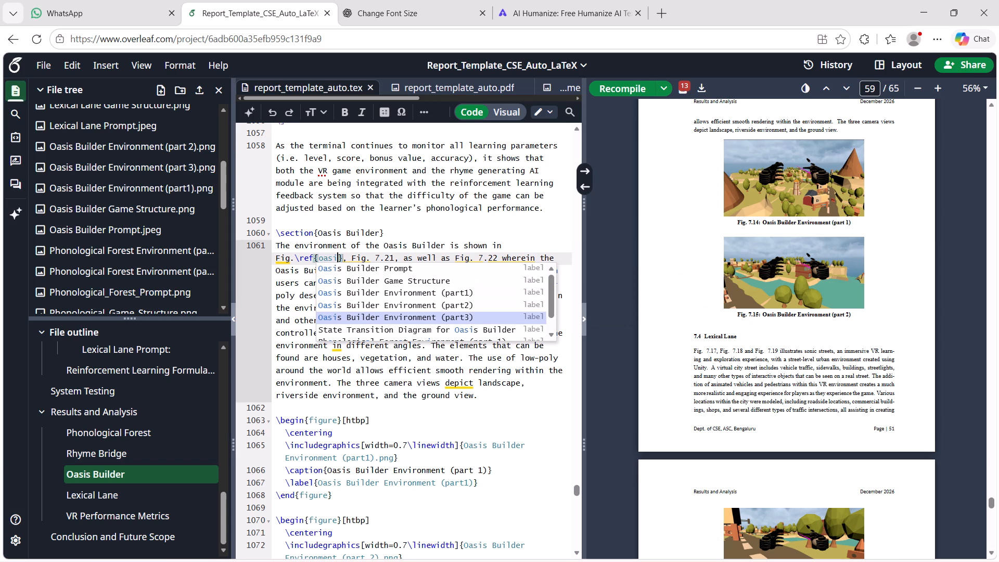
pyautogui.press('Up')
pyautogui.press('Up')
pyautogui.press('Return')
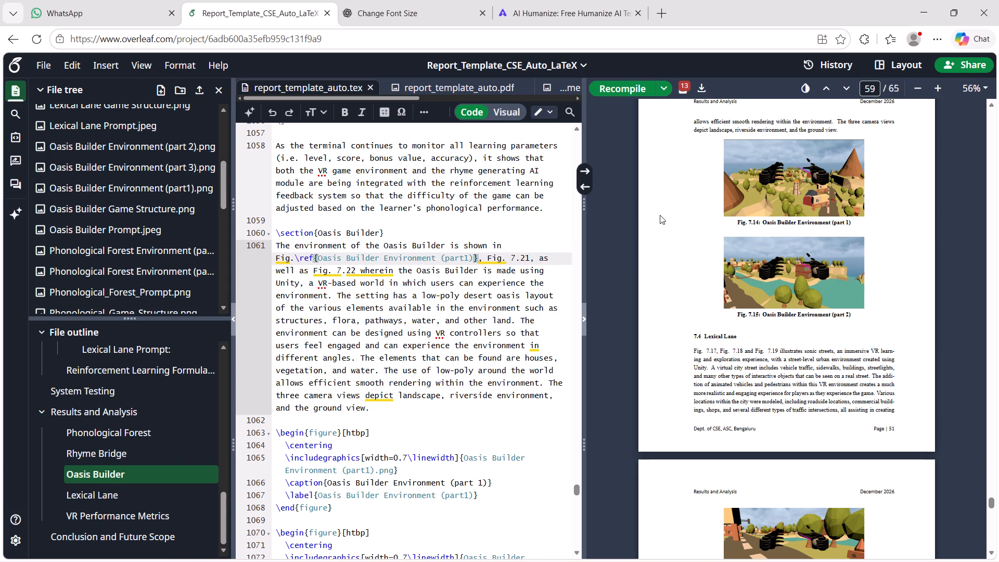
# Replace the typed number 7.21 with the cross-reference \ref{Oasis Builder Environment (part2)}.
pyautogui.click(529, 257)
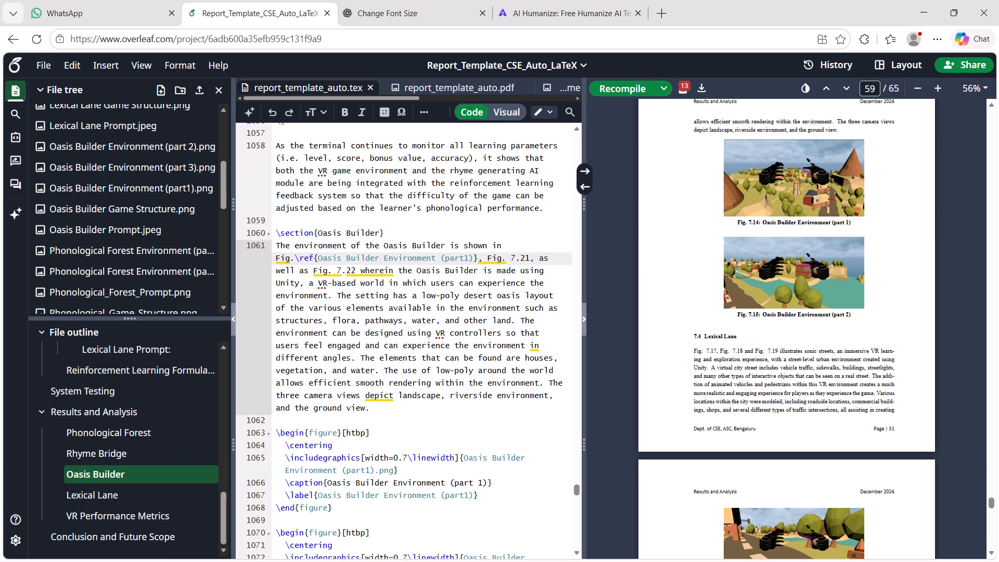
pyautogui.press('BackSpace')
pyautogui.press('BackSpace')
pyautogui.press('BackSpace')
pyautogui.press('BackSpace')
pyautogui.press('BackSpace')
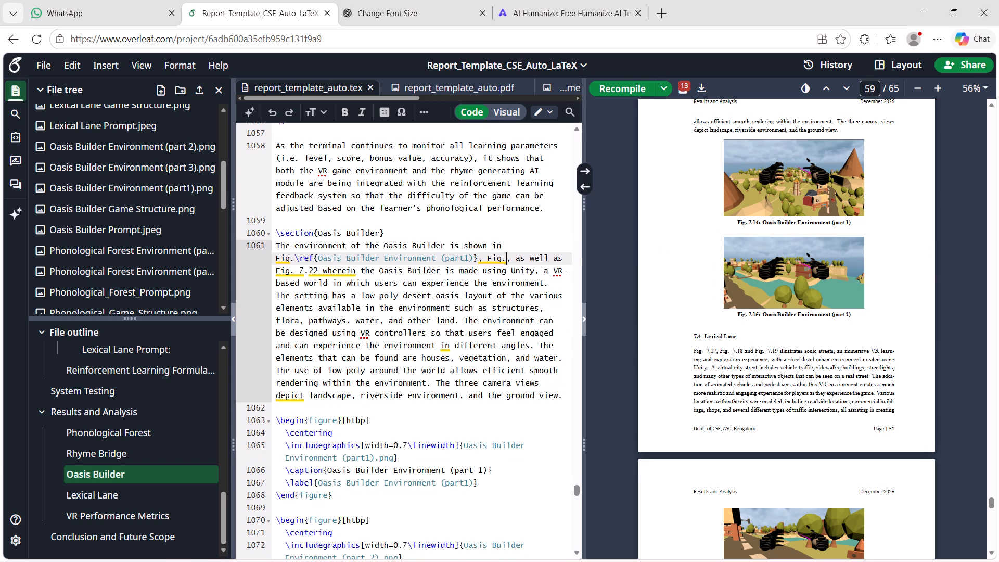
pyautogui.write('\\ref')
pyautogui.press('Return')
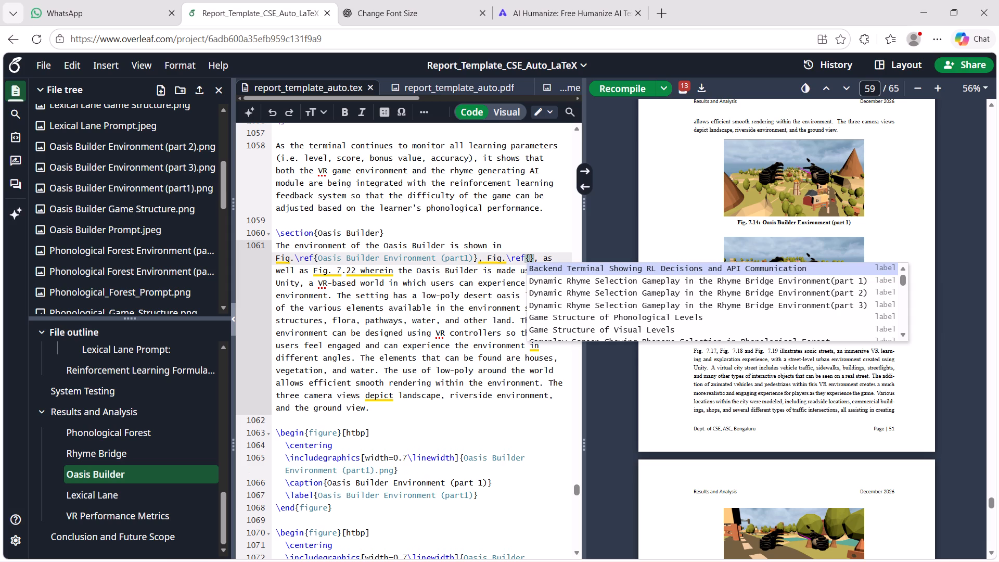
pyautogui.write('oas')
pyautogui.press('Down')
pyautogui.press('Down')
pyautogui.press('Down')
pyautogui.press('Return')
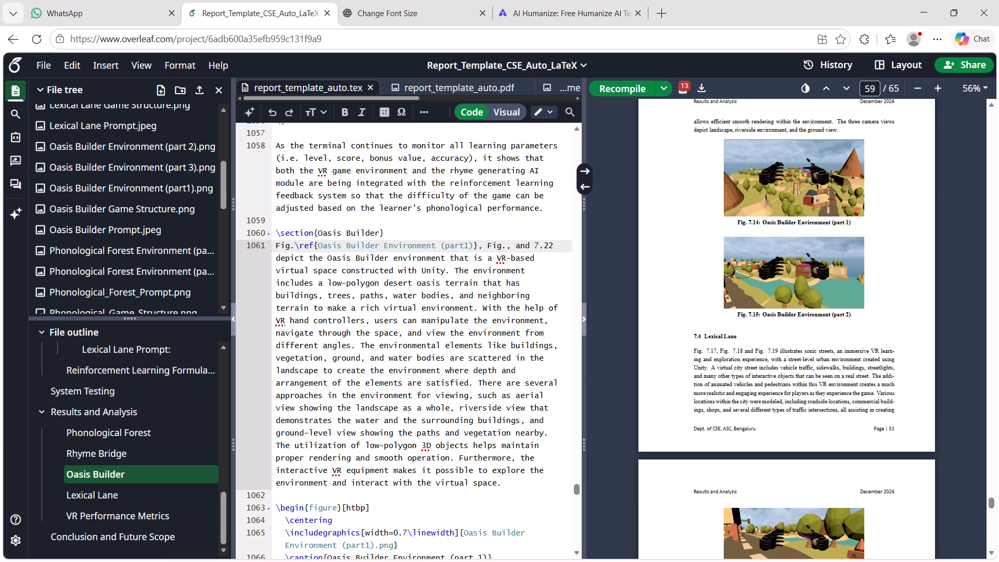
pyautogui.write('\\ref')
pyautogui.press('Return')
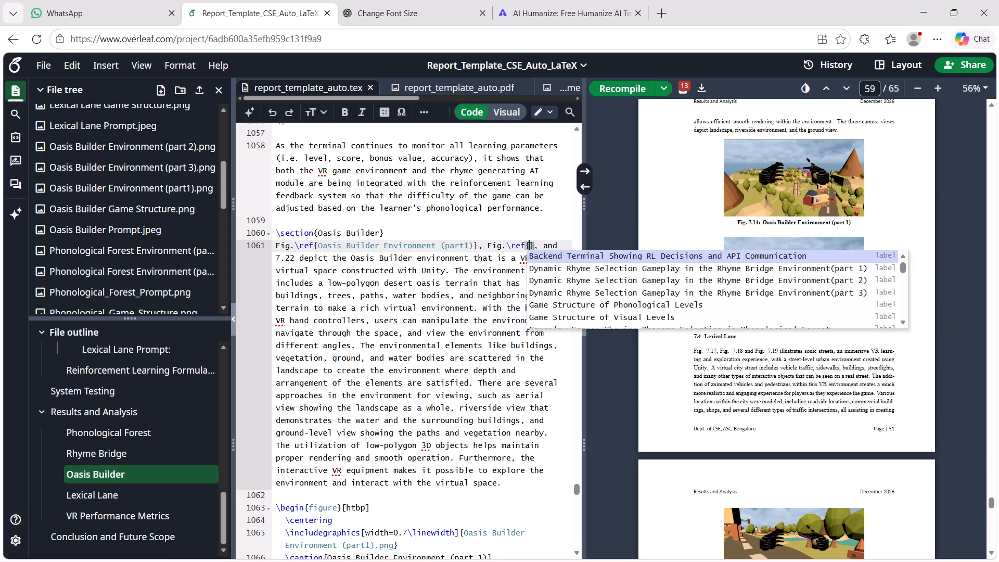
pyautogui.write('oas')
pyautogui.press('Down')
pyautogui.press('Down')
pyautogui.press('Down')
pyautogui.press('Return')
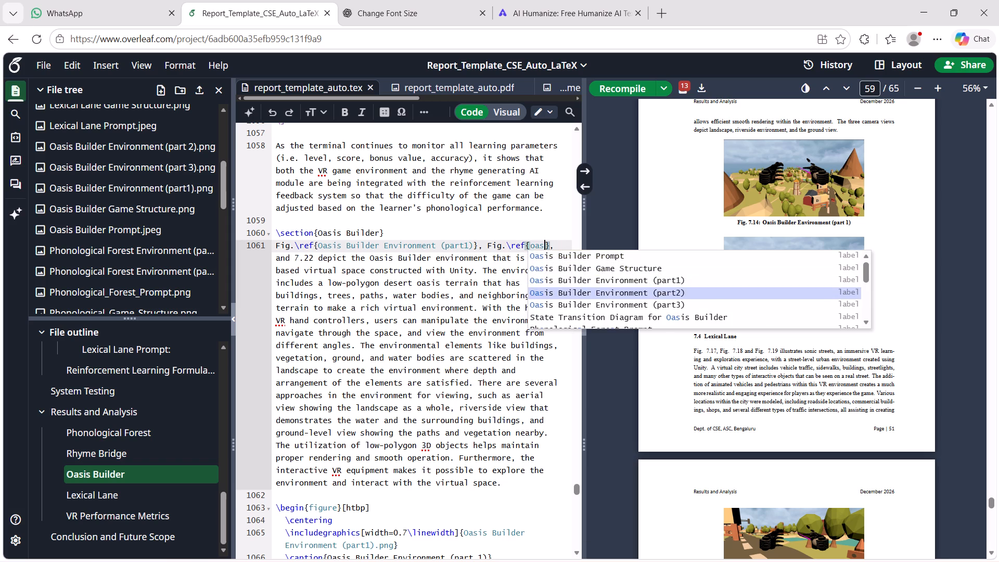
# Replace "7.22" in the Oasis Builder paragraph with "Fig.\ref{Oasis Builder Environment (part3)}" and recompile the report.
pyautogui.click(456, 253)
pyautogui.press('BackSpace')
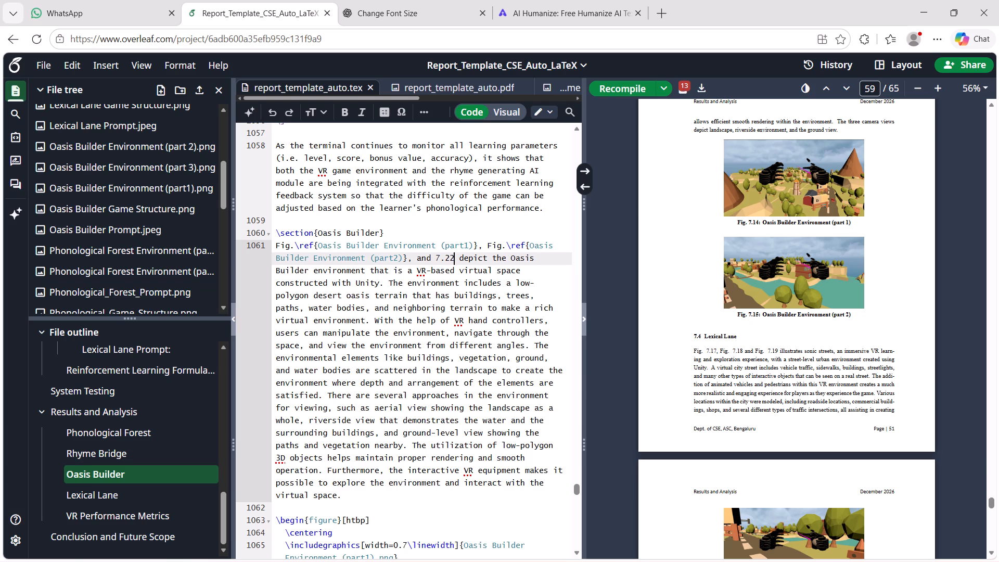
pyautogui.press('BackSpace')
pyautogui.press('BackSpace')
pyautogui.press('BackSpace')
pyautogui.write('Fig.\\re')
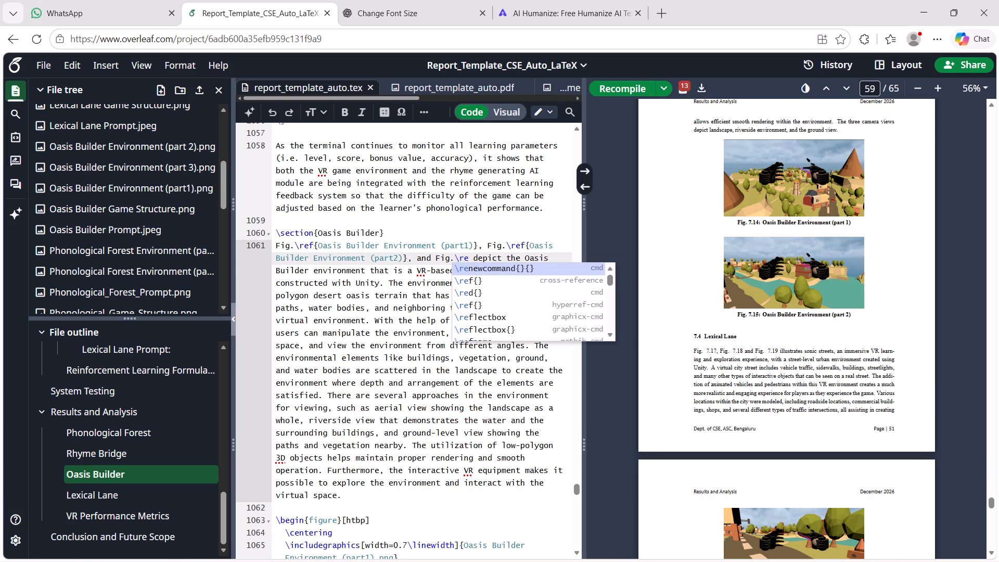
pyautogui.press('Down')
pyautogui.press('Return')
pyautogui.write('oas')
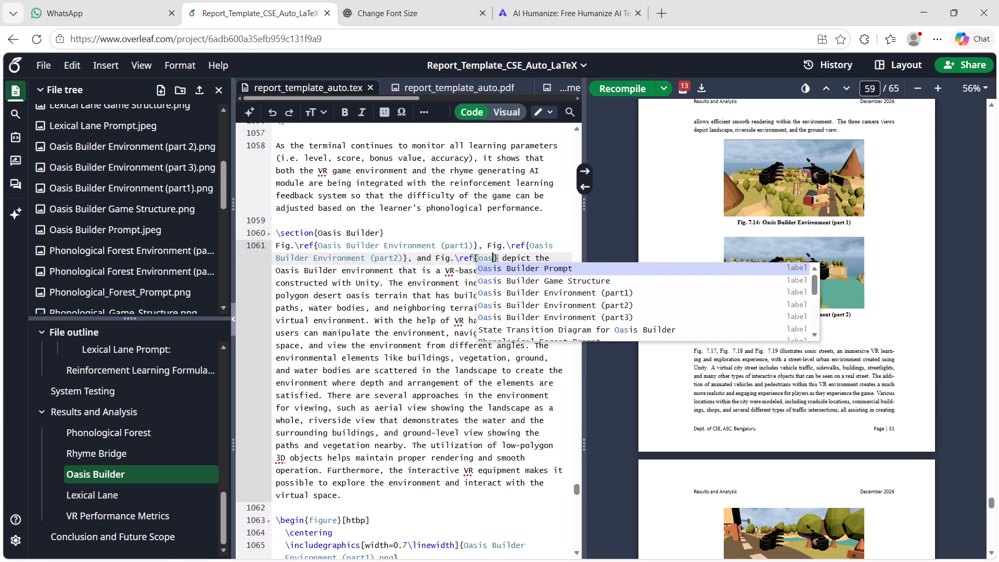
pyautogui.press('Down')
pyautogui.press('Down')
pyautogui.press('Down')
pyautogui.press('Down')
pyautogui.press('Return')
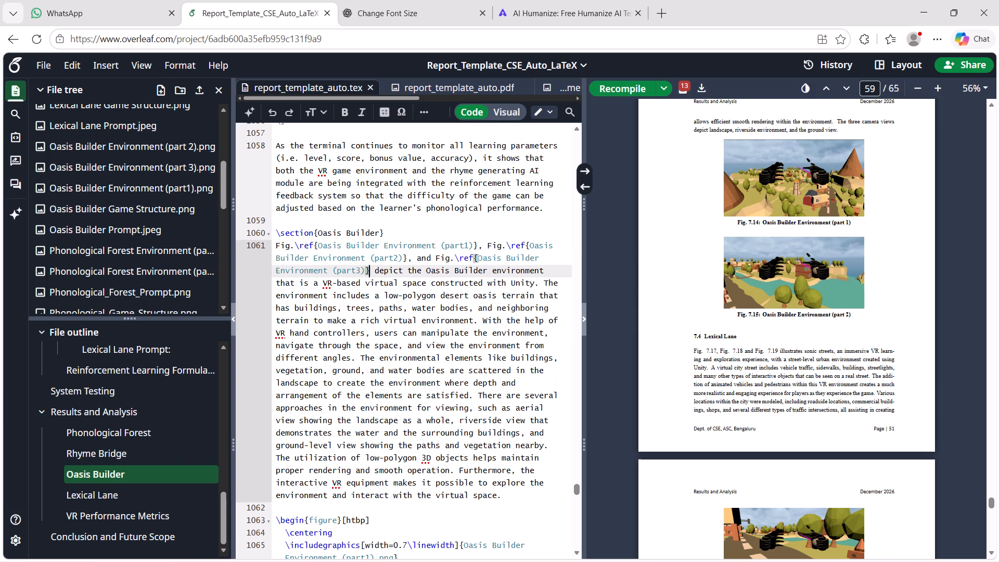
pyautogui.hotkey('ctrl', 's')
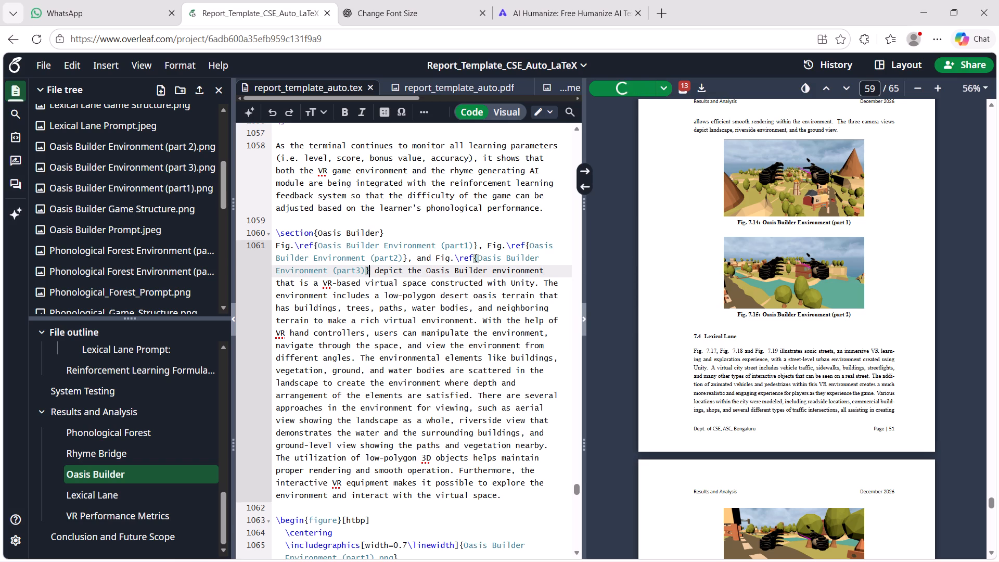
# Examine how the Oasis Builder text and its three figures are laid out across the compiled PDF pages.
pyautogui.scroll(-1, 817, 206)
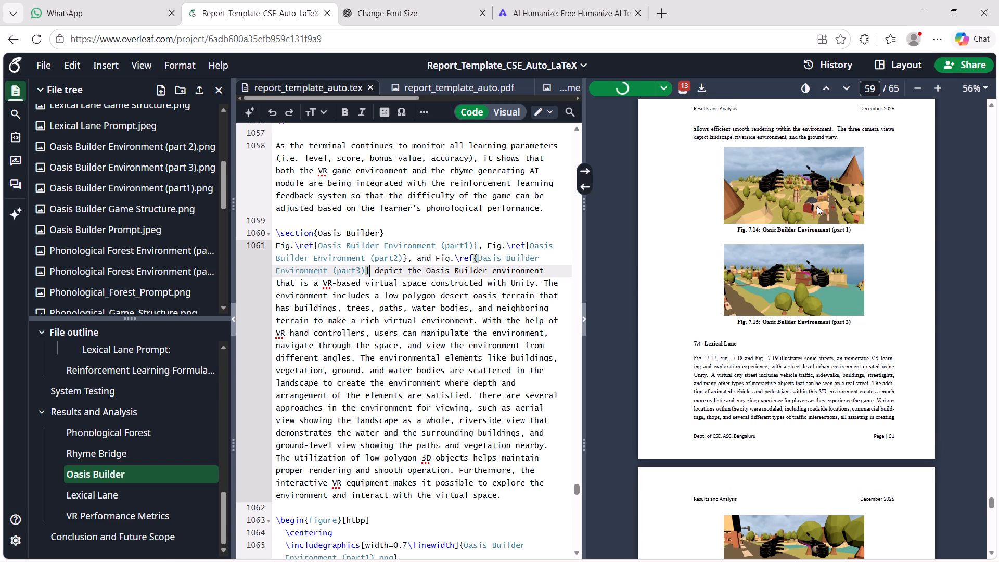
pyautogui.scroll(-6, 817, 206)
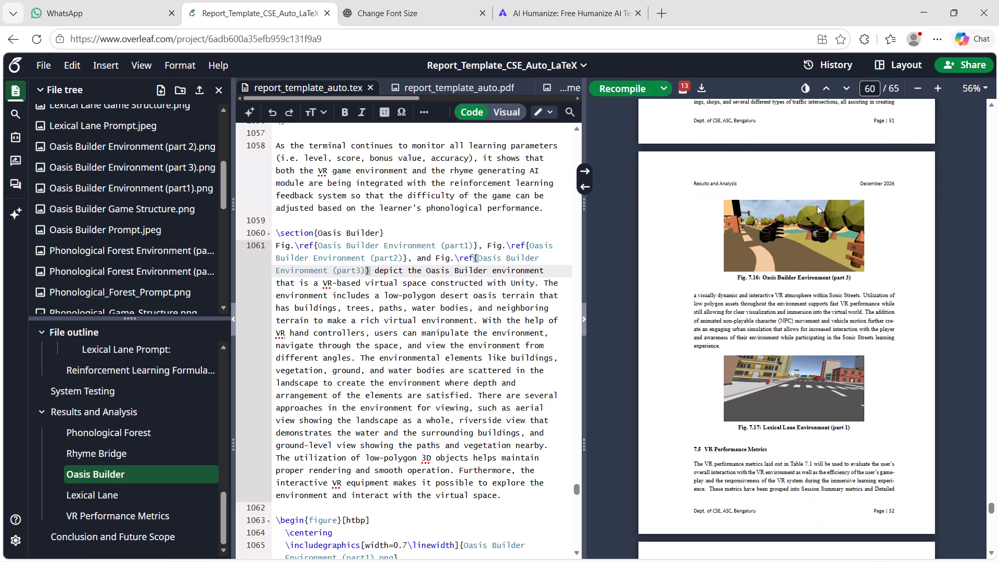
pyautogui.scroll(-1, 817, 206)
pyautogui.scroll(5, 817, 206)
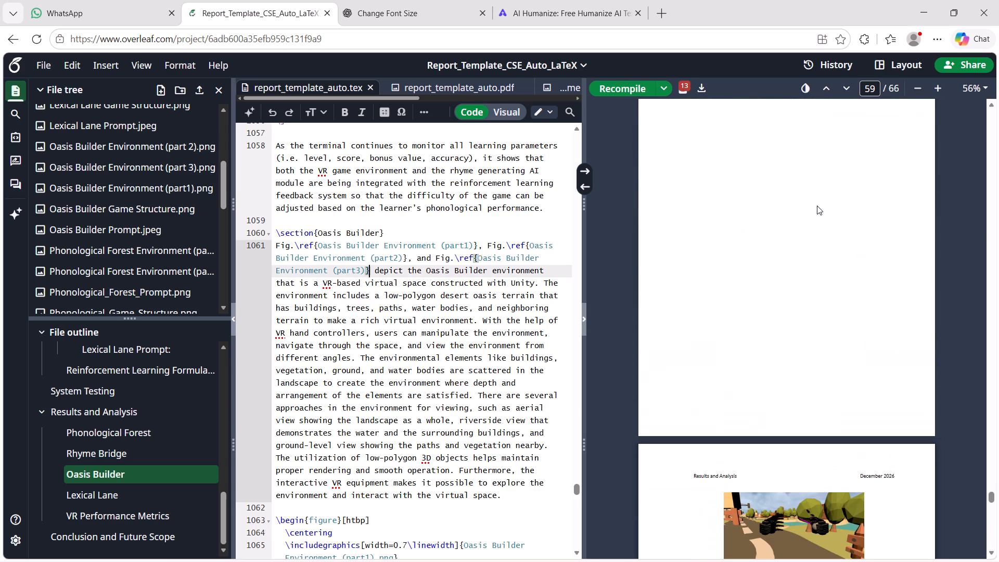
pyautogui.scroll(1, 817, 206)
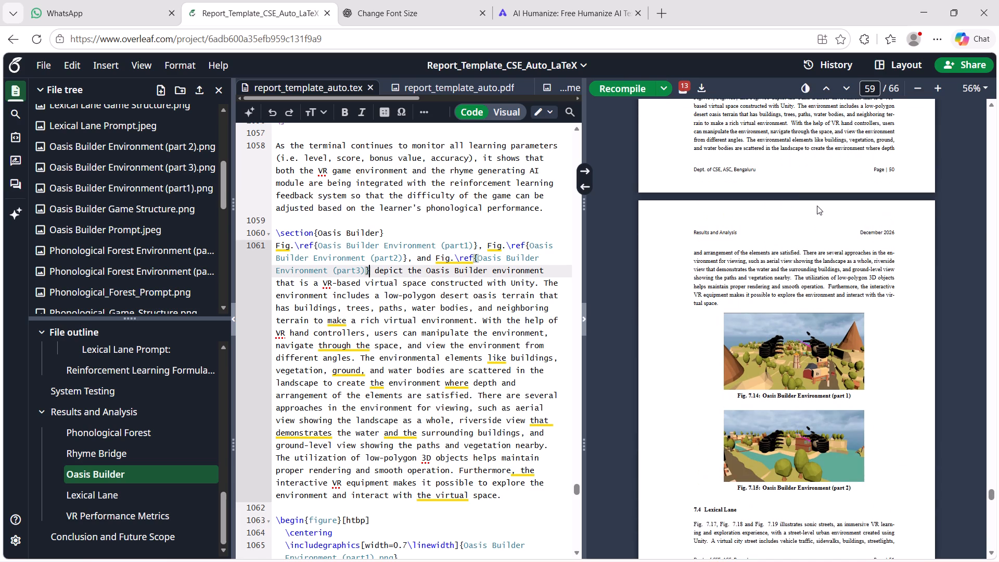
pyautogui.scroll(1, 817, 206)
pyautogui.scroll(-1, 817, 206)
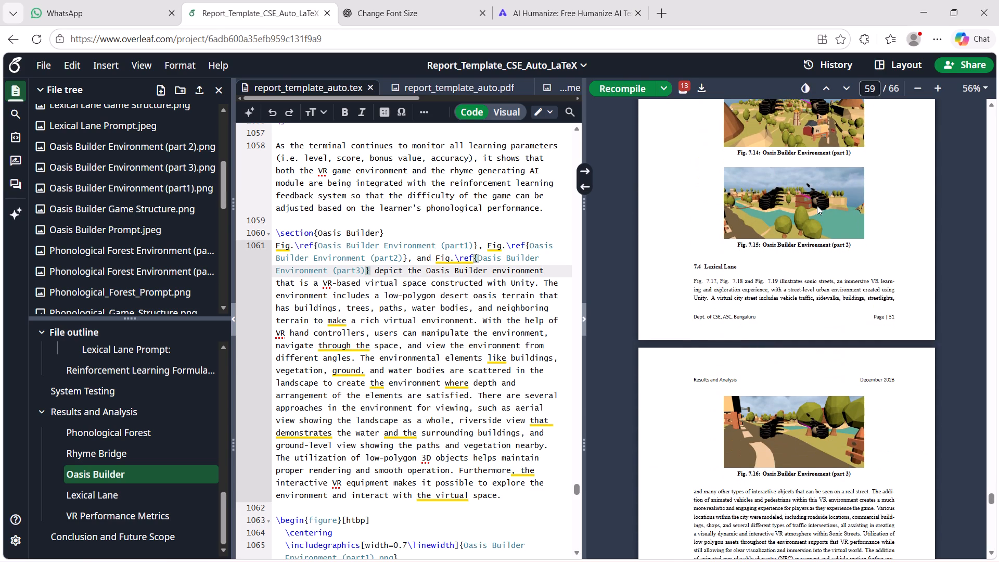
# Set the Oasis Builder Environment (part 1) image width to 0.8\linewidth.
pyautogui.scroll(-2, 459, 433)
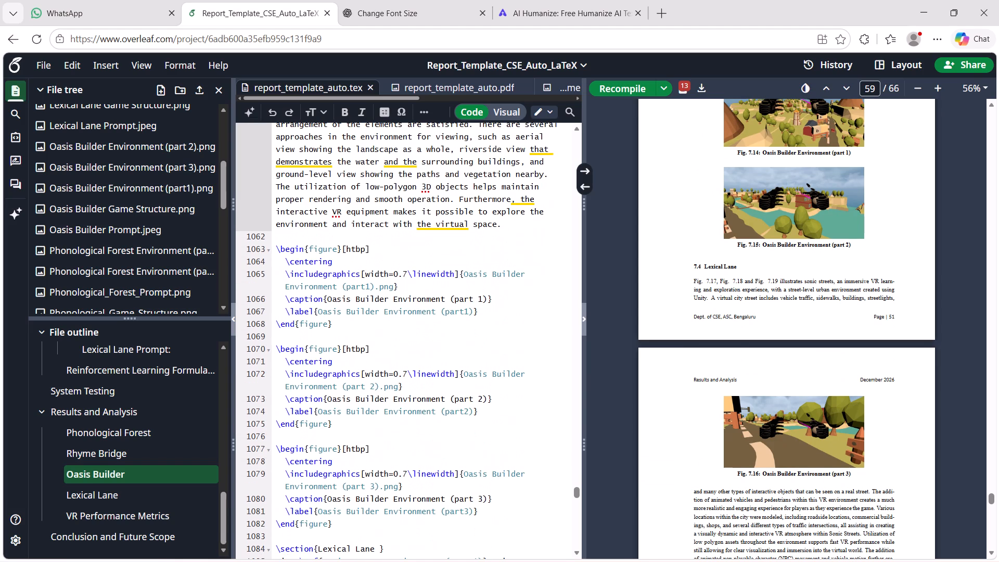
pyautogui.scroll(-1, 459, 433)
pyautogui.scroll(1, 459, 433)
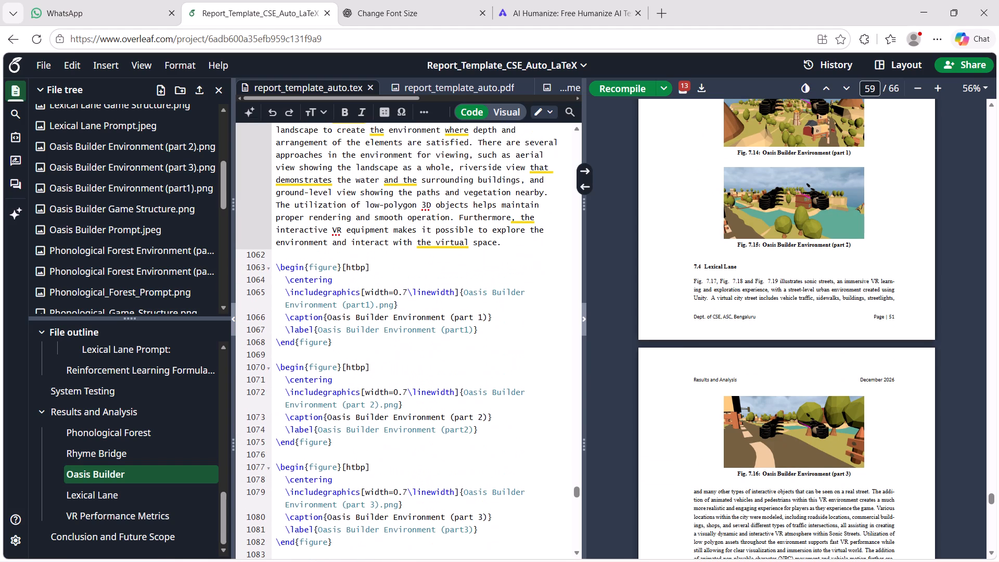
pyautogui.click(406, 297)
pyautogui.press('BackSpace')
pyautogui.press('8')
# Set the Oasis Builder Environment (part 2) image width to 0.8\linewidth.
pyautogui.press('Down')
pyautogui.press('Down')
pyautogui.press('Down')
pyautogui.press('Down')
pyautogui.press('Down')
pyautogui.press('Down')
pyautogui.press('Down')
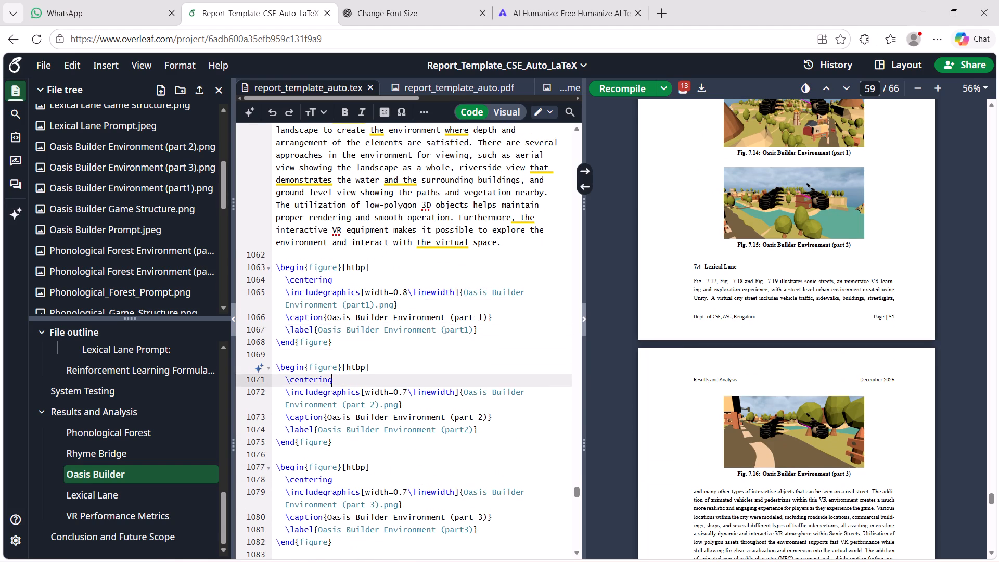
pyautogui.press('Down')
pyautogui.press('BackSpace')
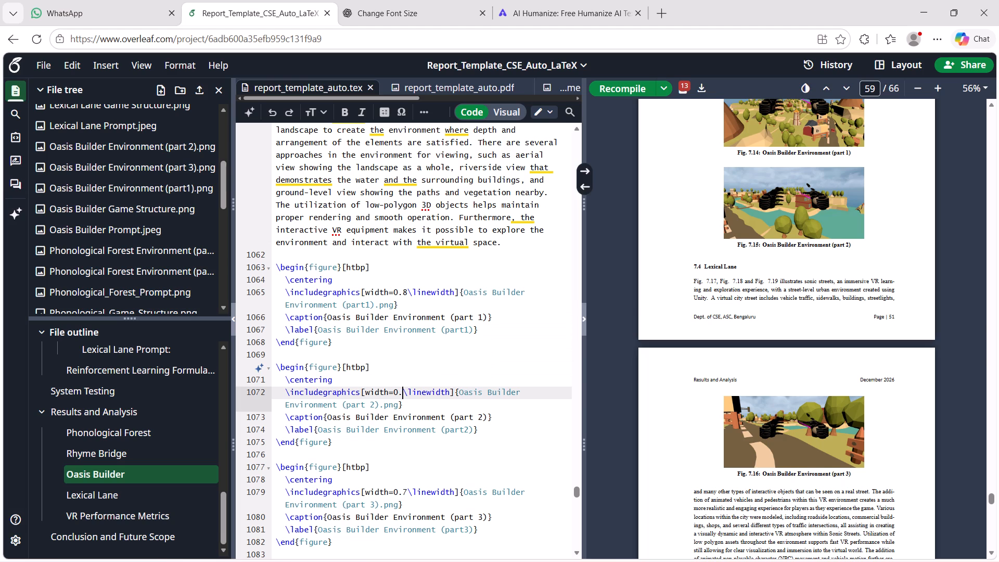
pyautogui.press('8')
# Set the Oasis Builder Environment (part 3) image width to 0.8\linewidth and recompile the report.
pyautogui.click(407, 485)
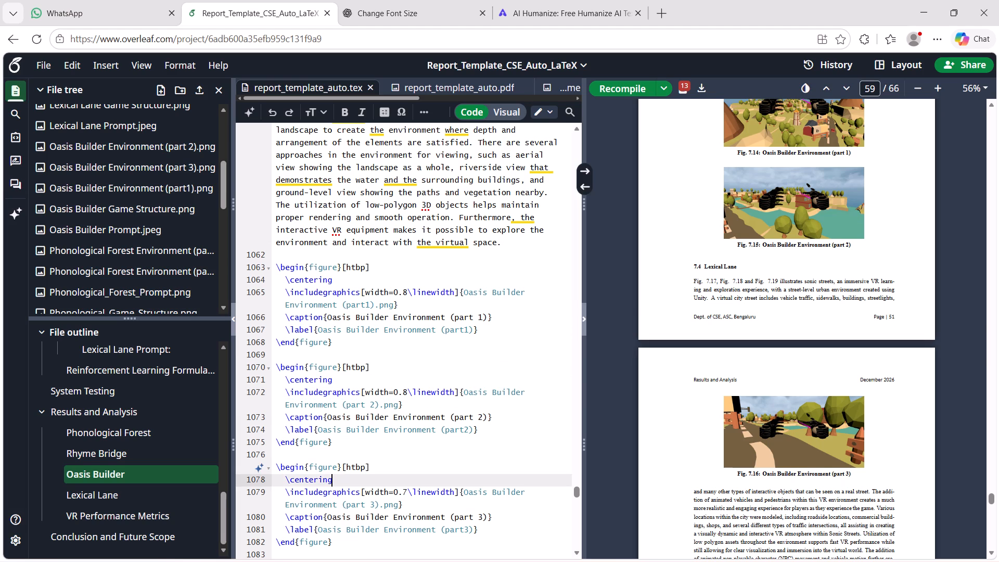
pyautogui.press('Down')
pyautogui.press('Right')
pyautogui.press('Right')
pyautogui.press('Right')
pyautogui.press('Right')
pyautogui.press('Right')
pyautogui.press('Right')
pyautogui.press('Right')
pyautogui.press('Right')
pyautogui.press('Right')
pyautogui.press('Right')
pyautogui.press('Right')
pyautogui.press('Right')
pyautogui.press('Right')
pyautogui.press('Right')
pyautogui.press('Right')
pyautogui.press('Right')
pyautogui.press('BackSpace')
pyautogui.press('8')
pyautogui.hotkey('ctrl', 's')
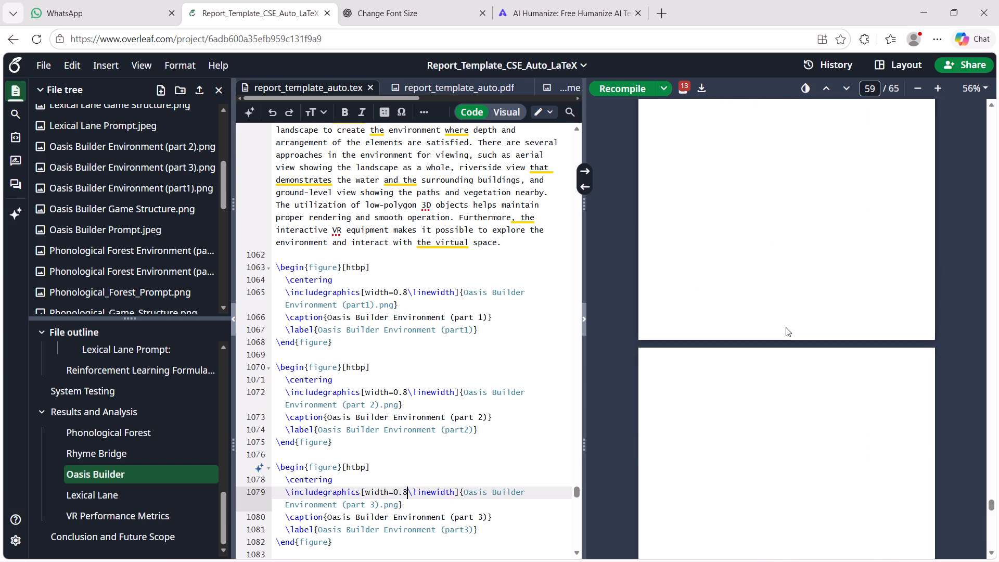
# Examine the page layout of the compiled Oasis Builder section and the Rhyme Bridge pages before it.
pyautogui.scroll(3, 786, 327)
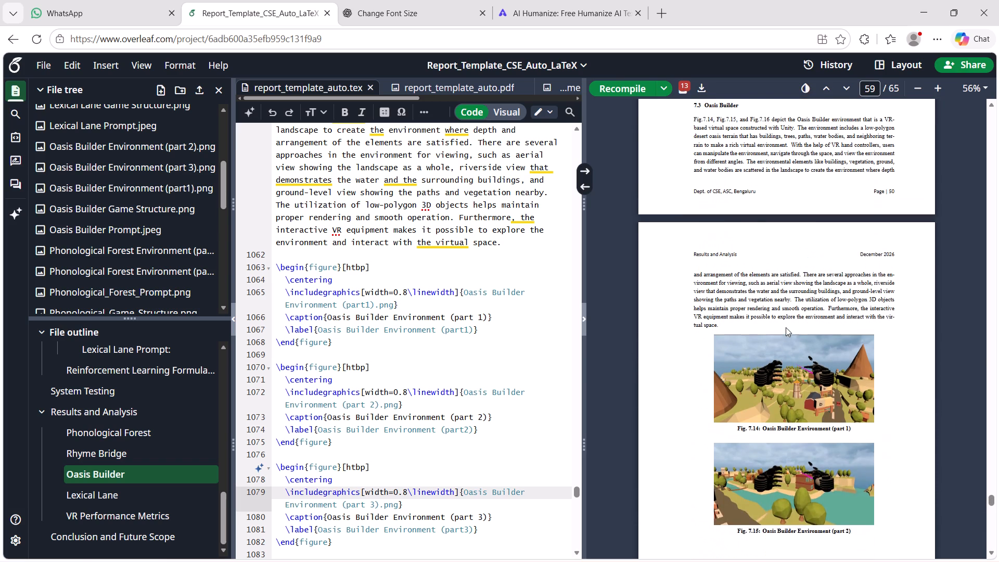
pyautogui.scroll(4, 786, 327)
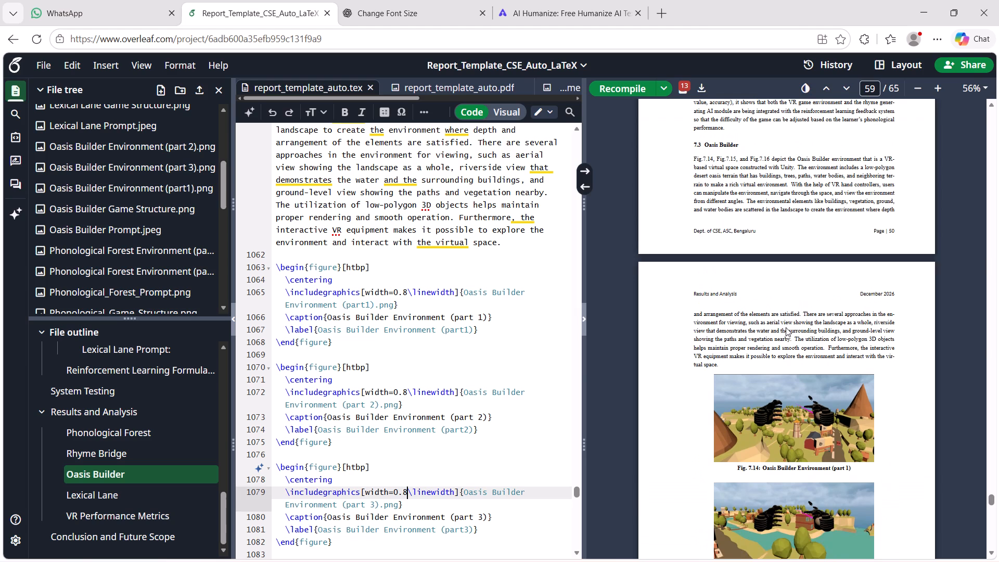
pyautogui.scroll(1, 786, 327)
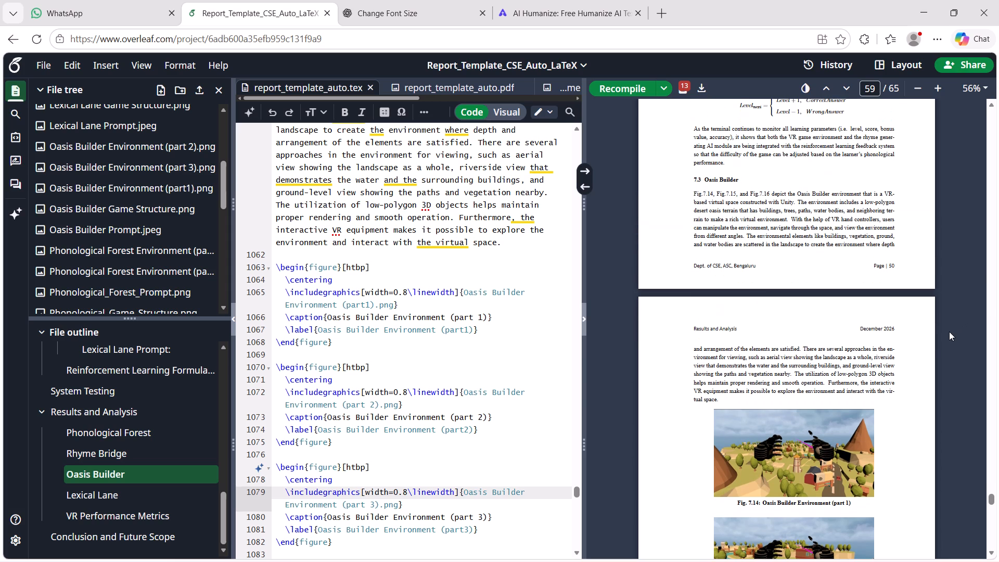
pyautogui.scroll(6, 924, 342)
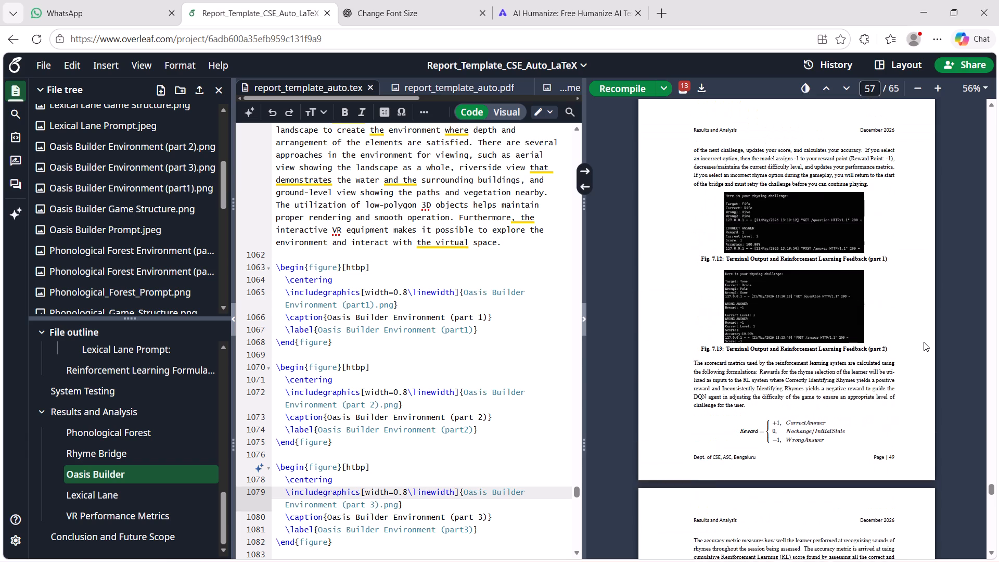
pyautogui.scroll(6, 924, 342)
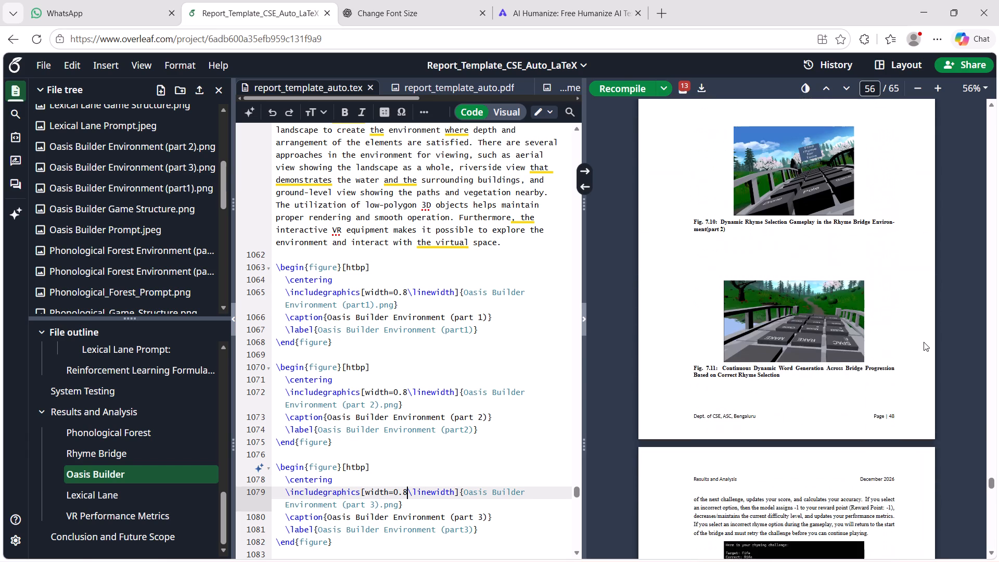
pyautogui.scroll(4, 924, 342)
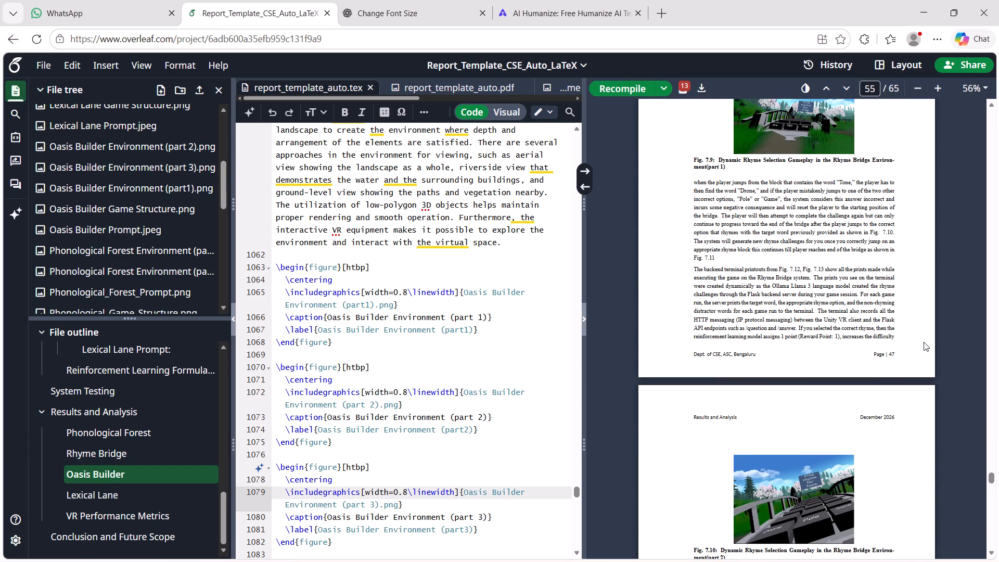
pyautogui.scroll(1, 924, 342)
# Examine the table of contents and List of Figures, following the Oasis Builder Environment (part 3) entry to its page.
pyautogui.moveTo(990, 480); pyautogui.dragTo(996, 95)
pyautogui.scroll(-1, 765, 412)
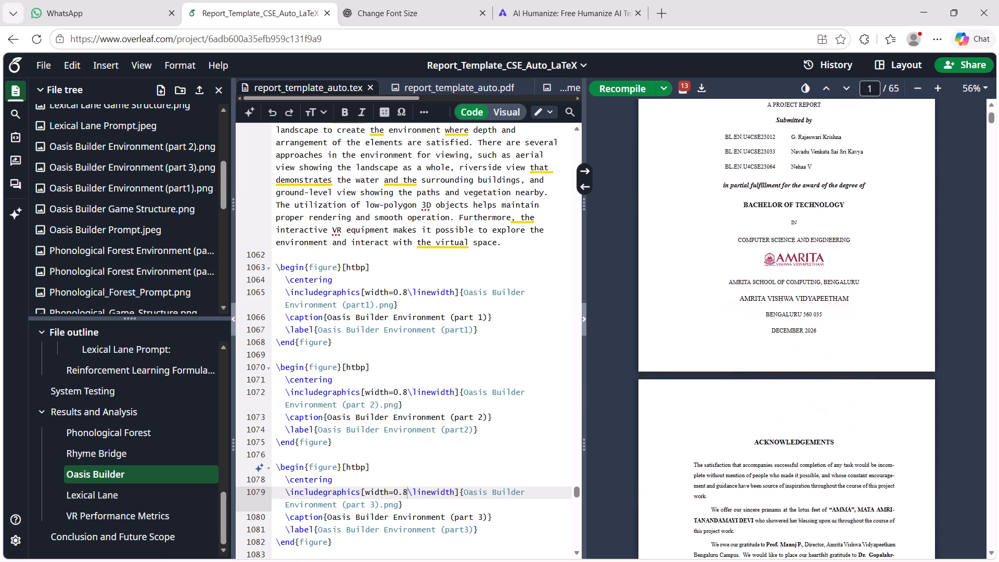
pyautogui.scroll(-10, 765, 412)
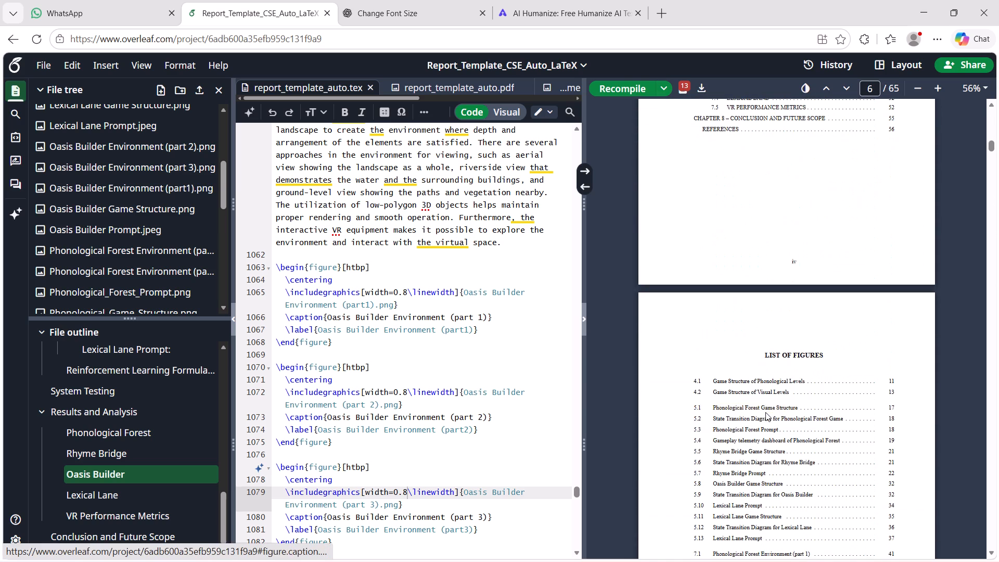
pyautogui.scroll(3, 767, 312)
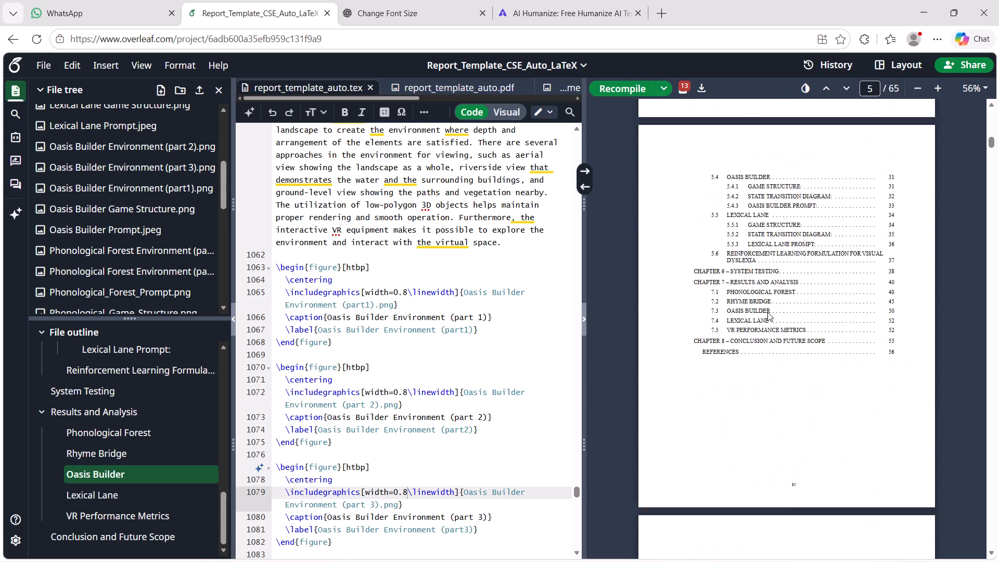
pyautogui.scroll(1, 767, 312)
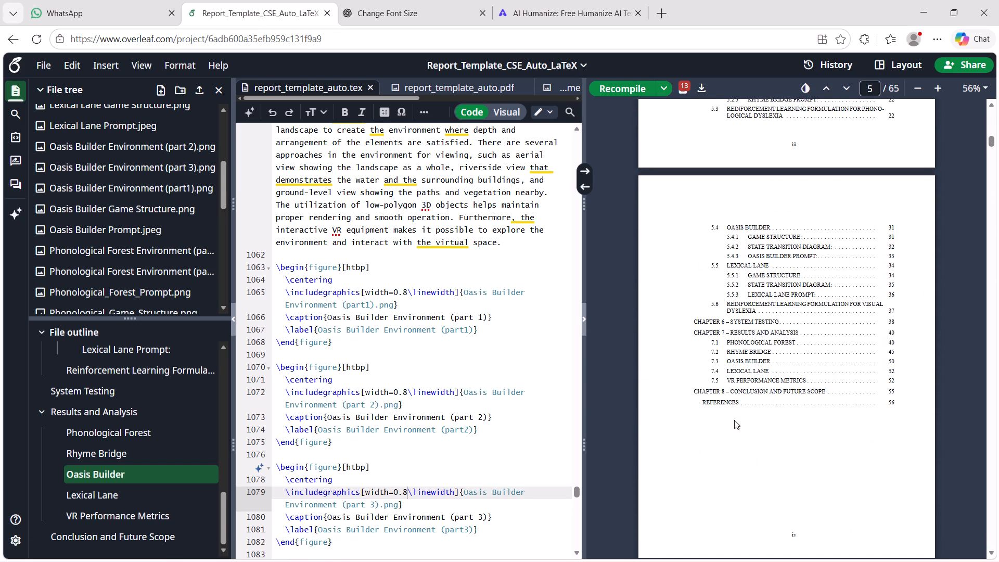
pyautogui.scroll(-1, 734, 420)
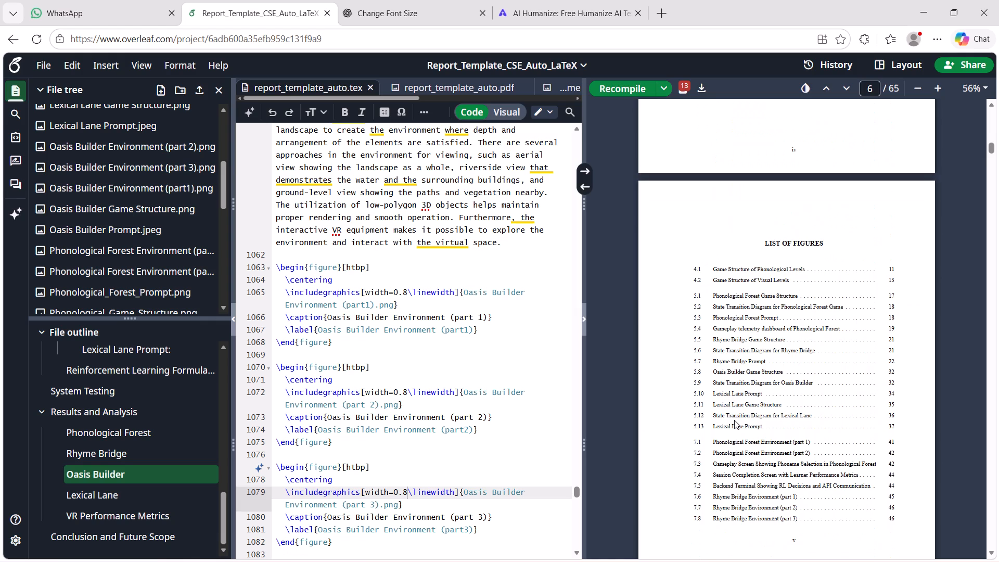
pyautogui.scroll(-4, 734, 420)
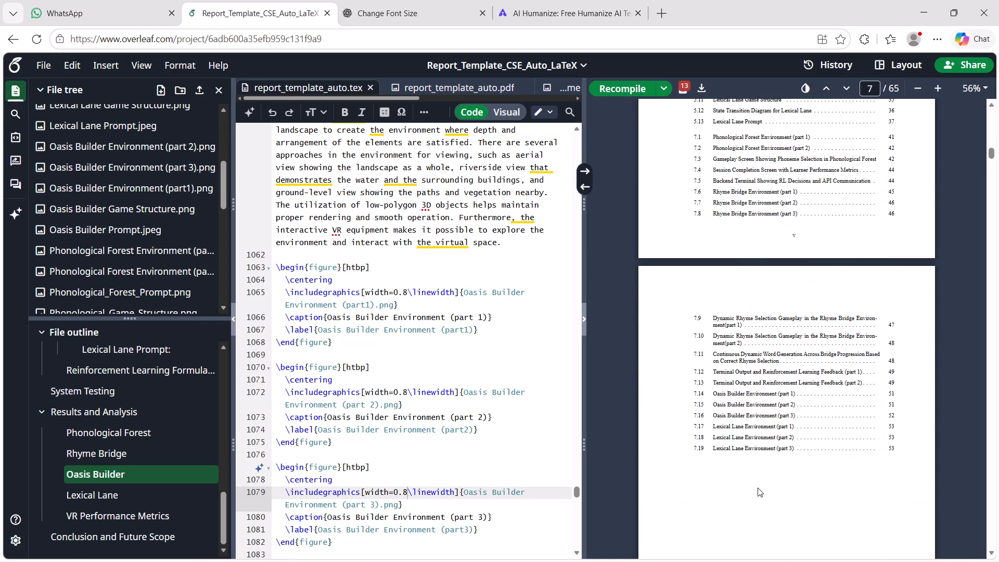
pyautogui.scroll(2, 758, 488)
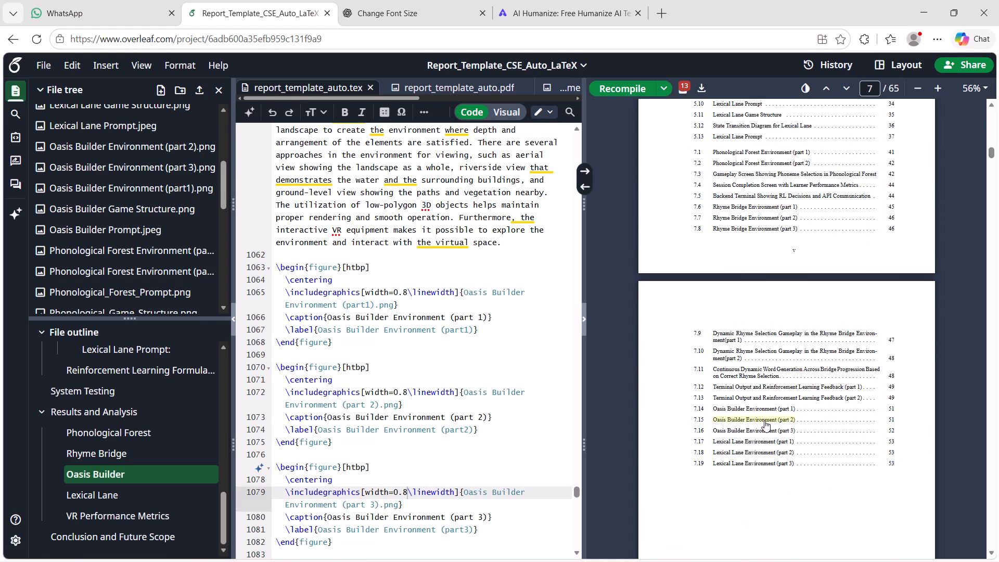
pyautogui.click(757, 430)
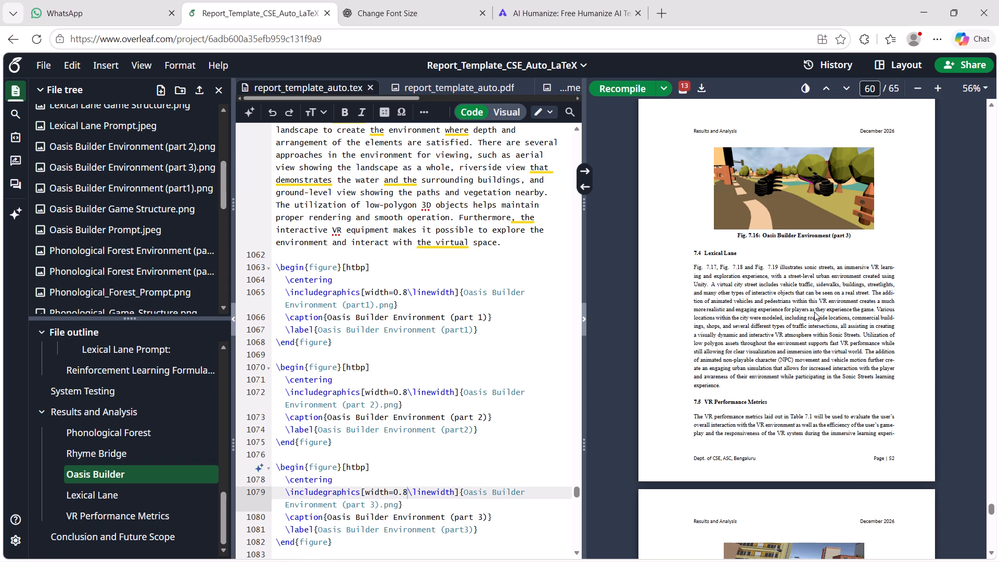
pyautogui.scroll(-2, 814, 312)
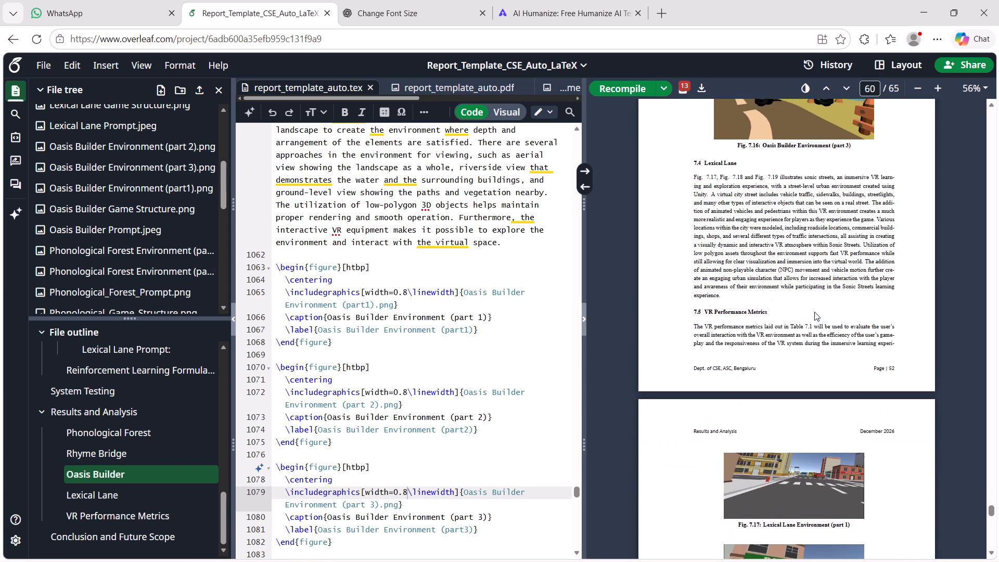
pyautogui.scroll(-1, 814, 312)
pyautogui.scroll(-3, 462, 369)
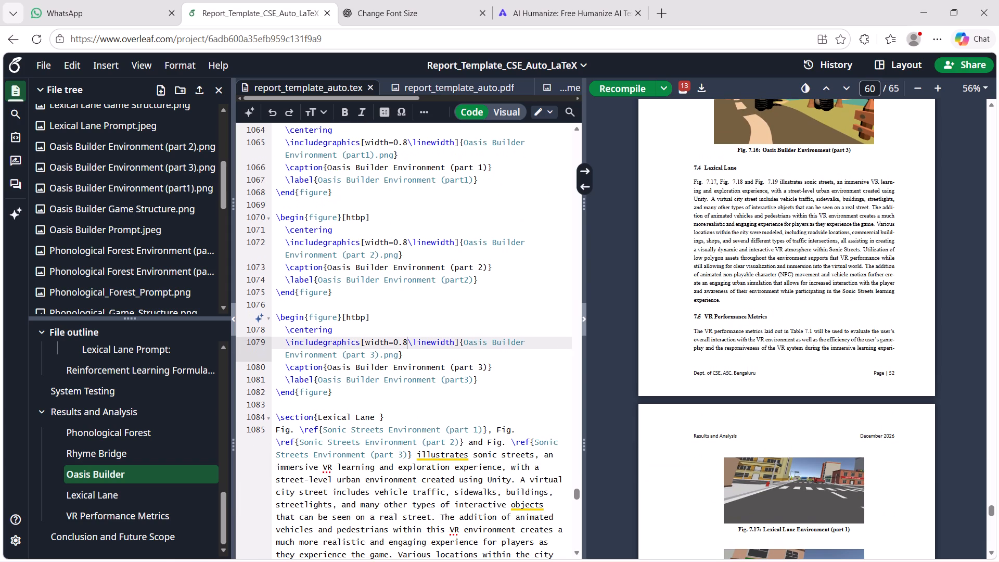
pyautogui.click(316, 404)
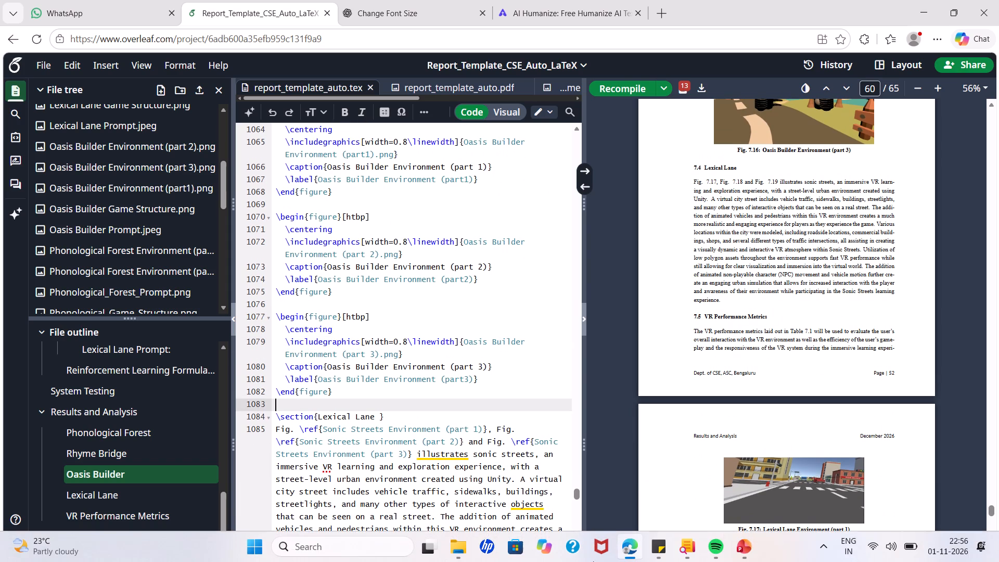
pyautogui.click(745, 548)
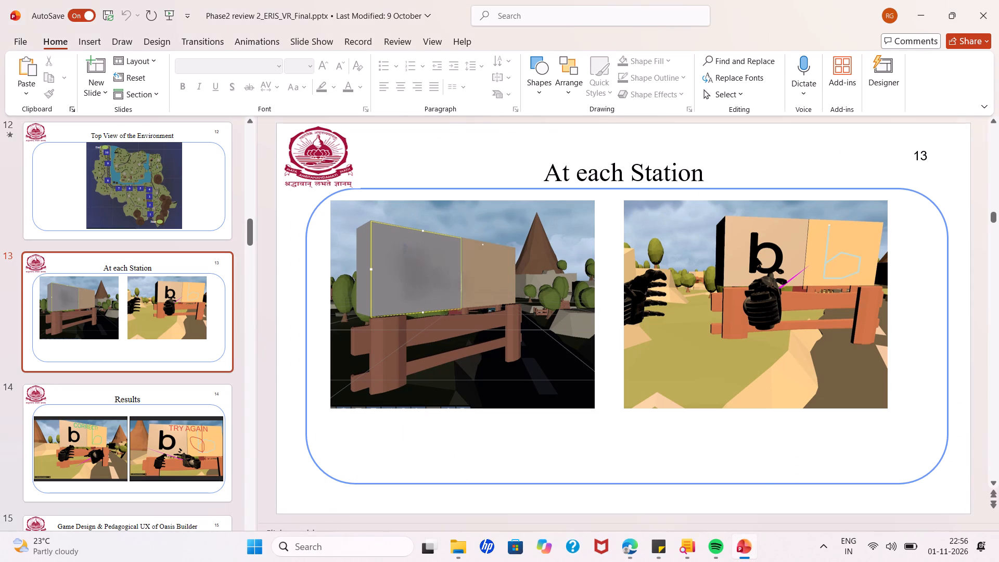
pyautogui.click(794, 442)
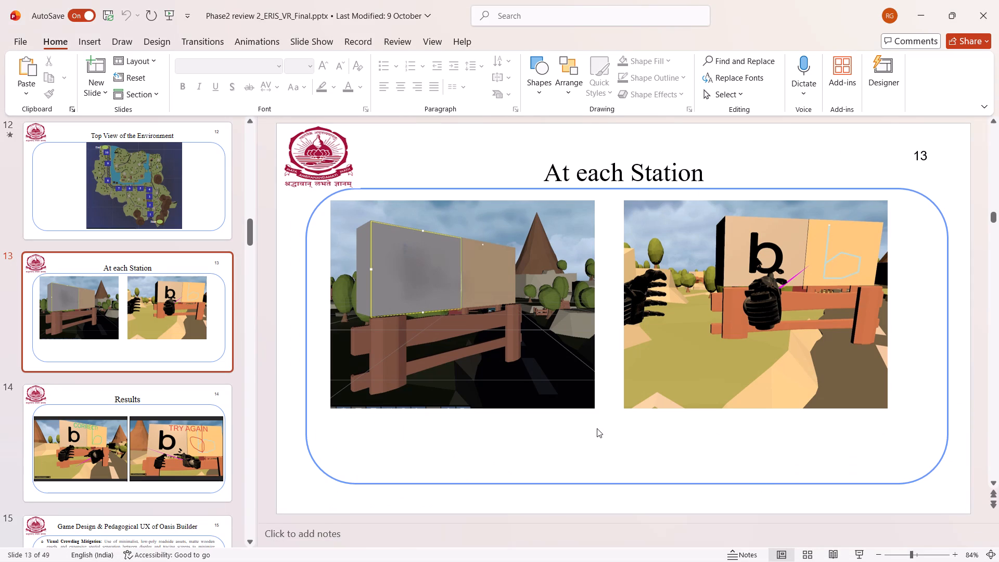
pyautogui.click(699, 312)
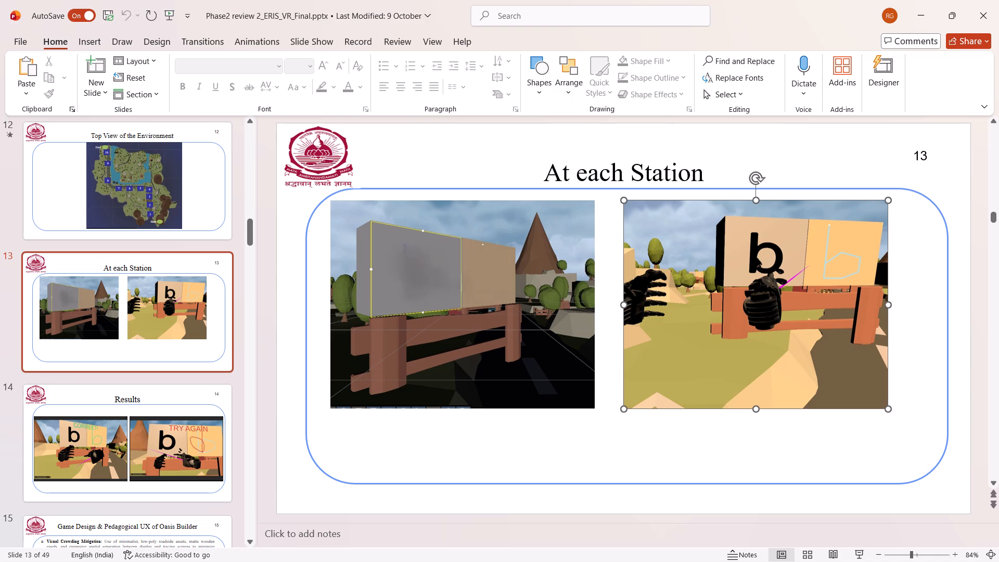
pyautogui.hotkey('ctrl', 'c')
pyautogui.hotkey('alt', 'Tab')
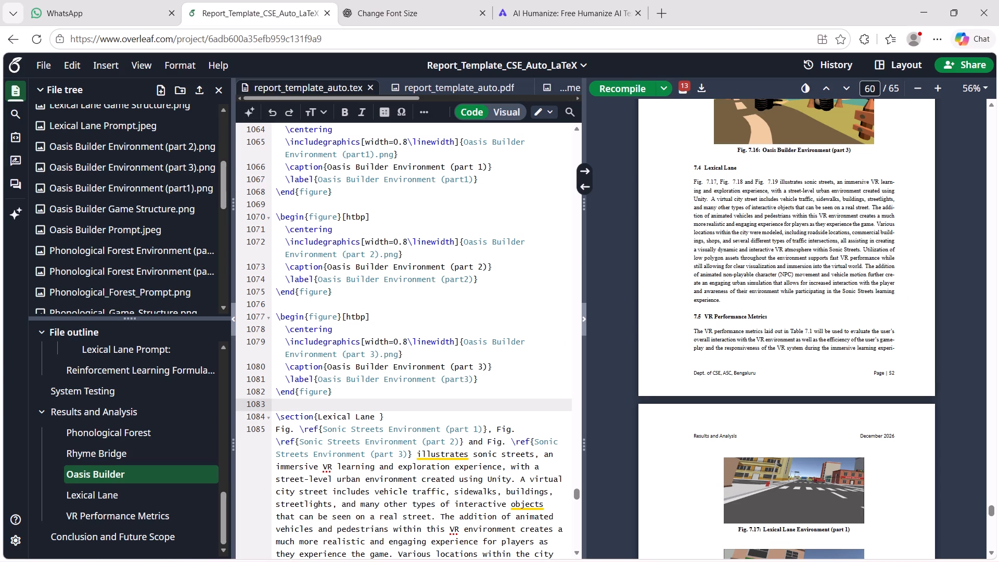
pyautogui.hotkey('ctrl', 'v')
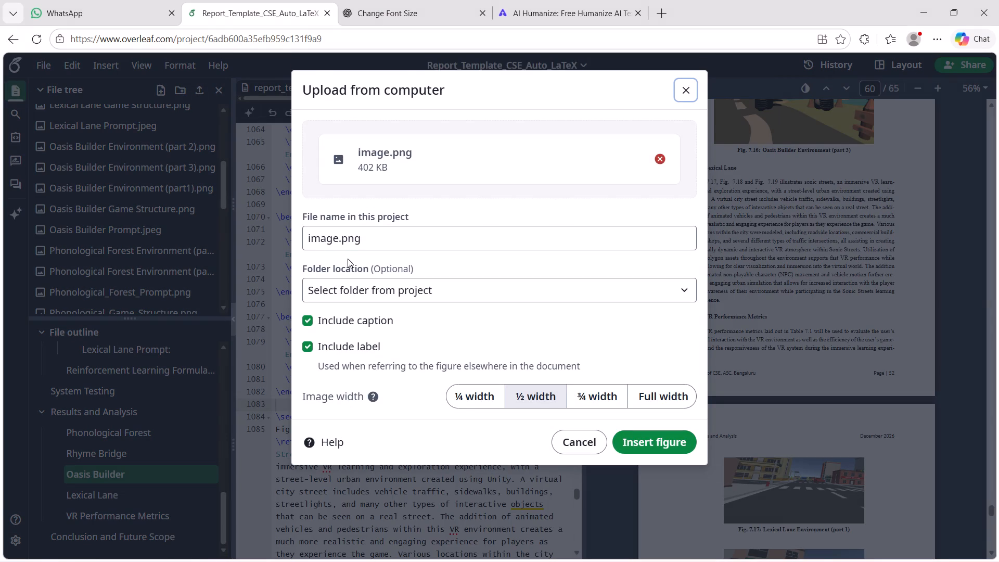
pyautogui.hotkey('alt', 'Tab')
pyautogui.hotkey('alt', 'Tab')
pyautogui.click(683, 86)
pyautogui.scroll(5, 808, 252)
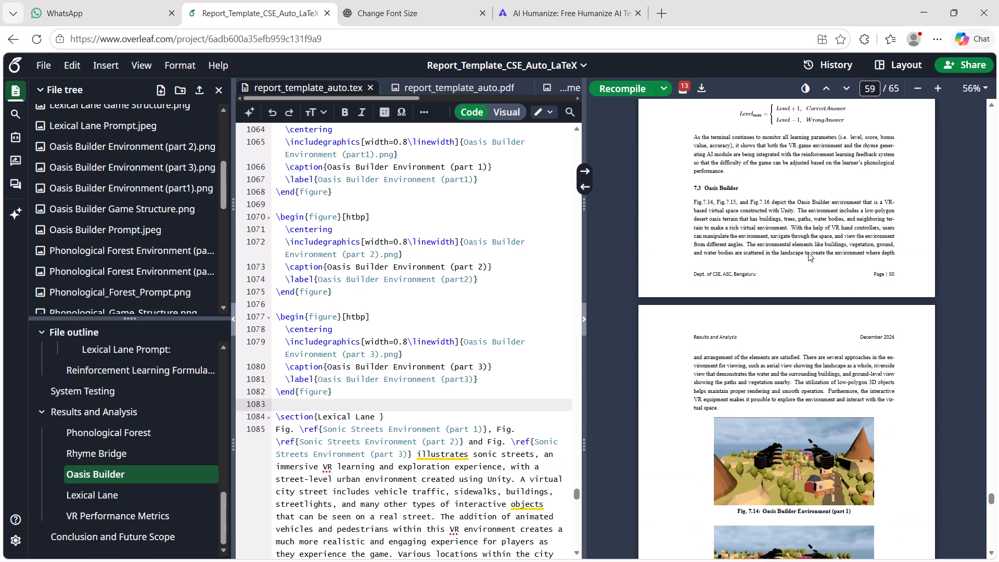
pyautogui.scroll(9, 808, 252)
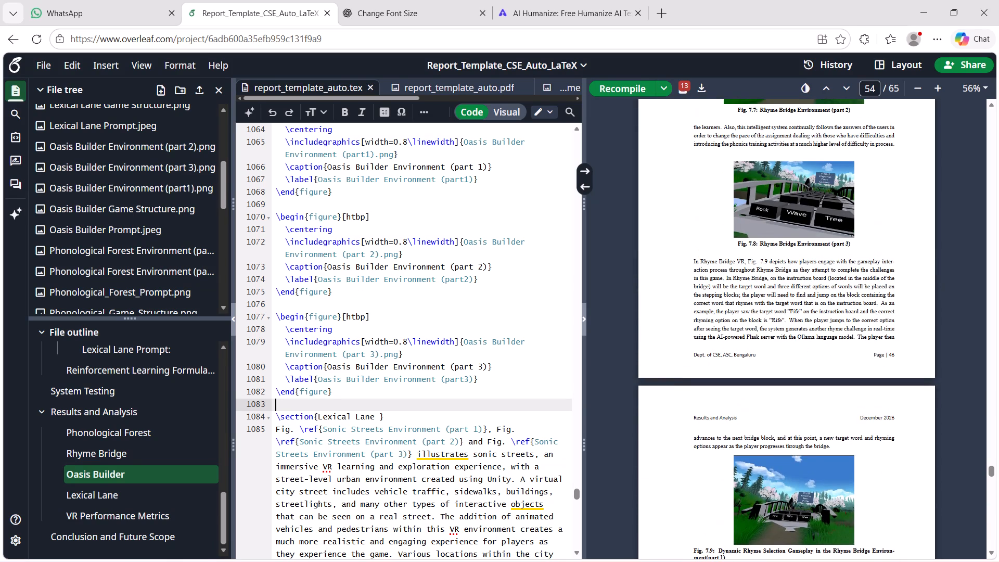
pyautogui.scroll(1, 808, 252)
pyautogui.scroll(-1, 808, 252)
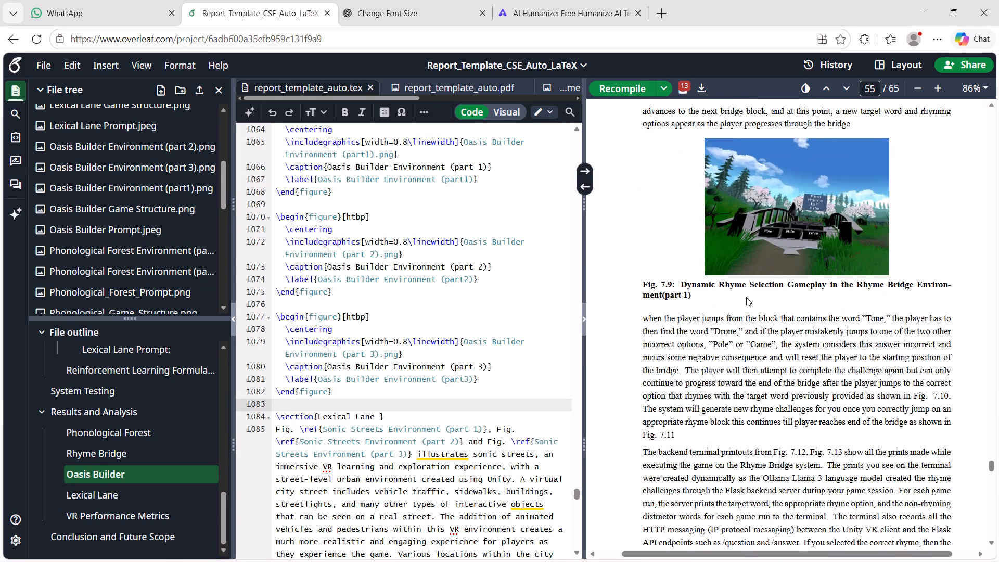
pyautogui.scroll(1, 746, 297)
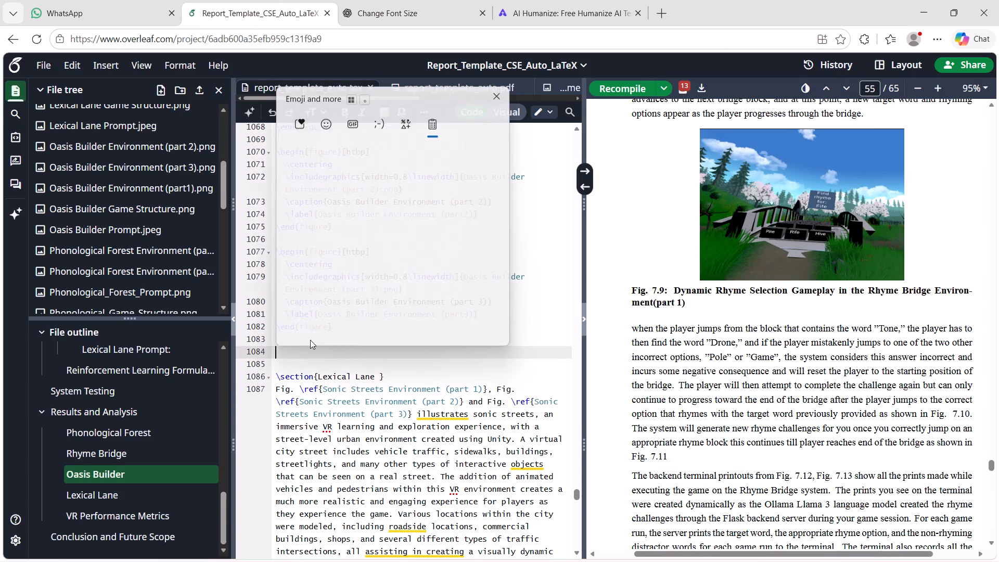
pyautogui.click(347, 252)
pyautogui.hotkey('ctrl', 'v')
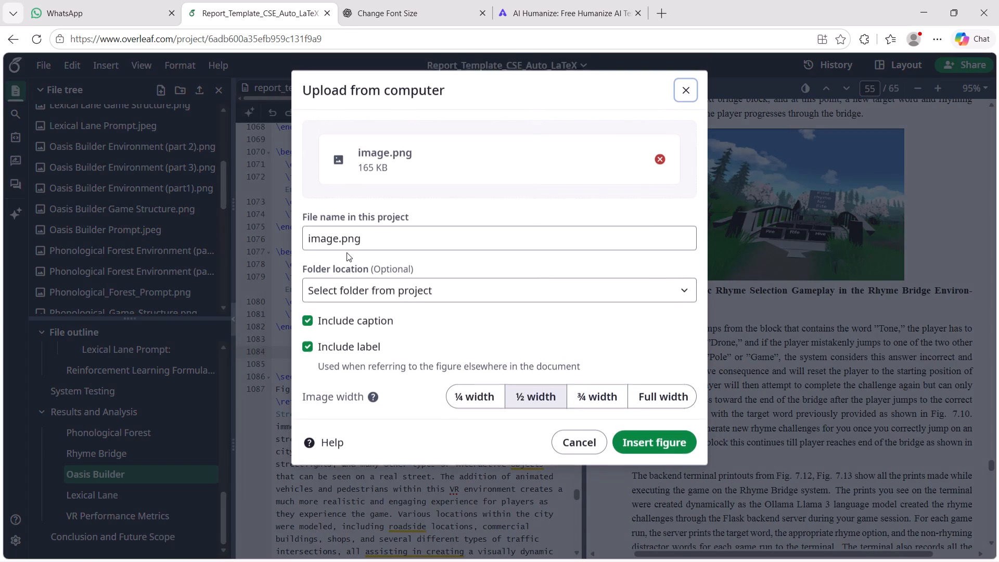
# Name the uploaded image "Interactive Letter Tracing and Handwriting Guidance Environment.png" and insert it as a figure.
pyautogui.click(321, 242)
pyautogui.hotkey('ctrl', 'v')
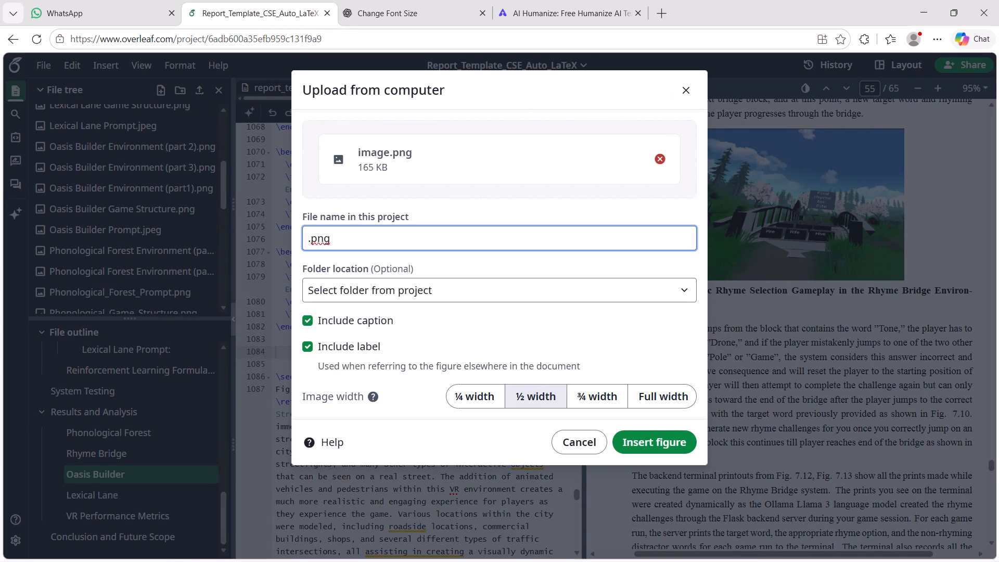
pyautogui.press('super+v')
pyautogui.click(388, 343)
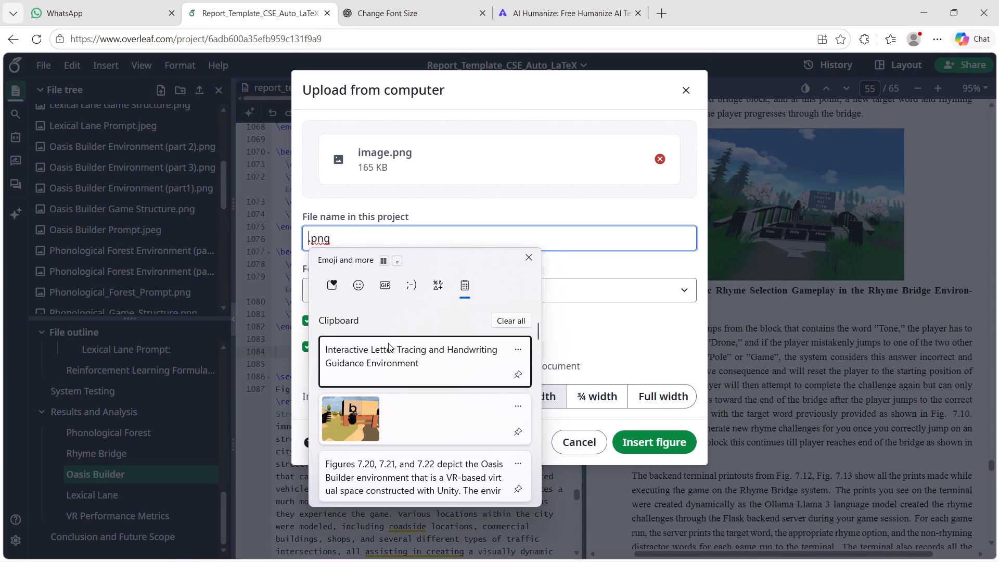
pyautogui.hotkey('ctrl', 'v')
pyautogui.click(672, 446)
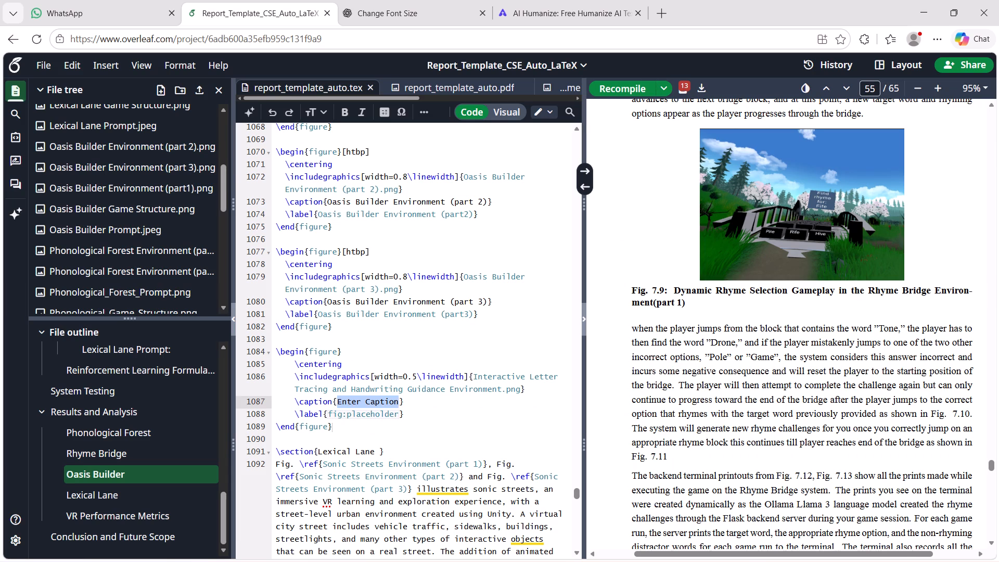
# Duplicate the Oasis Builder Environment (part 3) figure block into new lines above the inserted placeholder figure.
pyautogui.moveTo(275, 254); pyautogui.dragTo(342, 333)
pyautogui.hotkey('ctrl', 'c')
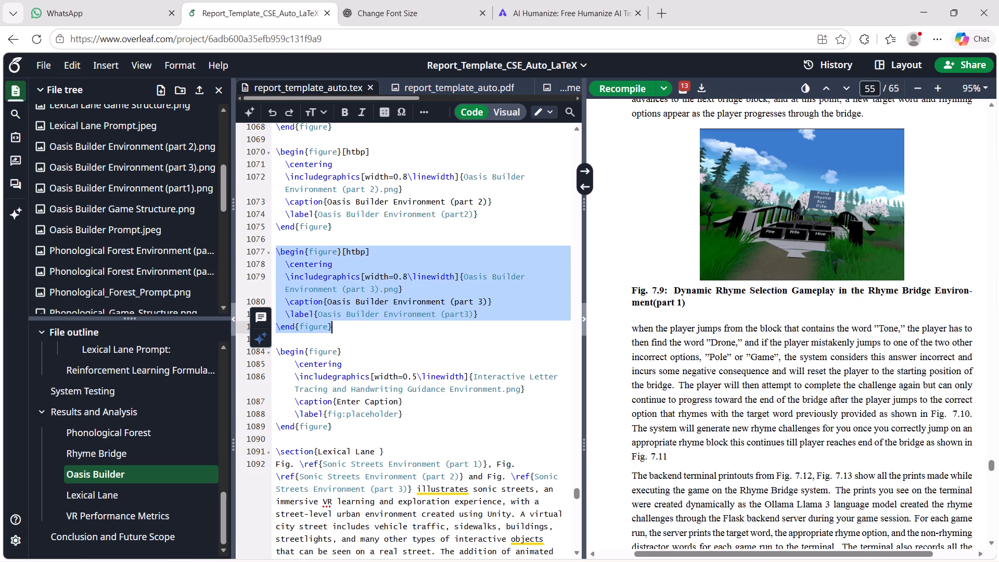
pyautogui.click(326, 341)
pyautogui.press('Return')
pyautogui.press('Return')
pyautogui.press('Up')
pyautogui.press('Down')
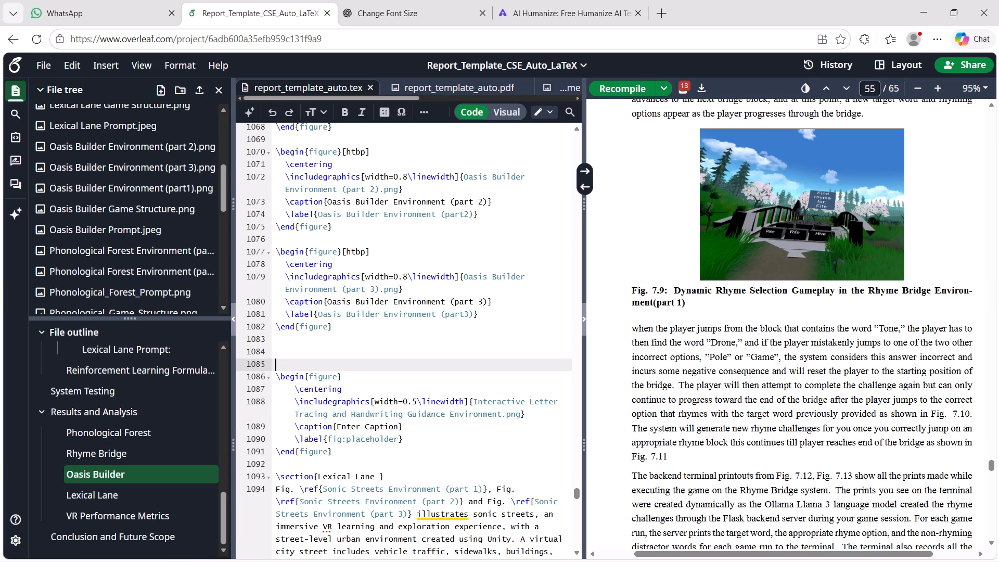
pyautogui.hotkey('ctrl', 'v')
pyautogui.press('Return')
pyautogui.press('Return')
# Move the letter-tracing image's file name from the placeholder figure into the duplicated block, replacing the part 3 file name.
pyautogui.scroll(-1, 357, 395)
pyautogui.moveTo(472, 444); pyautogui.dragTo(521, 457)
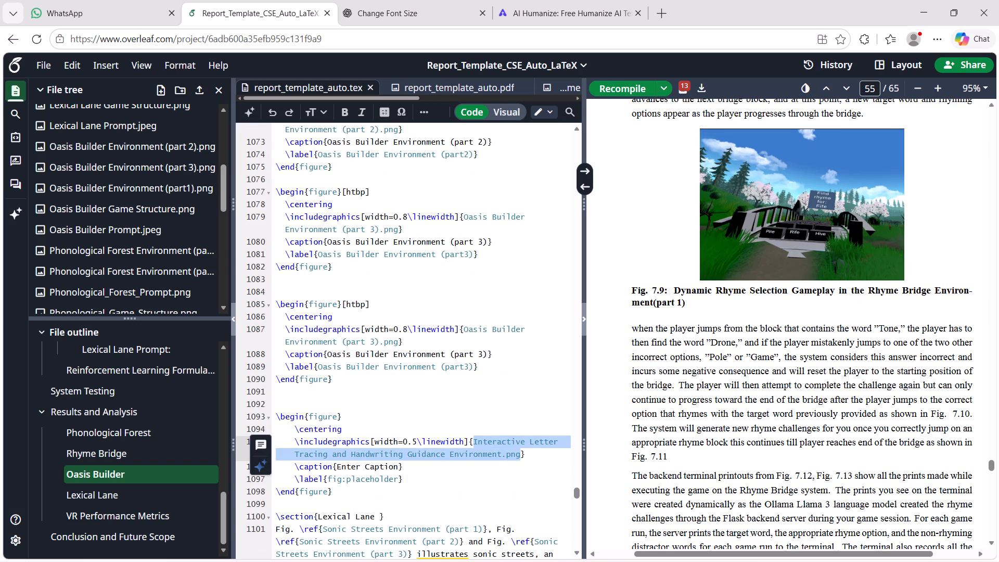
pyautogui.hotkey('ctrl', 'x')
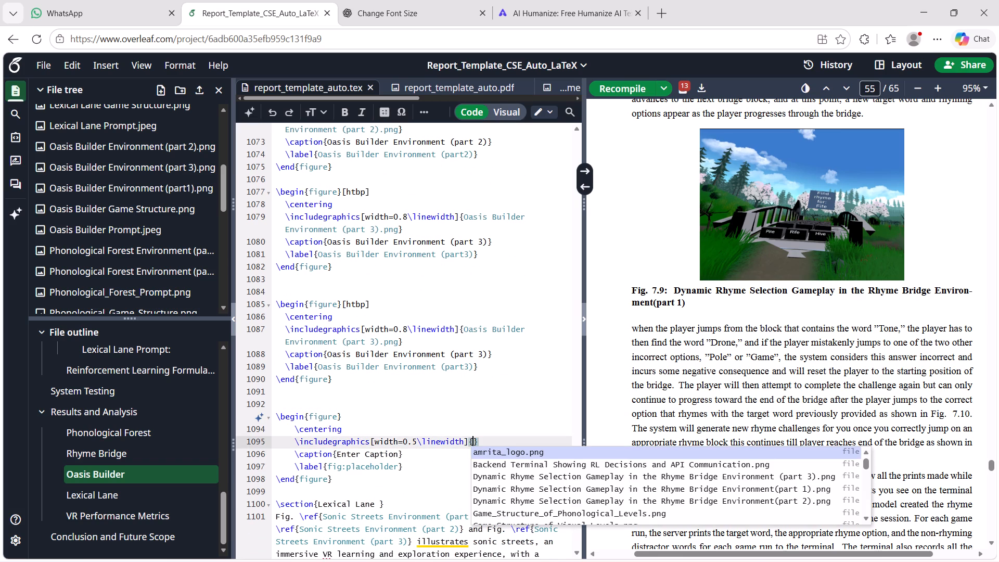
pyautogui.moveTo(463, 333); pyautogui.dragTo(398, 341)
pyautogui.hotkey('ctrl', 'v')
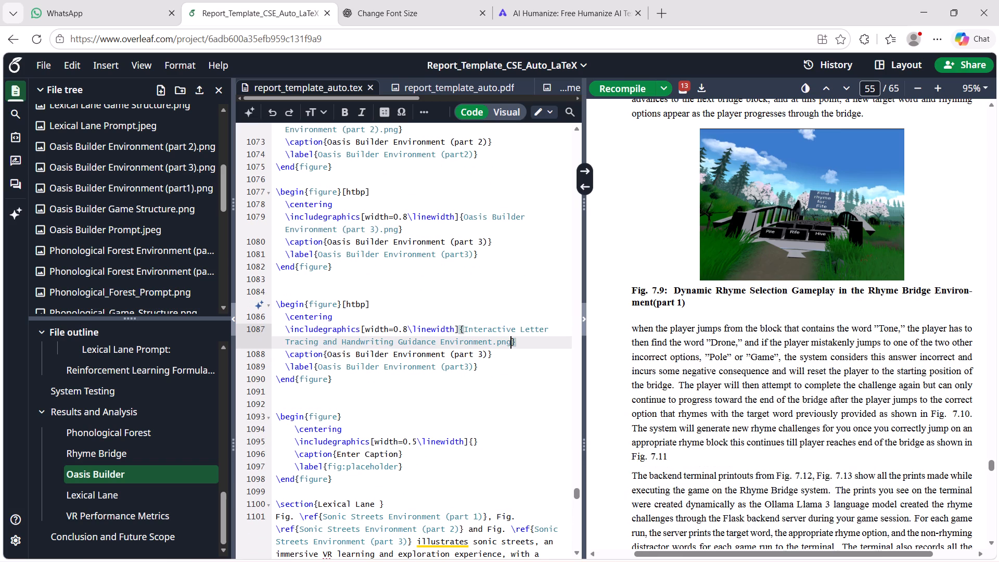
pyautogui.click(444, 338)
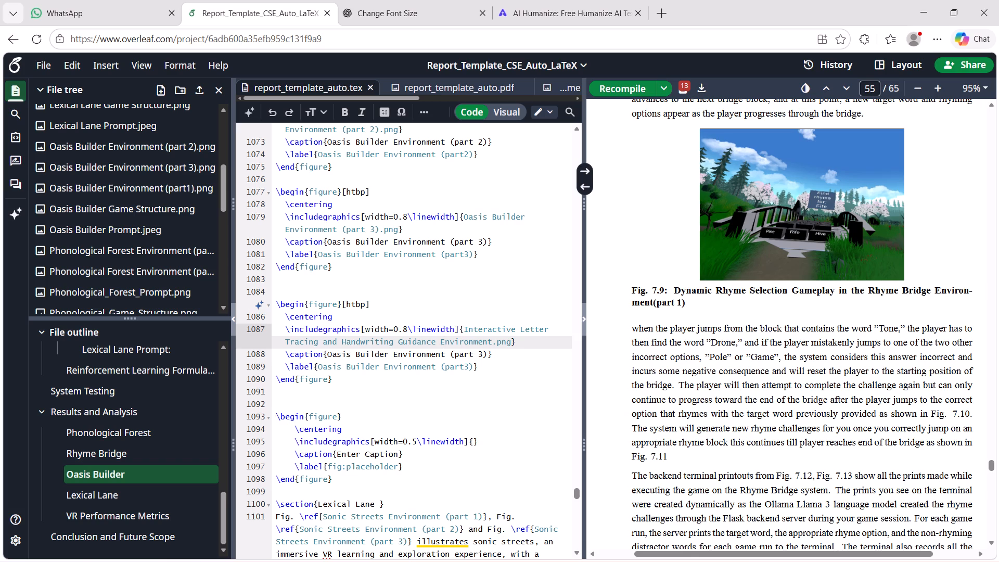
# Delete the leftover placeholder figure block above the Lexical Lane section.
pyautogui.moveTo(334, 480); pyautogui.dragTo(276, 408)
pyautogui.press('BackSpace')
pyautogui.press('BackSpace')
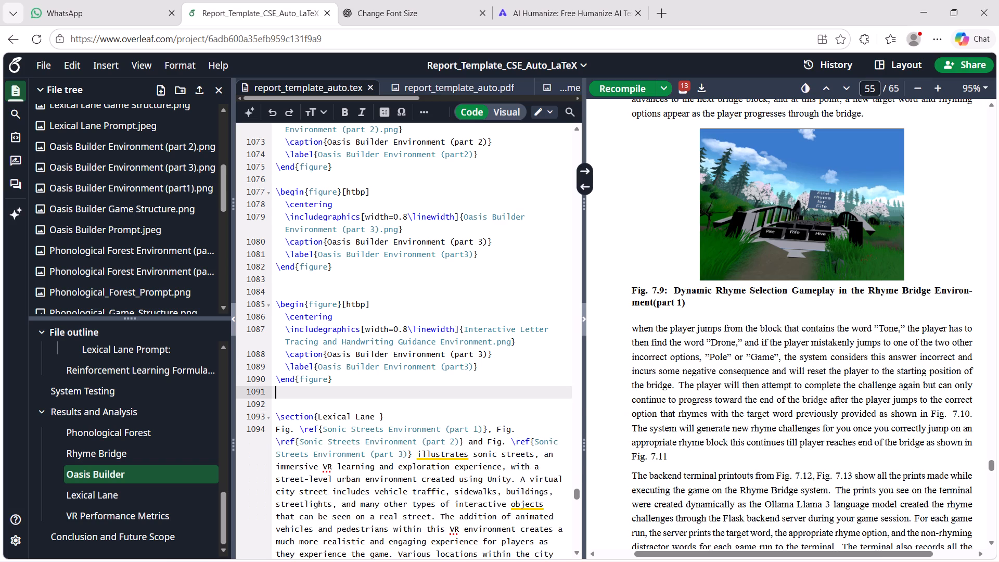
# Replace the duplicated figure's caption and label text with "Interactive Letter Tracing and Handwriting Guidance Environment".
pyautogui.scroll(1, 416, 388)
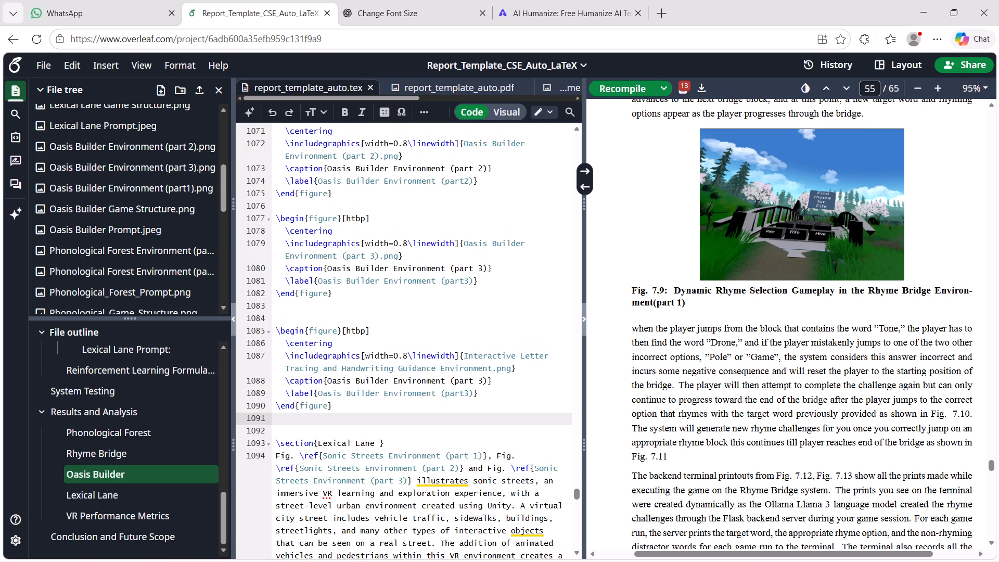
pyautogui.click(462, 356)
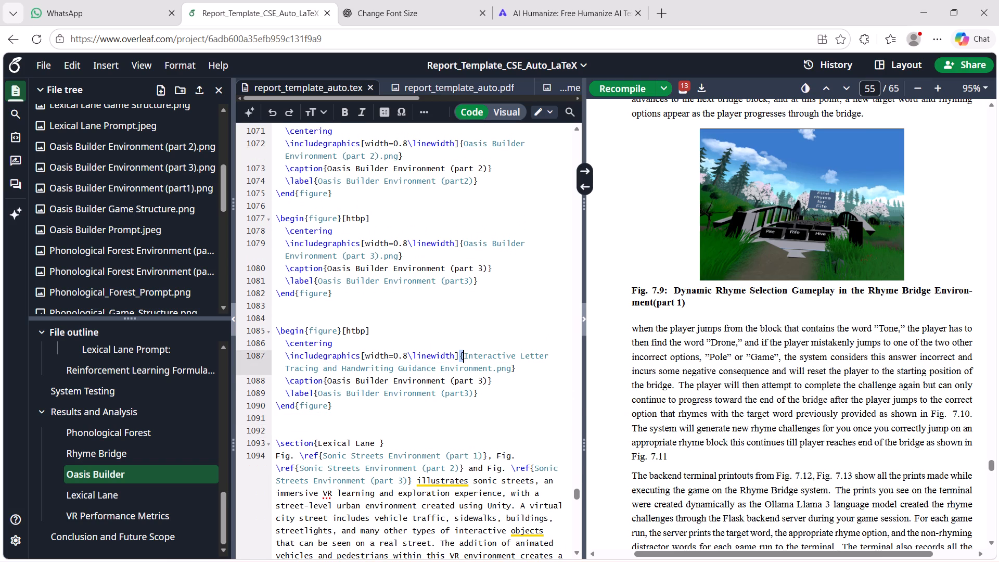
pyautogui.click(469, 355)
pyautogui.moveTo(466, 355); pyautogui.dragTo(485, 357)
pyautogui.moveTo(485, 357); pyautogui.dragTo(493, 366)
pyautogui.hotkey('ctrl', 'c')
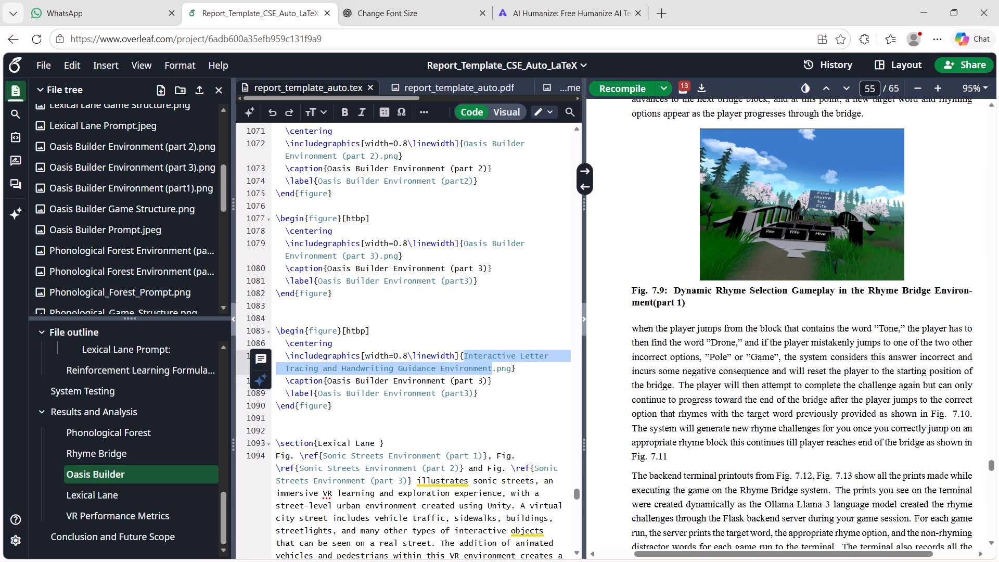
pyautogui.moveTo(487, 382); pyautogui.dragTo(328, 383)
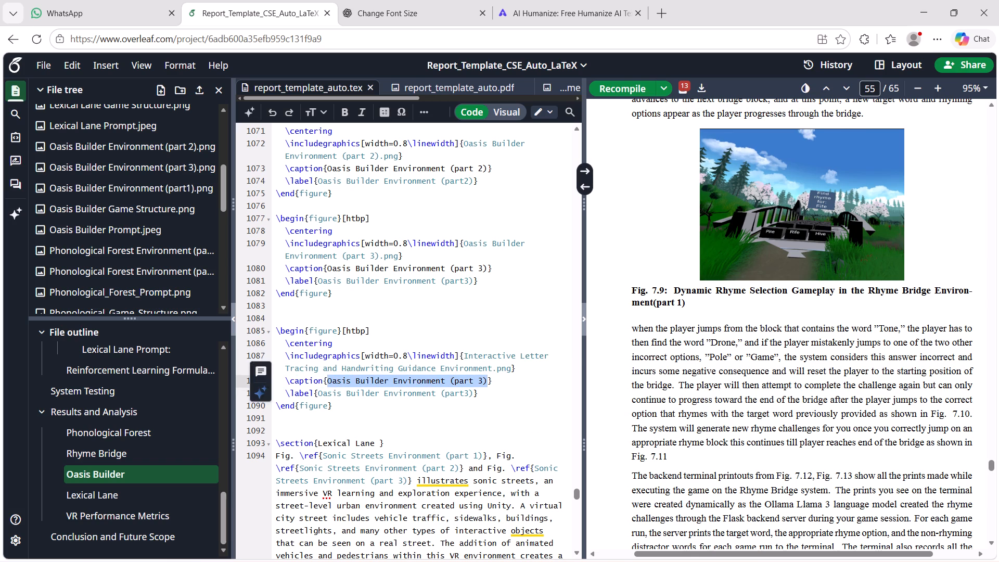
pyautogui.hotkey('ctrl', 'v')
pyautogui.moveTo(471, 406); pyautogui.dragTo(385, 415)
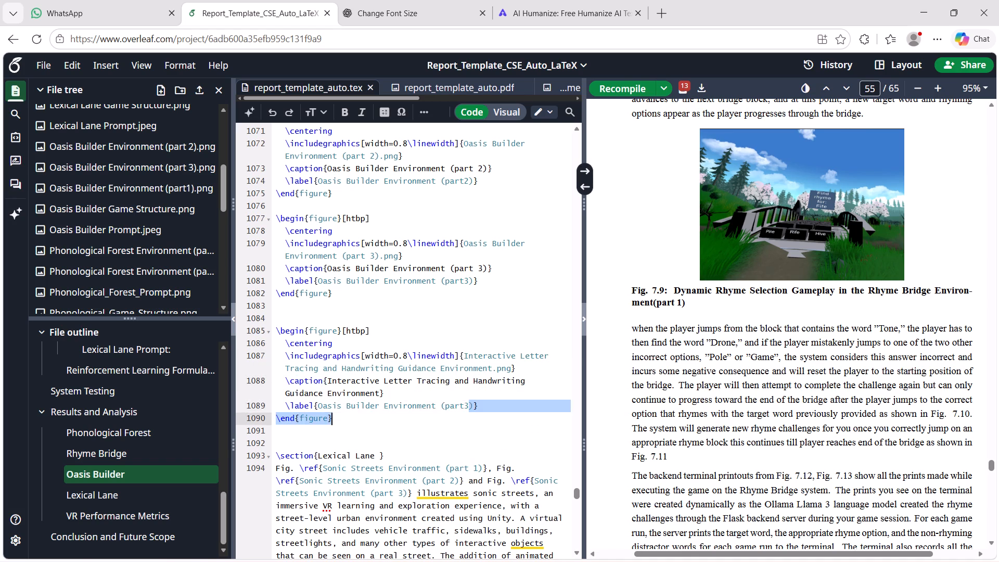
pyautogui.moveTo(385, 415); pyautogui.dragTo(317, 400)
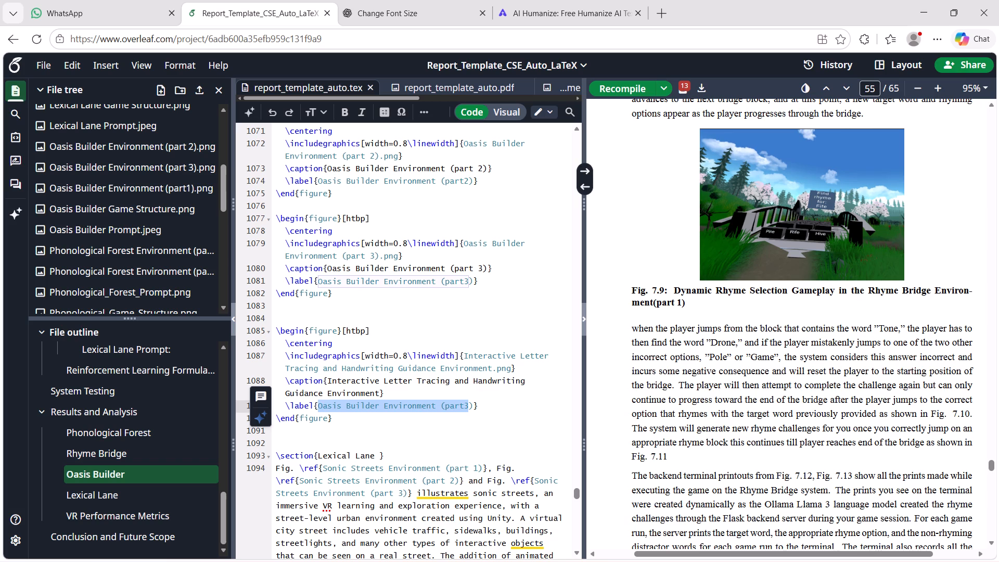
pyautogui.hotkey('ctrl', 'v')
pyautogui.click(393, 446)
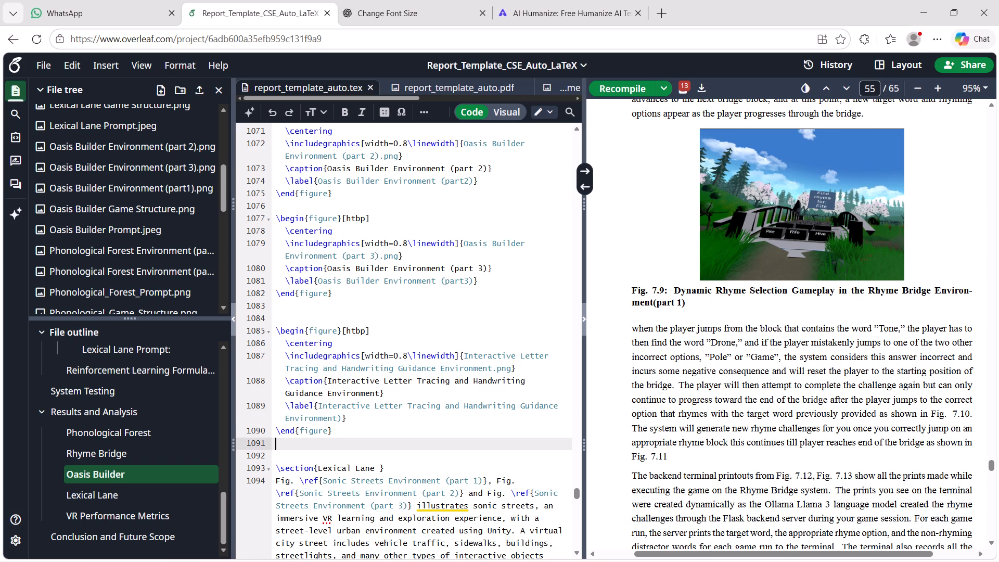
pyautogui.hotkey('ctrl', 's')
pyautogui.scroll(-3, 789, 434)
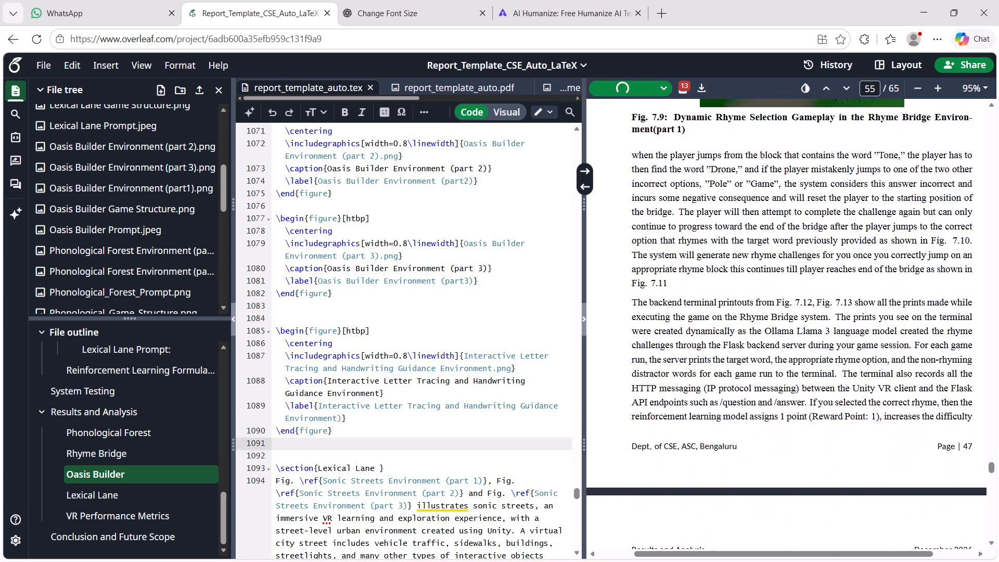
pyautogui.scroll(-5, 789, 434)
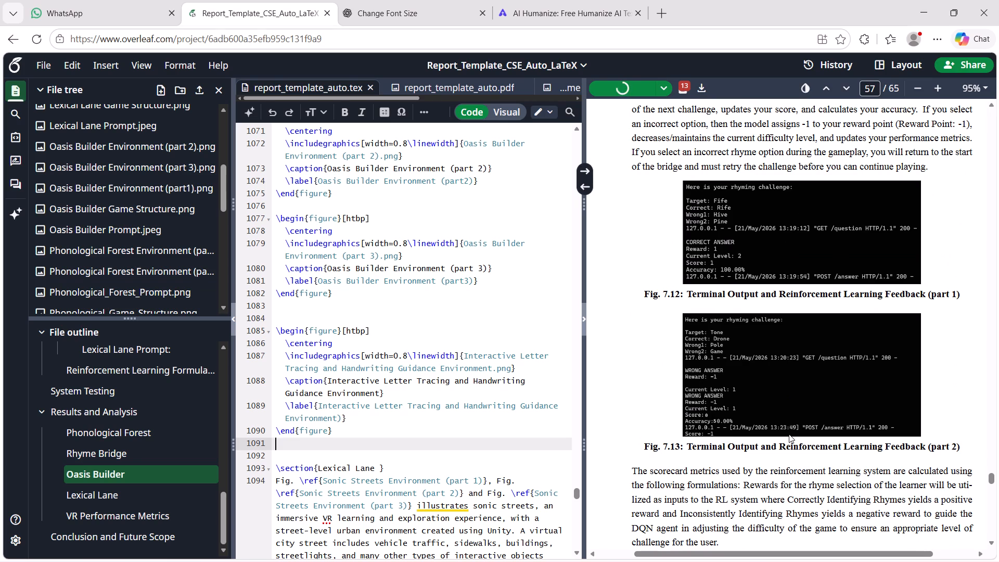
pyautogui.scroll(3, 789, 434)
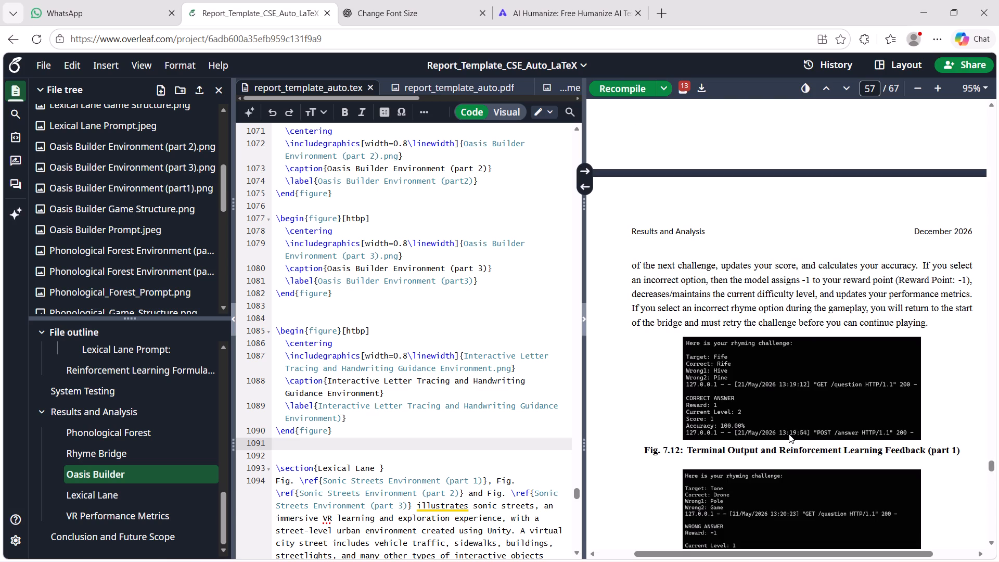
pyautogui.scroll(-3, 789, 434)
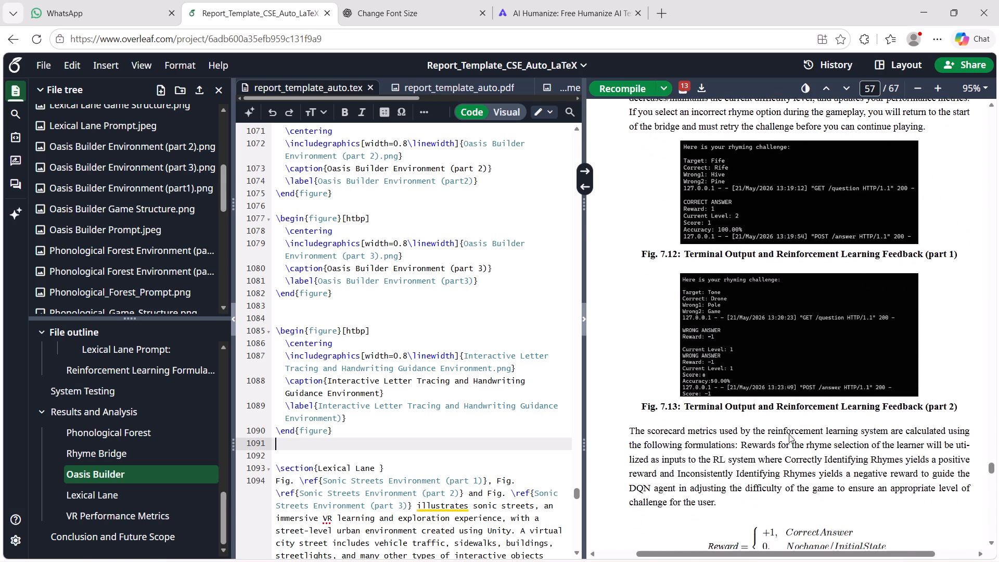
pyautogui.scroll(-6, 789, 434)
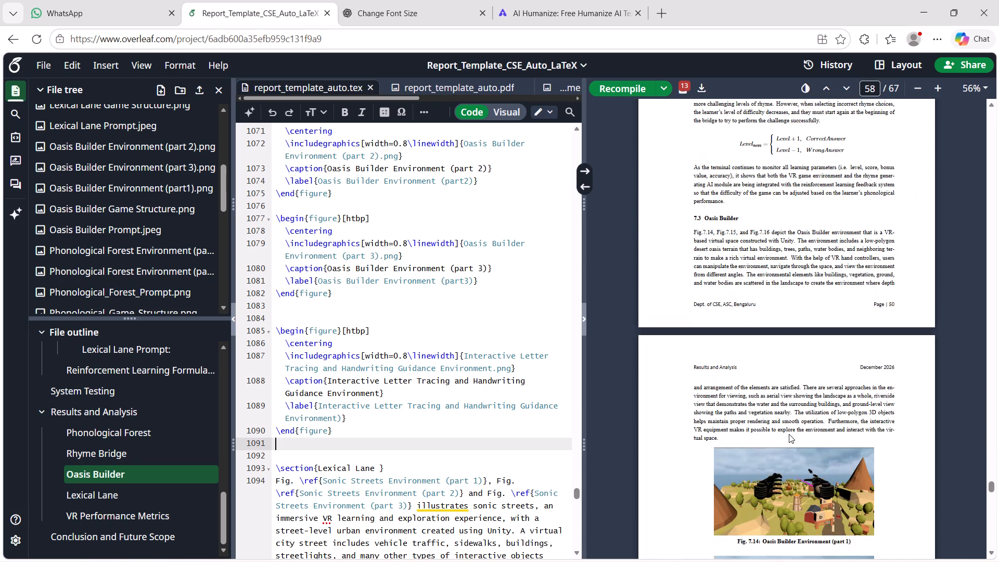
pyautogui.scroll(-2, 789, 434)
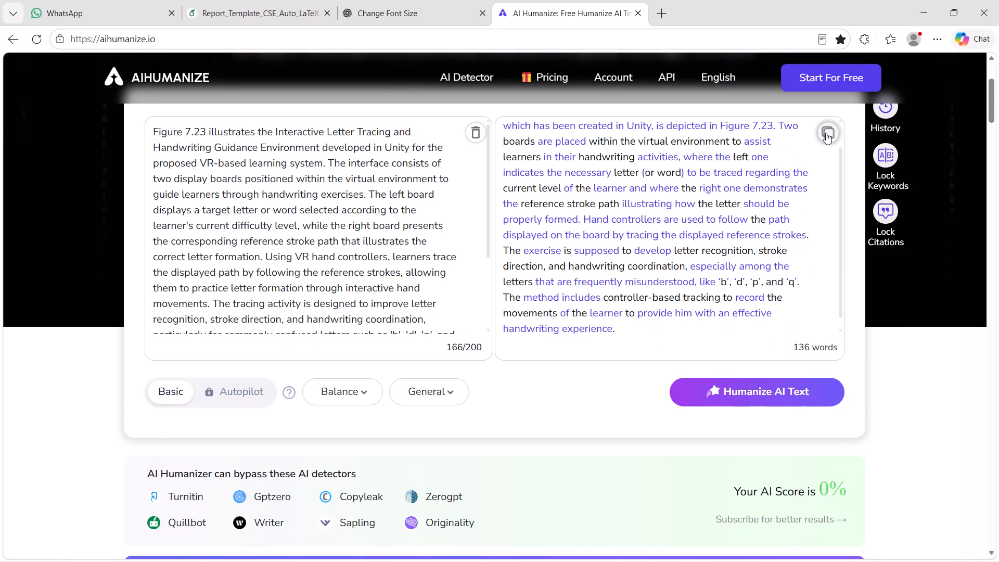
# Paste the humanized paragraph into the Overleaf source between the Oasis Builder part 3 figure and the letter-tracing figure.
pyautogui.click(283, 0)
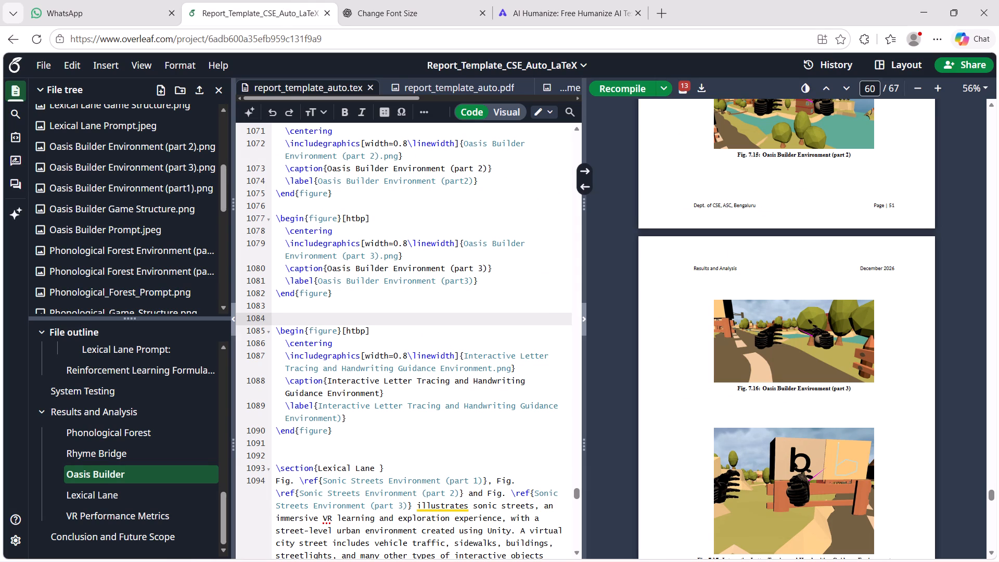
pyautogui.hotkey('ctrl', 'v')
pyautogui.press('Return')
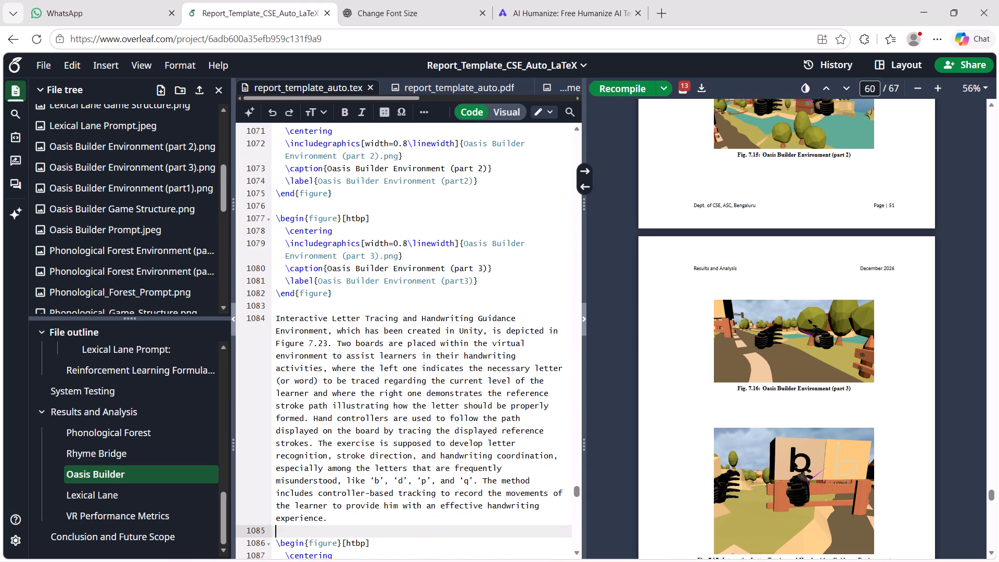
# Replace the paragraph's hard-coded figure number with "Fig." and a \ref to the Interactive Letter Tracing and Handwriting Guidance Environment label.
pyautogui.click(327, 343)
pyautogui.press('BackSpace')
pyautogui.press('BackSpace')
pyautogui.press('BackSpace')
pyautogui.press('BackSpace')
pyautogui.press('BackSpace')
pyautogui.press('BackSpace')
pyautogui.press('BackSpace')
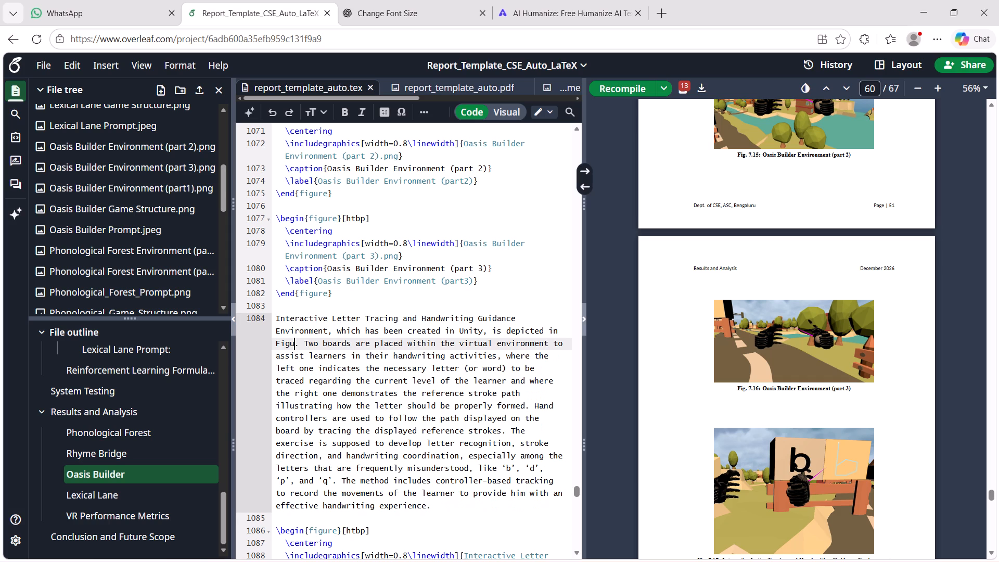
pyautogui.press('BackSpace')
pyautogui.press('.')
pyautogui.press('\\')
pyautogui.write('ref')
pyautogui.press('Return')
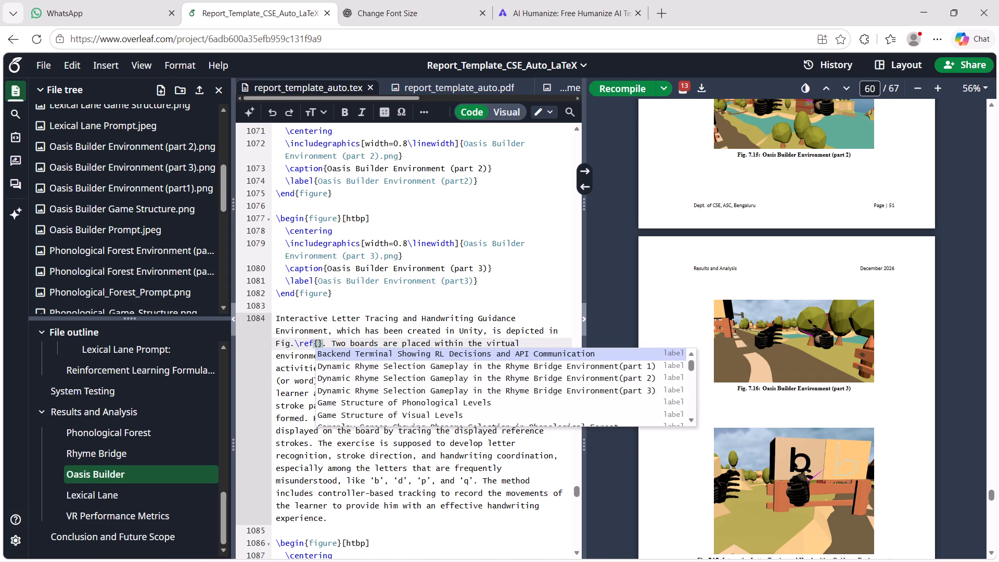
pyautogui.press('i')
pyautogui.press('Return')
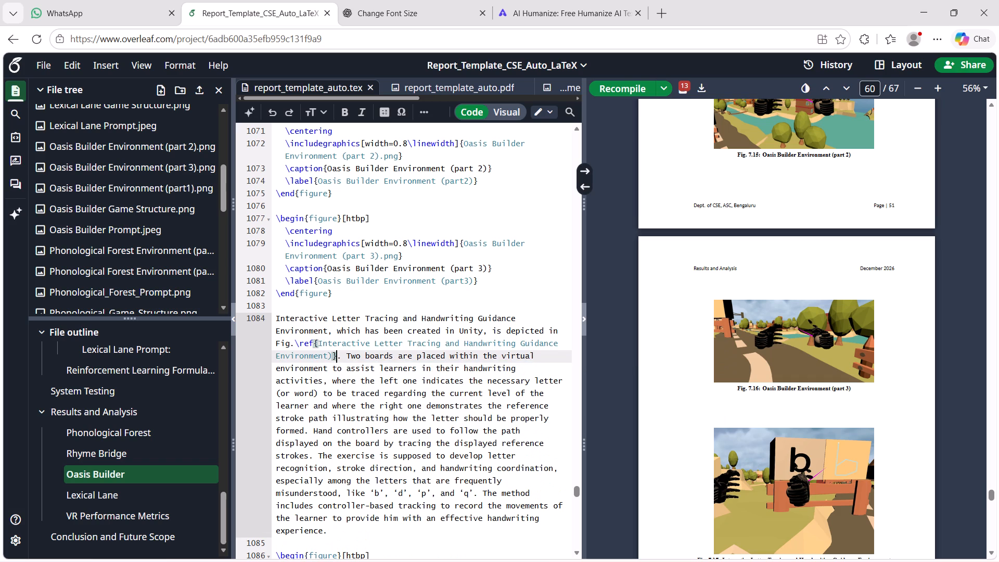
# Search the source for "Figure" and examine the matches through the Lexical Lane section for hard-coded figure references.
pyautogui.scroll(-1, 333, 368)
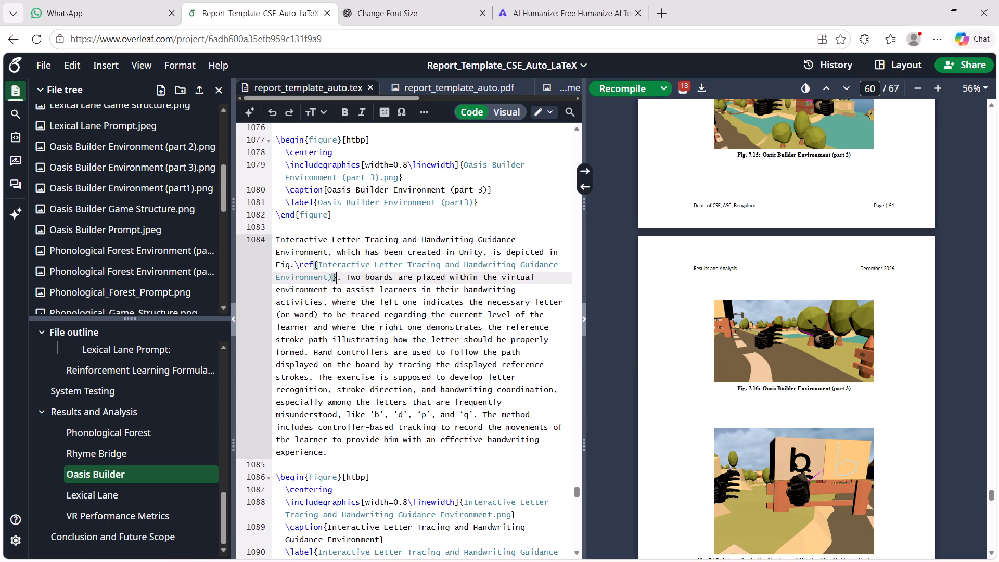
pyautogui.hotkey('ctrl', 'f')
pyautogui.keyDown('ctrl'); pyautogui.click(333, 368); pyautogui.keyUp('ctrl')
pyautogui.hotkey('shift', 'f')
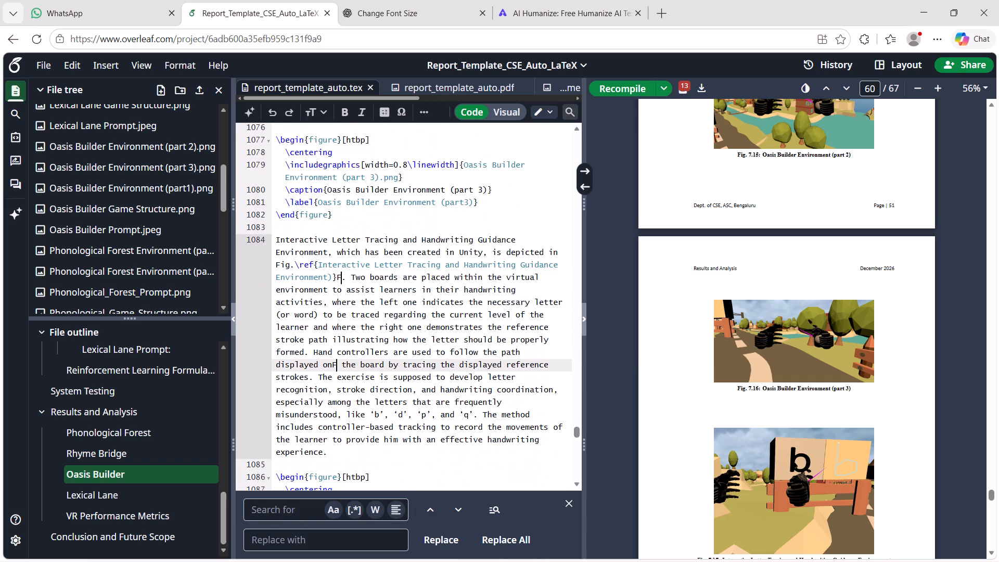
pyautogui.press('BackSpace')
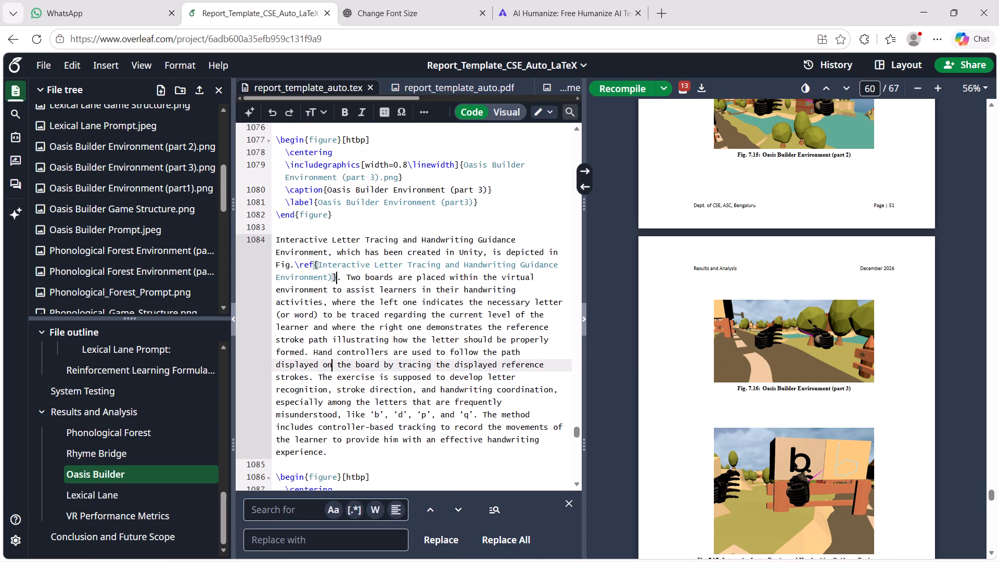
pyautogui.click(289, 505)
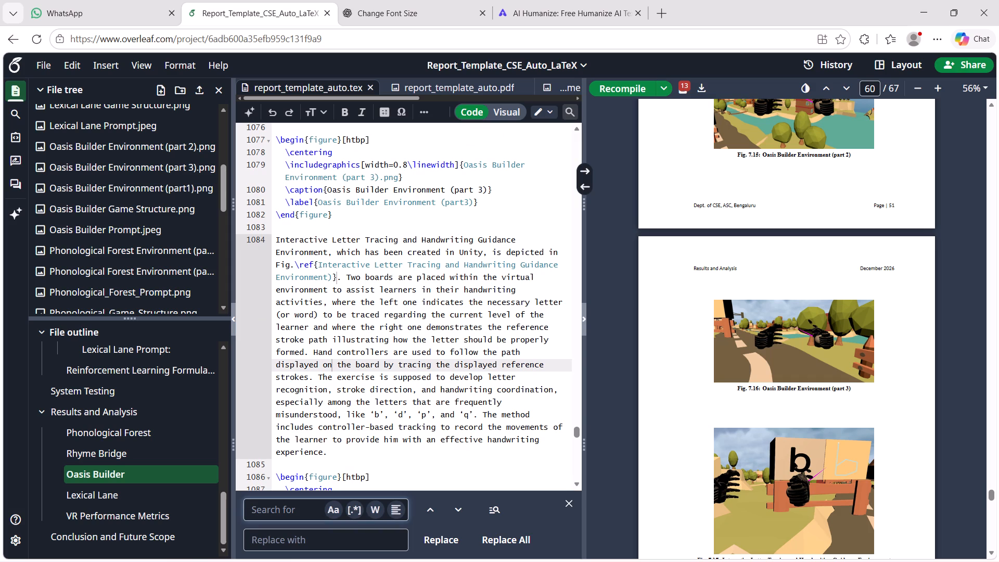
pyautogui.hotkey('shift', 'f')
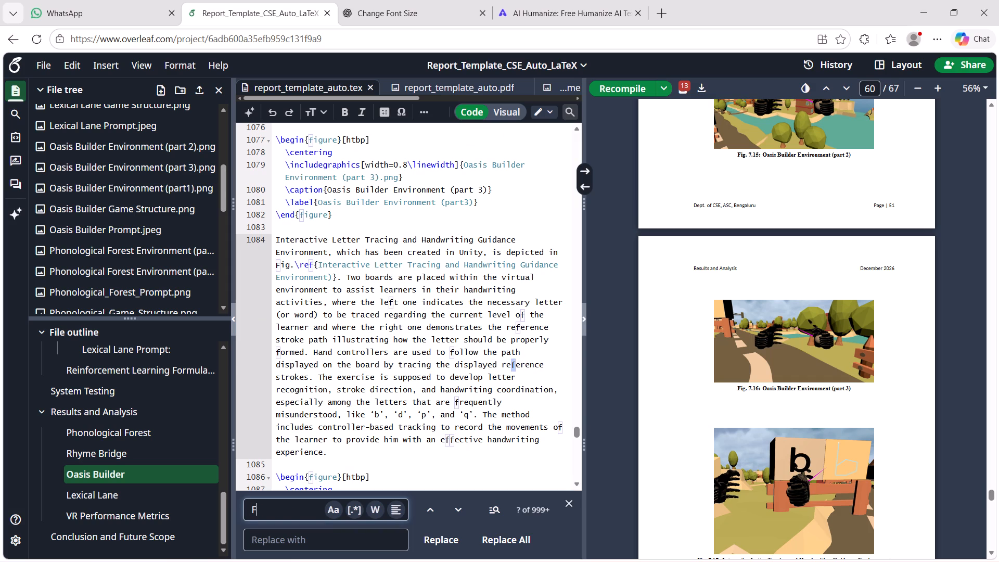
pyautogui.write('igure')
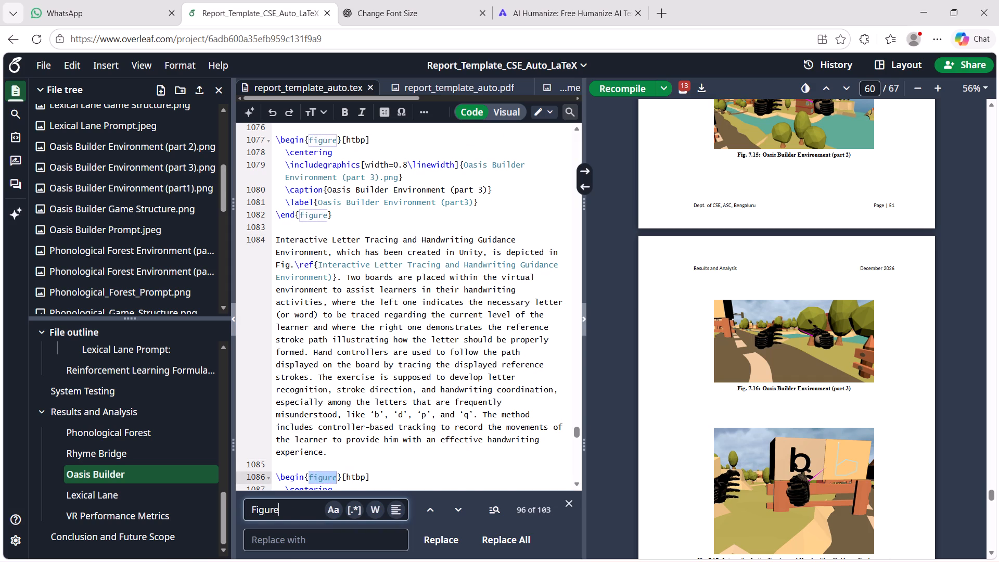
pyautogui.press('Return')
pyautogui.press('Return')
pyautogui.press('Return')
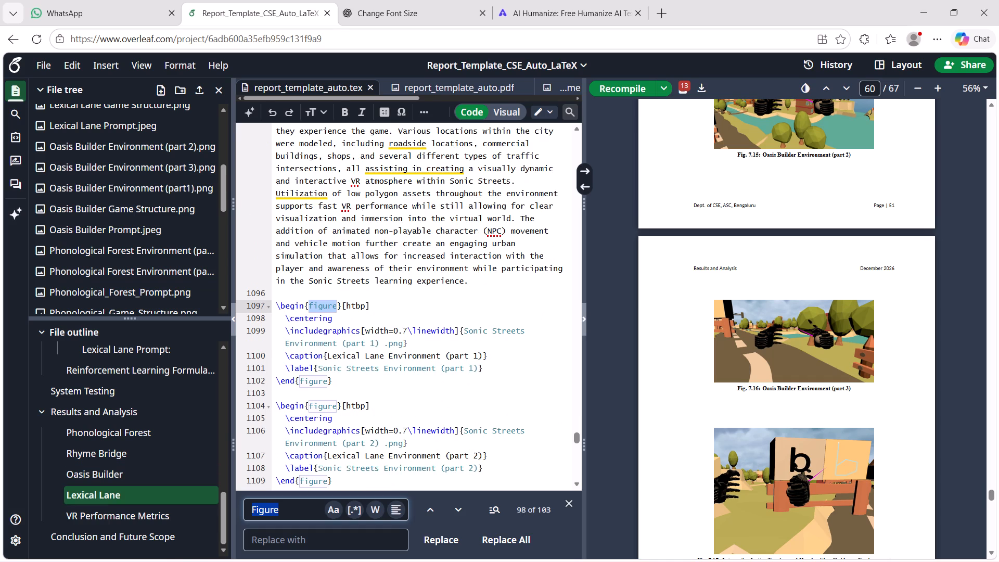
pyautogui.press('Return')
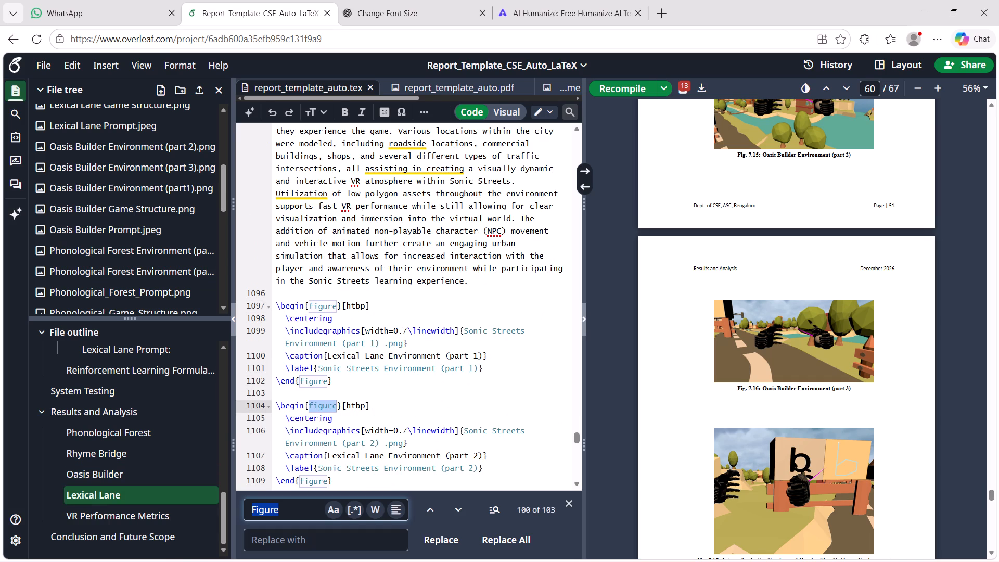
pyautogui.press('Return')
pyautogui.press('Return')
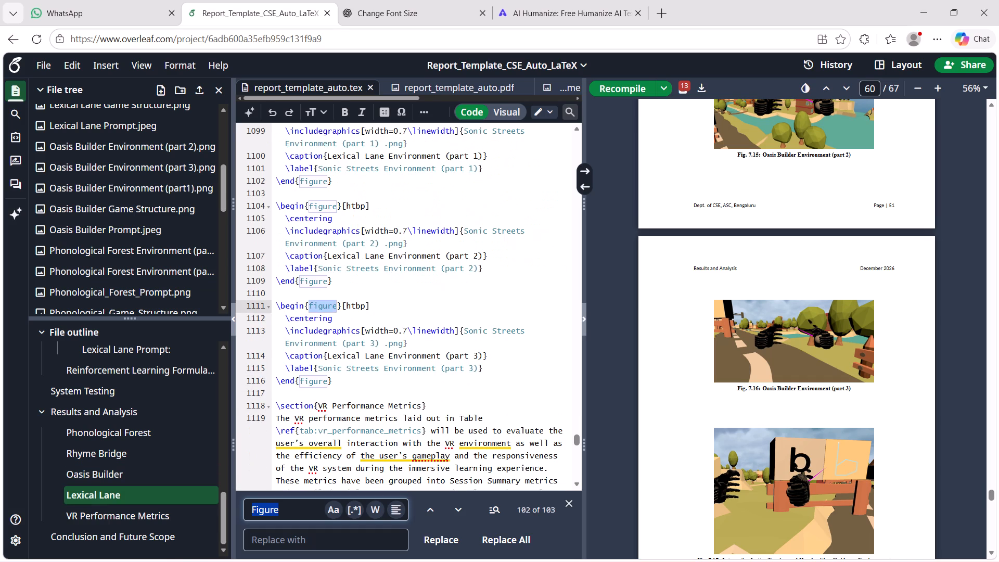
pyautogui.press('Return')
# Examine the "Figure" matches from the start of the source through the preamble to the List of Figures entry.
pyautogui.press('Return')
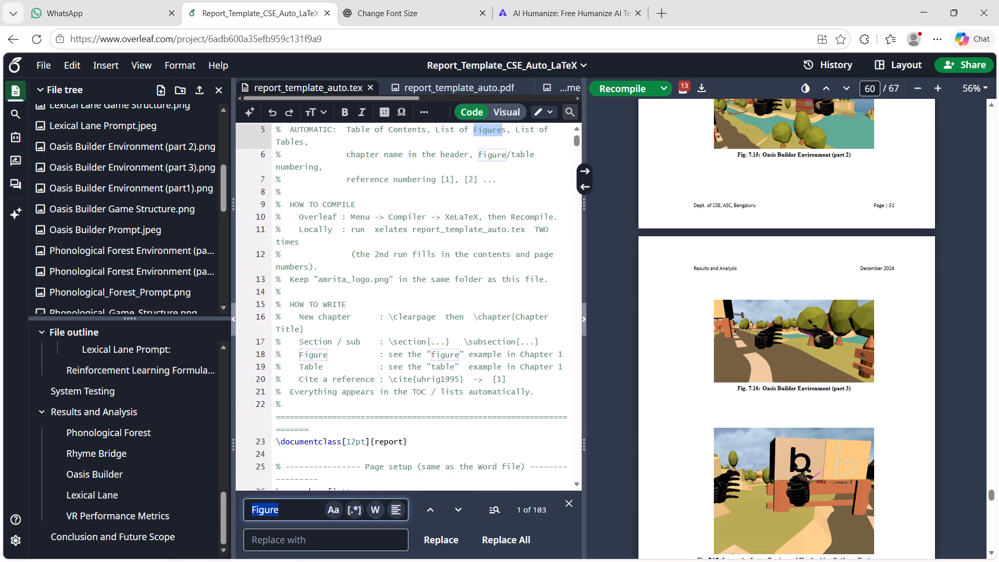
pyautogui.press('Return')
pyautogui.press('Return')
pyautogui.press('Return')
pyautogui.press('Return')
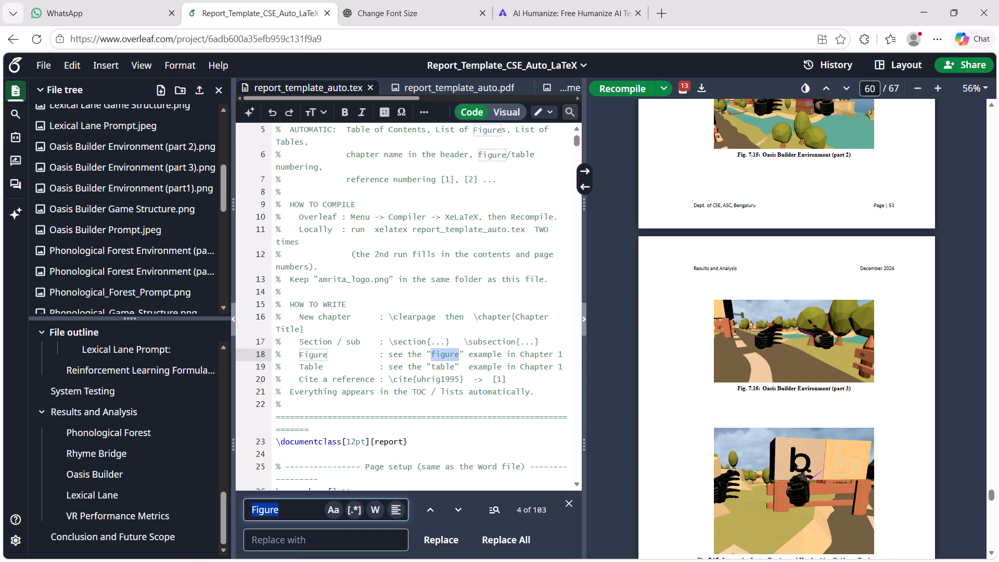
pyautogui.press('Return')
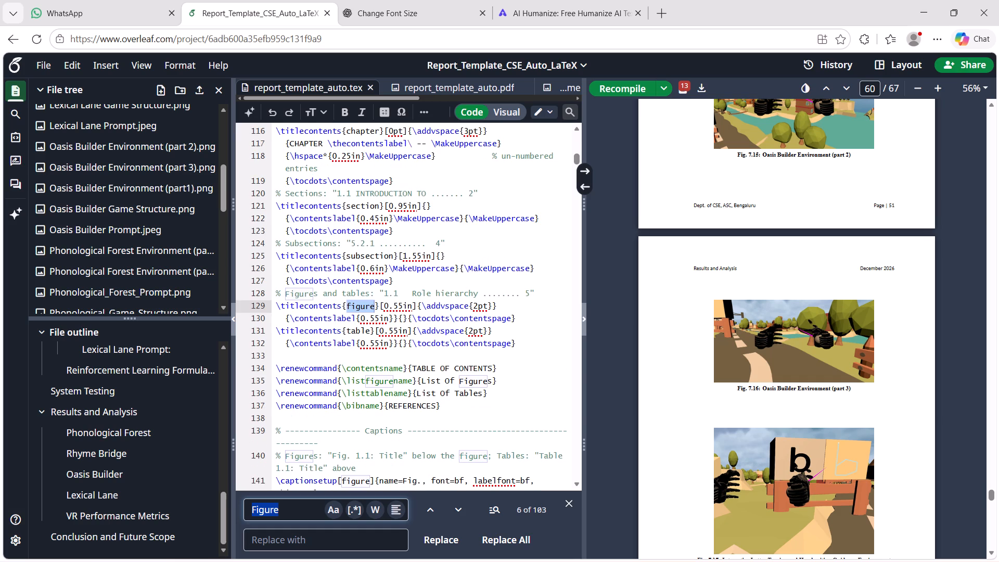
pyautogui.press('Return')
pyautogui.press('Return')
pyautogui.press('Return')
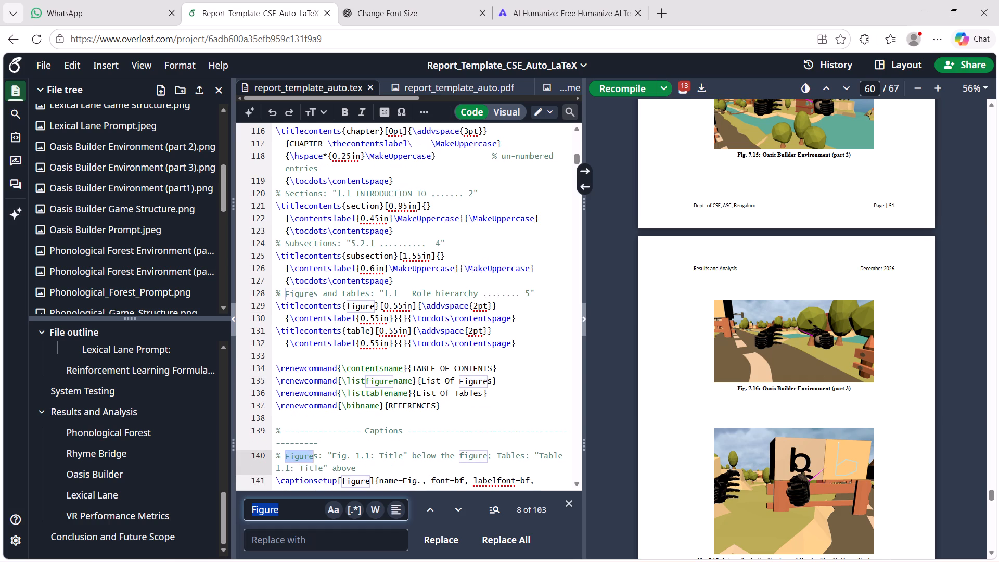
pyautogui.press('Return')
pyautogui.press('Return')
pyautogui.press('Return')
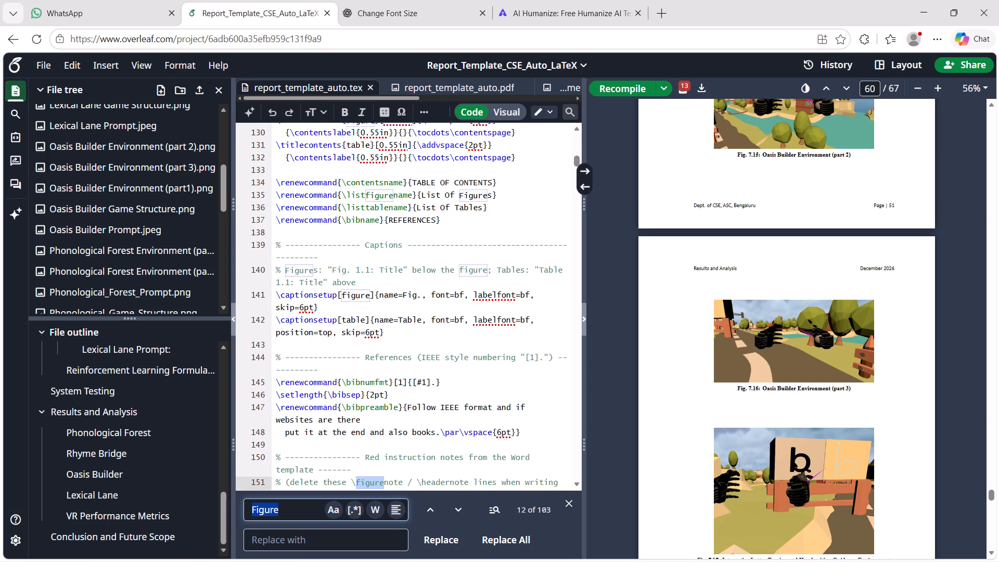
pyautogui.press('Return')
pyautogui.press('Return')
pyautogui.press('Return')
pyautogui.press('Return')
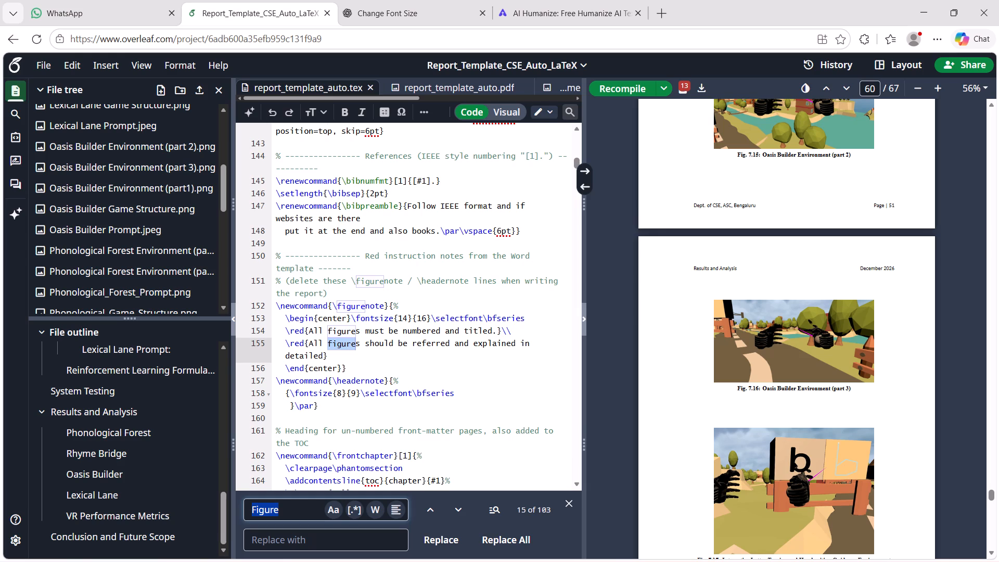
pyautogui.press('Return')
pyautogui.press('Return')
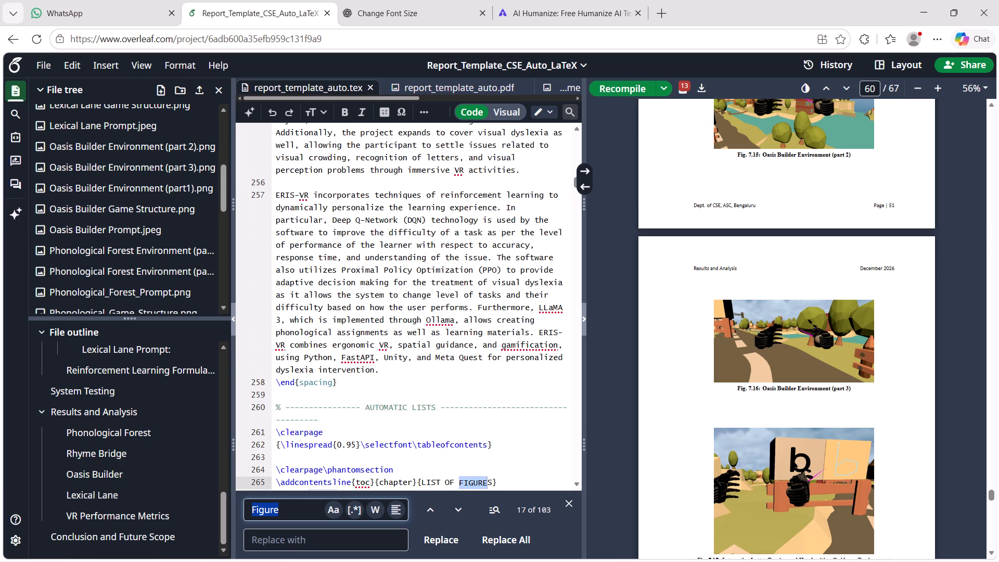
# Examine the "Figure" matches from the System Design chapter through the Phonological Forest game structure for inconsistent figure references.
pyautogui.press('Return')
pyautogui.press('Return')
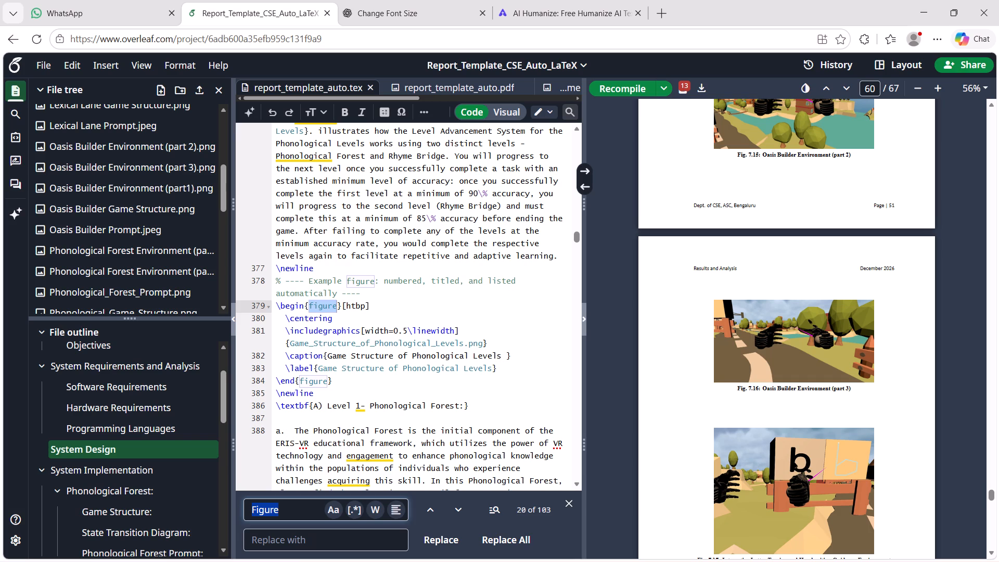
pyautogui.press('Return')
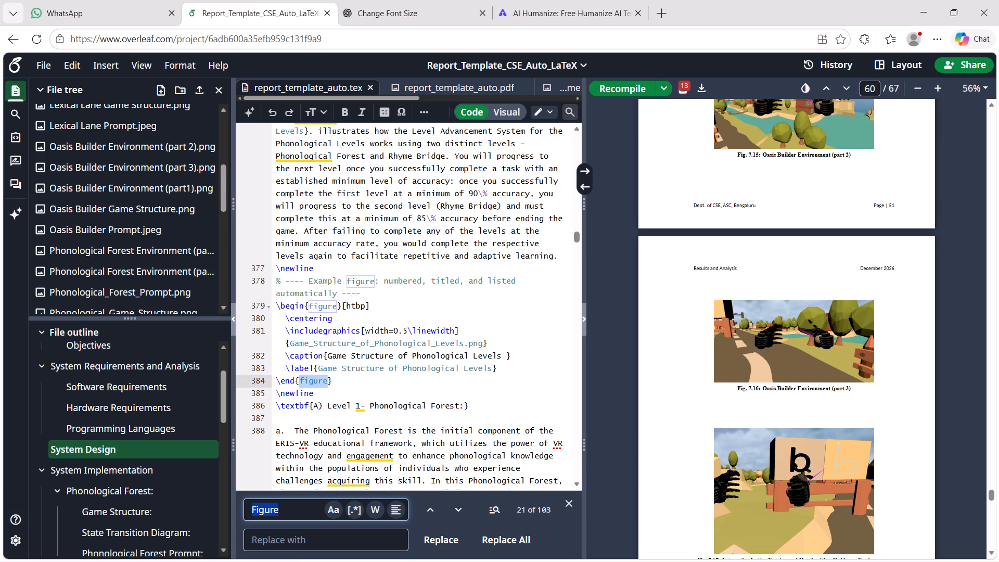
pyautogui.press('Return')
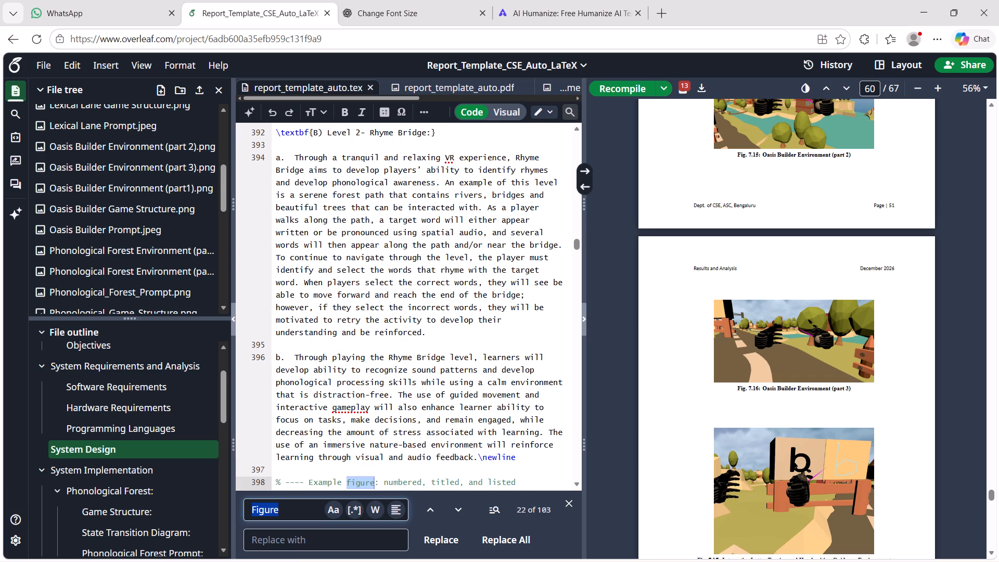
pyautogui.press('Return')
pyautogui.press('Return')
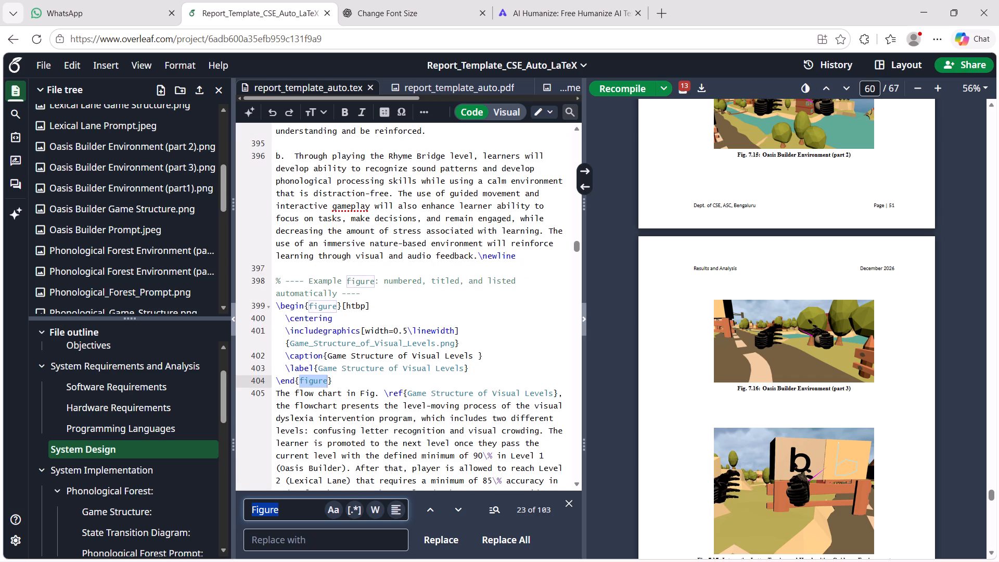
pyautogui.press('Return')
pyautogui.press('Return')
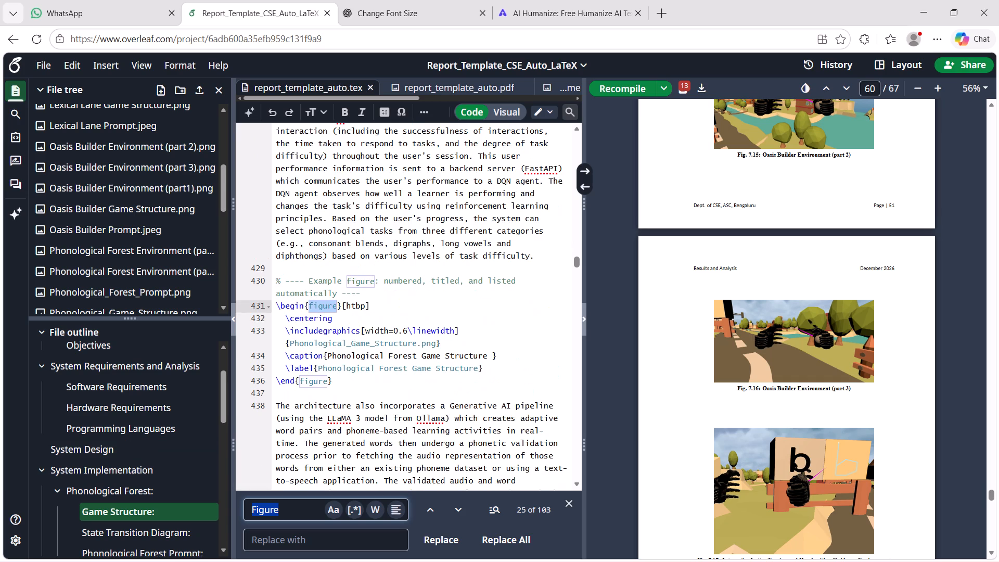
pyautogui.press('Return')
pyautogui.press('Return')
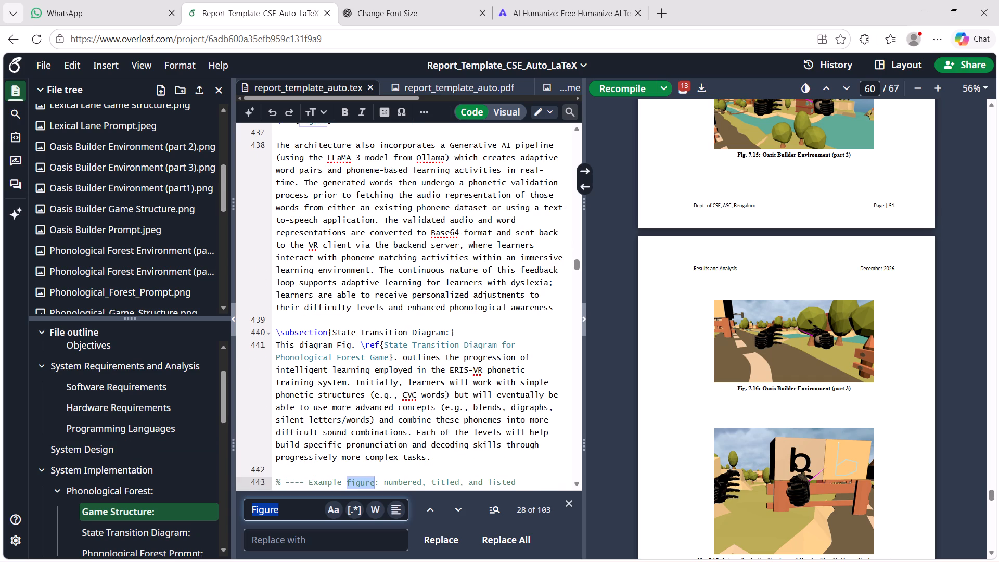
# Examine the "Figure" matches from the Phonological Forest state transition diagram through the Rhyme Bridge state transition diagram.
pyautogui.press('Return')
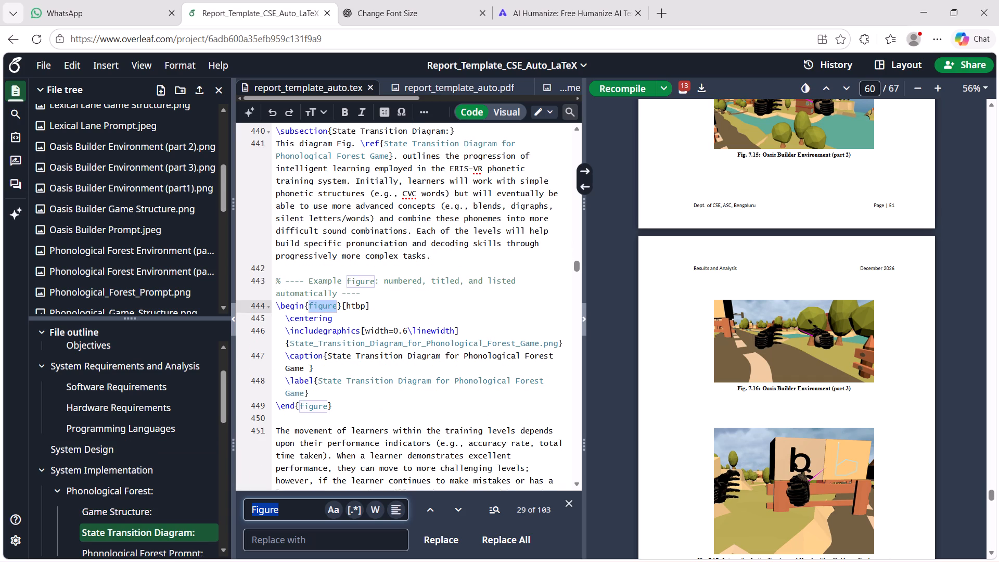
pyautogui.press('Return')
pyautogui.press('Return')
pyautogui.press('Return')
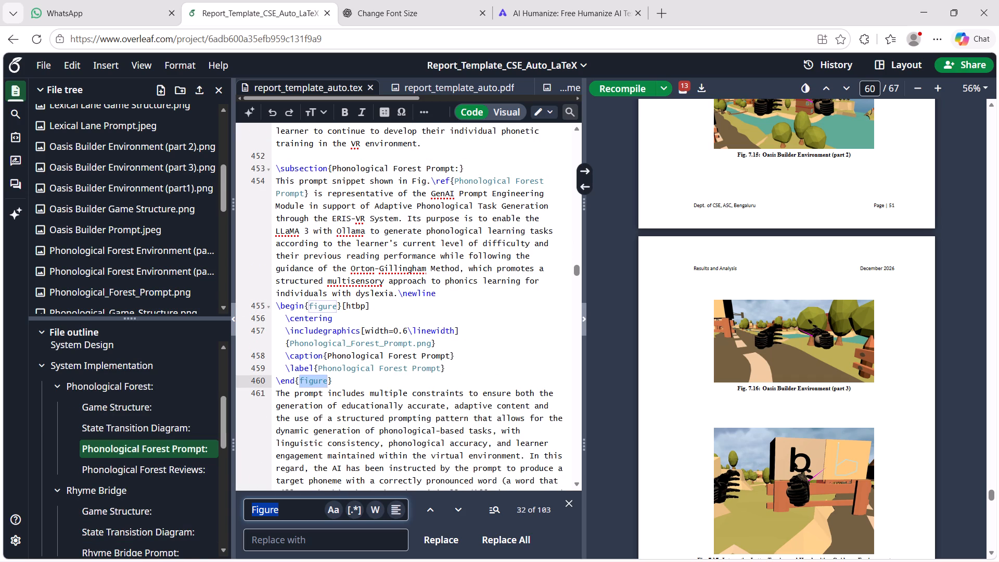
pyautogui.press('Return')
pyautogui.press('Return')
pyautogui.press('Return')
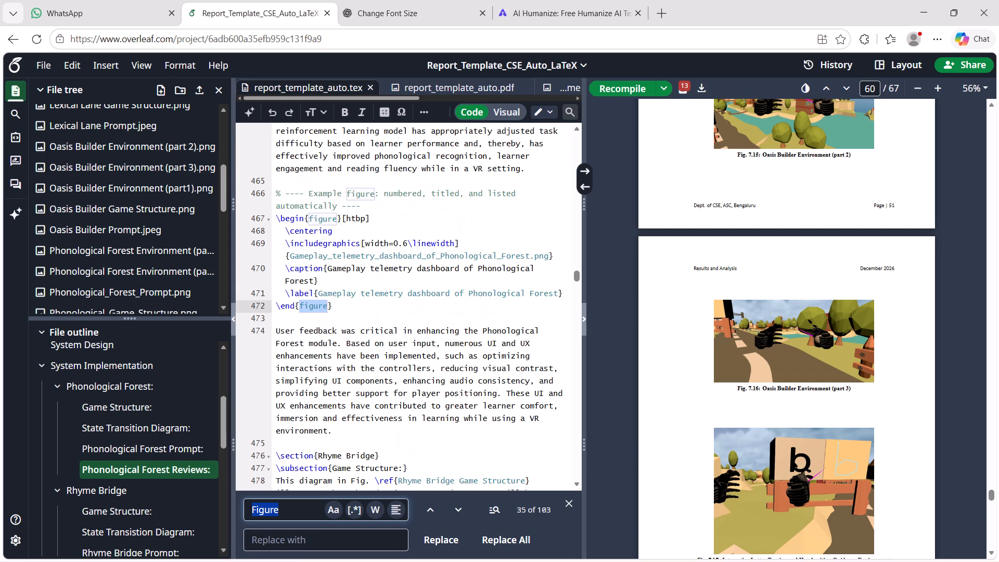
pyautogui.press('Return')
pyautogui.press('Return')
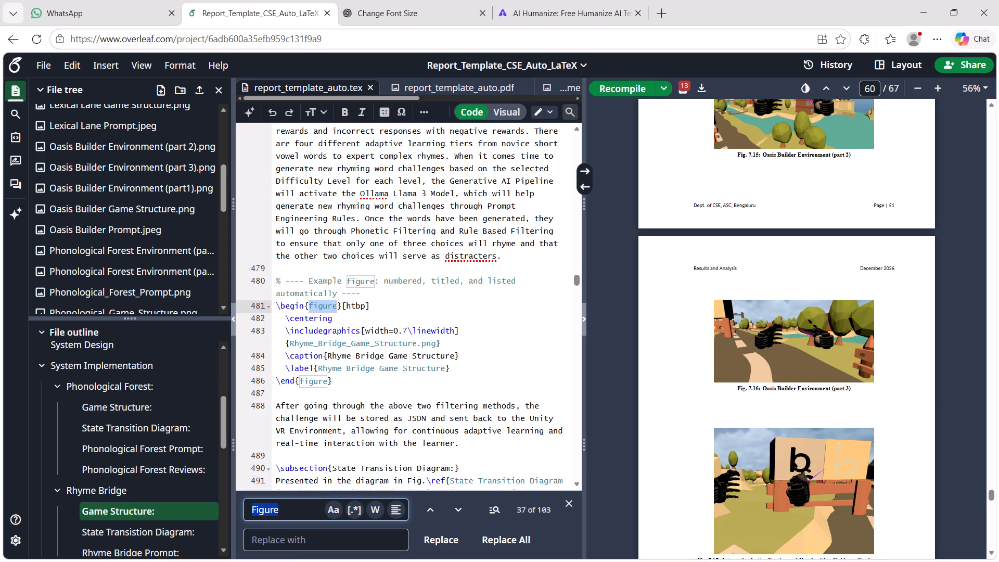
pyautogui.press('Return')
pyautogui.press('Return')
pyautogui.press('Return')
pyautogui.press('Return')
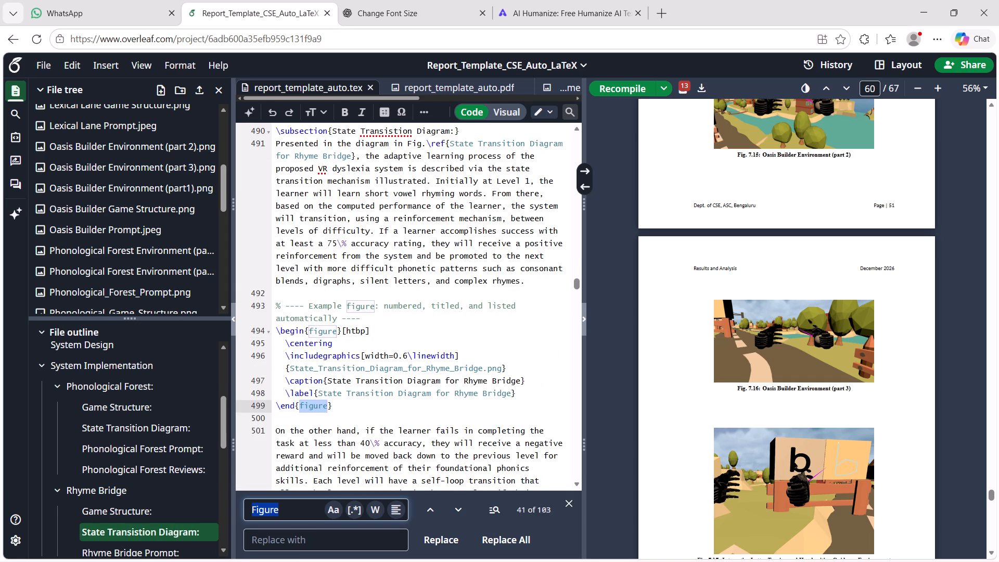
# Change "figure" to "Fig." before the Rhyme Bridge Prompt \ref in the Rhyme Bridge Prompt subsection.
pyautogui.press('Return')
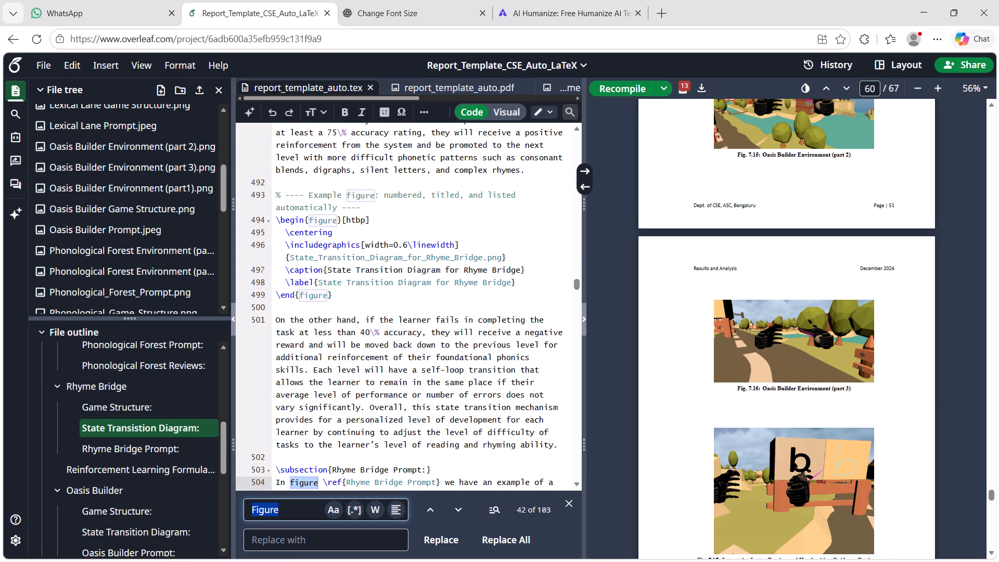
pyautogui.press('Return')
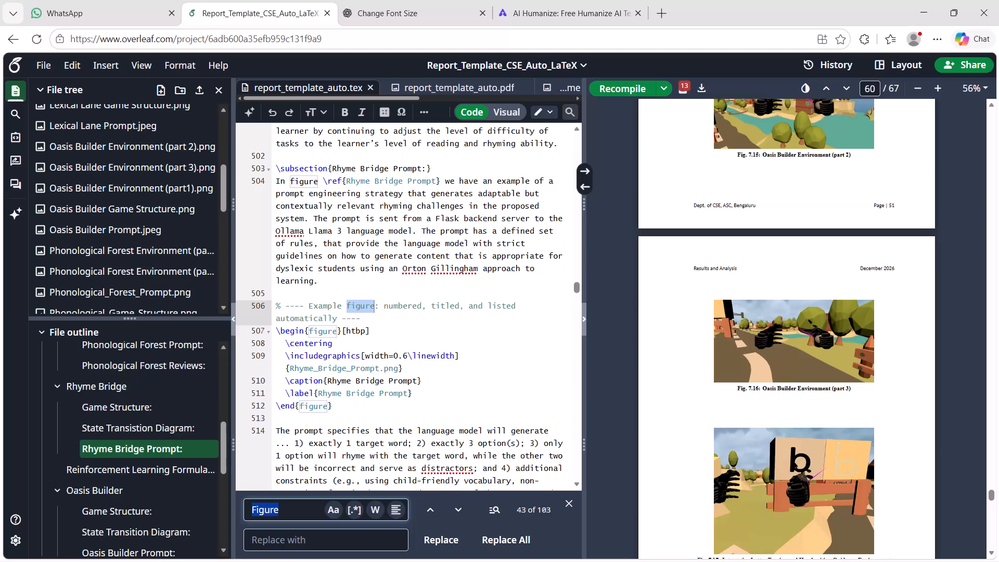
pyautogui.click(433, 506)
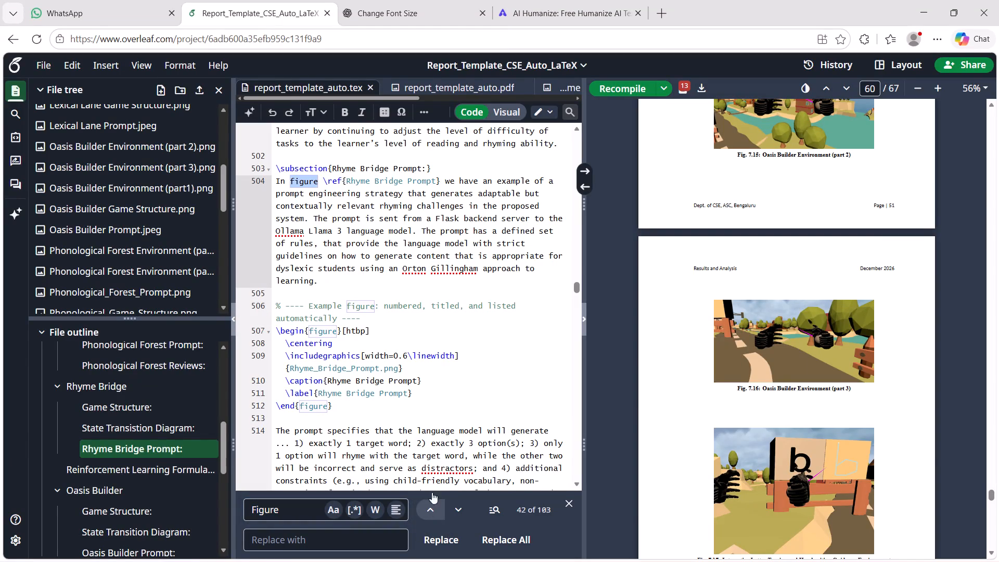
pyautogui.scroll(1, 430, 306)
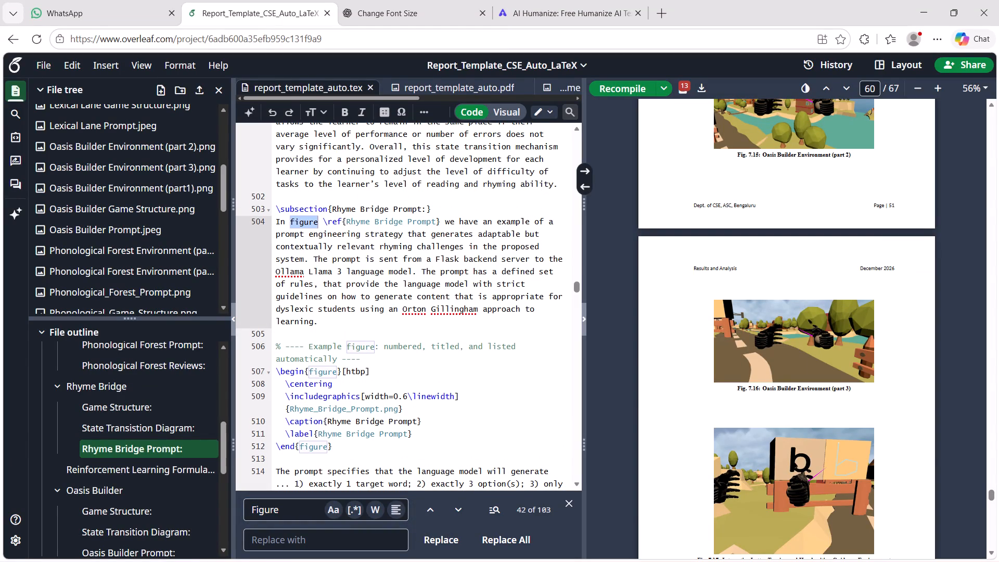
pyautogui.click(317, 224)
pyautogui.press('BackSpace')
pyautogui.press('BackSpace')
pyautogui.press('BackSpace')
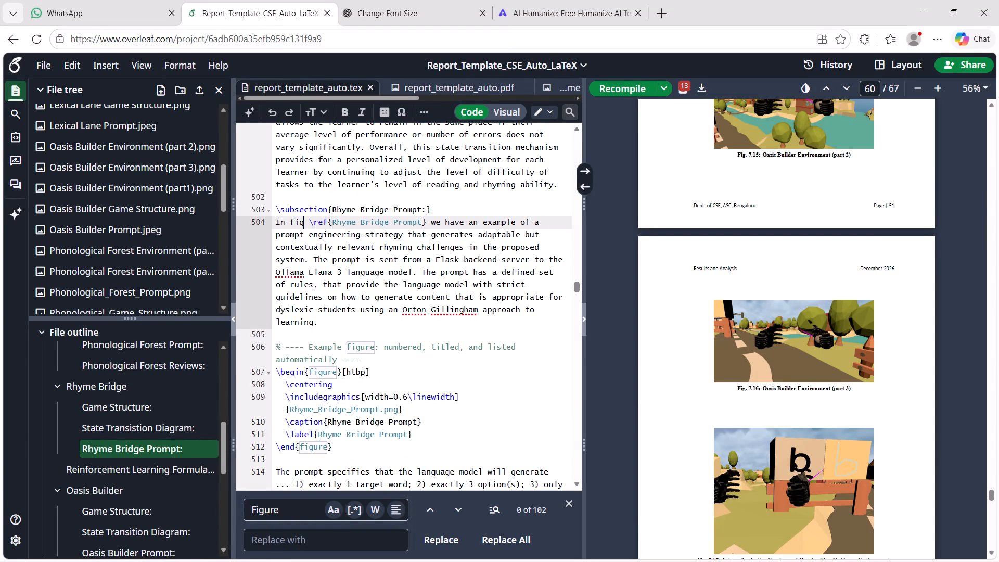
pyautogui.press('.')
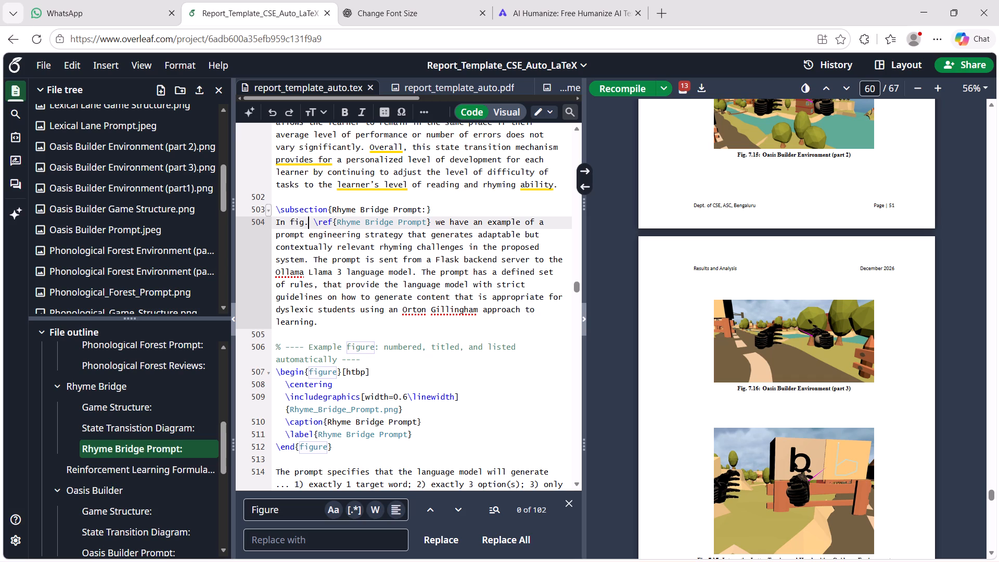
pyautogui.click(293, 221)
pyautogui.press('BackSpace')
pyautogui.hotkey('shift', 'f')
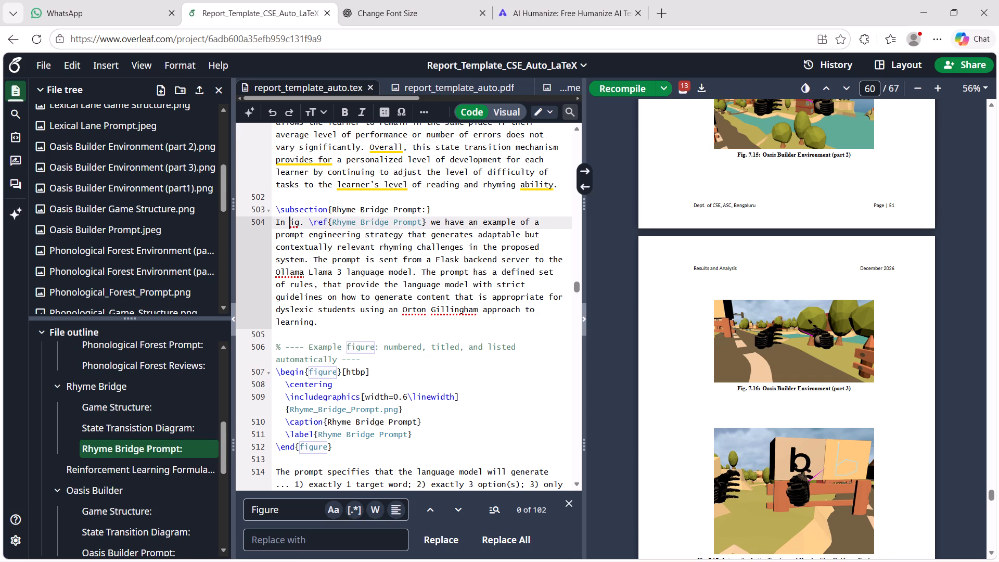
# Find the "Figure" match opening the Oasis Builder Game Structure paragraph and shorten it to "Fig." before its \ref.
pyautogui.click(456, 500)
pyautogui.click(456, 500)
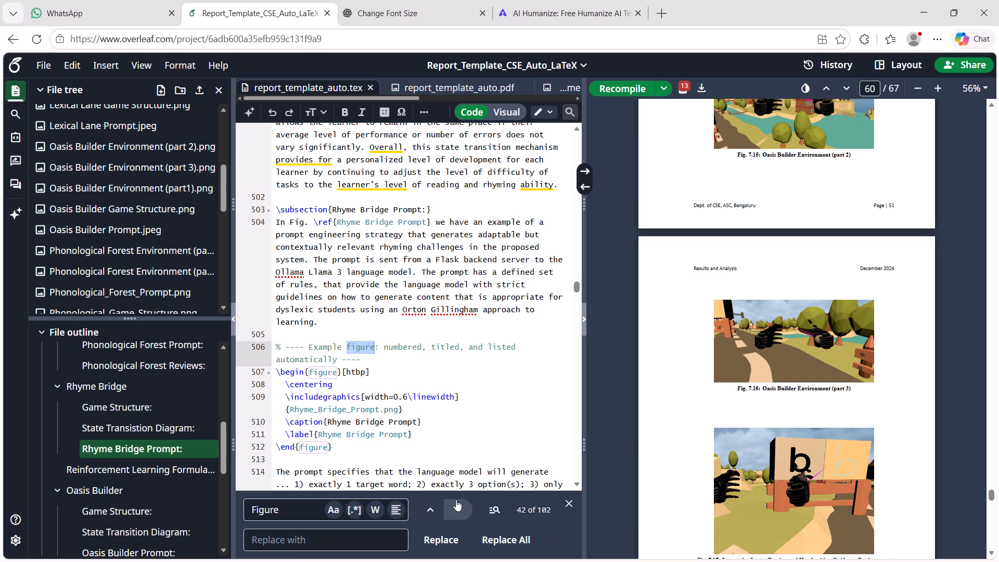
pyautogui.click(456, 500)
pyautogui.click(456, 500)
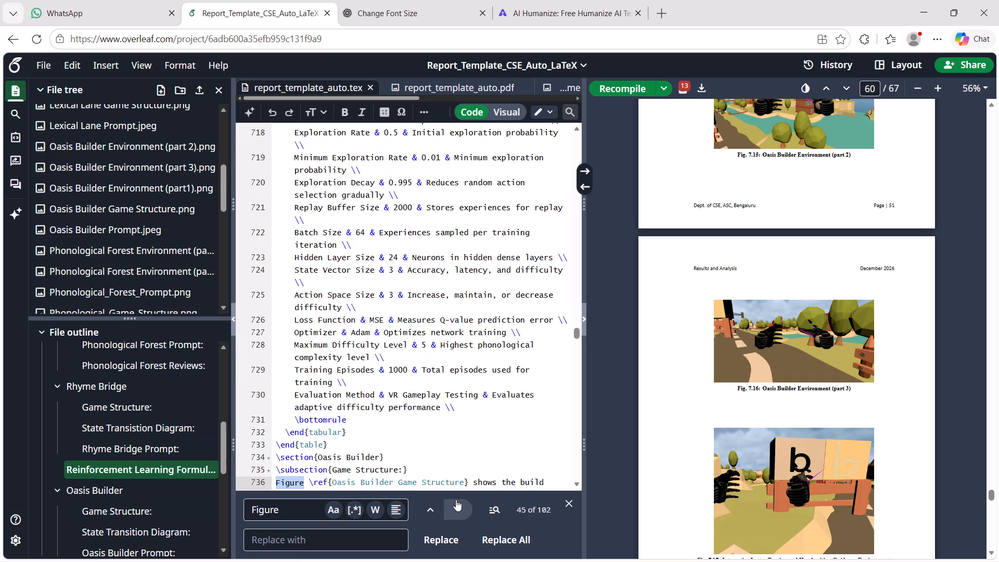
pyautogui.scroll(-2, 462, 435)
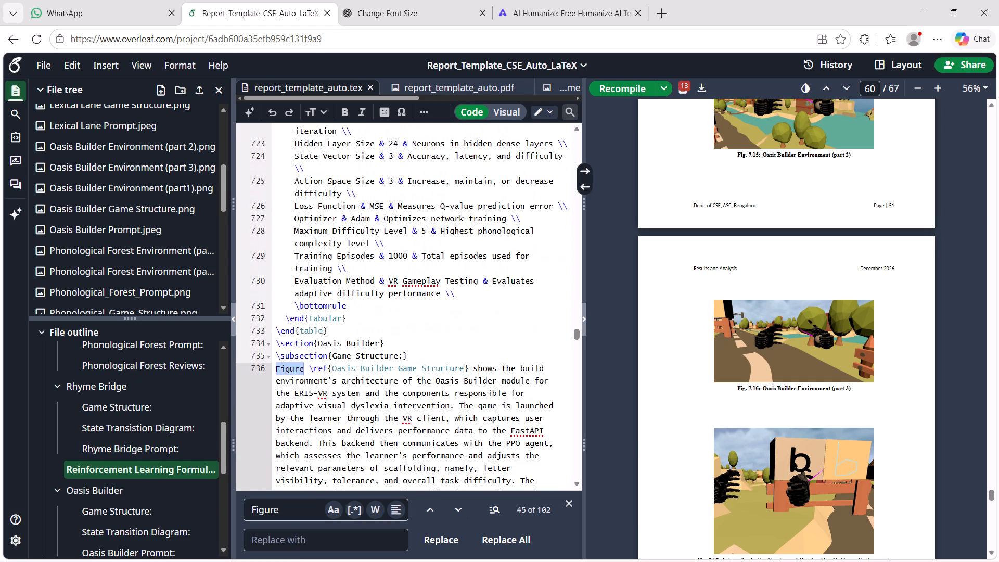
pyautogui.click(305, 367)
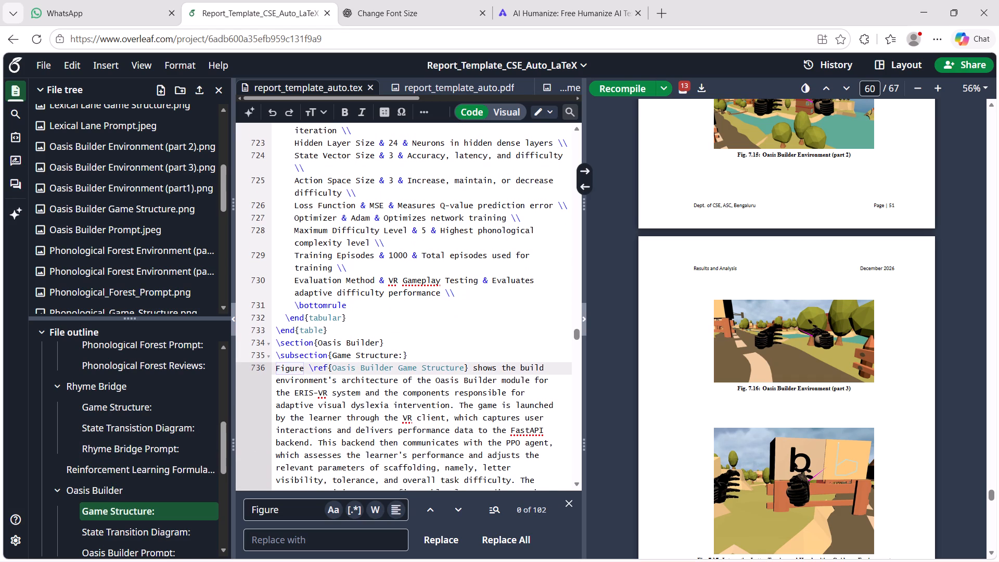
pyautogui.press('BackSpace')
pyautogui.press('BackSpace')
pyautogui.press('BackSpace')
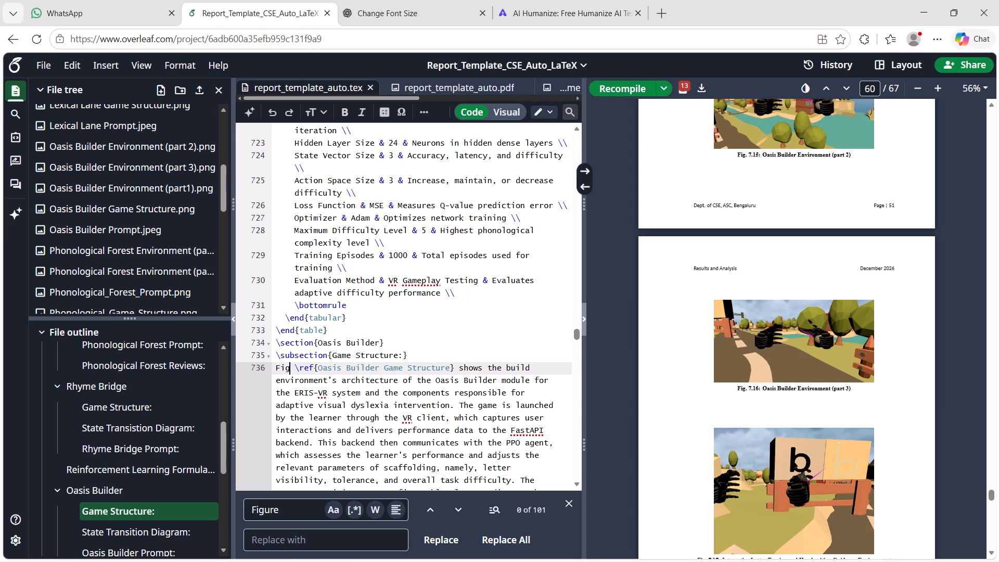
pyautogui.press('.')
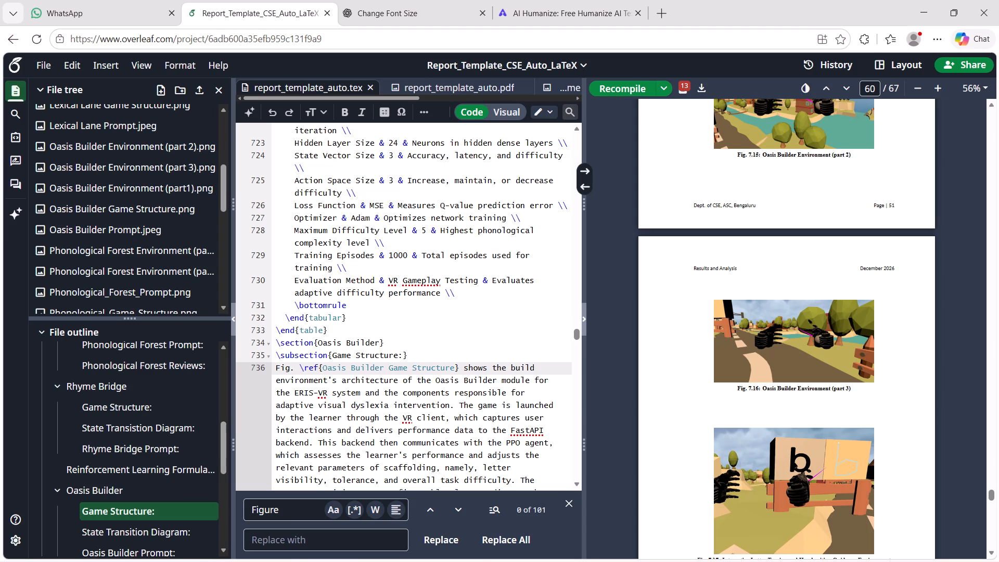
# Find the in-text "Figure" match in the Oasis Builder Prompt subsection and shorten it to "Fig." before its \ref.
pyautogui.click(462, 517)
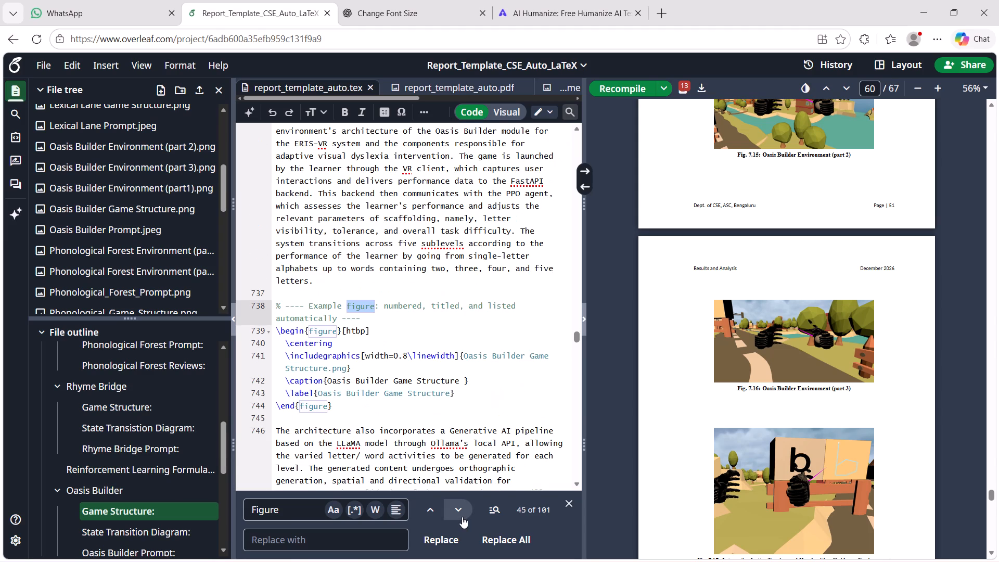
pyautogui.click(462, 517)
pyautogui.click(462, 517)
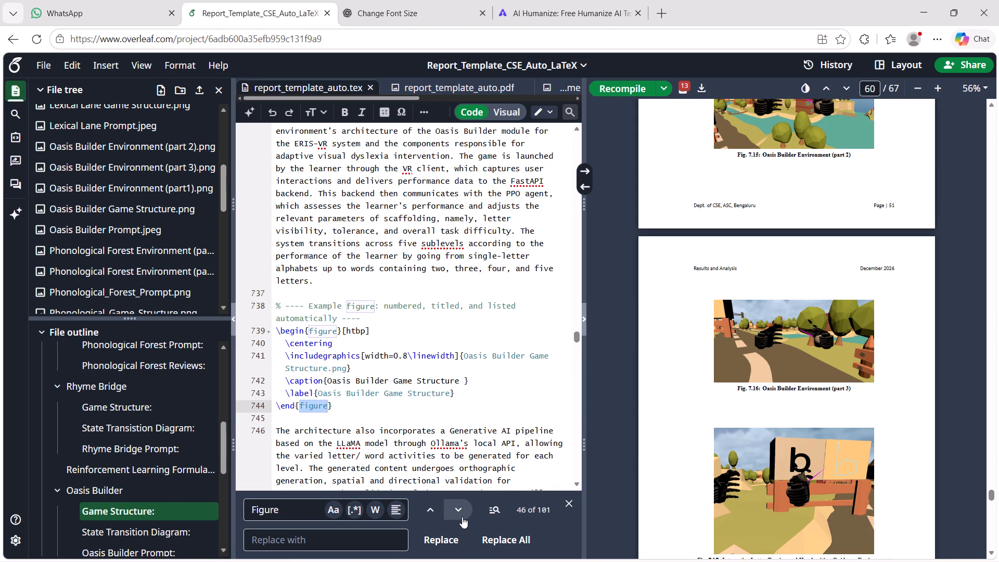
pyautogui.click(462, 517)
pyautogui.click(462, 517)
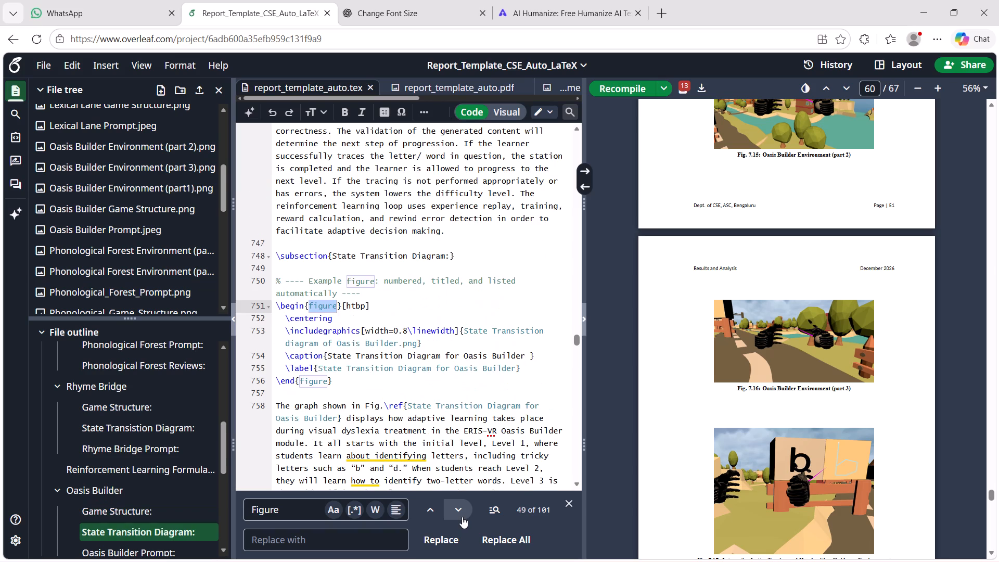
pyautogui.click(462, 517)
pyautogui.click(462, 517)
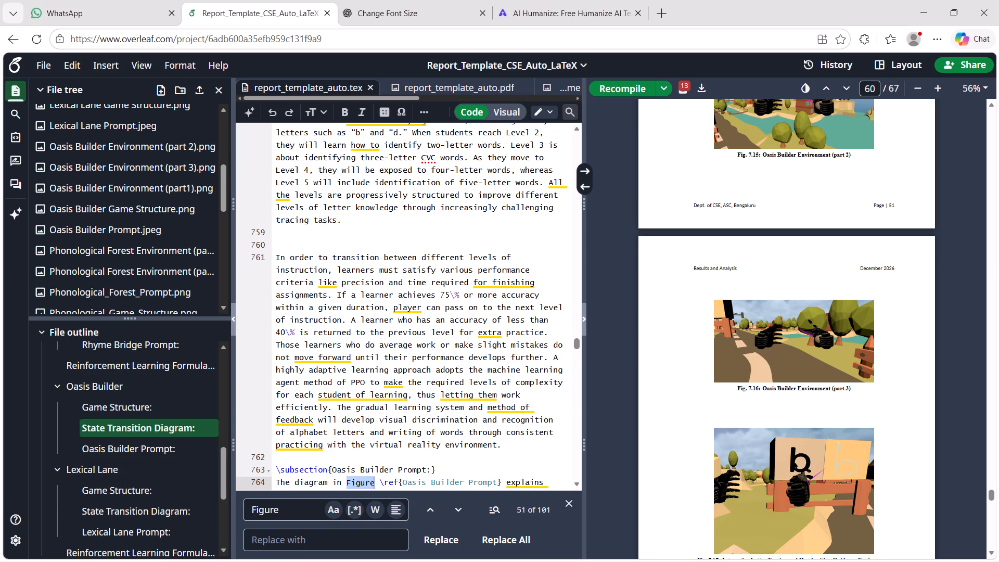
pyautogui.scroll(-2, 441, 400)
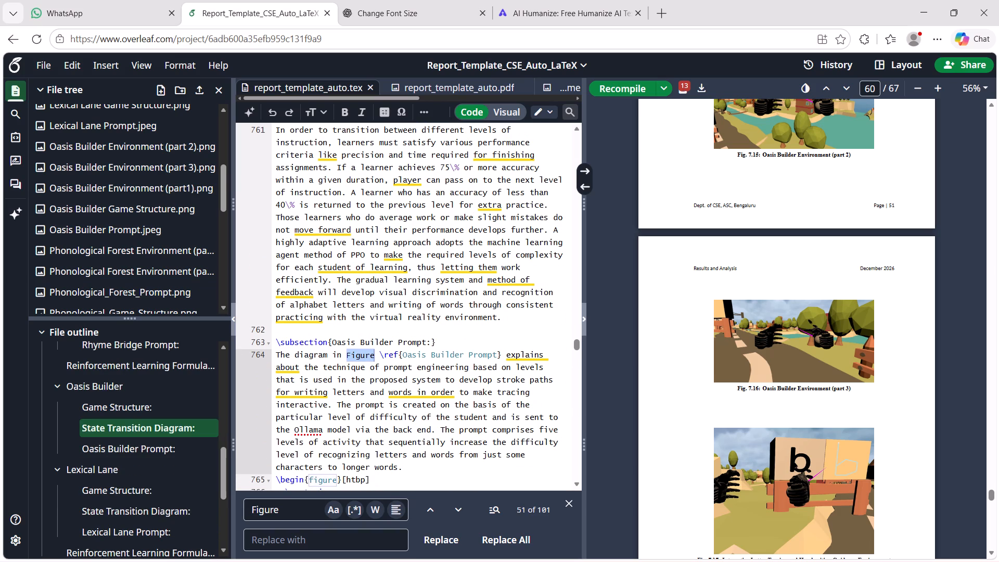
pyautogui.click(380, 352)
pyautogui.press('Left')
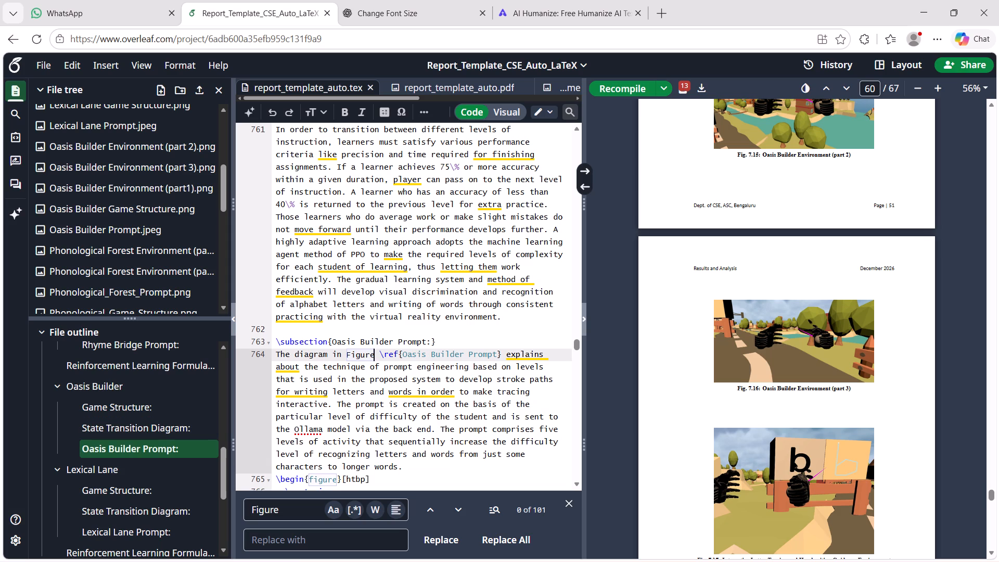
pyautogui.press('BackSpace')
pyautogui.press('BackSpace')
pyautogui.press('BackSpace')
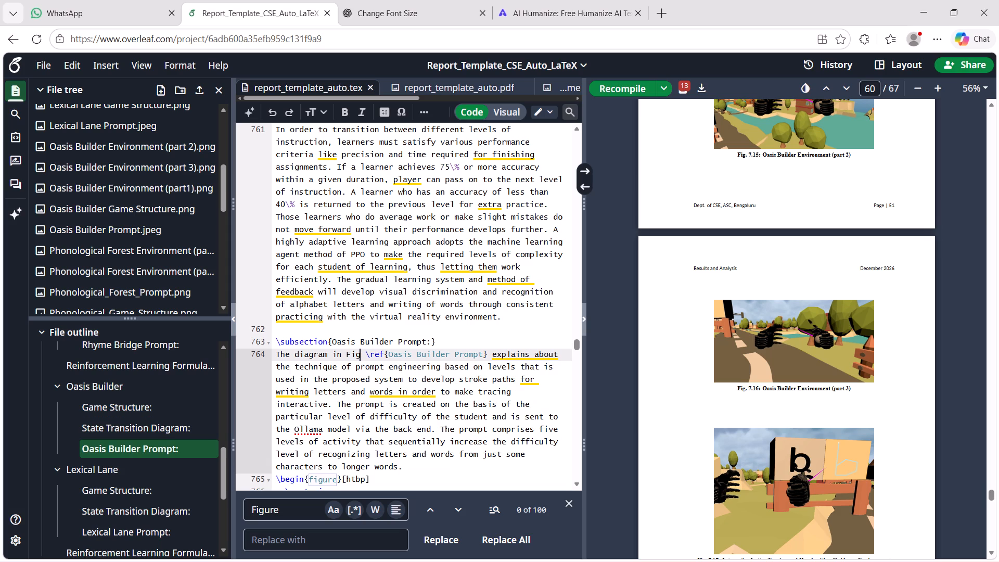
pyautogui.press('.')
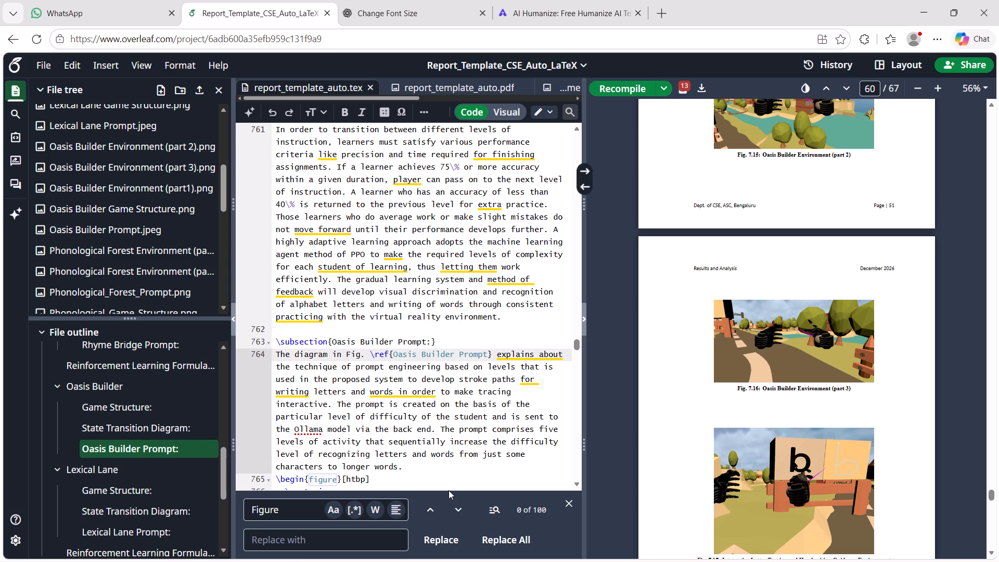
# Find the in-text "Figure" match in the Lexical Lane Prompt subsection and shorten it to "Fig." before its \ref.
pyautogui.click(457, 507)
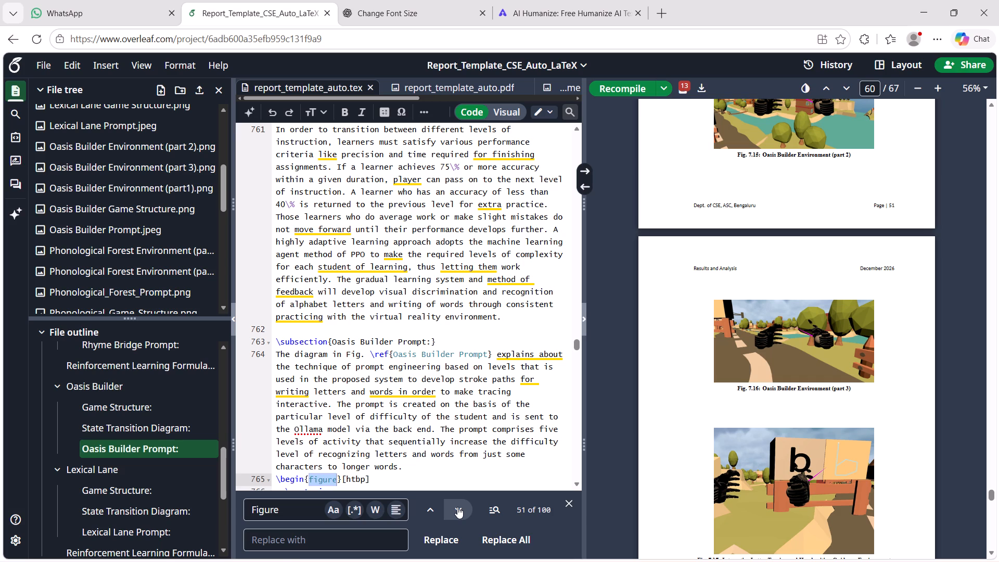
pyautogui.click(457, 507)
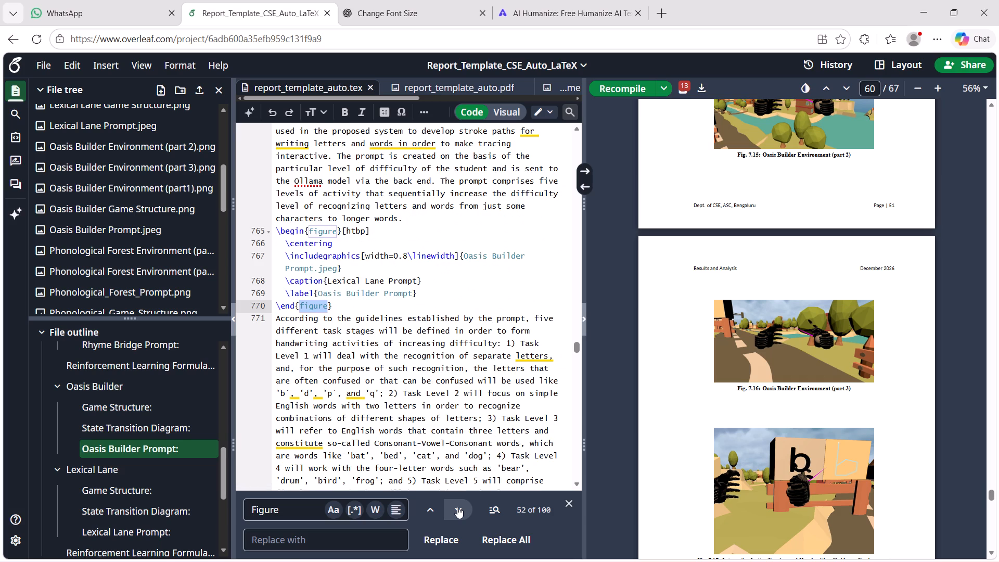
pyautogui.click(457, 507)
pyautogui.click(457, 507)
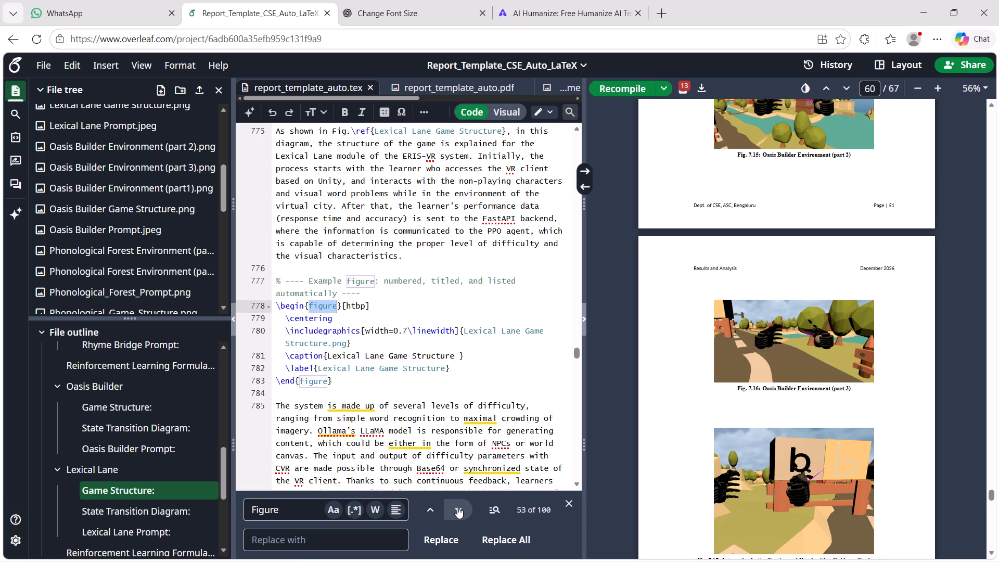
pyautogui.click(457, 507)
pyautogui.click(457, 507)
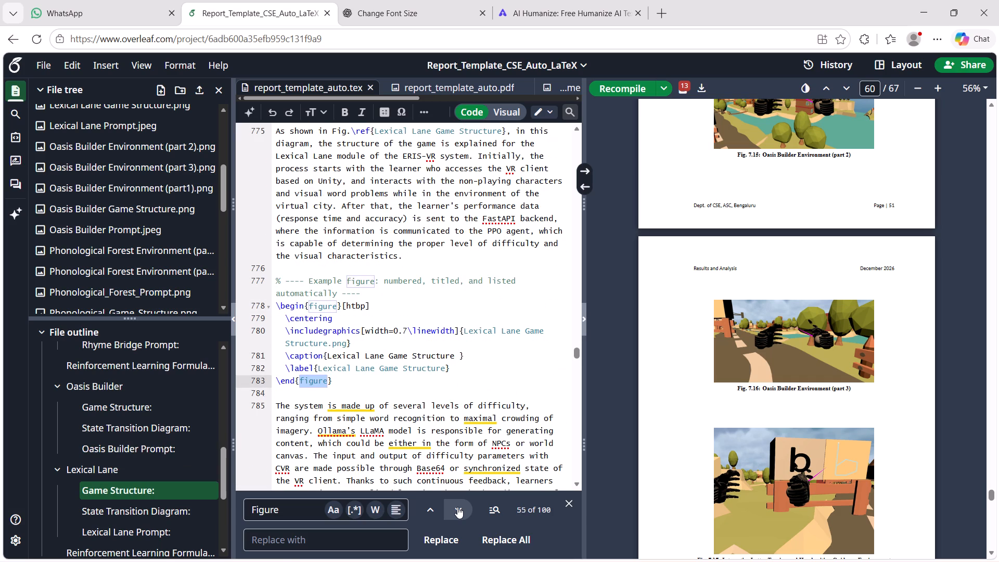
pyautogui.click(457, 507)
pyautogui.click(457, 507)
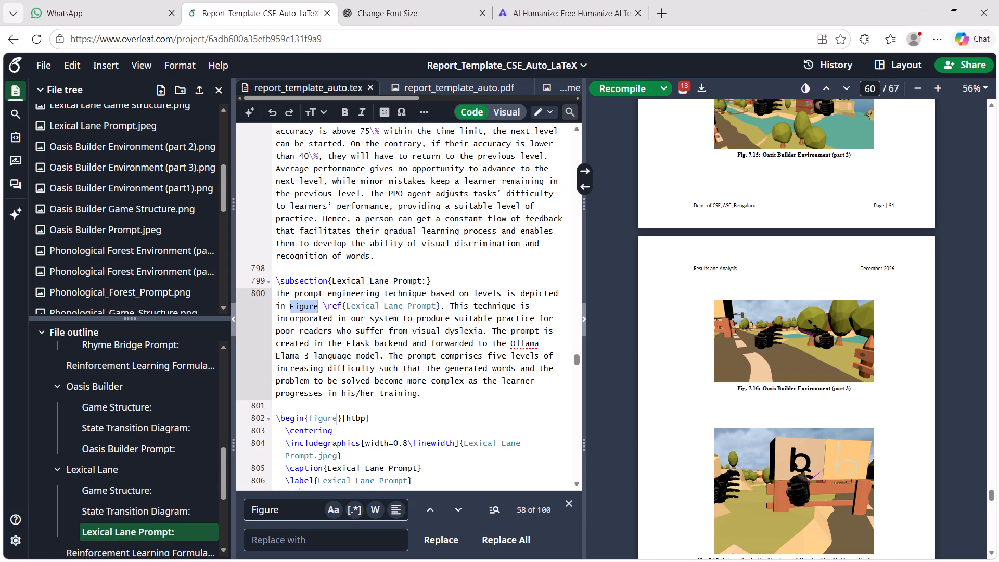
pyautogui.click(317, 309)
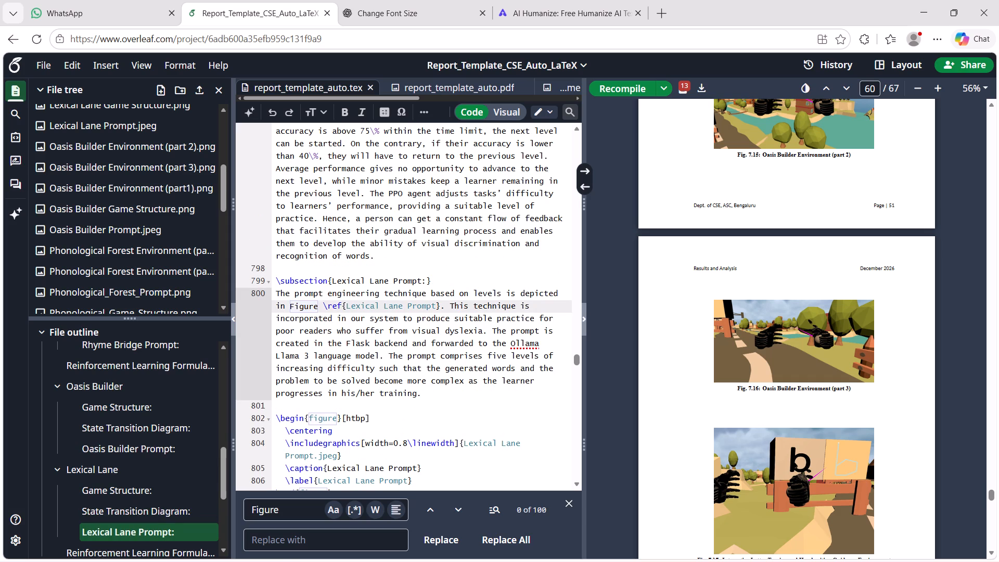
pyautogui.press('BackSpace')
pyautogui.press('BackSpace')
pyautogui.press('BackSpace')
pyautogui.press('.')
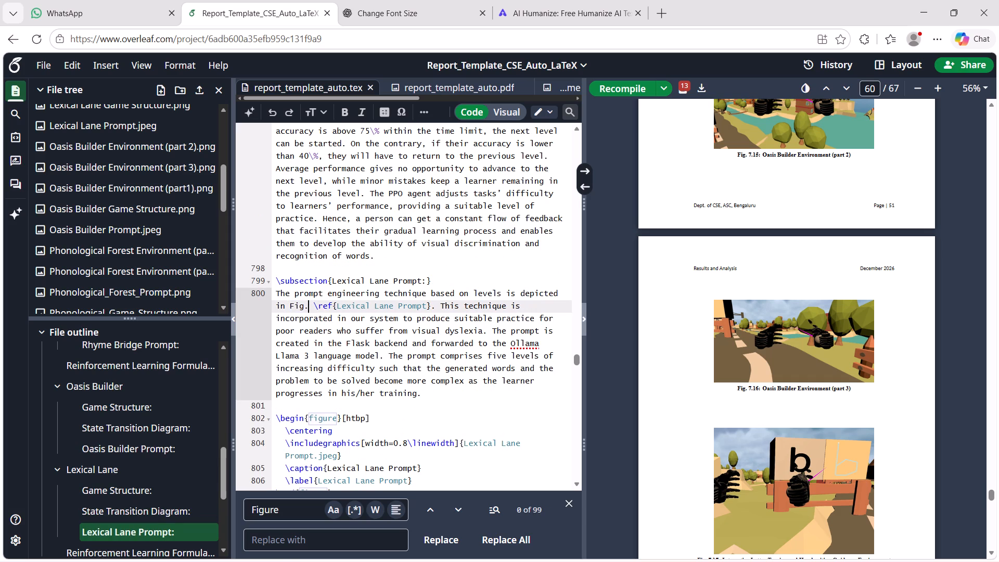
# Examine the "Figure" matches from the Lexical Lane Prompt figure block through the Phonological Forest results section.
pyautogui.click(462, 508)
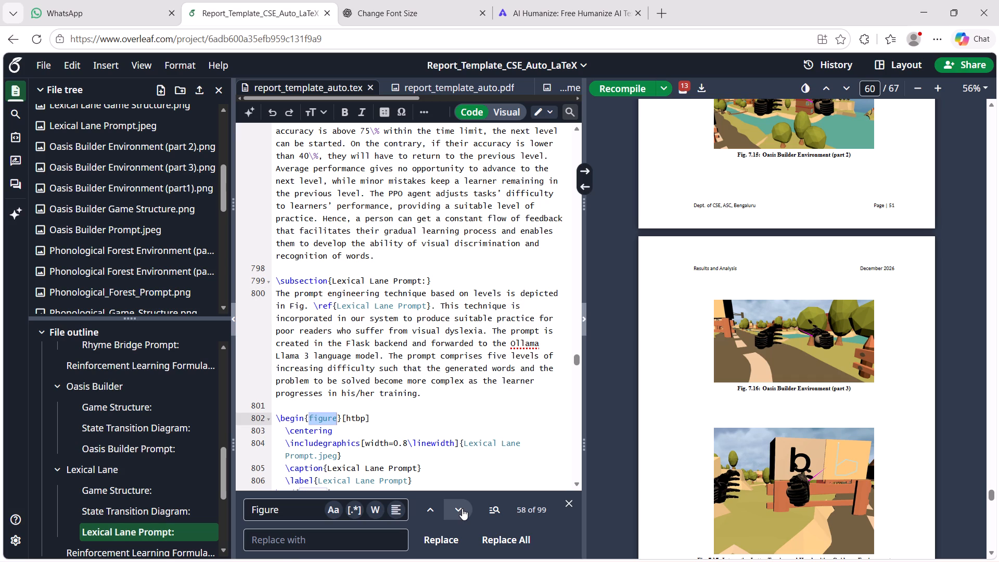
pyautogui.click(462, 508)
pyautogui.click(462, 508)
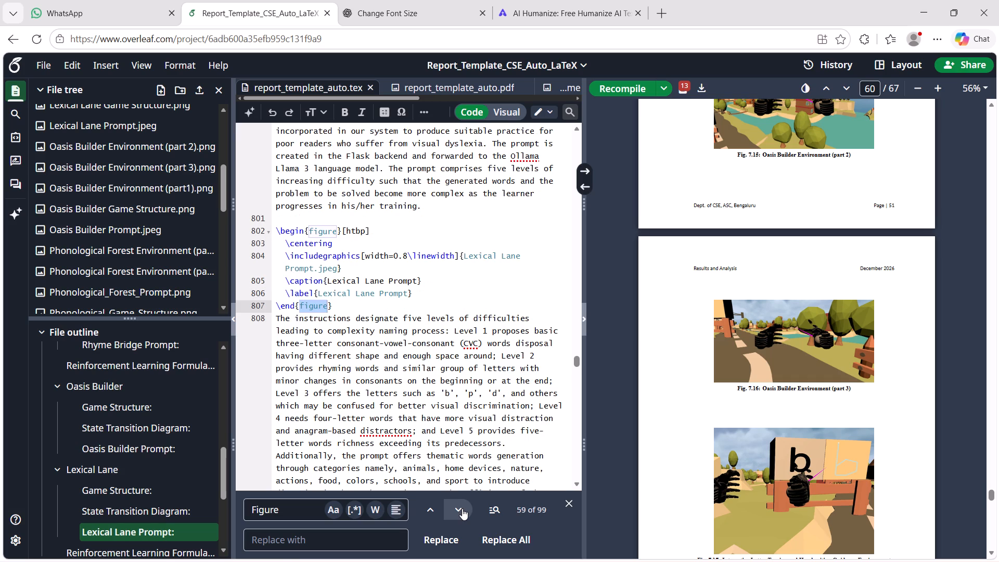
pyautogui.click(462, 508)
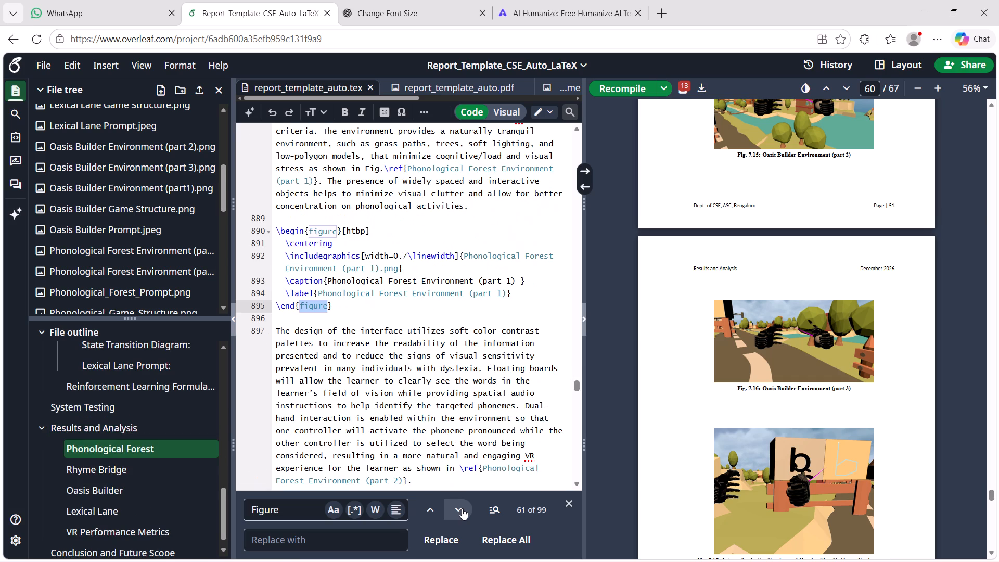
pyautogui.click(462, 508)
pyautogui.click(462, 508)
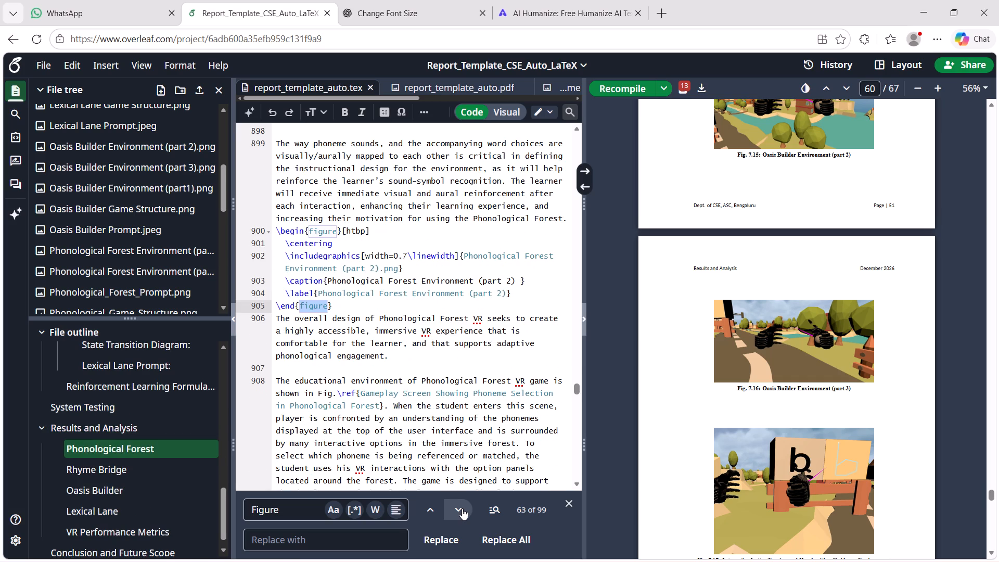
pyautogui.click(462, 508)
pyautogui.click(462, 508)
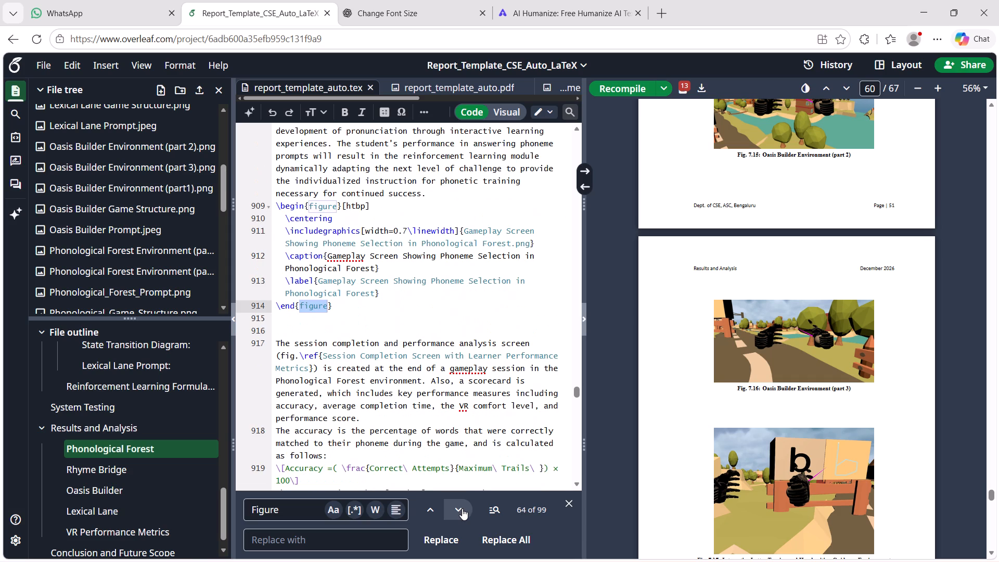
pyautogui.click(462, 508)
pyautogui.click(462, 508)
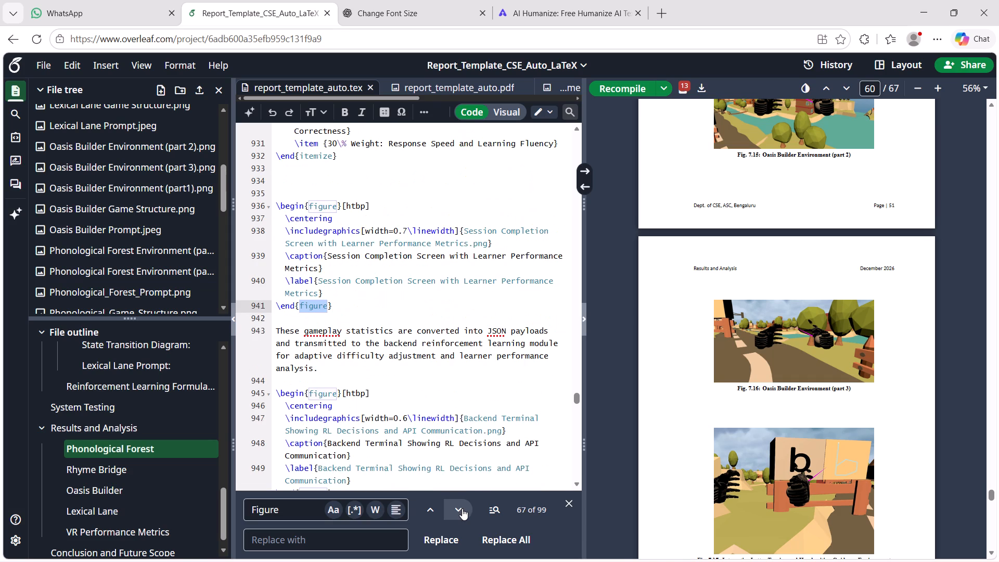
pyautogui.click(462, 508)
pyautogui.click(462, 508)
pyautogui.click(462, 508)
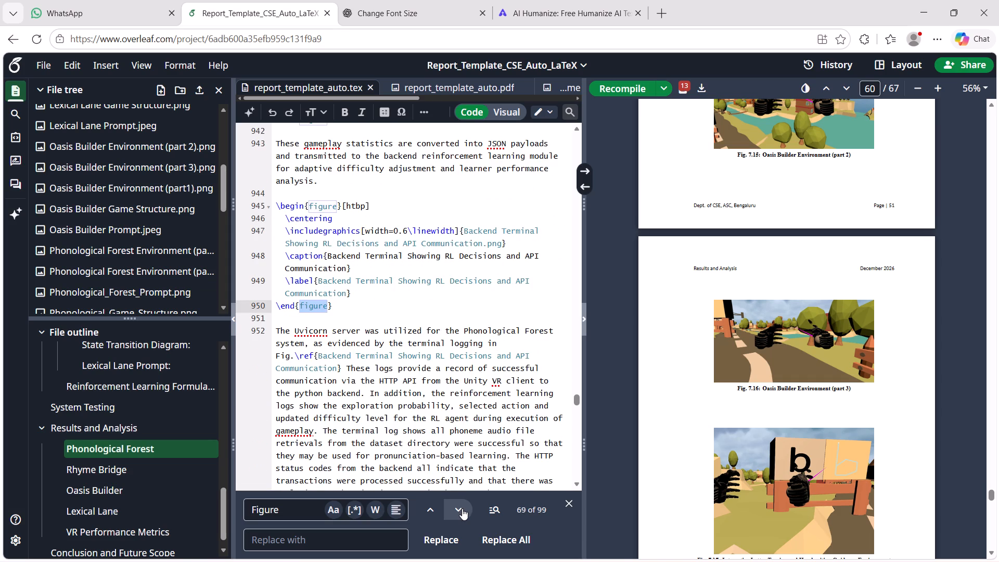
# Examine the "Figure" matches throughout the Rhyme Bridge results section, through the Terminal Output and Reinforcement Learning Feedback figures.
pyautogui.click(462, 508)
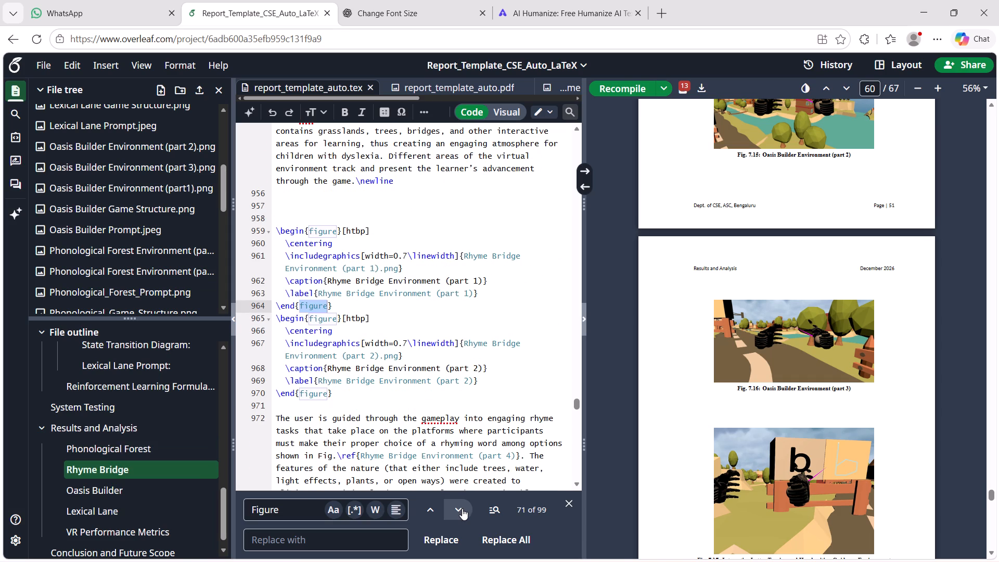
pyautogui.click(462, 508)
pyautogui.click(462, 508)
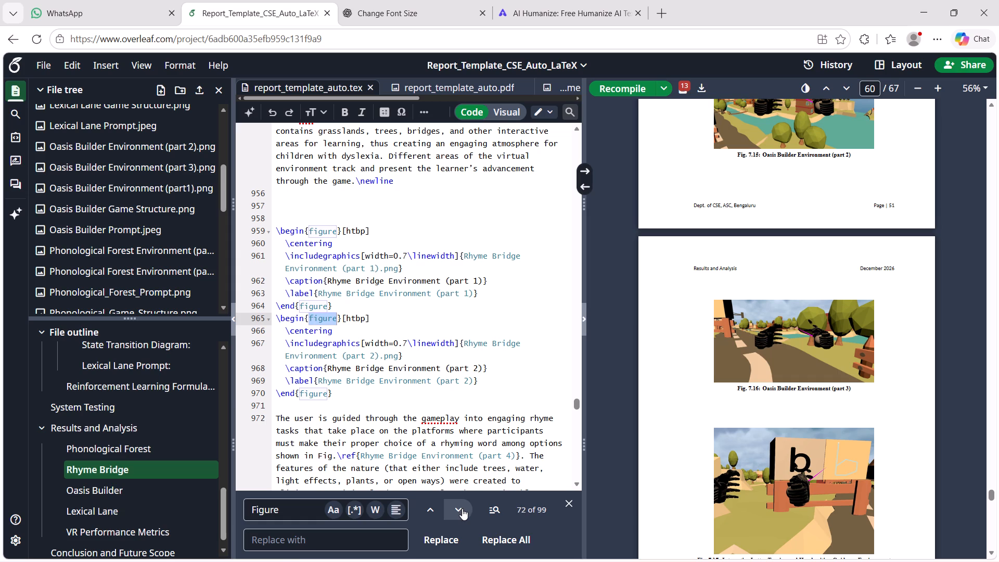
pyautogui.click(462, 508)
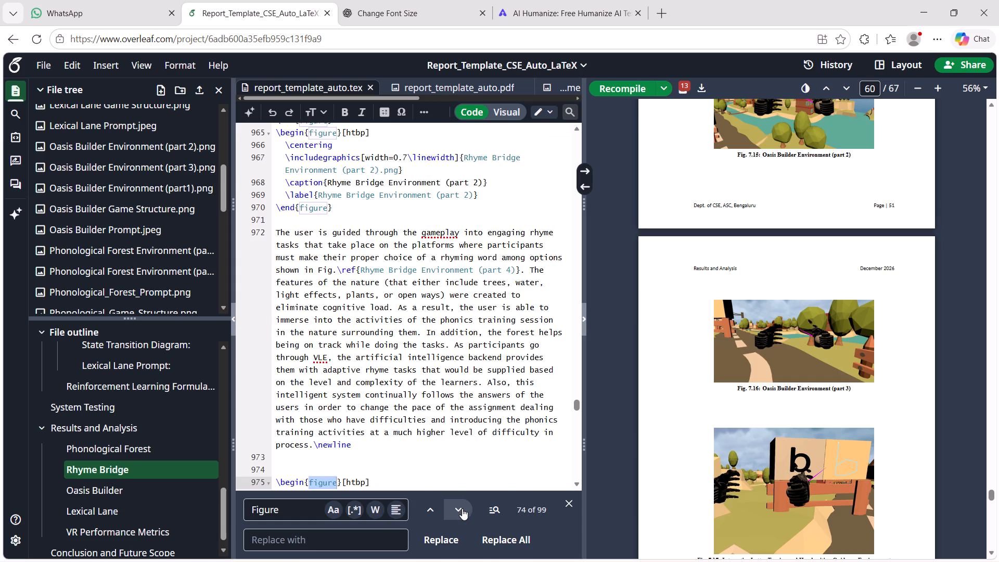
pyautogui.click(462, 508)
pyautogui.click(462, 508)
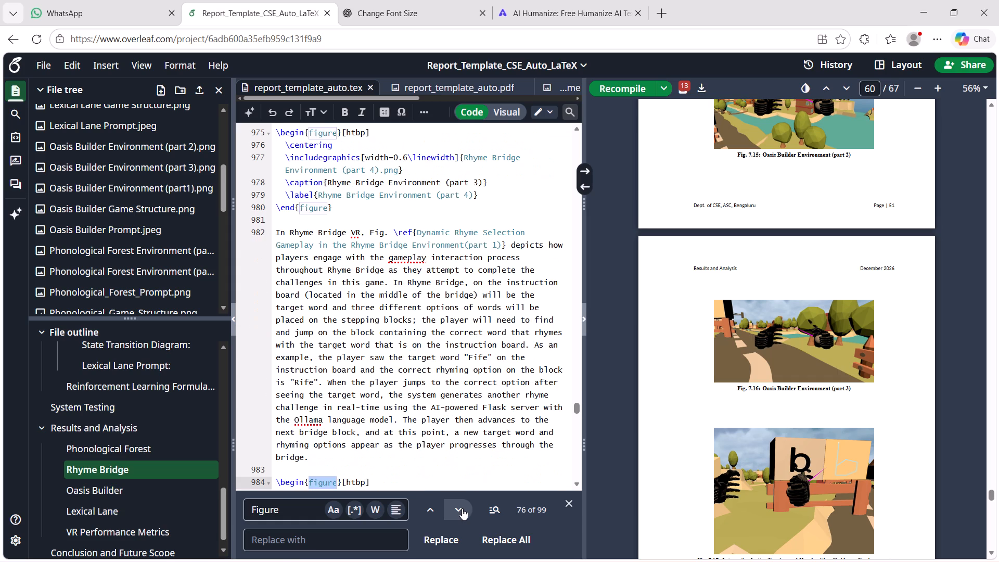
pyautogui.click(462, 508)
pyautogui.click(462, 508)
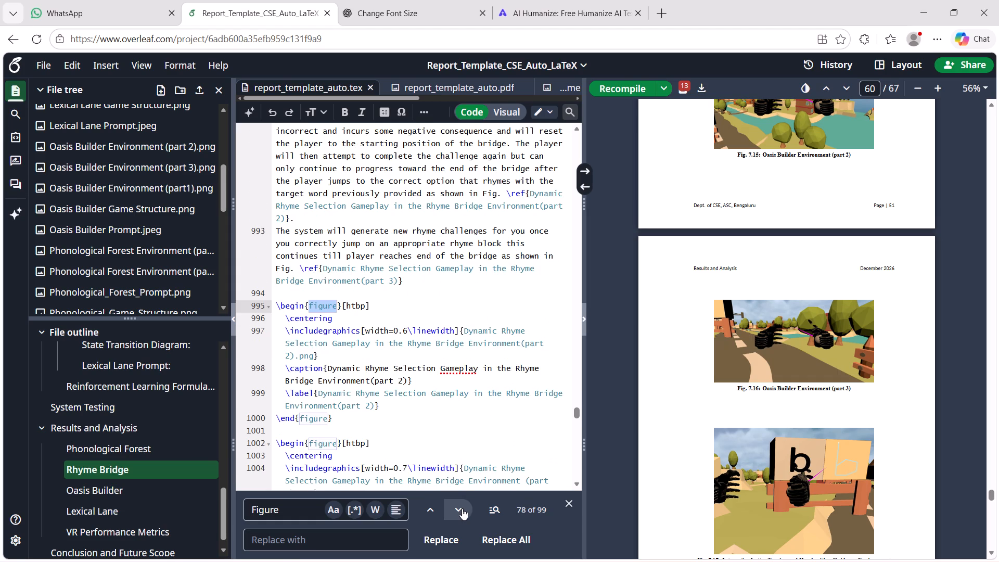
pyautogui.click(462, 508)
pyautogui.click(462, 508)
pyautogui.click(462, 508)
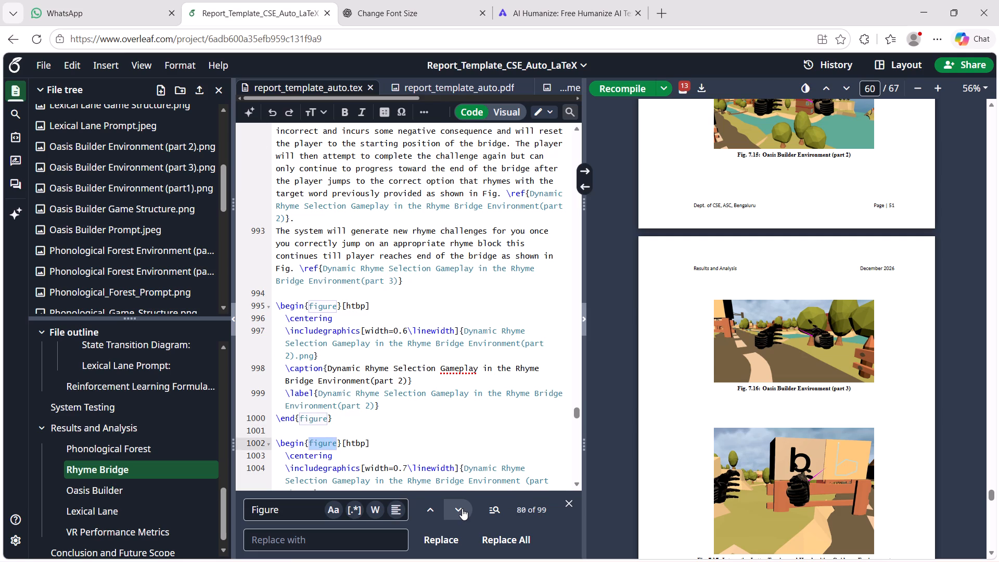
pyautogui.click(462, 508)
pyautogui.click(462, 508)
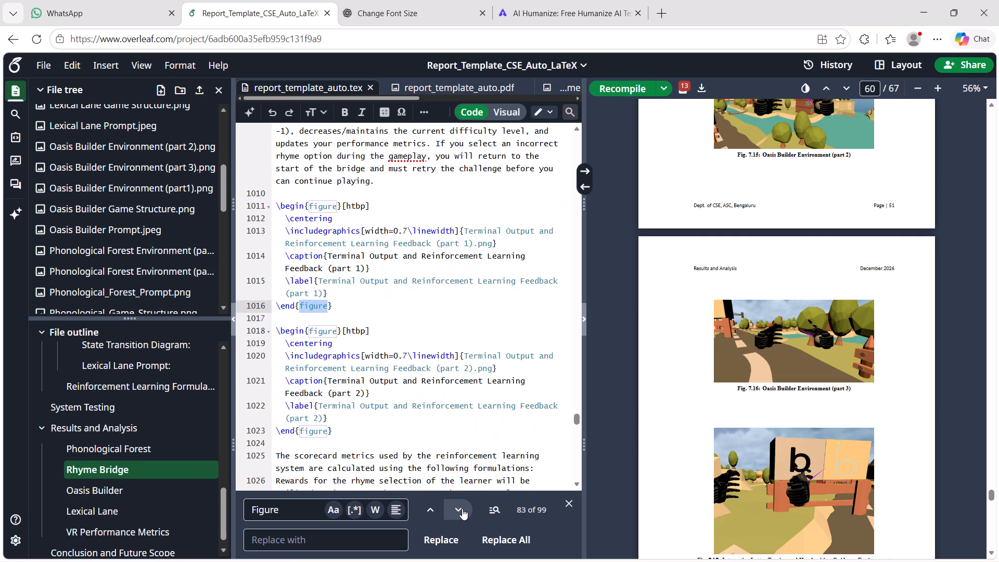
pyautogui.click(462, 508)
pyautogui.click(462, 508)
pyautogui.click(462, 508)
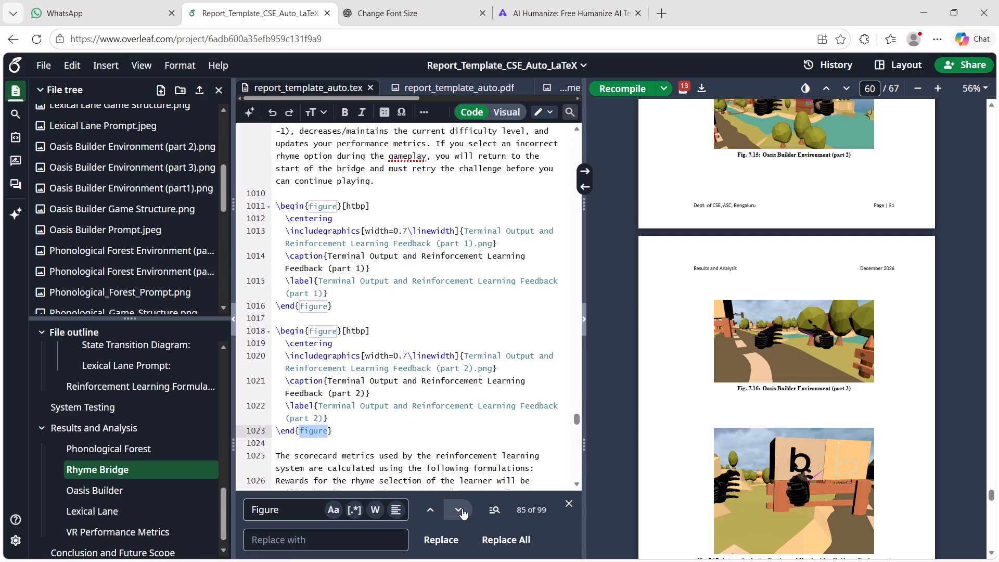
# Examine the remaining "Figure" matches in the Oasis Builder and Lexical Lane results sections and close the search.
pyautogui.click(462, 508)
pyautogui.click(462, 508)
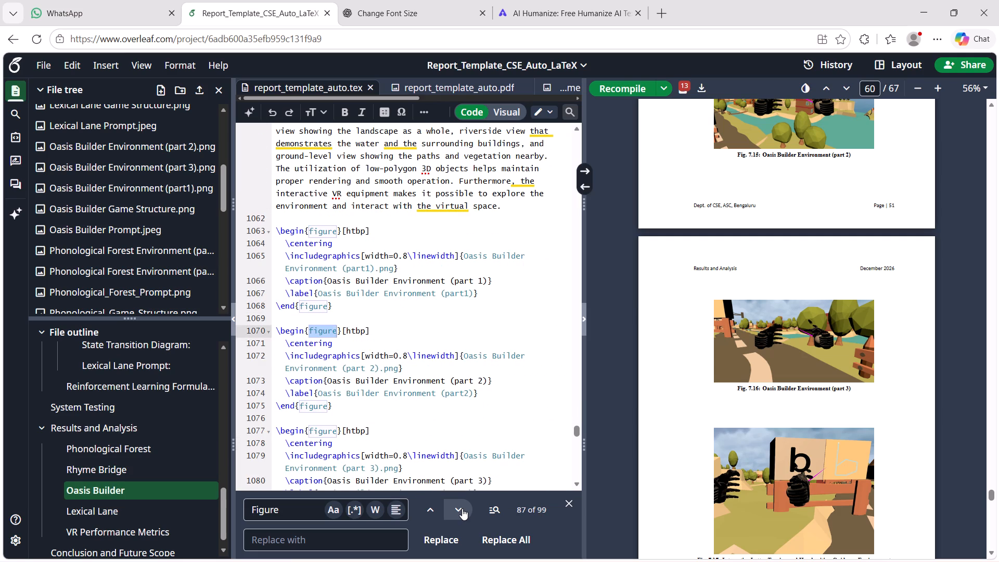
pyautogui.click(462, 508)
pyautogui.click(462, 508)
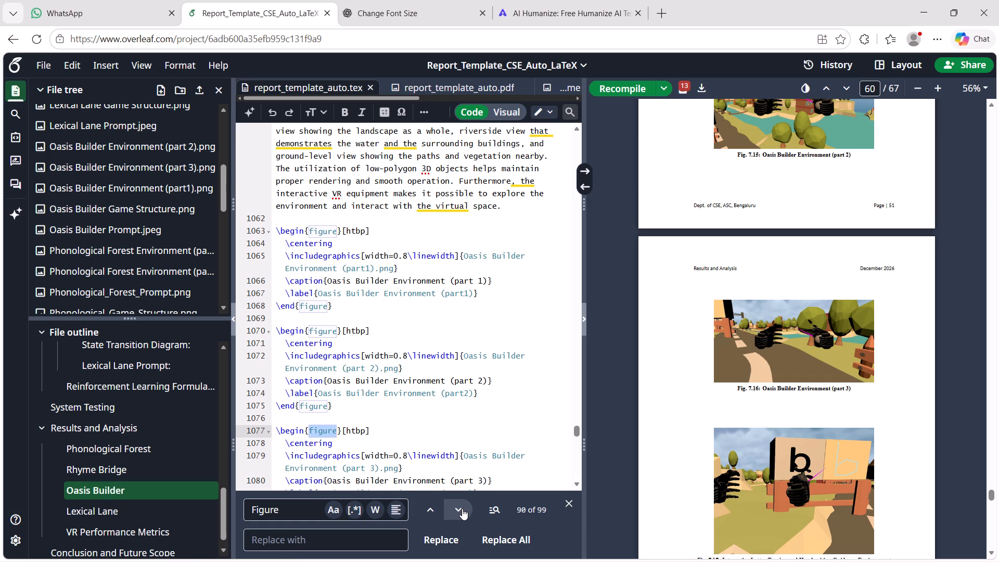
pyautogui.click(462, 508)
pyautogui.click(462, 508)
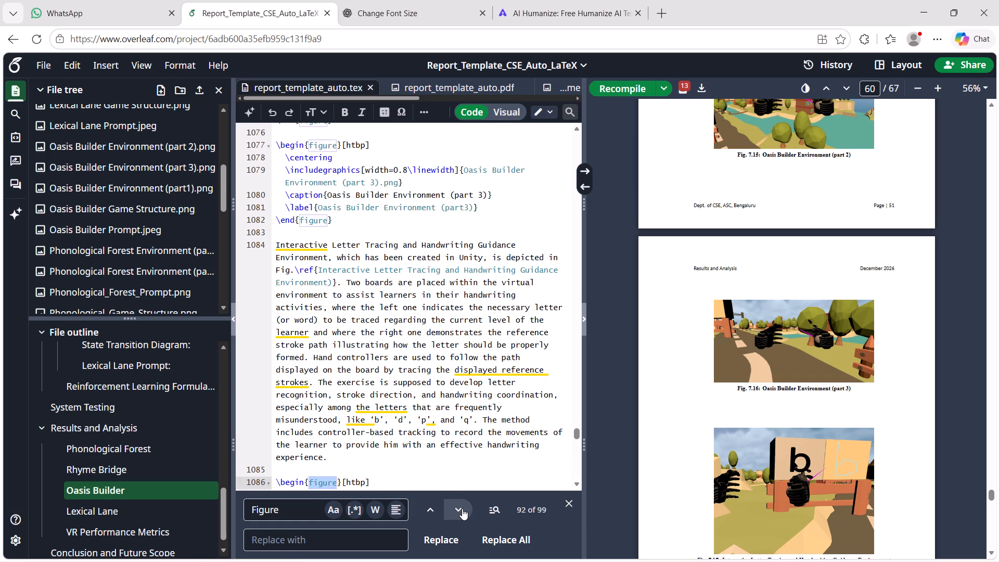
pyautogui.click(462, 508)
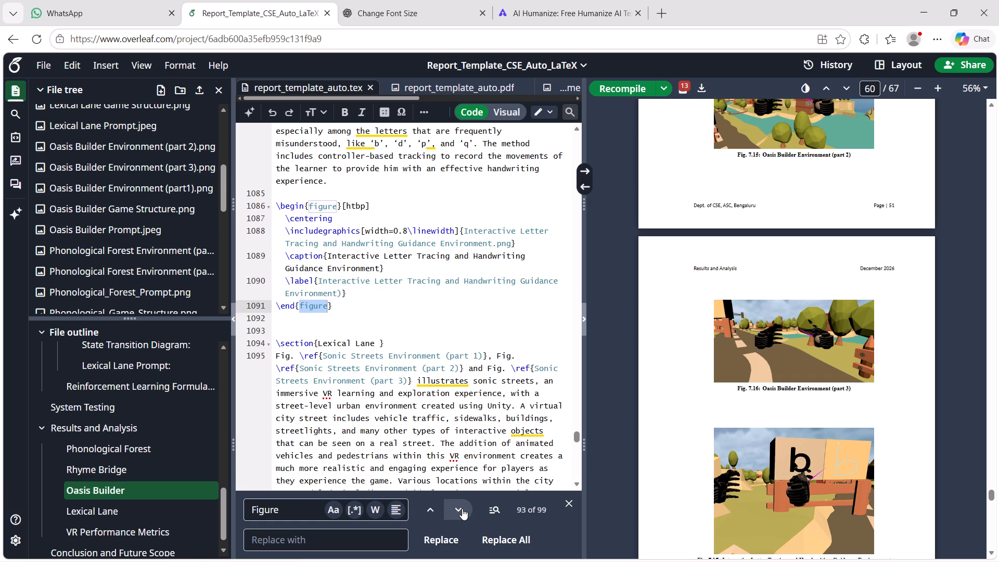
pyautogui.click(462, 508)
pyautogui.click(462, 508)
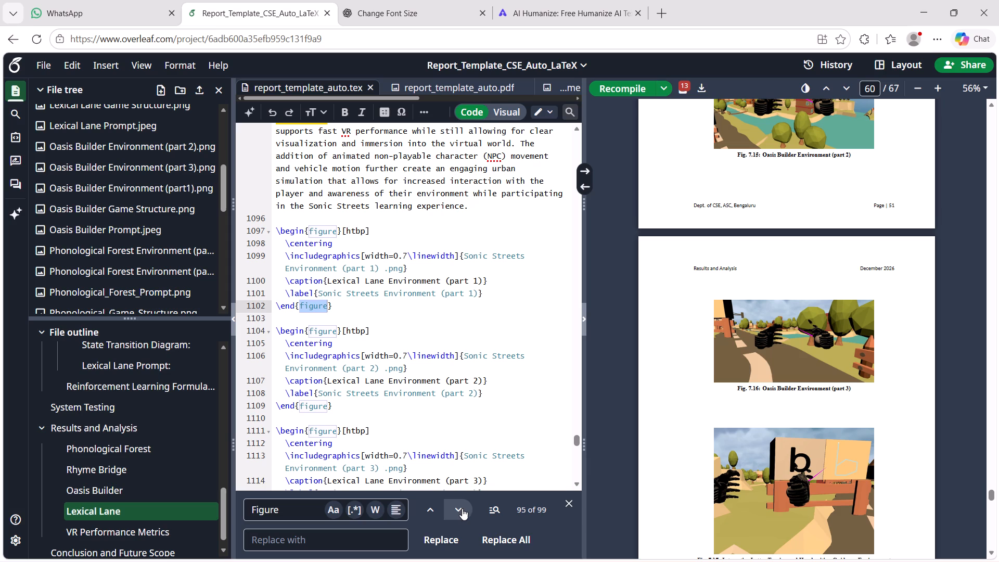
pyautogui.click(462, 508)
pyautogui.click(462, 508)
pyautogui.click(462, 508)
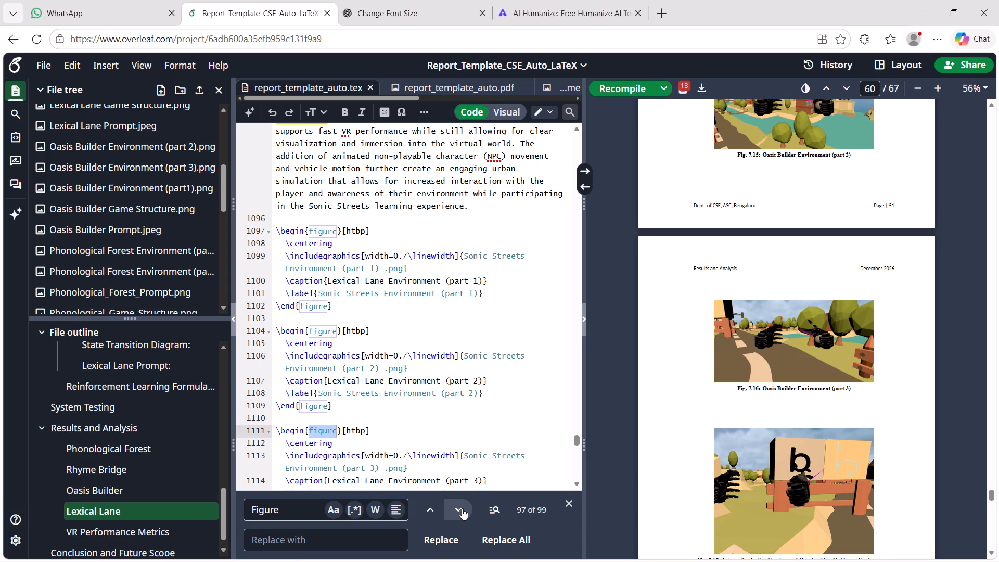
pyautogui.click(462, 508)
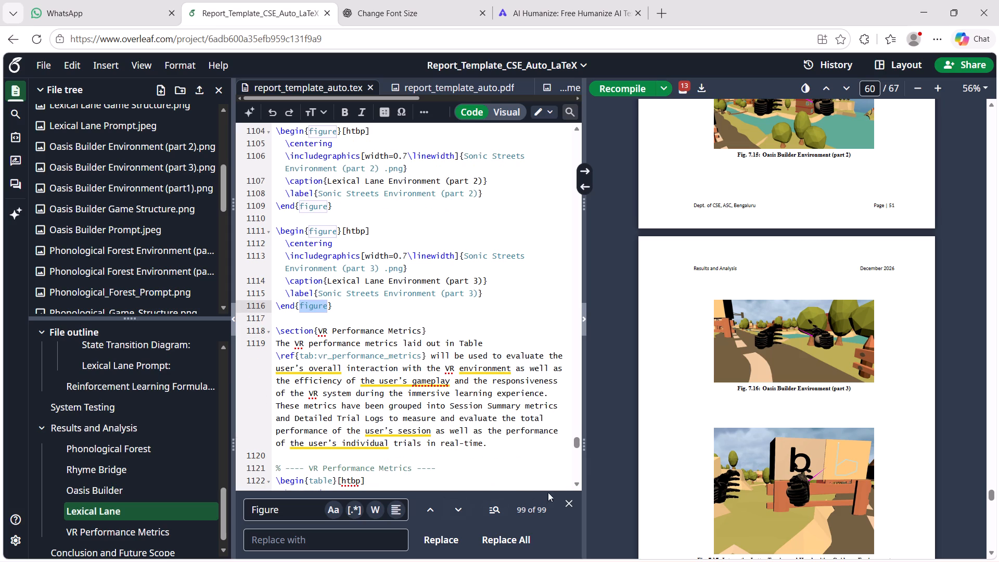
pyautogui.click(570, 501)
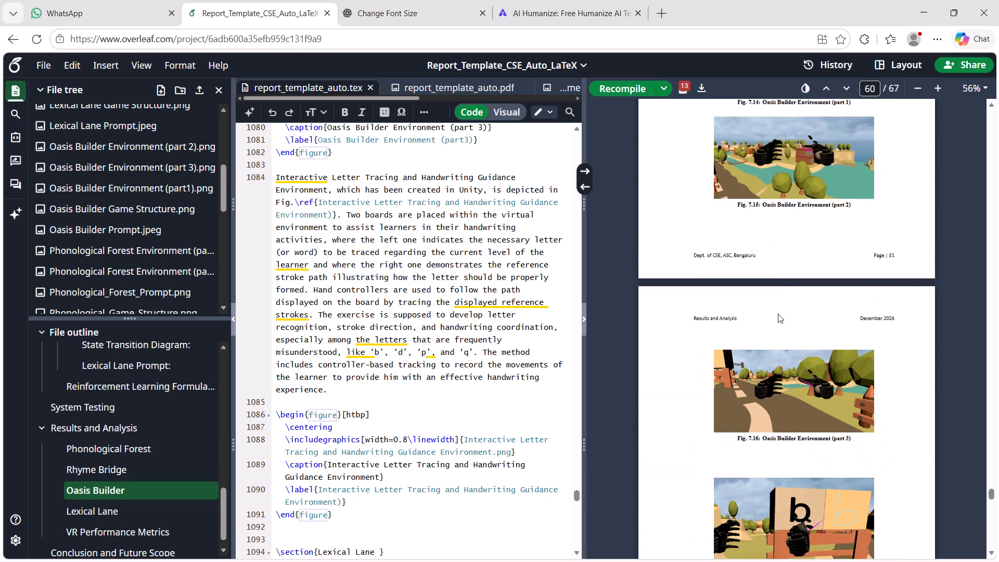
pyautogui.scroll(-1, 778, 314)
pyautogui.hotkey('ctrl', 's')
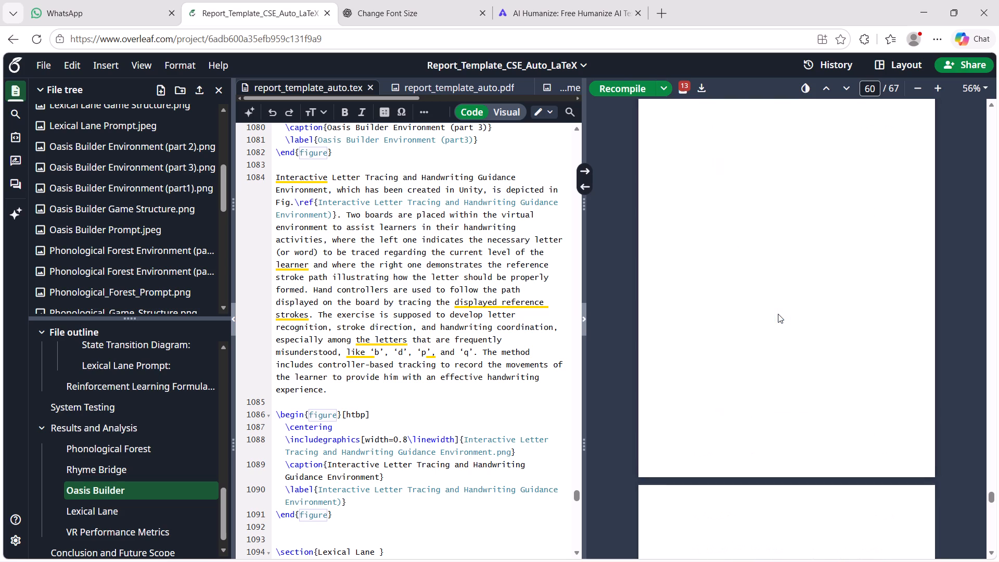
# Examine the recompiled pages for the placement of the letter-tracing paragraph and the Oasis Builder figures, back to part 1.
pyautogui.scroll(-1, 778, 314)
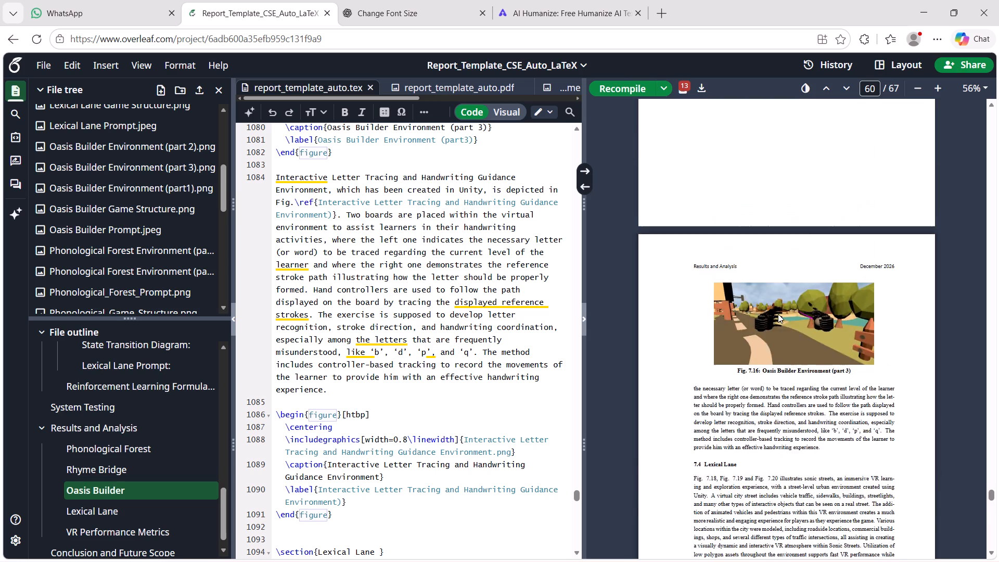
pyautogui.scroll(-1, 778, 314)
pyautogui.scroll(1, 778, 314)
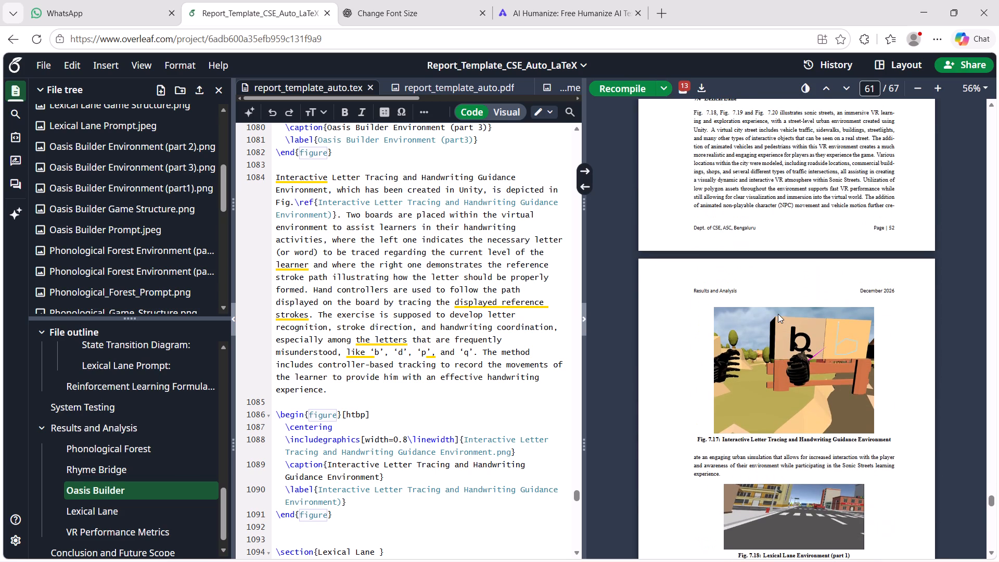
pyautogui.scroll(3, 778, 314)
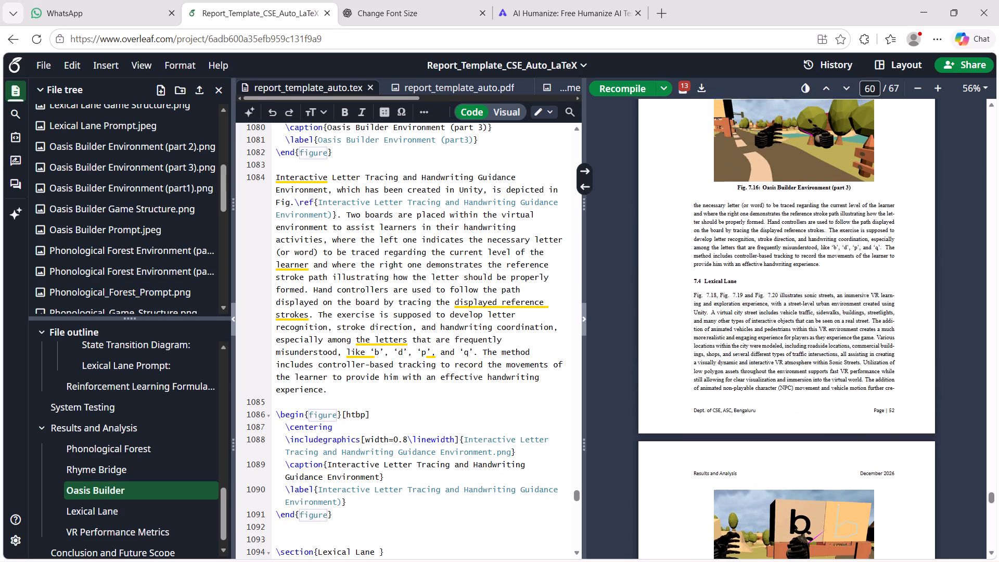
pyautogui.scroll(4, 778, 314)
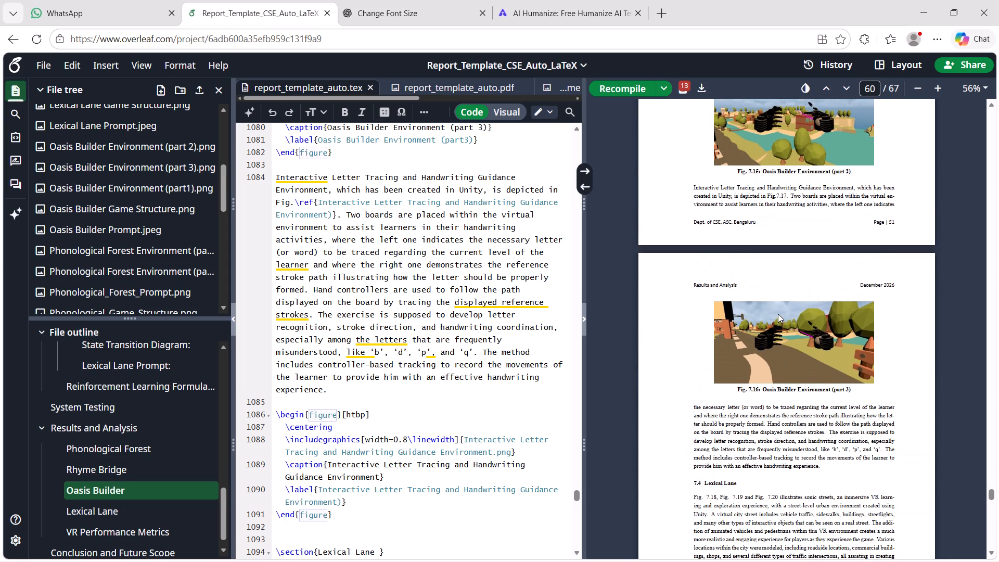
pyautogui.scroll(6, 778, 314)
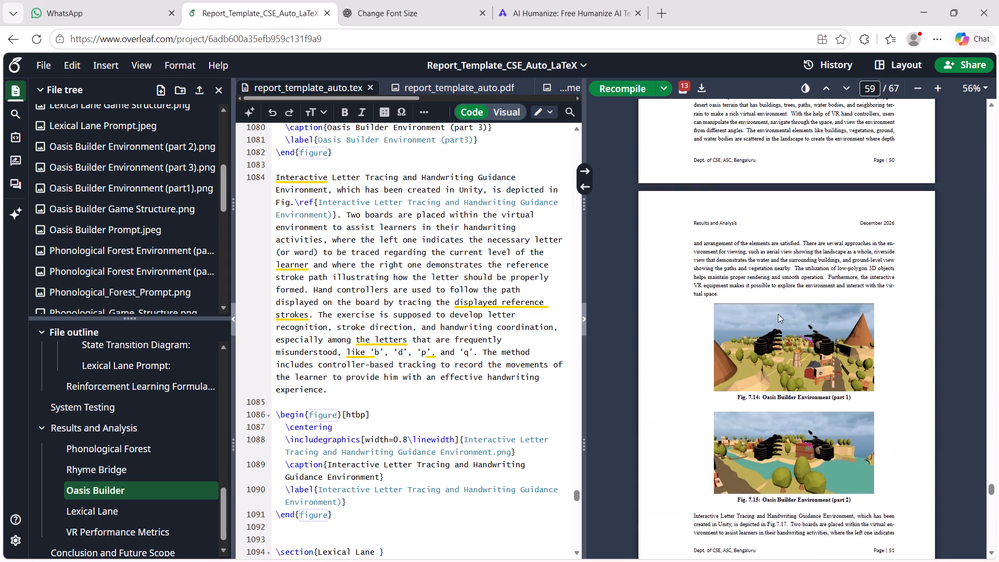
# Examine the page layout from the Oasis Builder part 2 figure through the Interactive Letter Tracing figure and the Lexical Lane section.
pyautogui.scroll(-2, 778, 314)
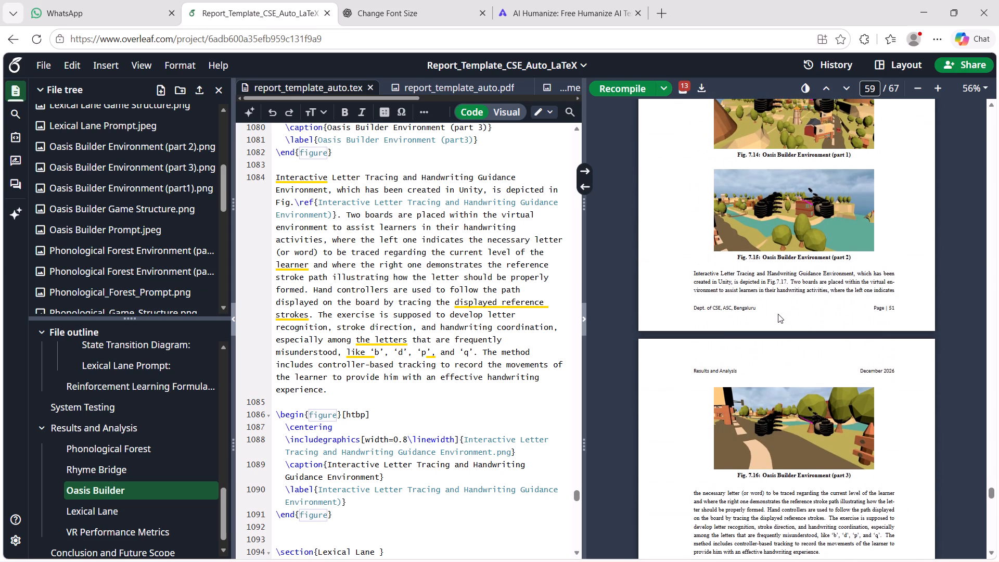
pyautogui.scroll(-1, 778, 314)
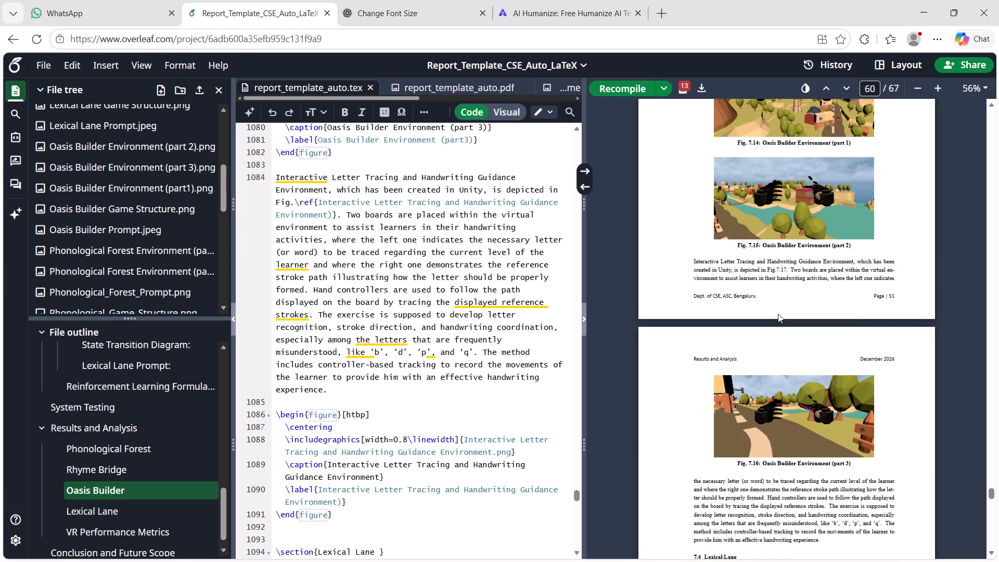
pyautogui.scroll(-3, 778, 314)
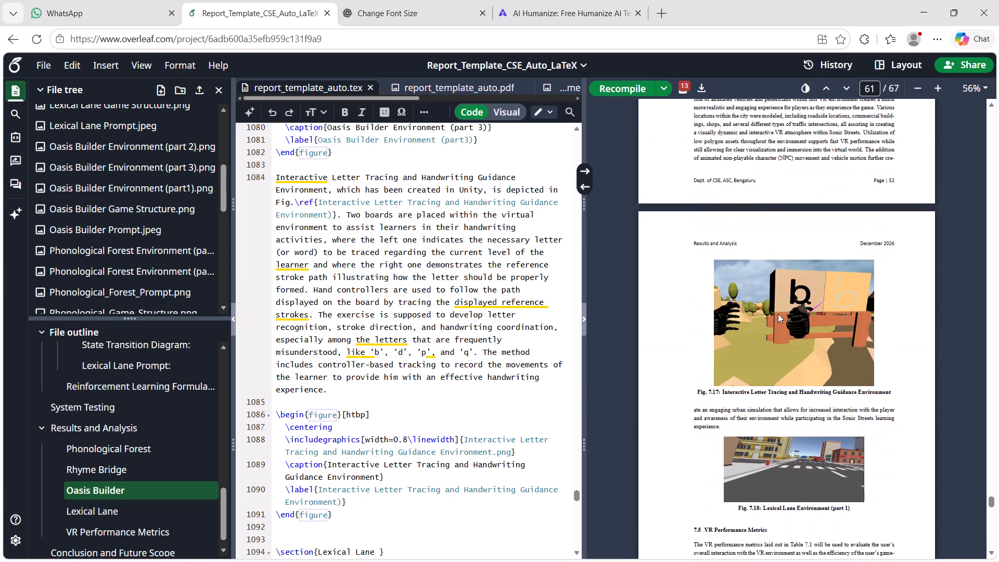
pyautogui.scroll(2, 749, 264)
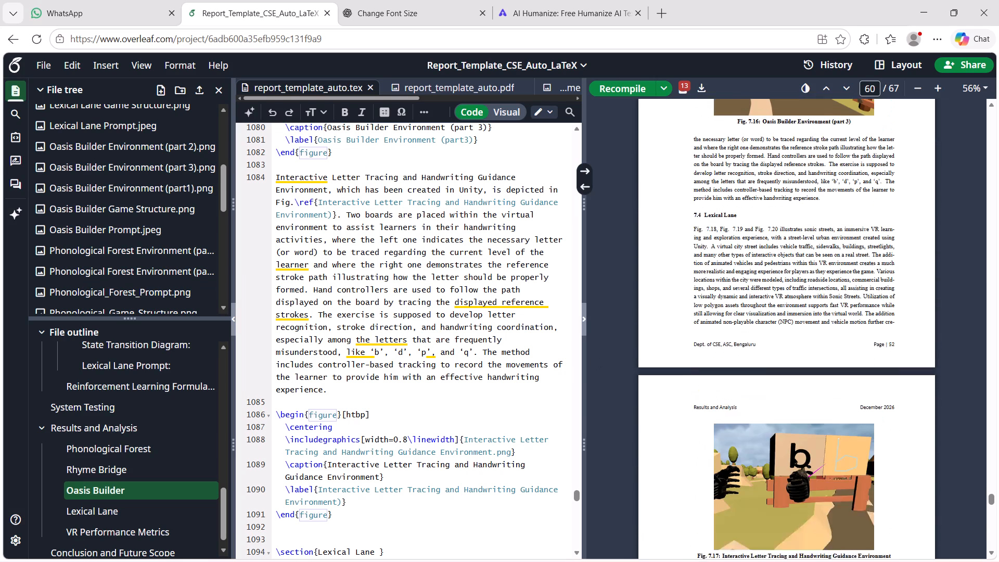
pyautogui.scroll(1, 749, 264)
pyautogui.scroll(-2, 749, 264)
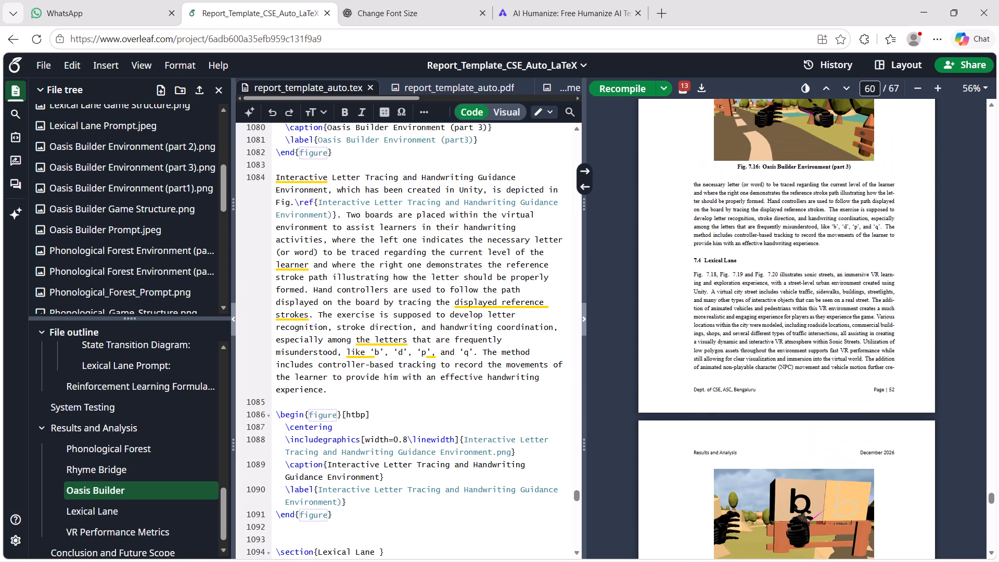
pyautogui.scroll(-1, 749, 264)
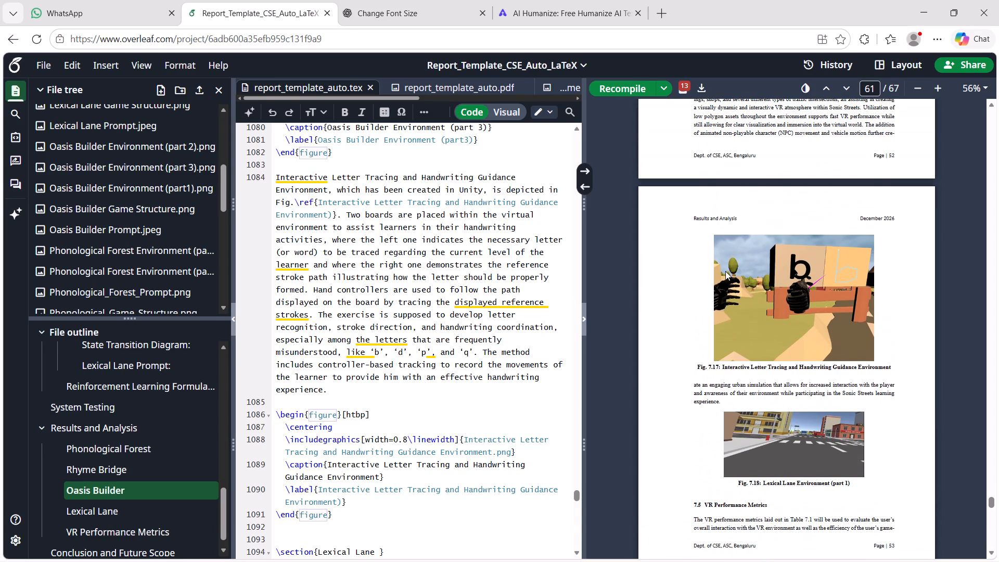
# Set the Interactive Letter Tracing and Handwriting Guidance Environment image width to 0.7\linewidth and recompile the report.
pyautogui.click(409, 440)
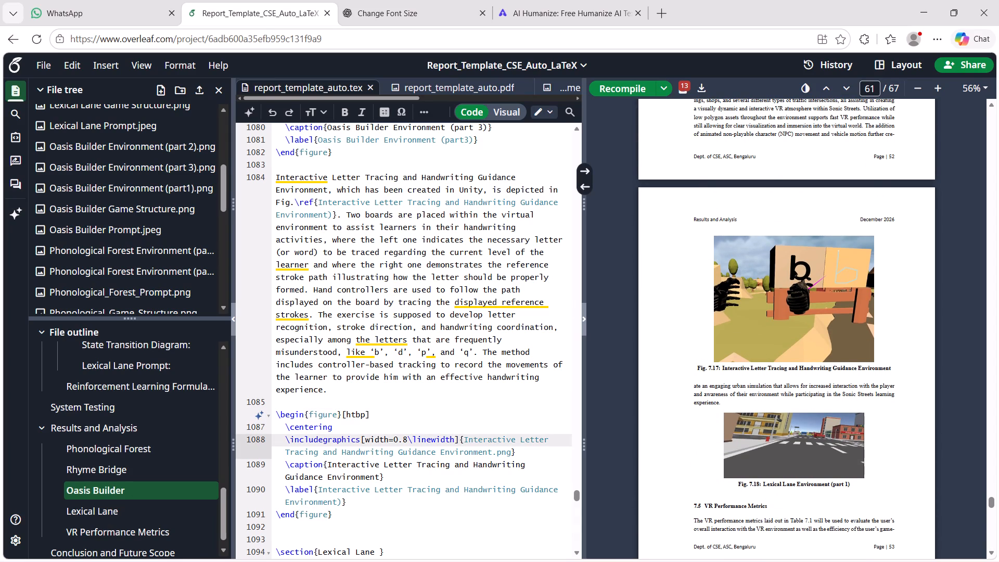
pyautogui.press('BackSpace')
pyautogui.press('7')
pyautogui.hotkey('ctrl', 's')
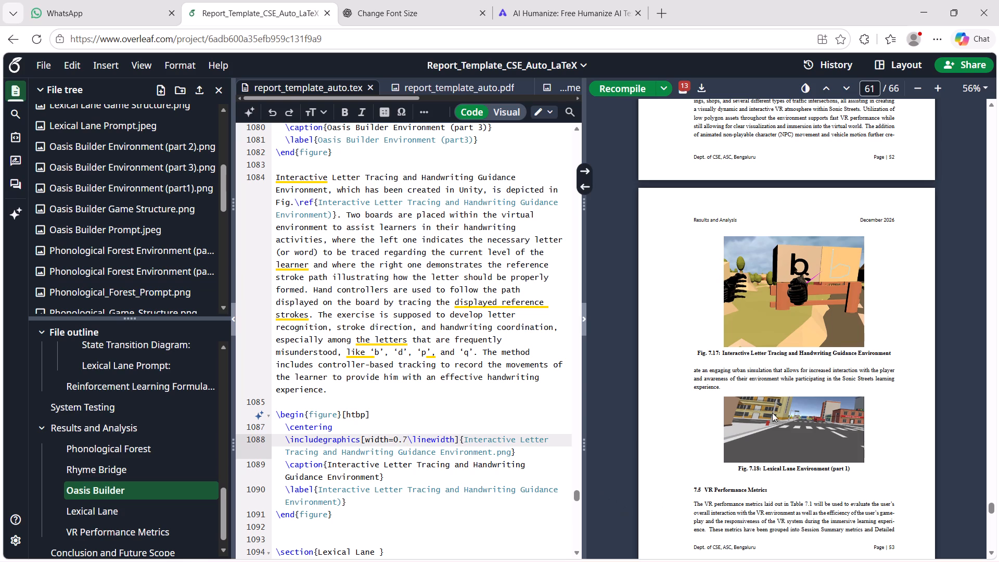
# Switch to the PowerPoint review deck, open the Results slide 14 and select its "CORRECT!" letter-tracing screenshot.
pyautogui.scroll(4, 772, 413)
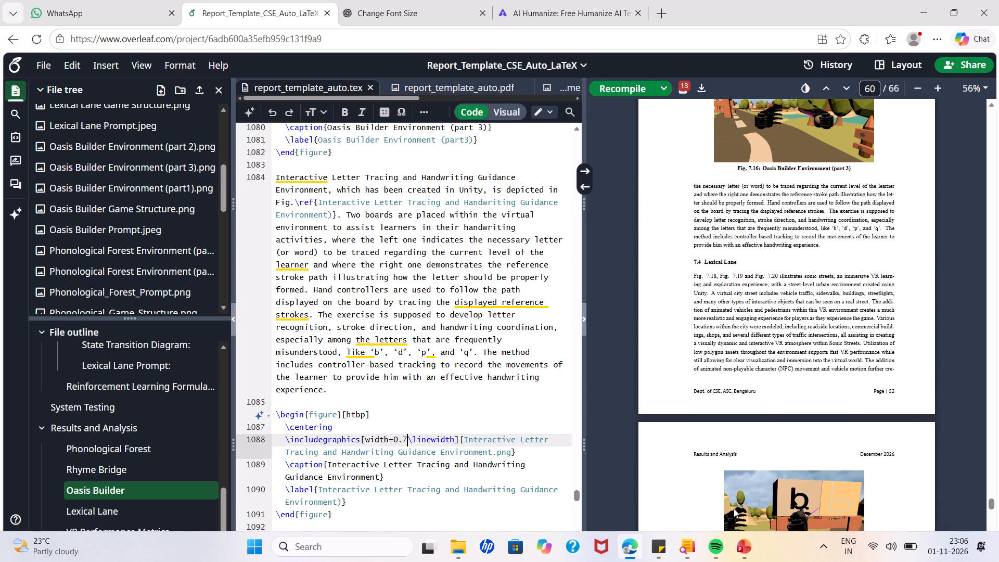
pyautogui.click(733, 545)
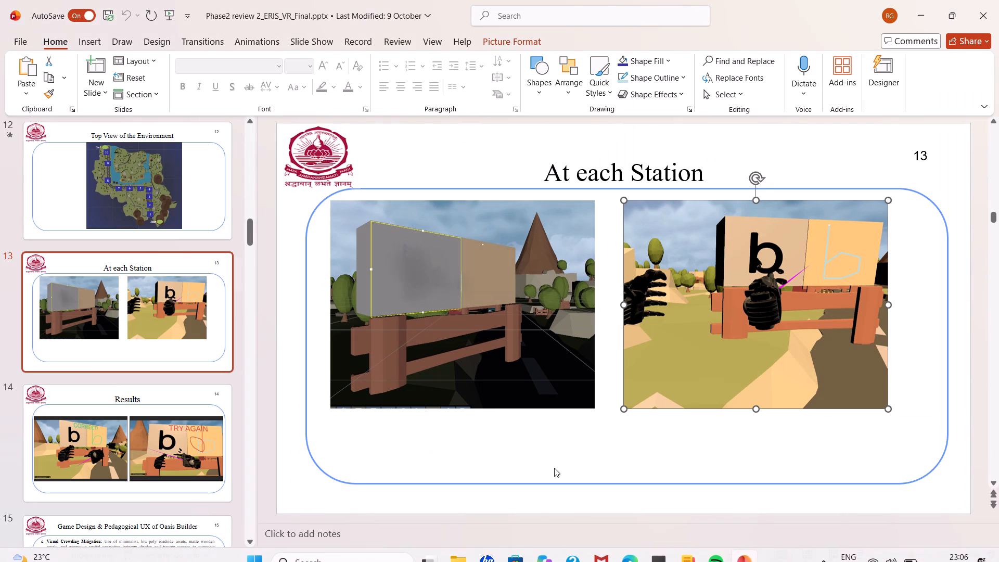
pyautogui.click(554, 468)
pyautogui.click(258, 438)
pyautogui.click(207, 440)
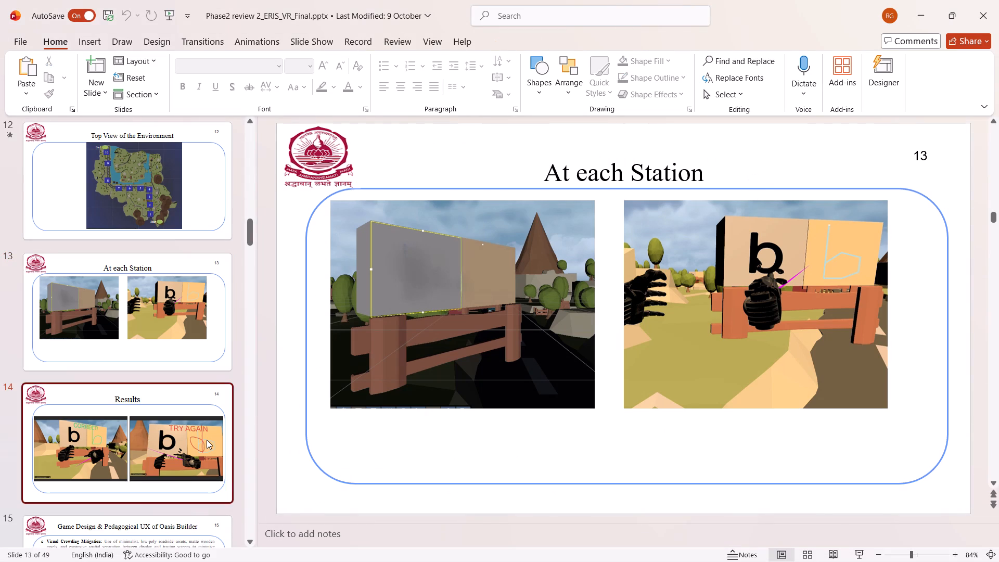
pyautogui.click(466, 288)
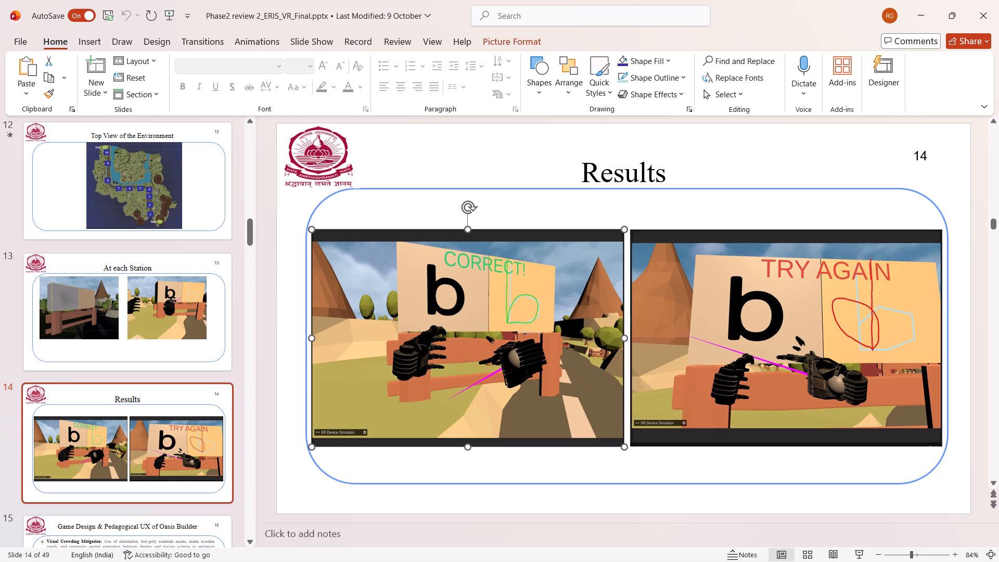
# Return to Overleaf and examine the Rhyme Bridge results in the PDF, from the terminal output figures back to Fig. 7.9 and its gameplay description.
pyautogui.click(625, 554)
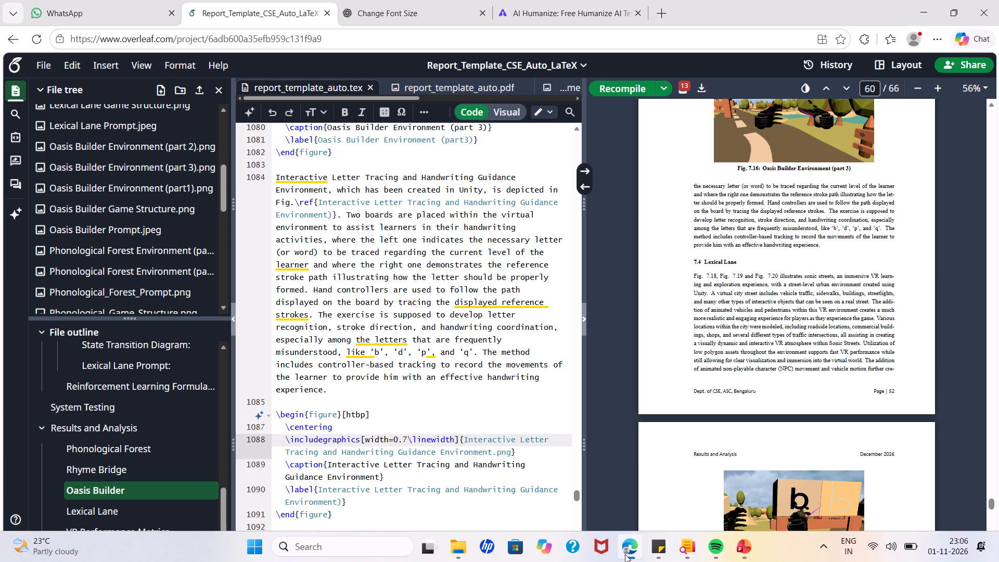
pyautogui.scroll(5, 721, 334)
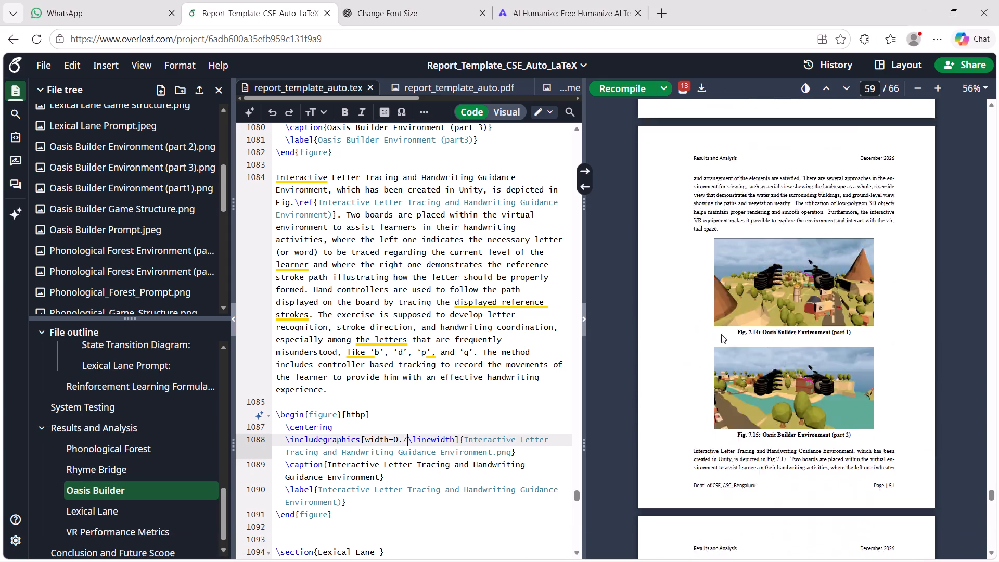
pyautogui.scroll(10, 721, 334)
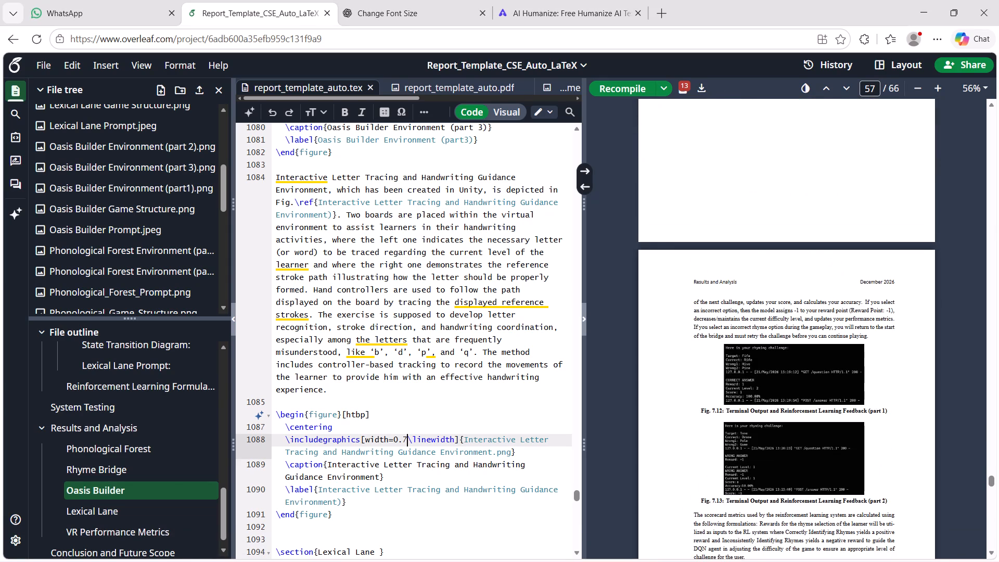
pyautogui.scroll(-1, 721, 334)
pyautogui.scroll(1, 721, 334)
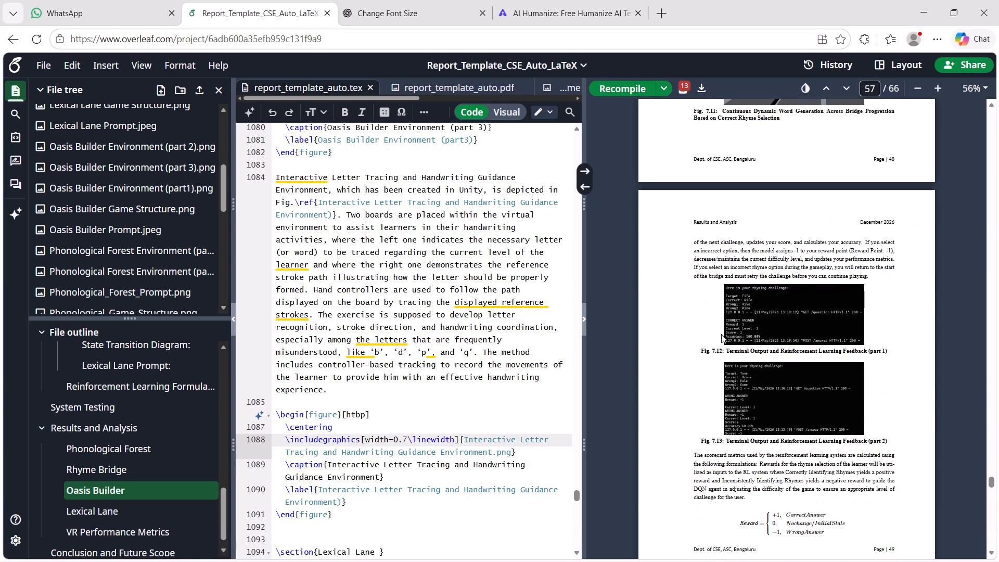
pyautogui.scroll(3, 721, 334)
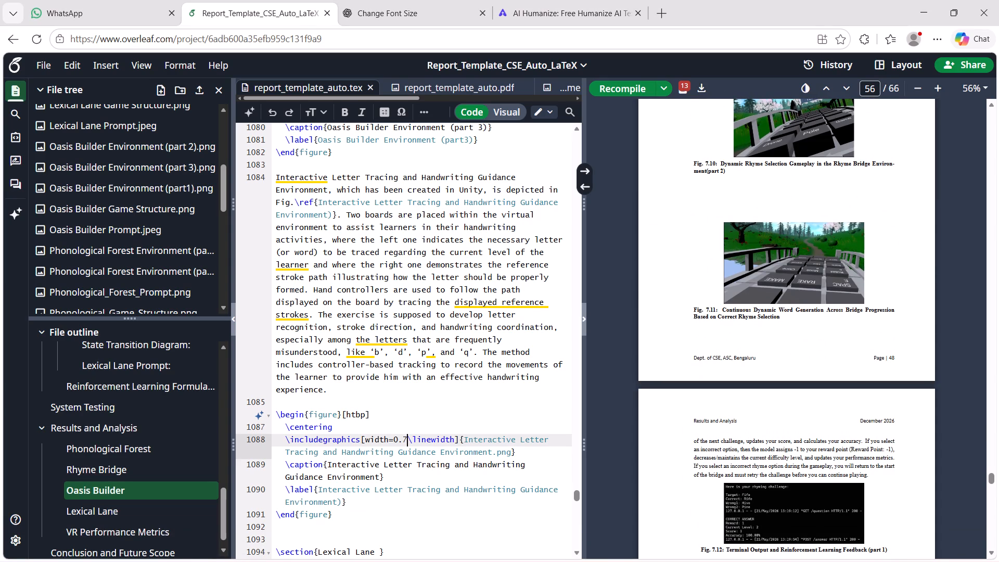
pyautogui.scroll(2, 721, 334)
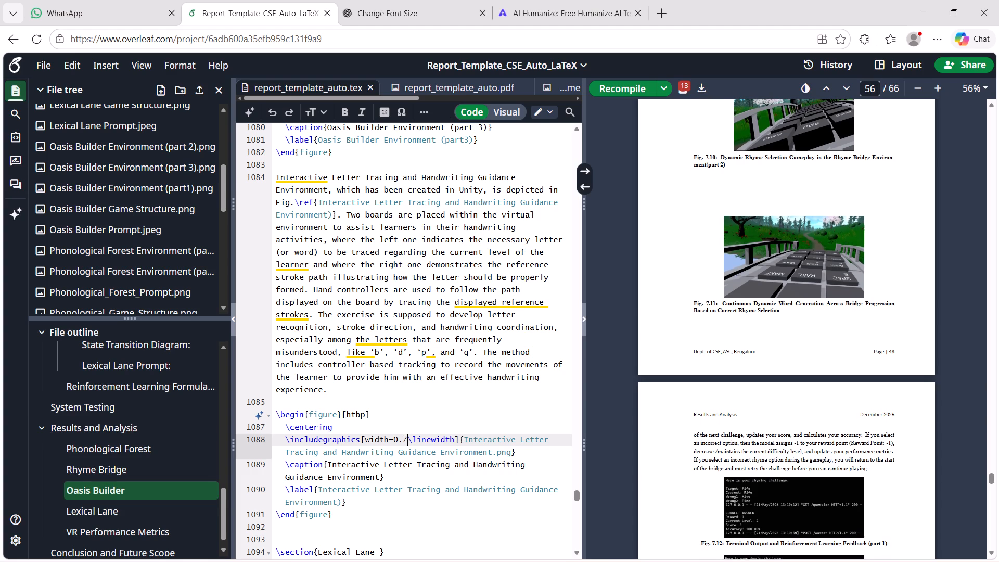
pyautogui.scroll(1, 721, 334)
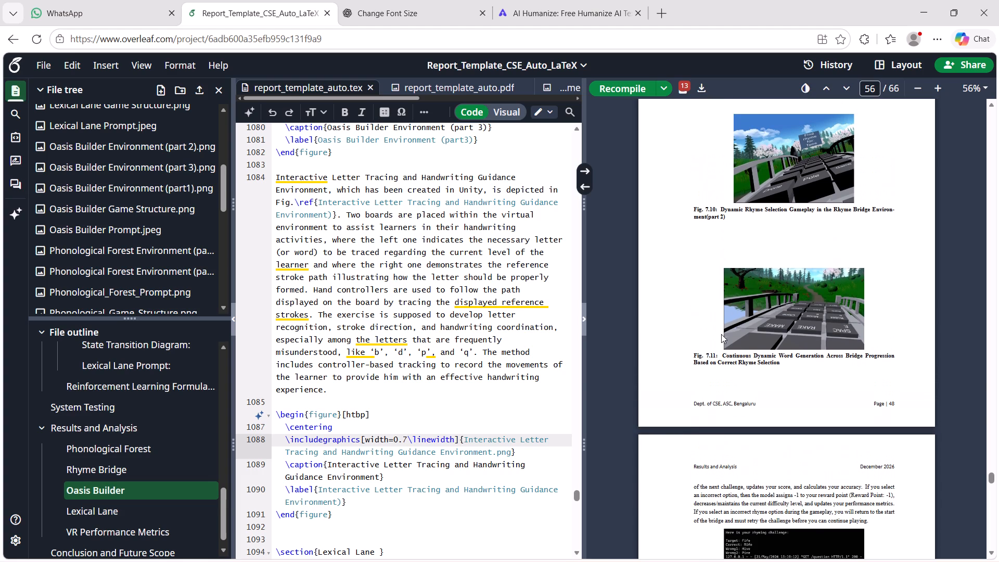
pyautogui.scroll(2, 721, 334)
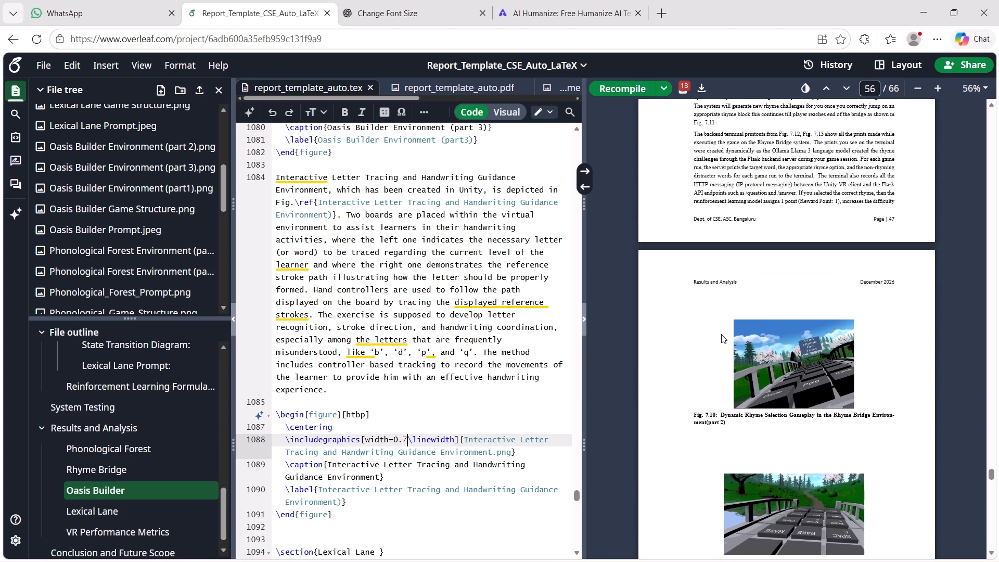
pyautogui.scroll(3, 721, 334)
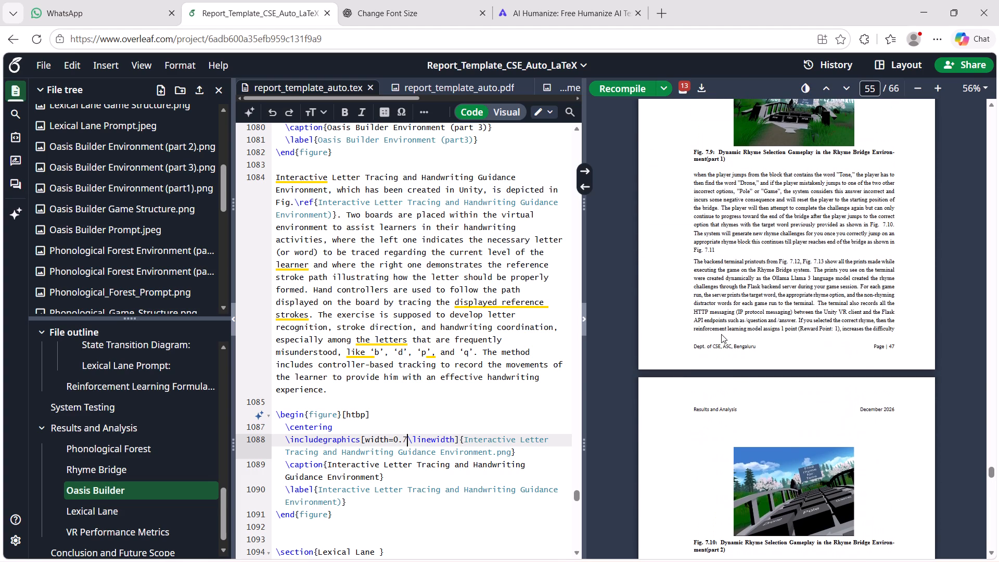
pyautogui.scroll(1, 811, 239)
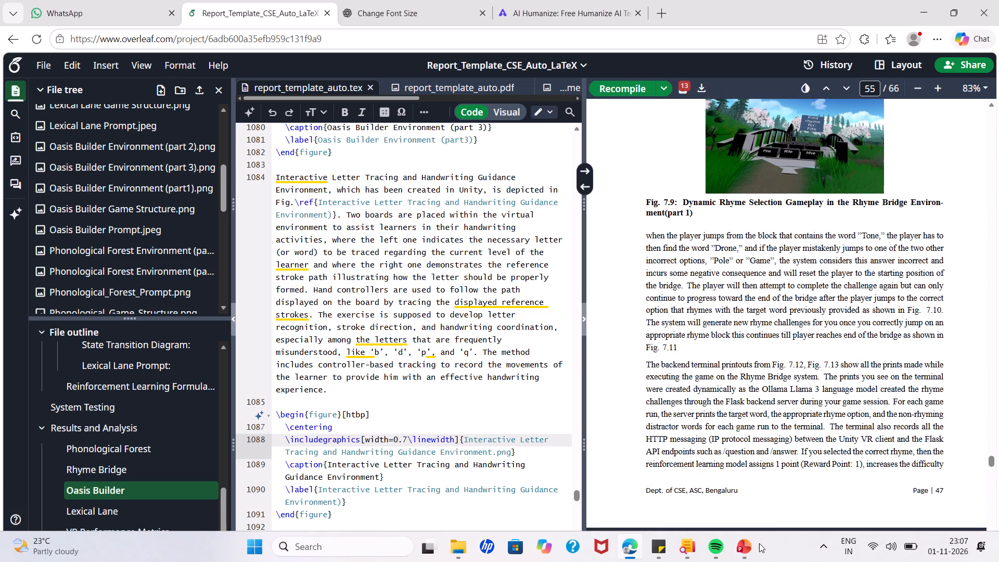
pyautogui.click(751, 546)
pyautogui.click(562, 364)
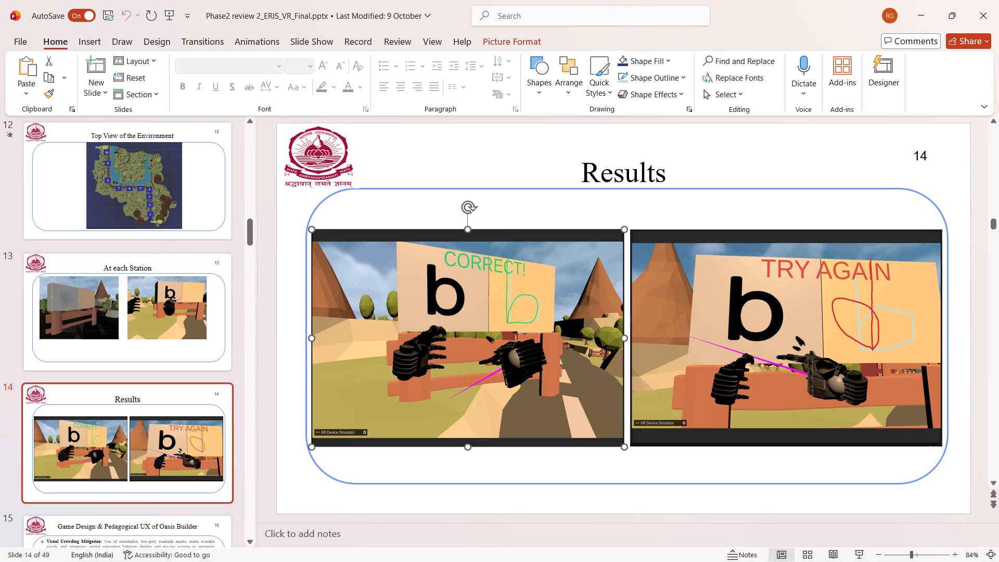
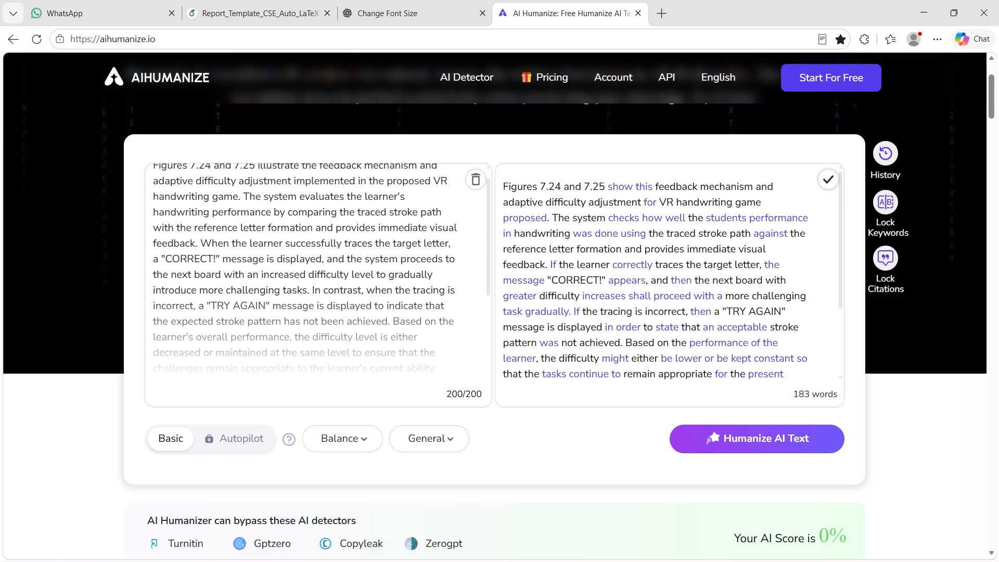
pyautogui.click(281, 0)
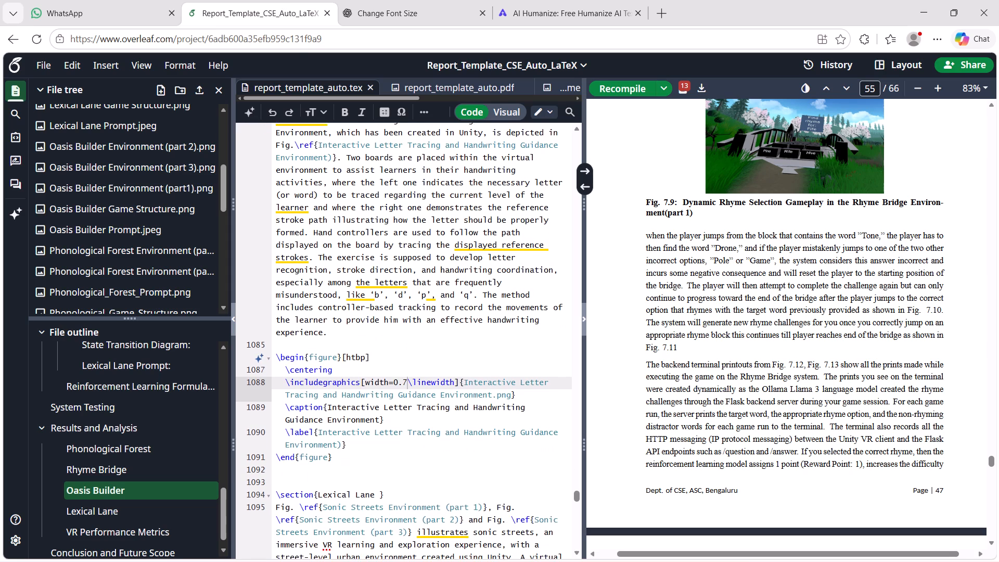
pyautogui.click(541, 0)
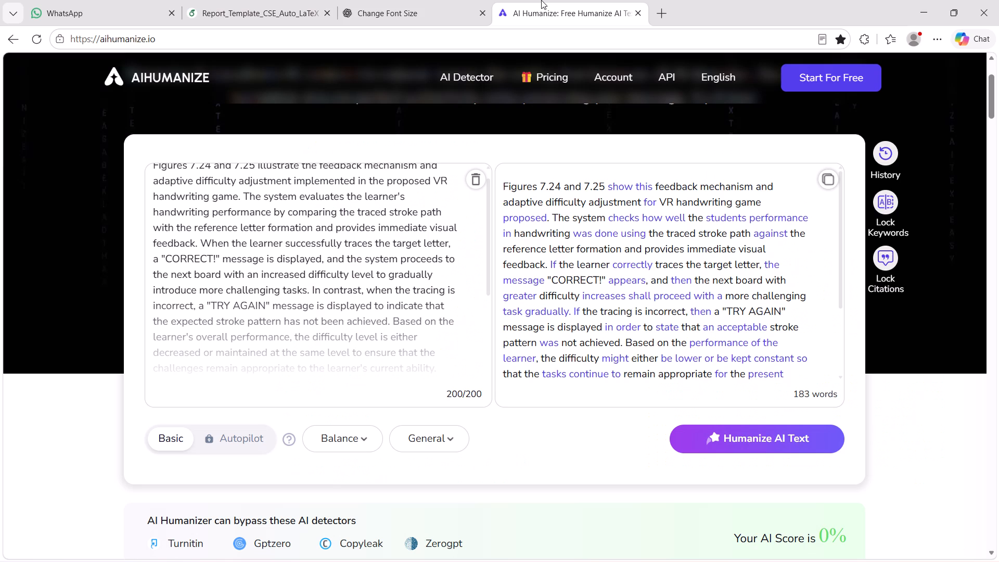
pyautogui.click(291, 0)
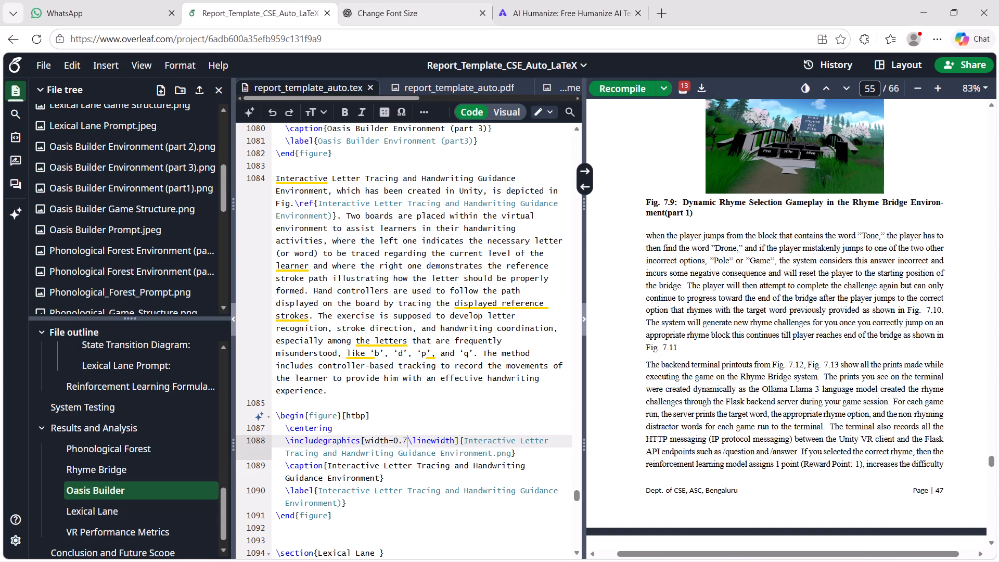
pyautogui.scroll(-4, 392, 348)
pyautogui.click(328, 357)
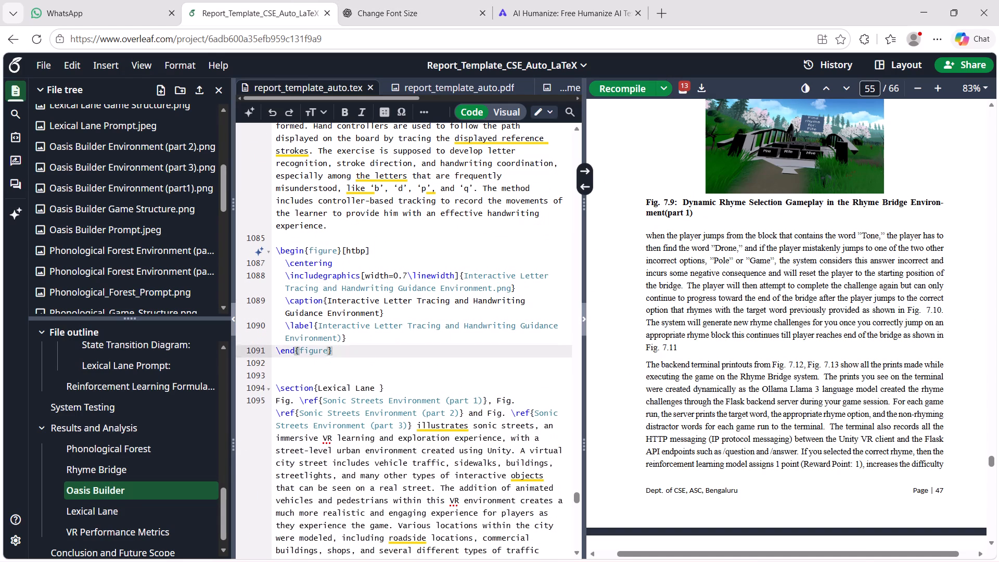
pyautogui.click(302, 369)
pyautogui.press('Return')
pyautogui.hotkey('ctrl', 'v')
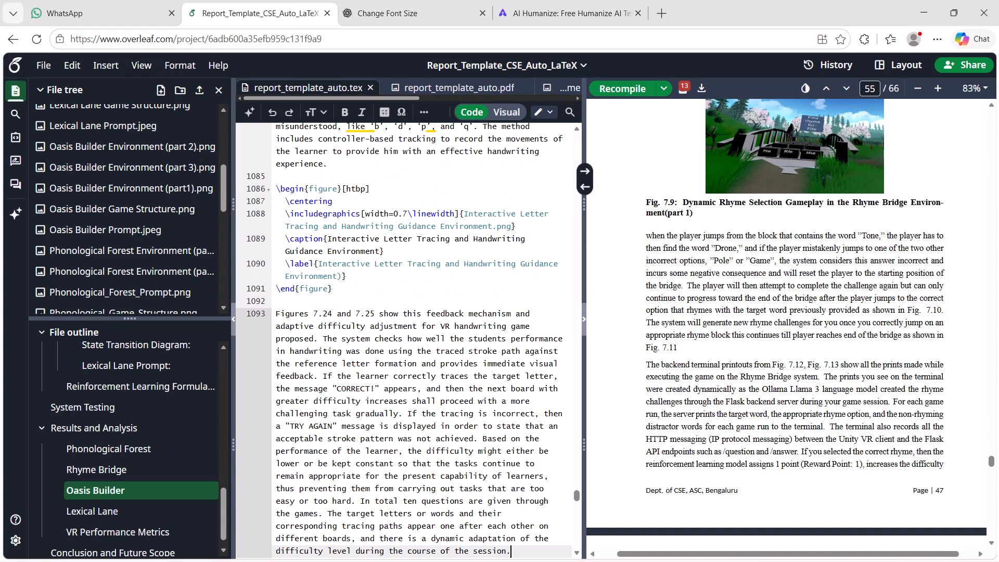
pyautogui.scroll(-4, 363, 383)
pyautogui.press('Return')
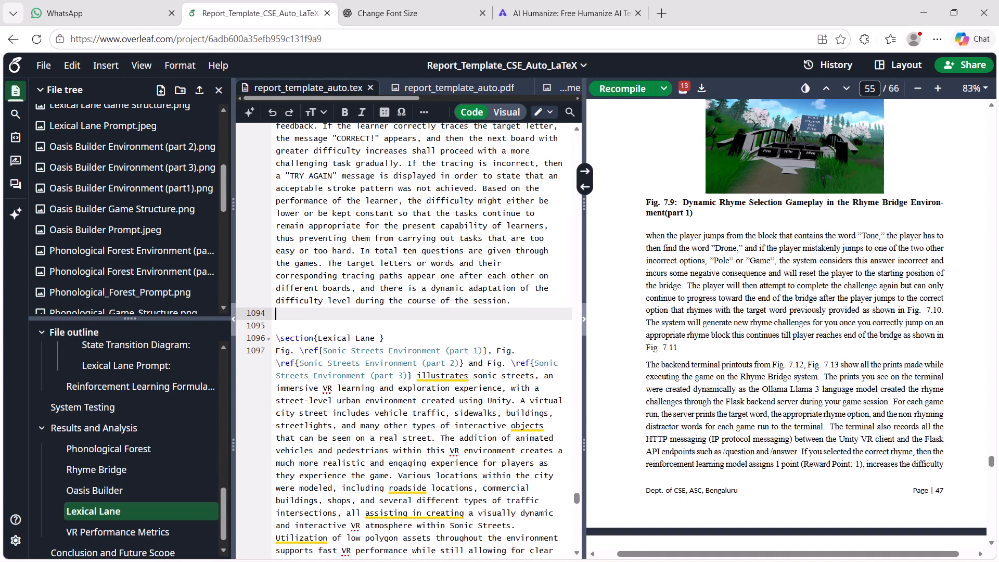
pyautogui.press('Return')
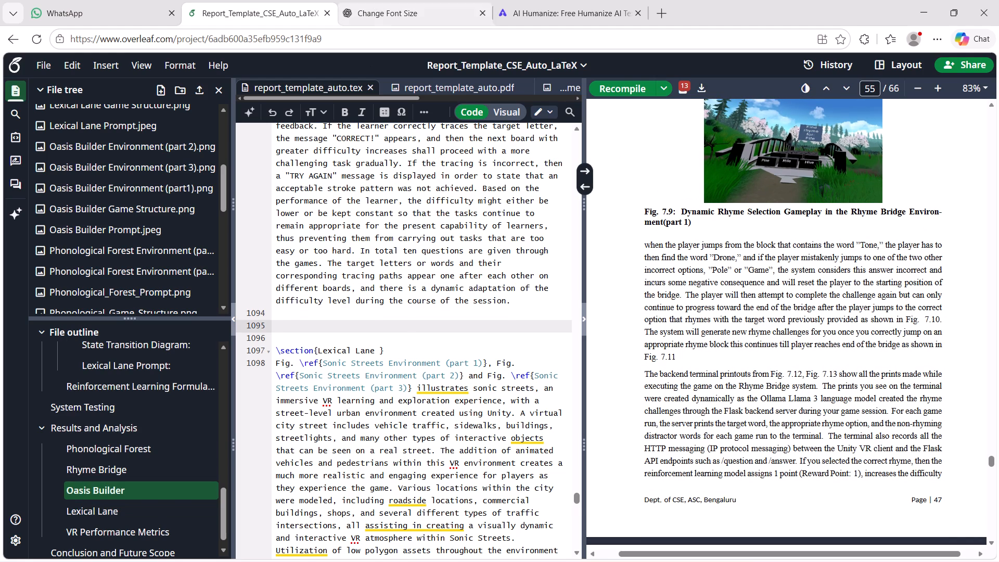
# Look over ChatGPT's suggested captions, the tracing pictures on the PowerPoint Results slide, and the Oasis Builder pages in the Overleaf PDF.
pyautogui.scroll(1, 388, 267)
pyautogui.click(362, 0)
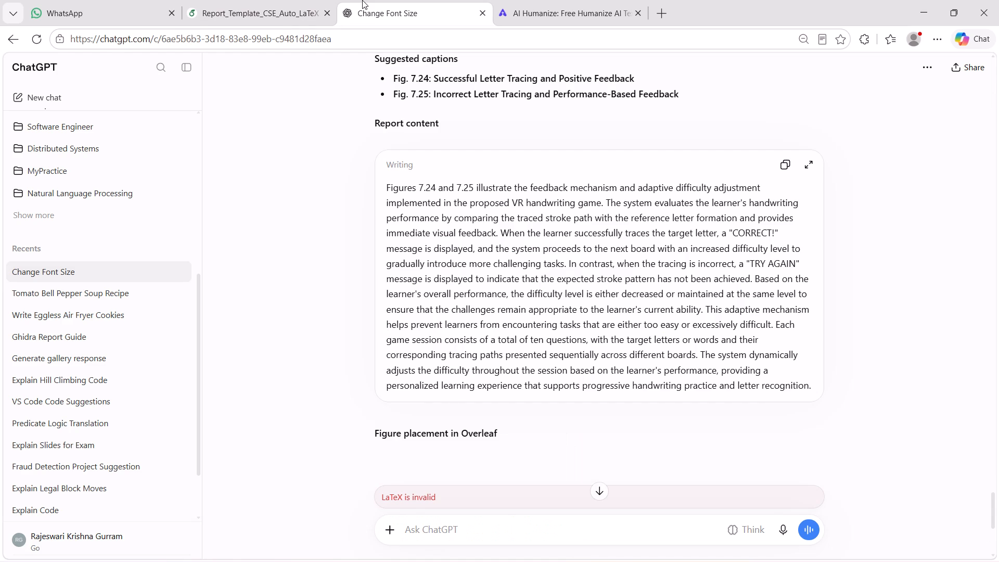
pyautogui.click(247, 0)
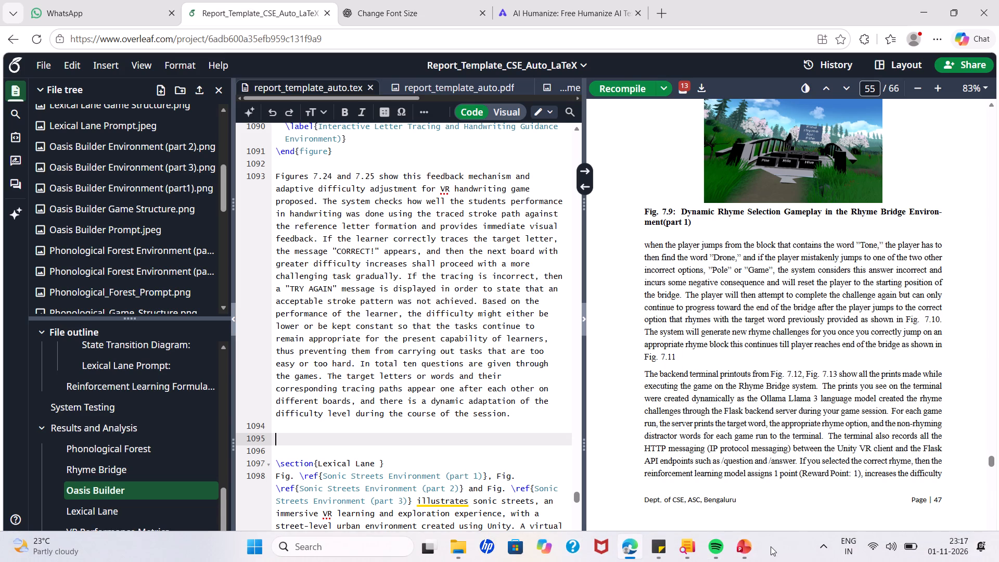
pyautogui.click(750, 546)
pyautogui.click(750, 546)
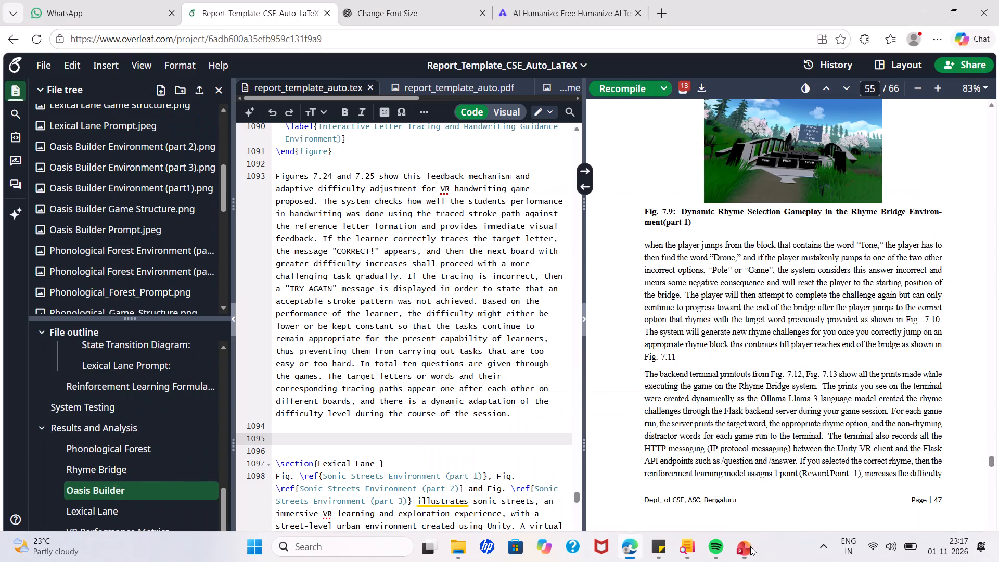
pyautogui.click(750, 546)
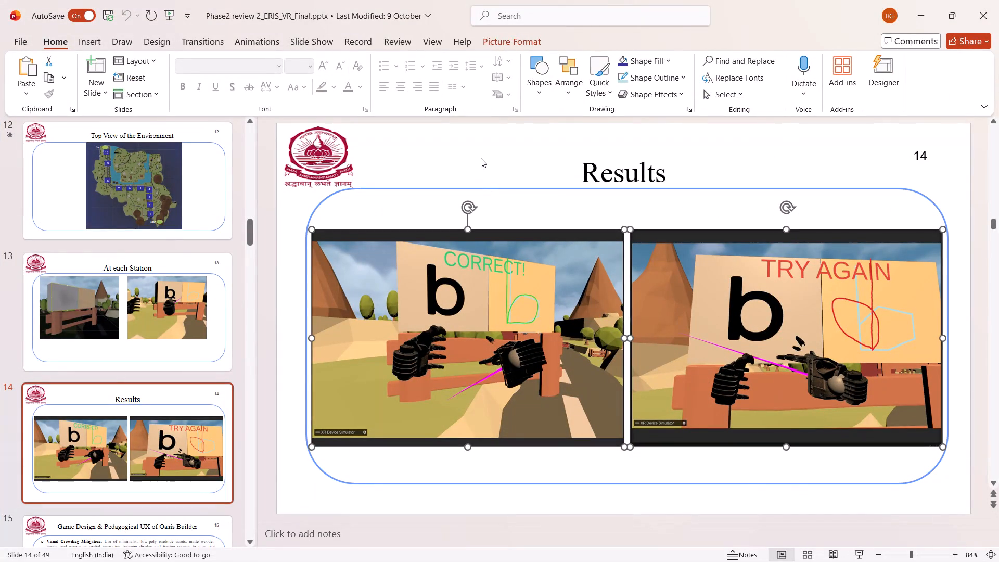
pyautogui.click(481, 158)
pyautogui.click(467, 326)
pyautogui.hotkey('alt', 'Tab')
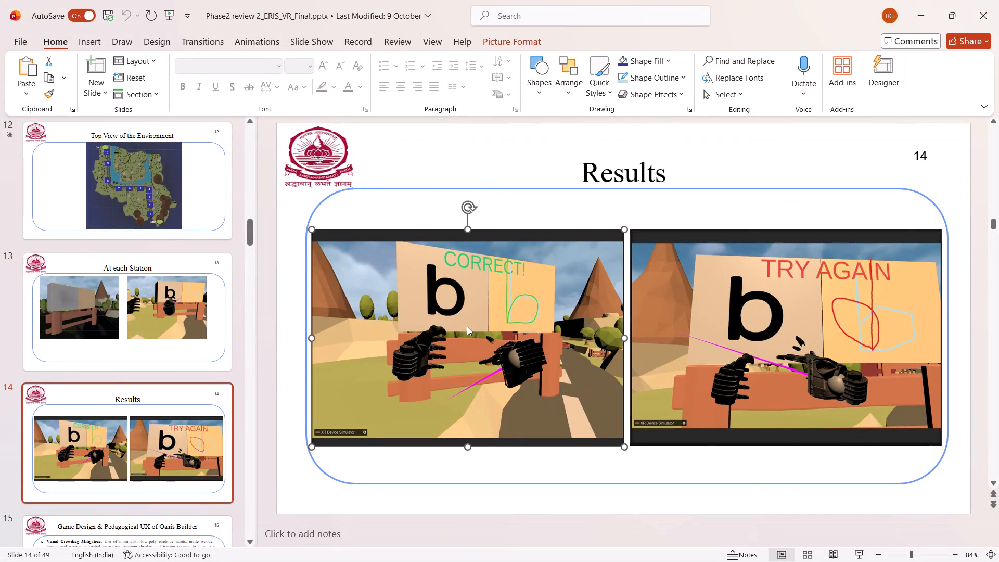
pyautogui.scroll(4, 762, 390)
pyautogui.scroll(-9, 762, 390)
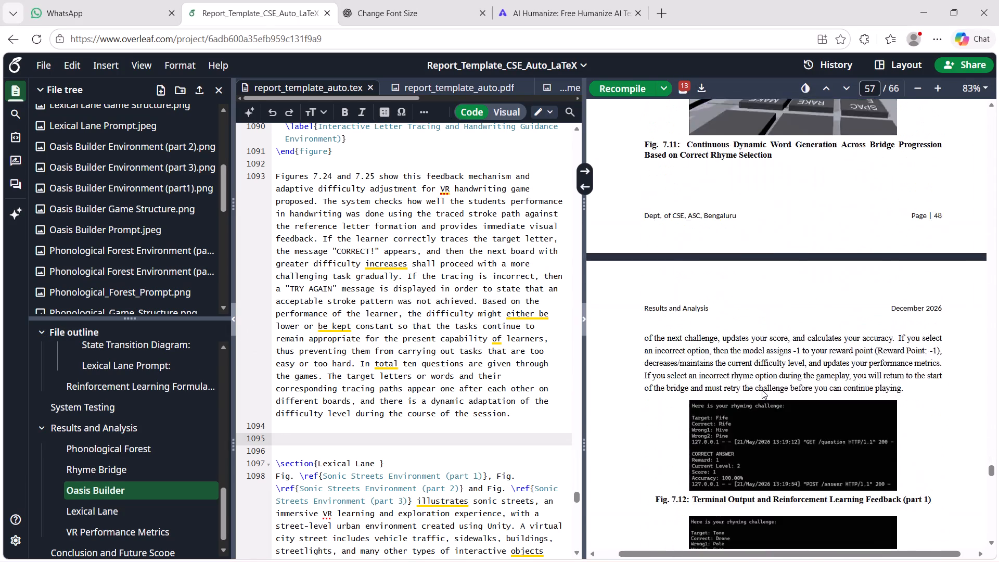
pyautogui.scroll(-9, 762, 390)
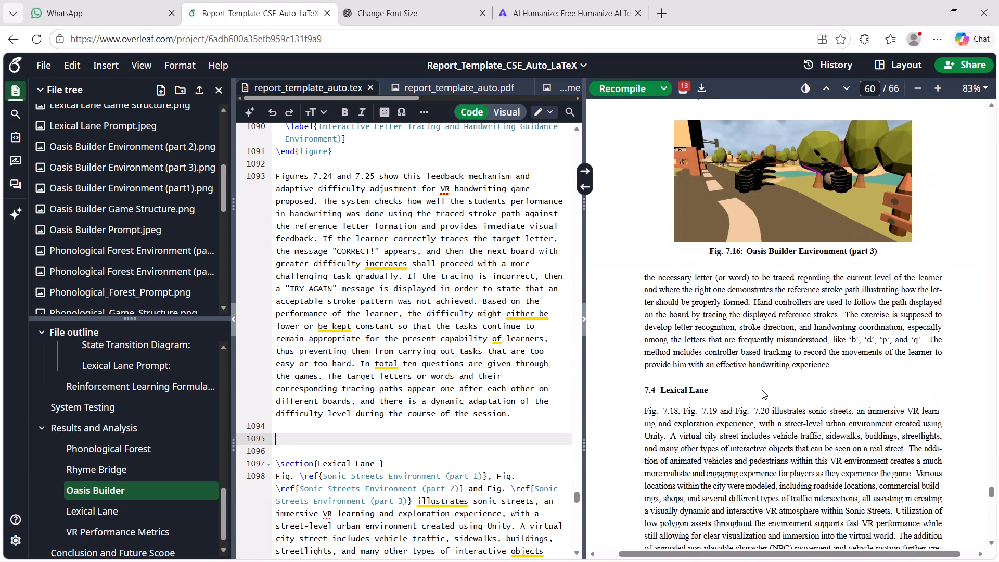
# In PowerPoint, crop the dark bands off the top and bottom of the CORRECT! picture on the Results slide, including the simulator label.
pyautogui.hotkey('alt', 'Tab')
pyautogui.click(434, 301)
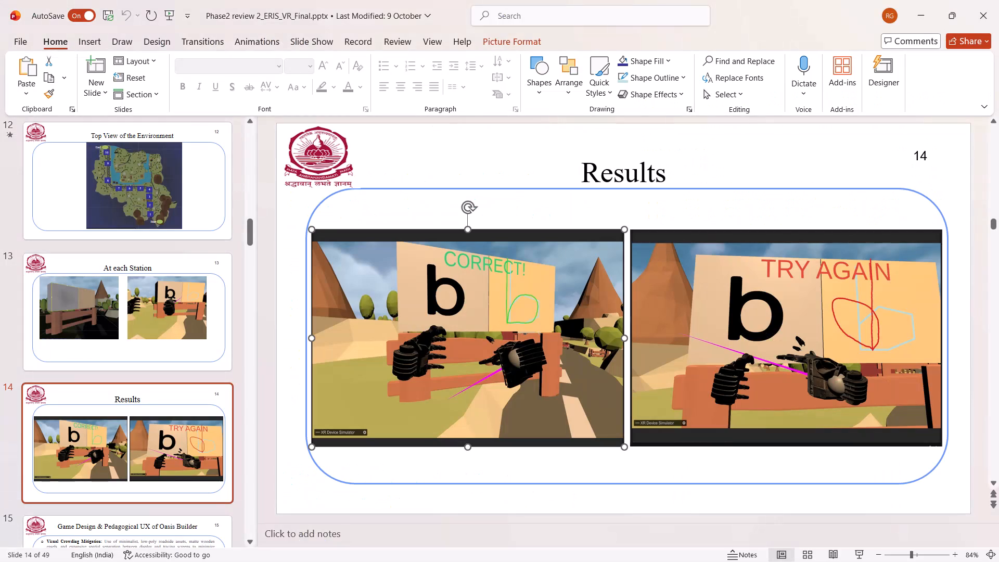
pyautogui.click(520, 44)
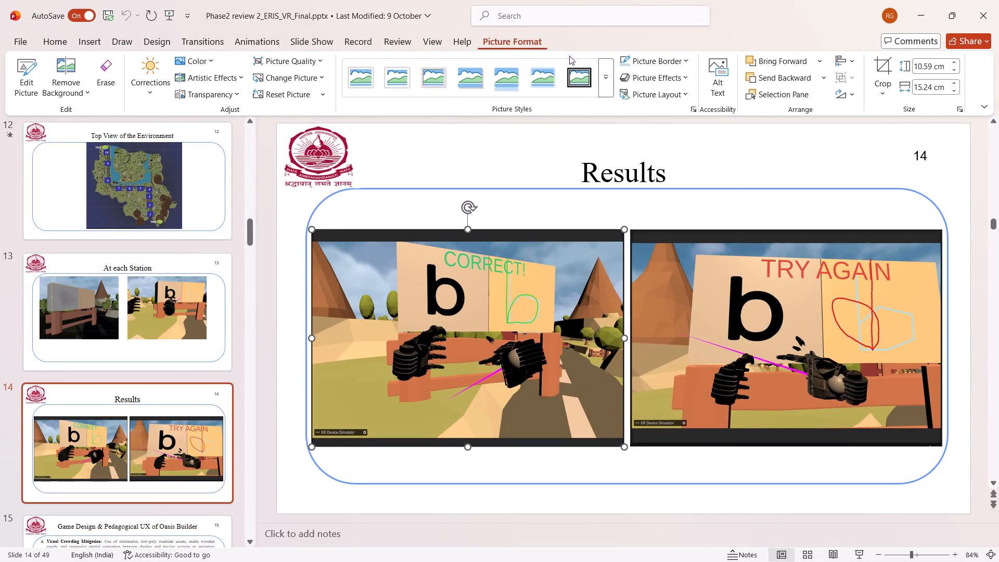
pyautogui.click(902, 67)
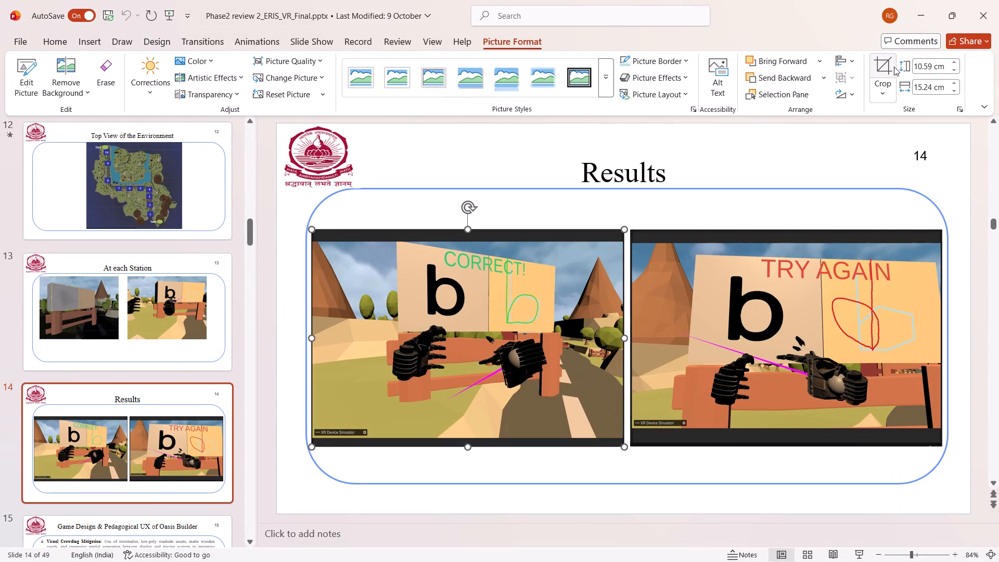
pyautogui.click(894, 67)
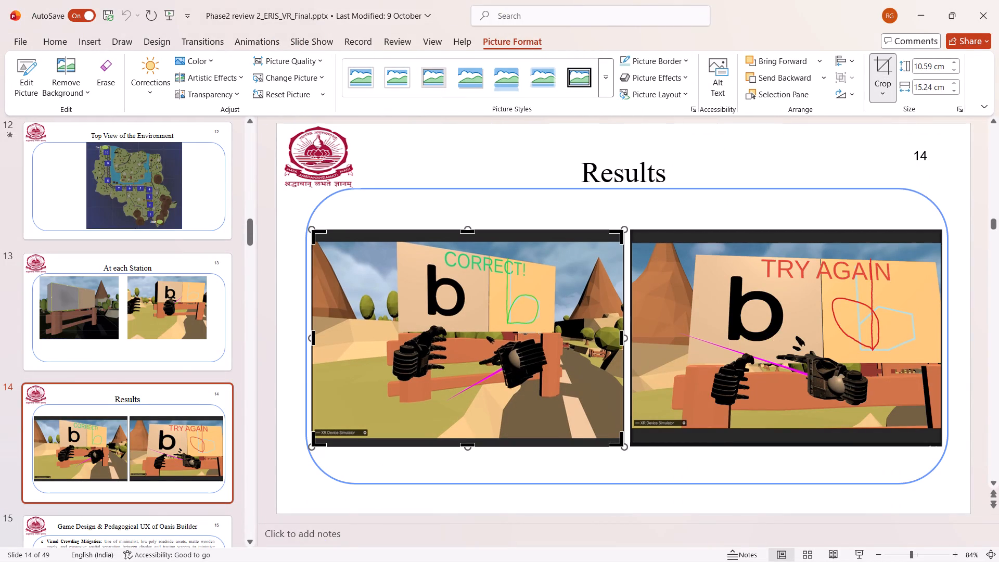
pyautogui.moveTo(468, 232); pyautogui.dragTo(469, 241)
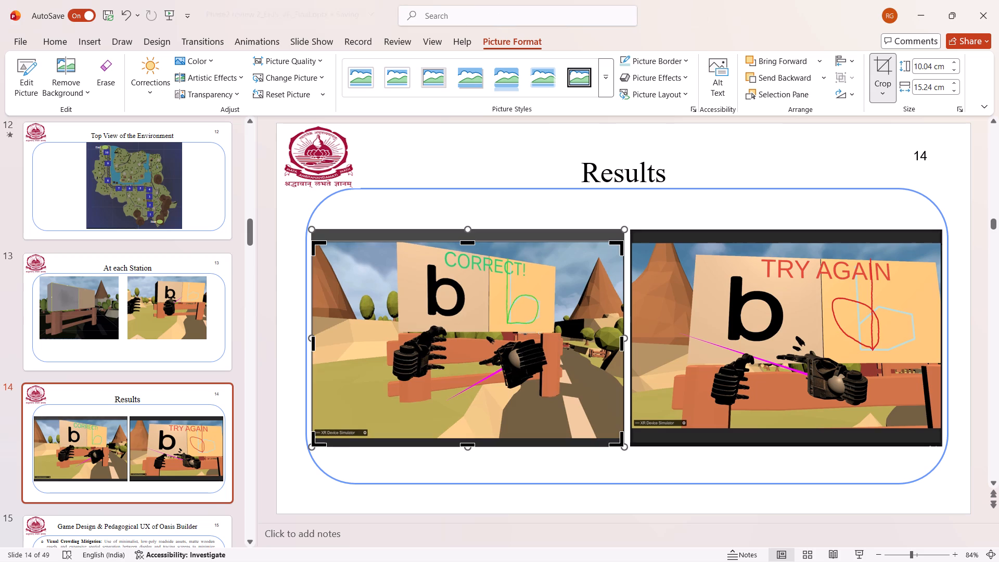
pyautogui.moveTo(471, 445); pyautogui.dragTo(468, 419)
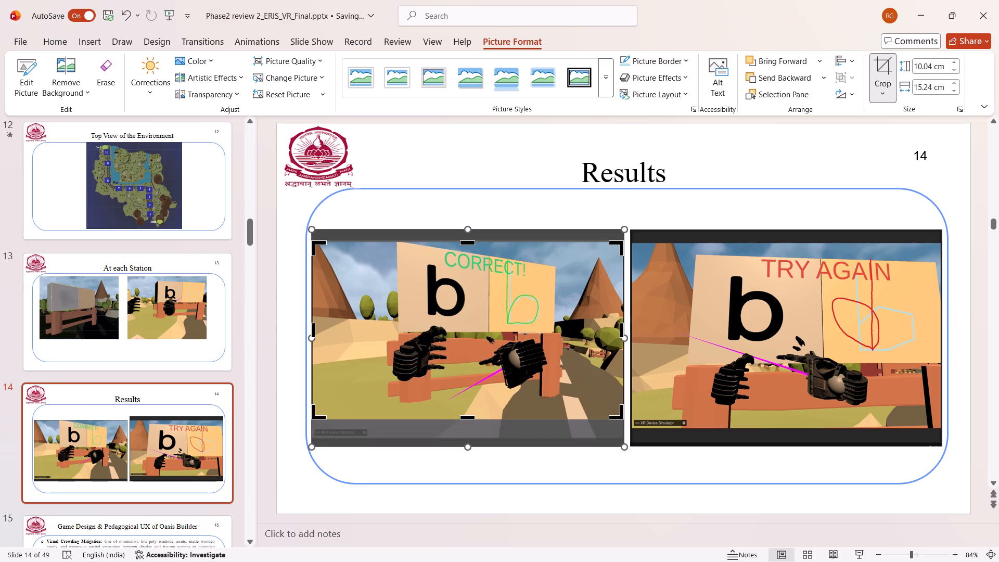
# Crop the dark bands and simulator label off the TRY AGAIN picture's top and bottom, making it about 8.5 cm high.
pyautogui.click(694, 374)
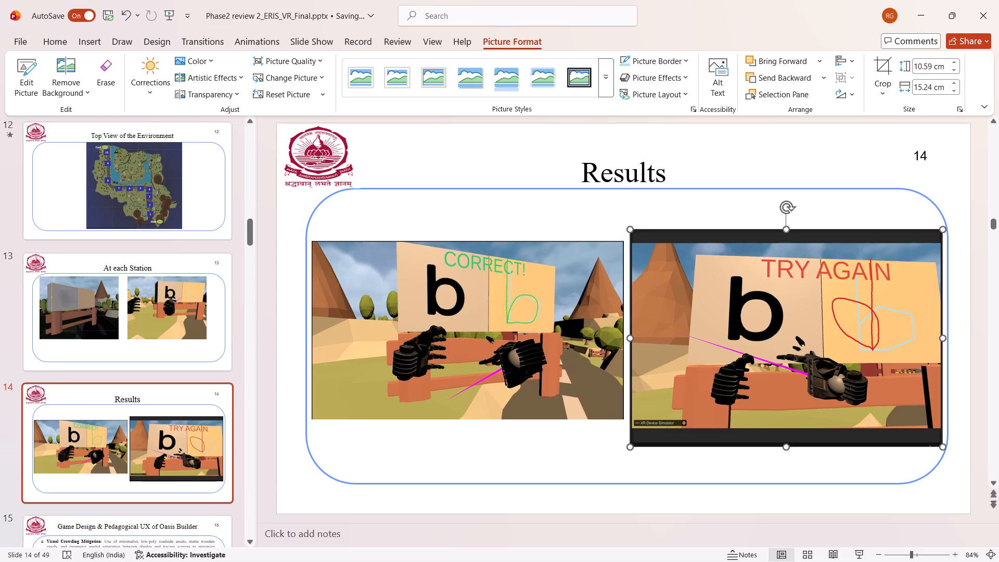
pyautogui.click(883, 69)
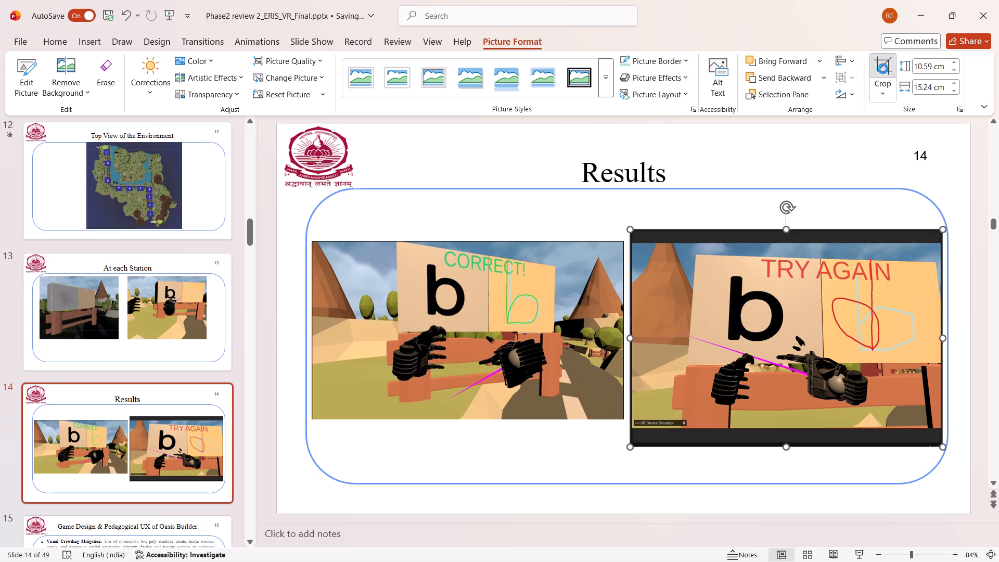
pyautogui.moveTo(787, 232); pyautogui.dragTo(787, 245)
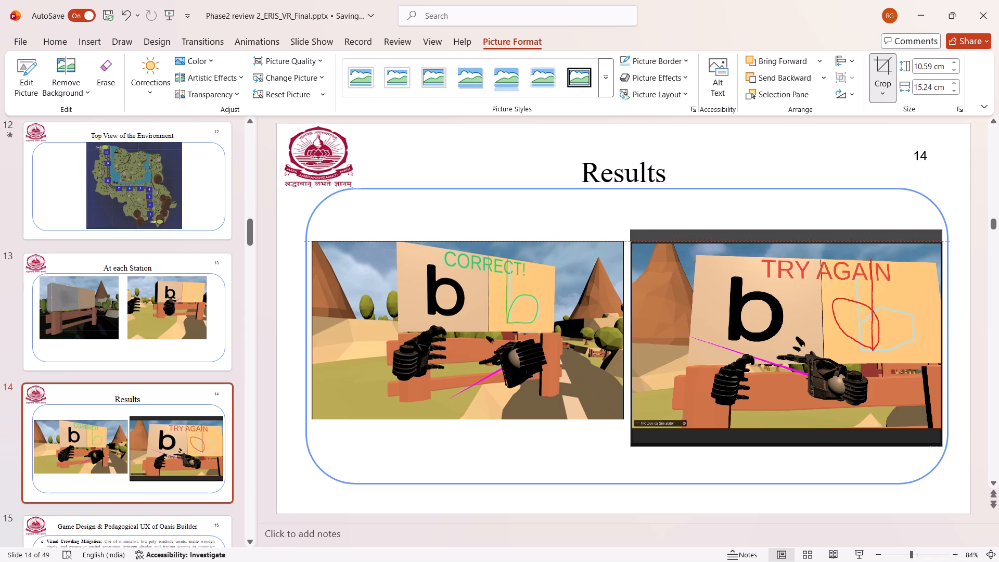
pyautogui.moveTo(787, 245); pyautogui.dragTo(787, 246)
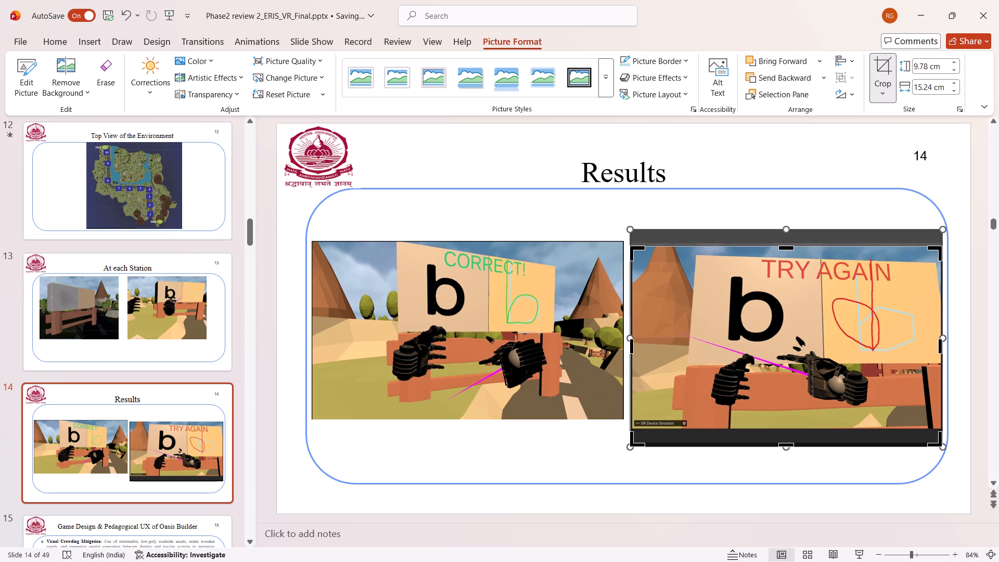
pyautogui.moveTo(788, 445); pyautogui.dragTo(775, 417)
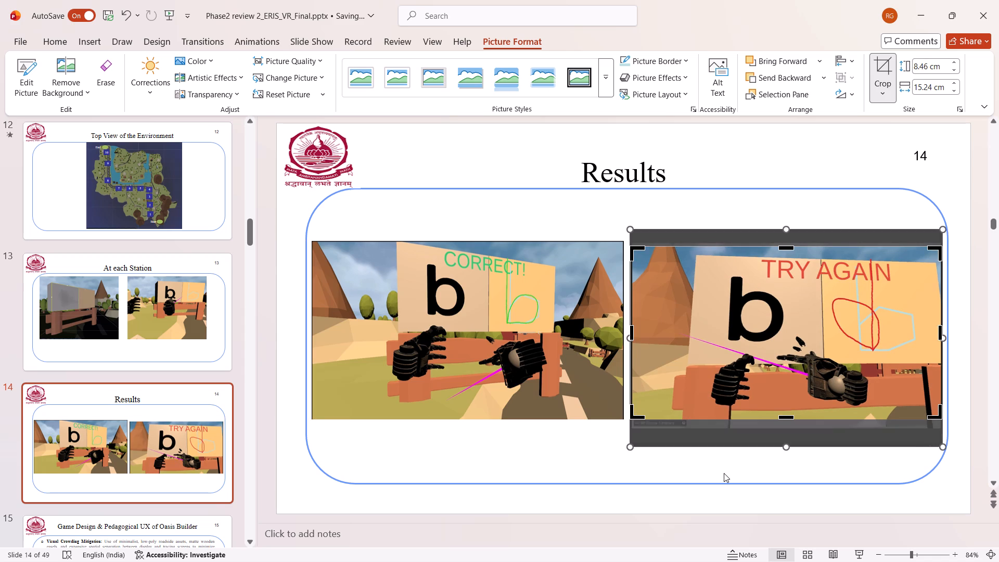
pyautogui.click(724, 473)
# Crop the dark edge off the left side of the TRY AGAIN picture, making it about 15 cm wide.
pyautogui.click(763, 320)
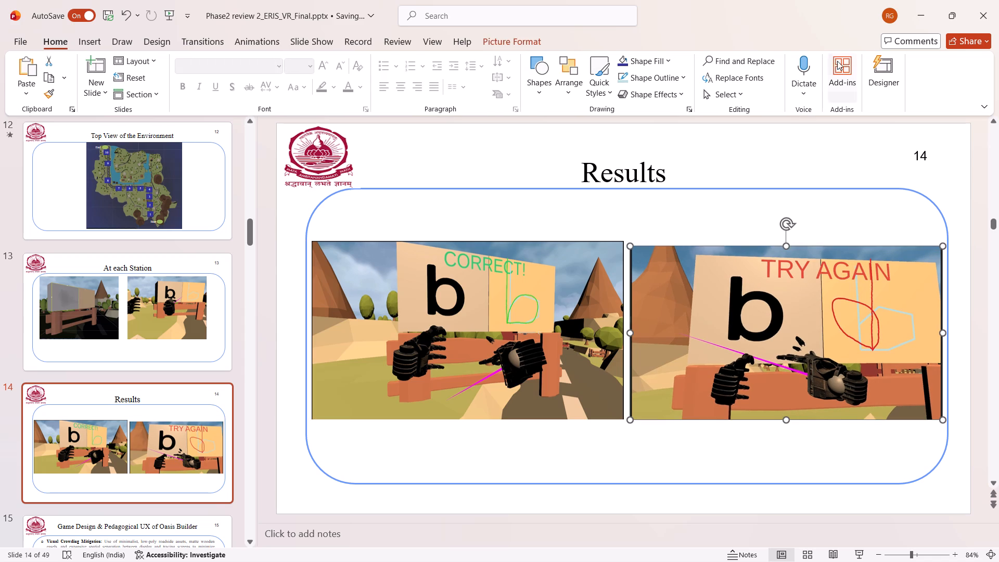
pyautogui.click(525, 53)
pyautogui.click(524, 52)
pyautogui.click(526, 47)
pyautogui.click(895, 67)
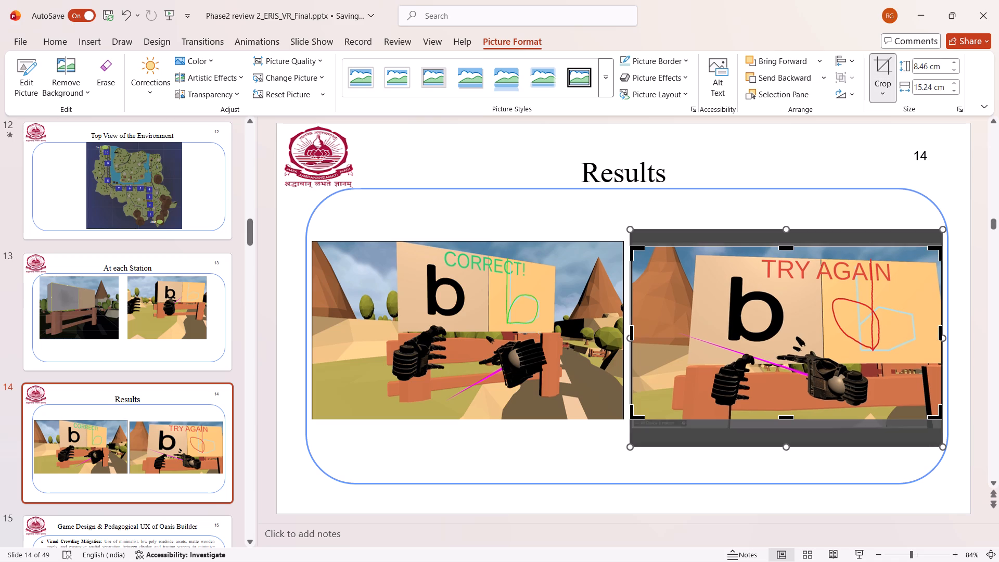
pyautogui.click(631, 333)
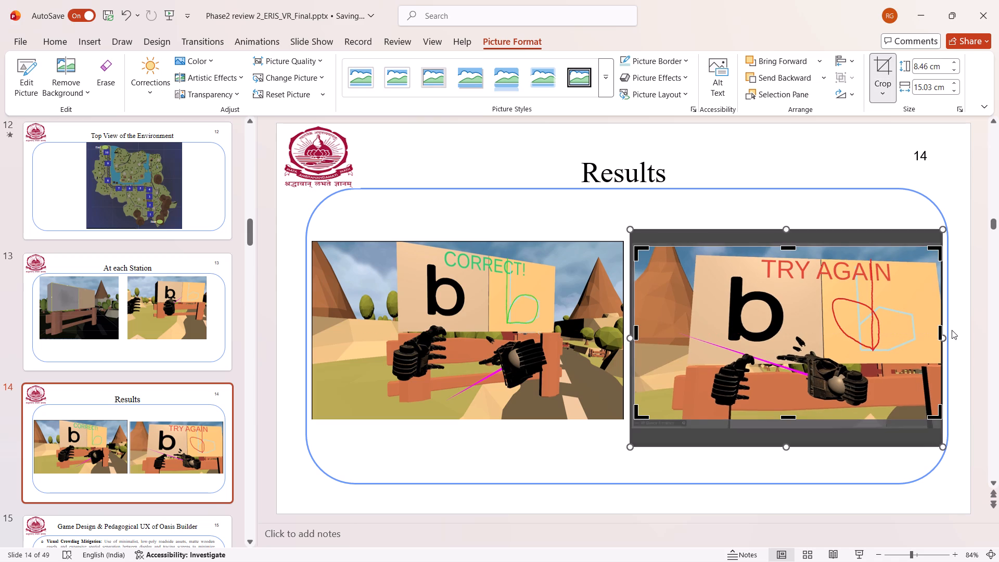
pyautogui.click(972, 194)
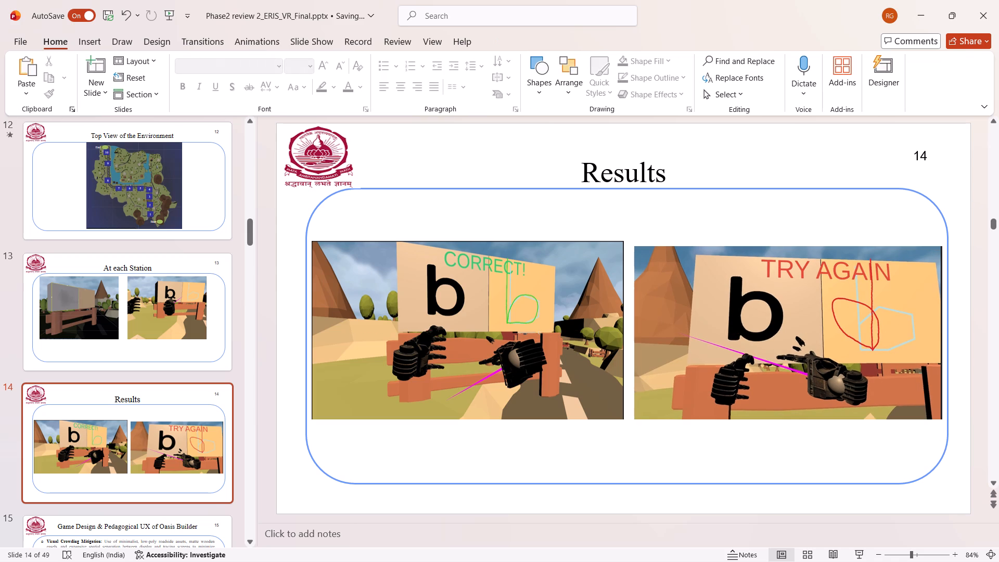
# Crop the dark edge off the right side of the TRY AGAIN picture, making it about 14.7 cm wide.
pyautogui.click(911, 270)
pyautogui.click(861, 61)
pyautogui.click(887, 67)
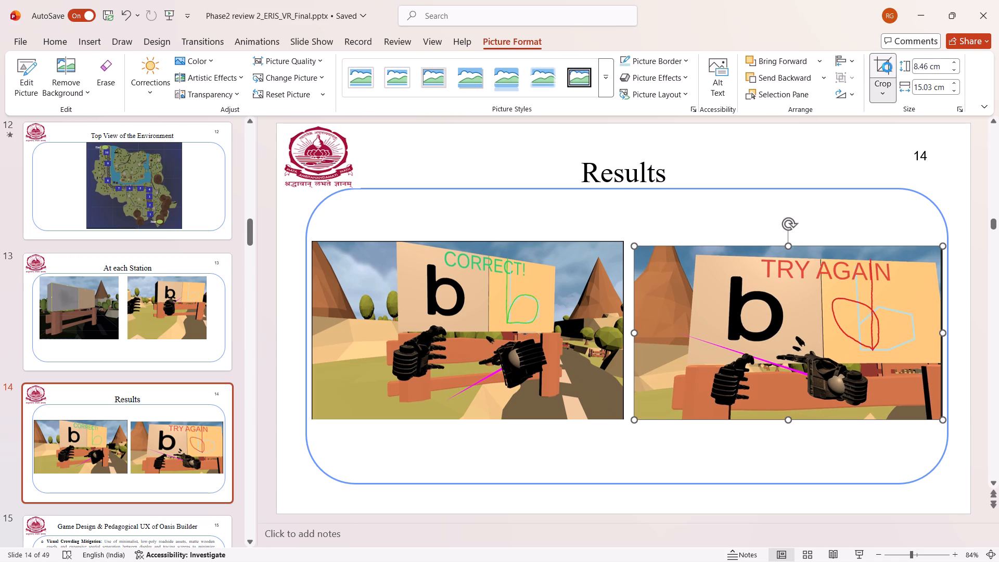
pyautogui.click(941, 335)
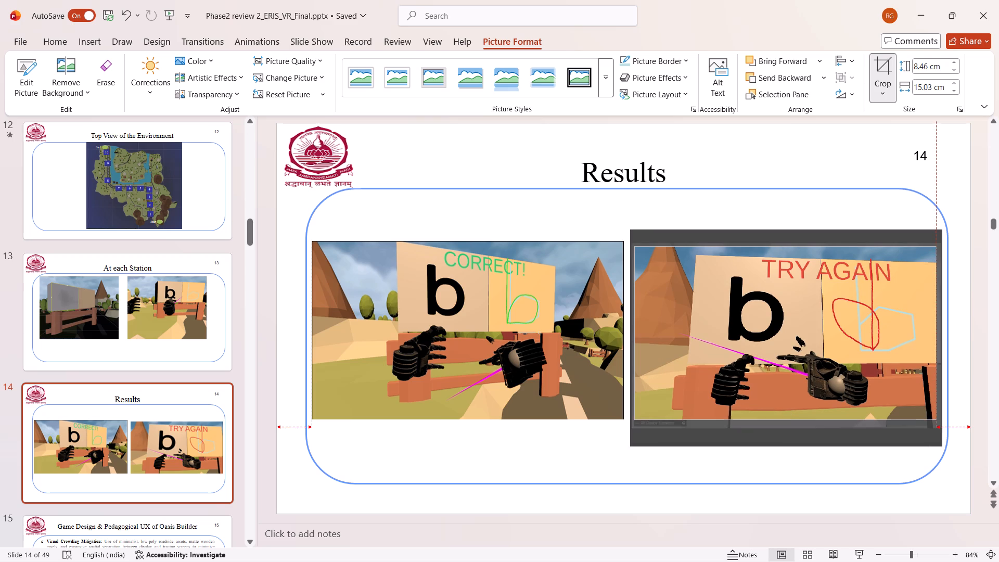
pyautogui.click(981, 324)
# Crop the remaining dark edges off all four sides of the CORRECT! picture, making it about 8.05 cm high and 14.7 cm wide.
pyautogui.click(541, 359)
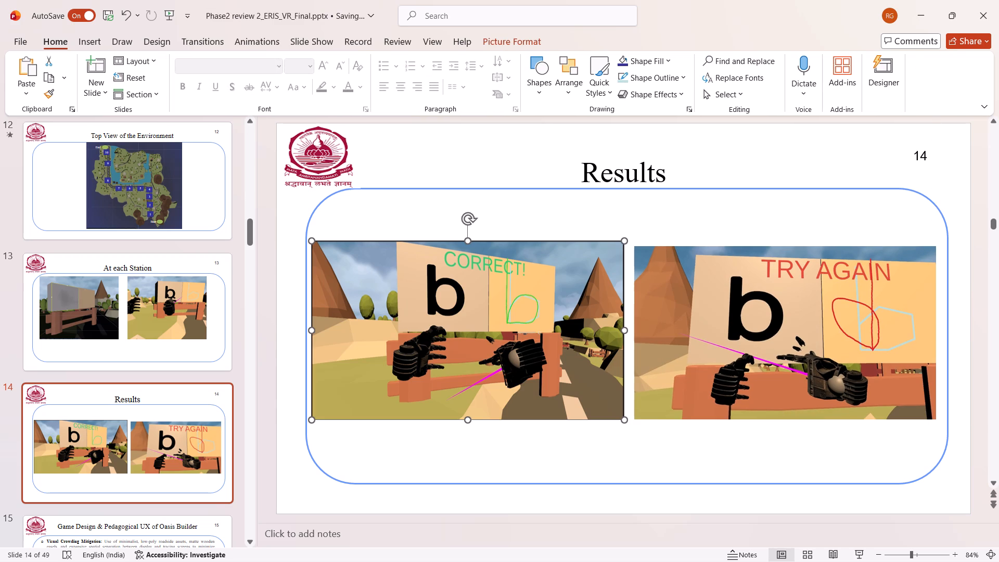
pyautogui.click(500, 47)
pyautogui.click(878, 64)
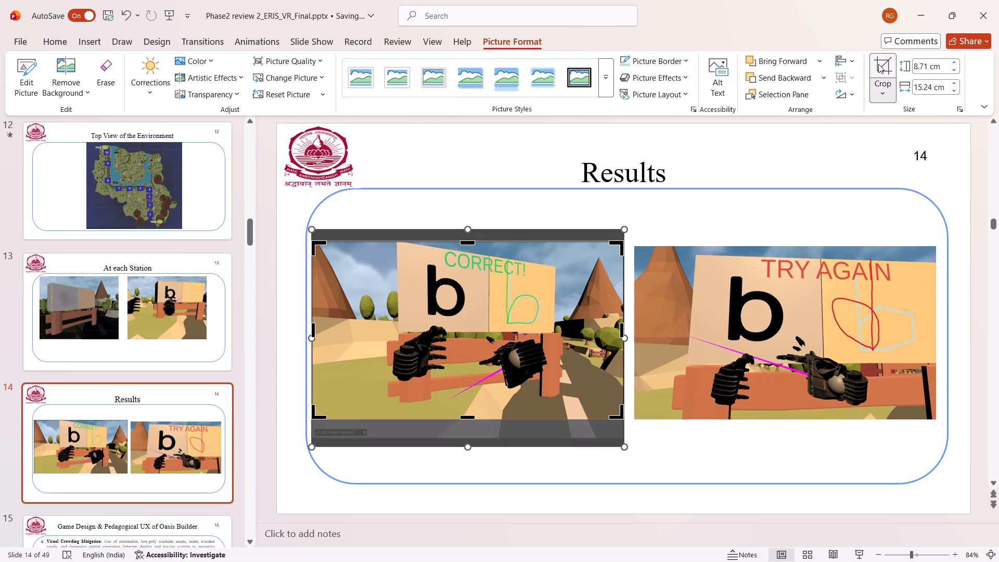
pyautogui.click(465, 243)
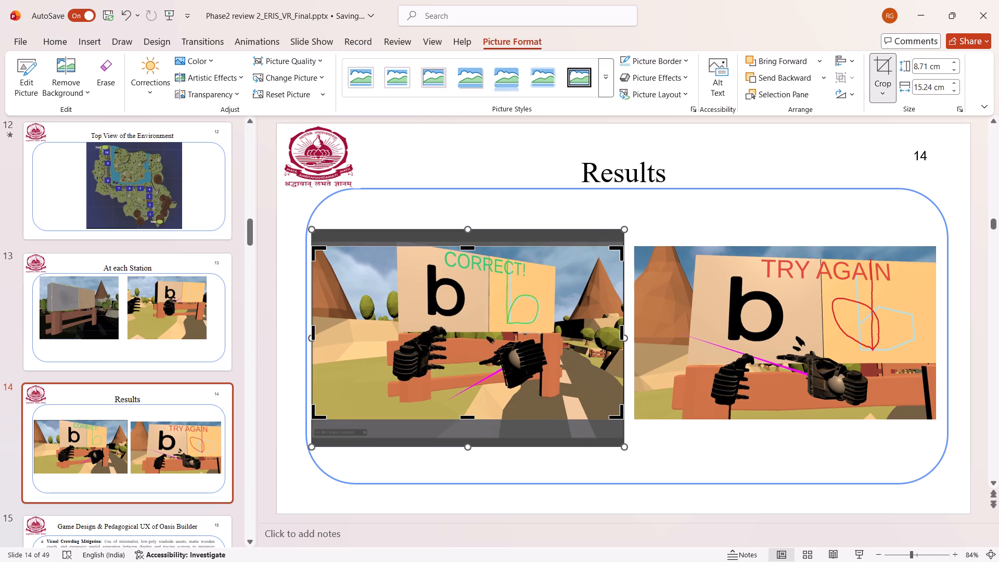
pyautogui.click(313, 334)
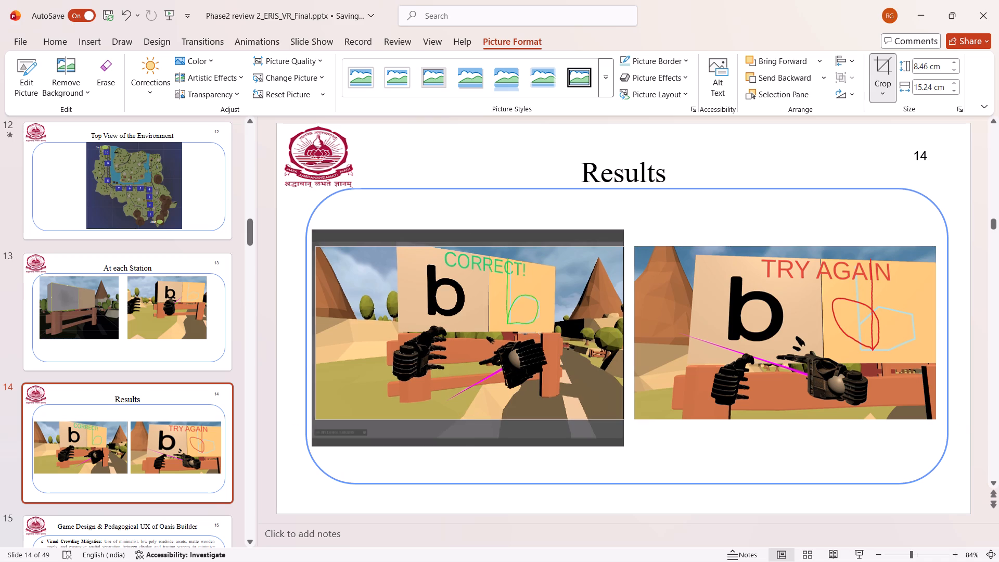
pyautogui.moveTo(466, 416); pyautogui.dragTo(466, 412)
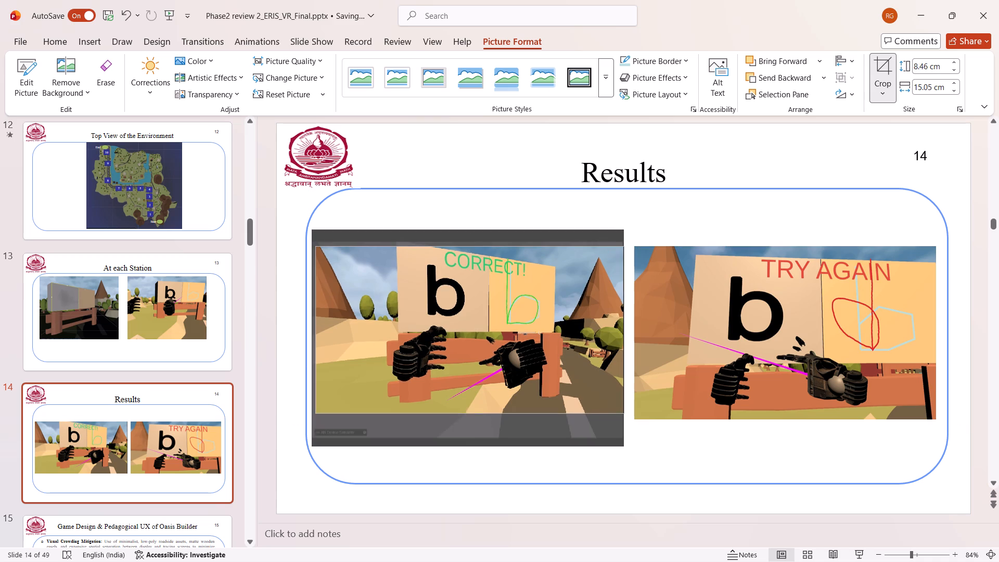
pyautogui.moveTo(466, 412); pyautogui.dragTo(466, 411)
pyautogui.click(621, 330)
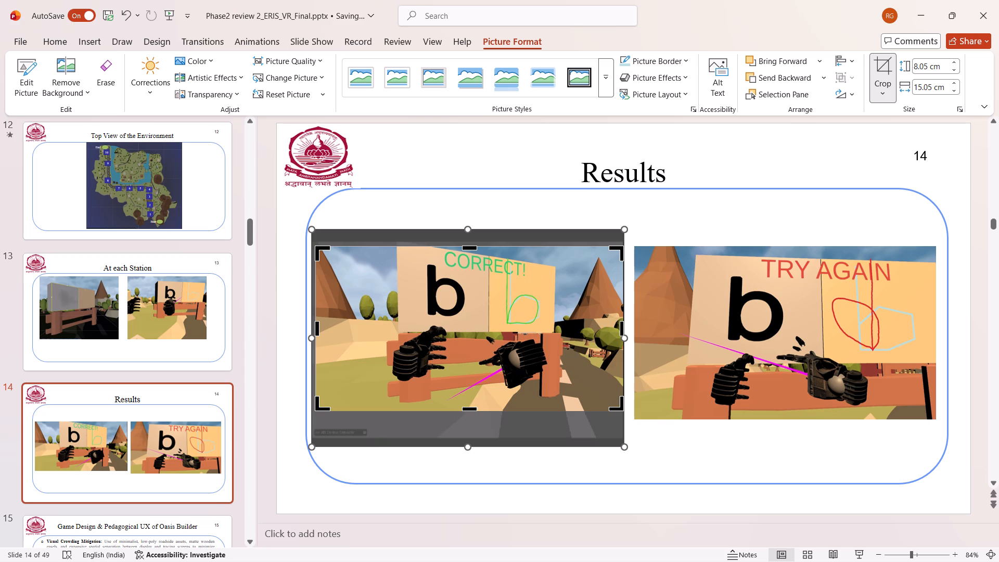
pyautogui.click(763, 171)
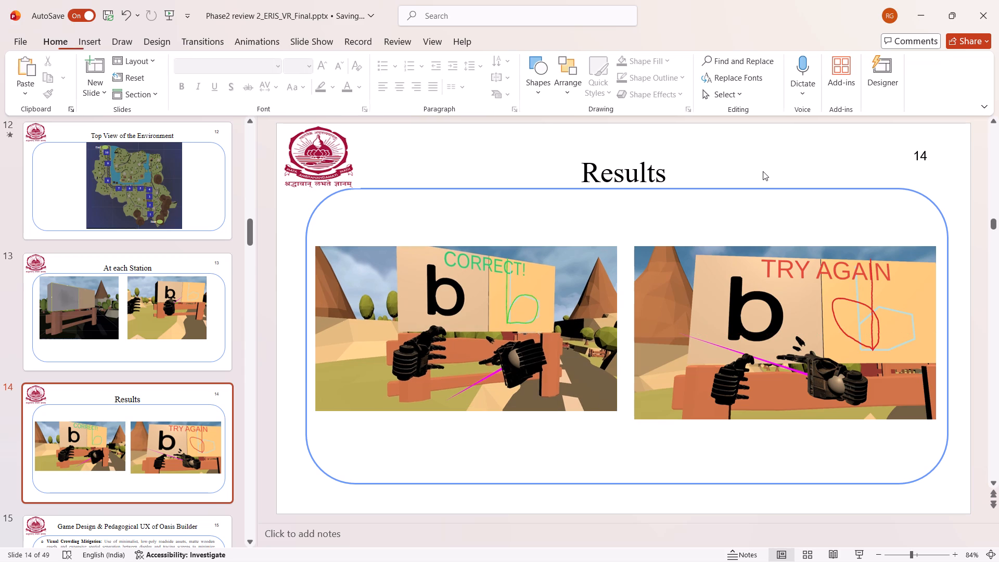
pyautogui.click(588, 324)
pyautogui.hotkey('ctrl', 'c')
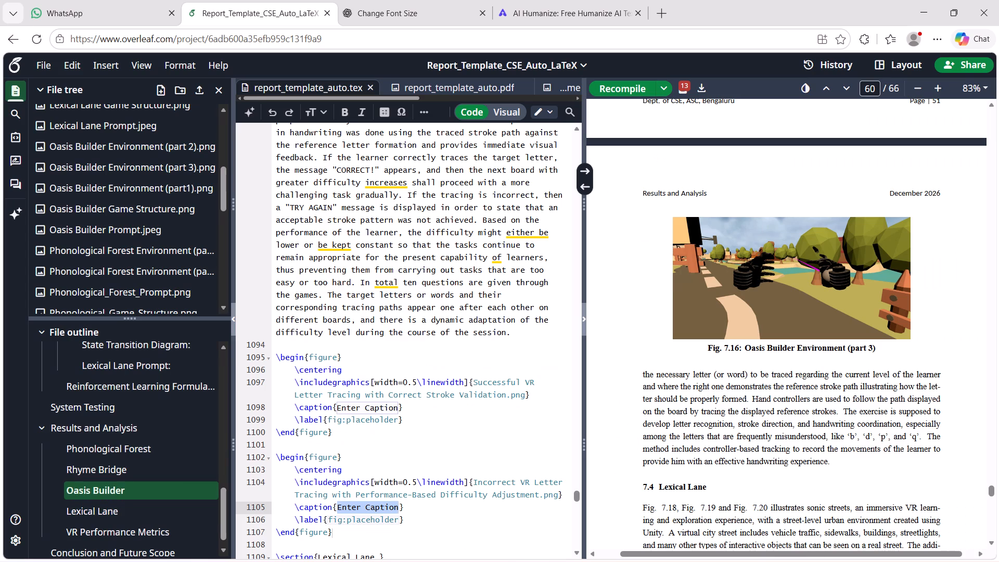
# Copy the [htbp] figure block for Interactive Letter Tracing and Handwriting Guidance Environment and paste it between the feedback paragraph and the CORRECT! placeholder figure.
pyautogui.scroll(-1, 458, 483)
pyautogui.scroll(3, 340, 362)
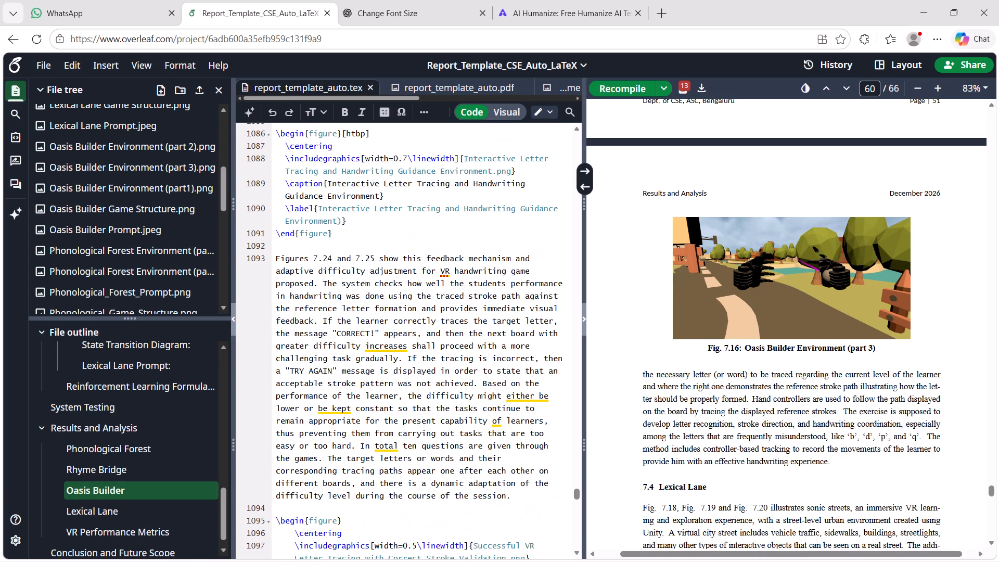
pyautogui.scroll(1, 301, 241)
pyautogui.moveTo(277, 173); pyautogui.dragTo(335, 262)
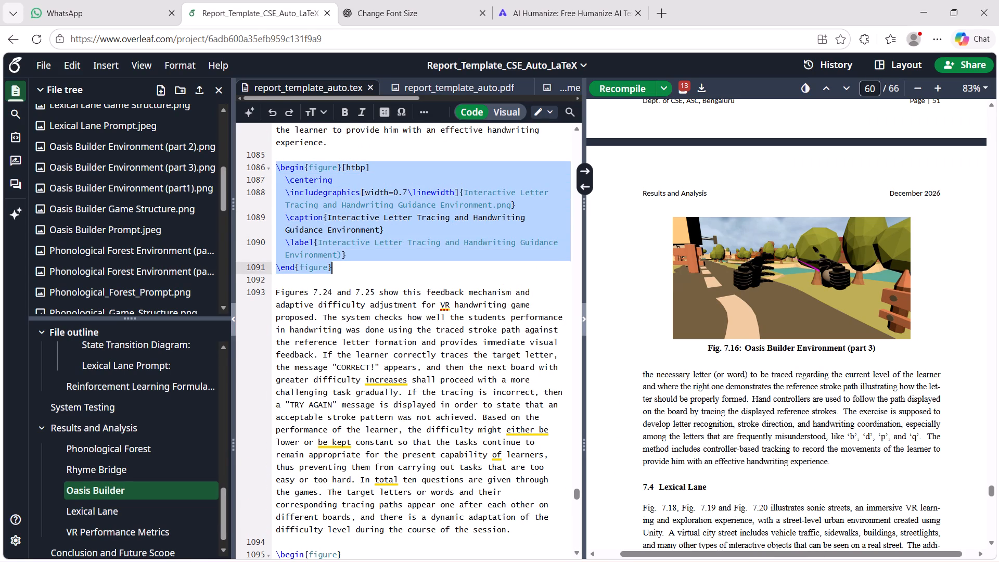
pyautogui.moveTo(335, 262); pyautogui.dragTo(336, 265)
pyautogui.hotkey('ctrl', 'c')
pyautogui.scroll(-3, 413, 407)
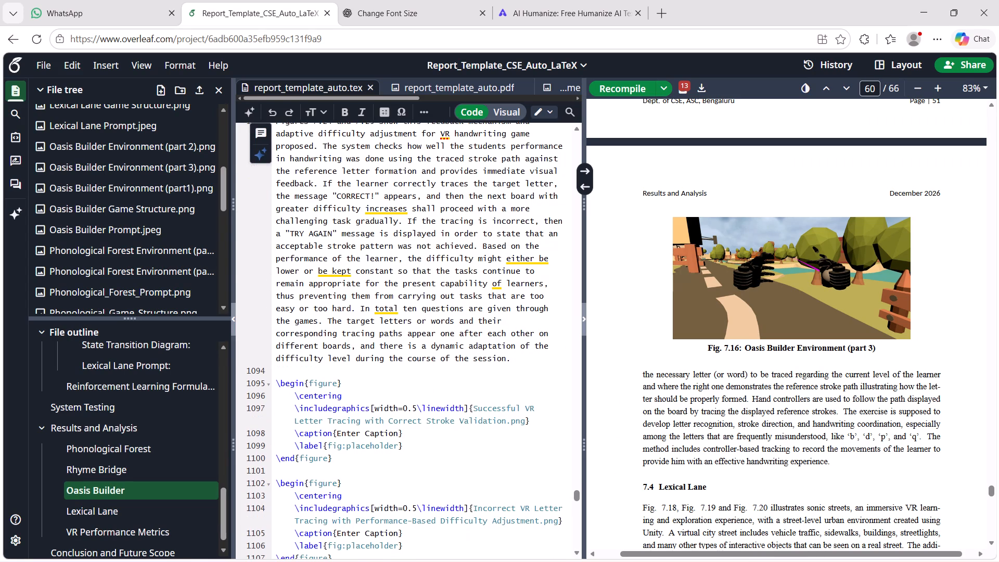
pyautogui.click(294, 376)
pyautogui.press('Return')
pyautogui.press('Return')
pyautogui.press('Return')
pyautogui.press('Up')
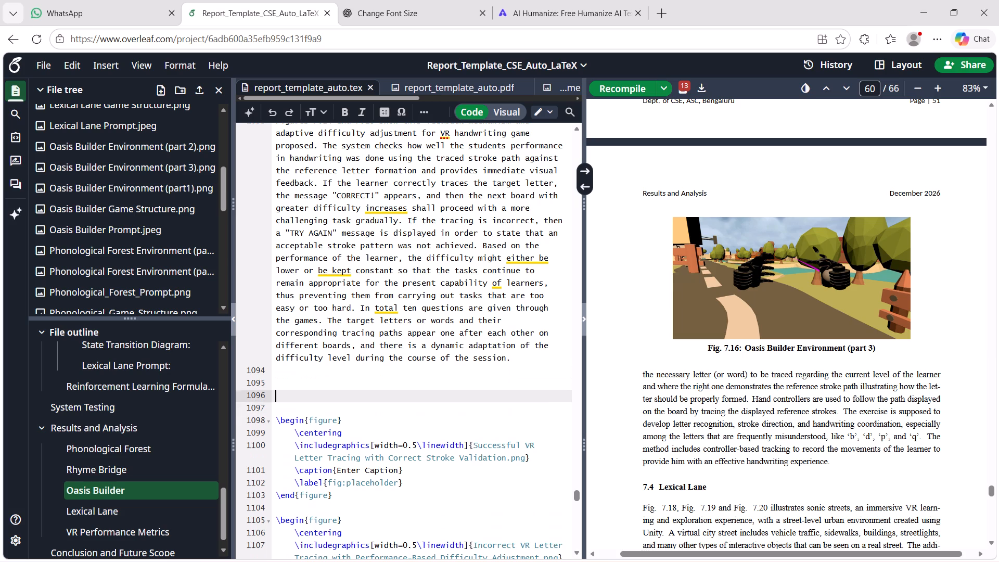
pyautogui.press('Up')
pyautogui.hotkey('ctrl', 'v')
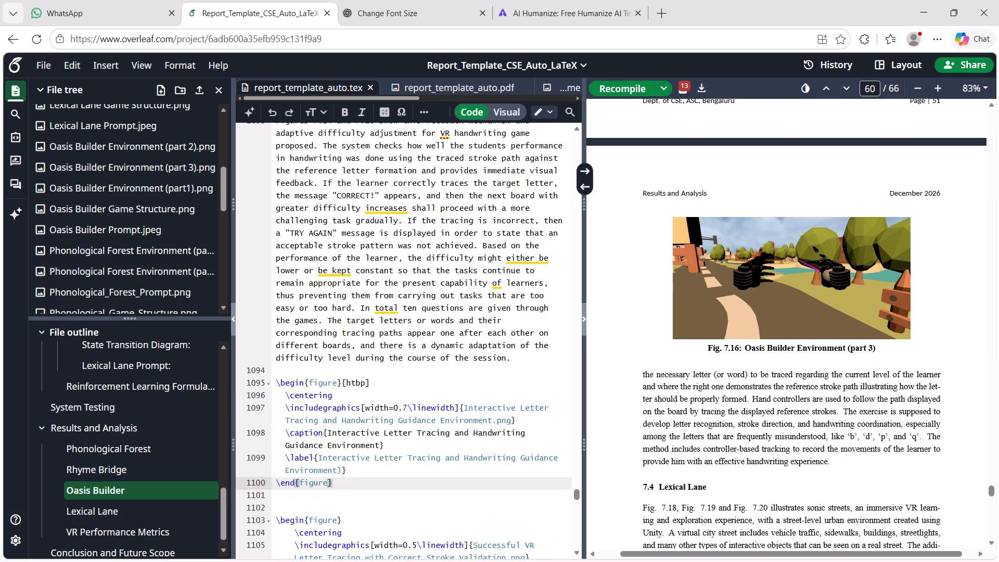
# Replace the pasted block's image file, caption and label text with "Successful VR Letter Tracing with Correct Stroke Validation.png".
pyautogui.scroll(-2, 403, 395)
pyautogui.moveTo(472, 347); pyautogui.dragTo(525, 357)
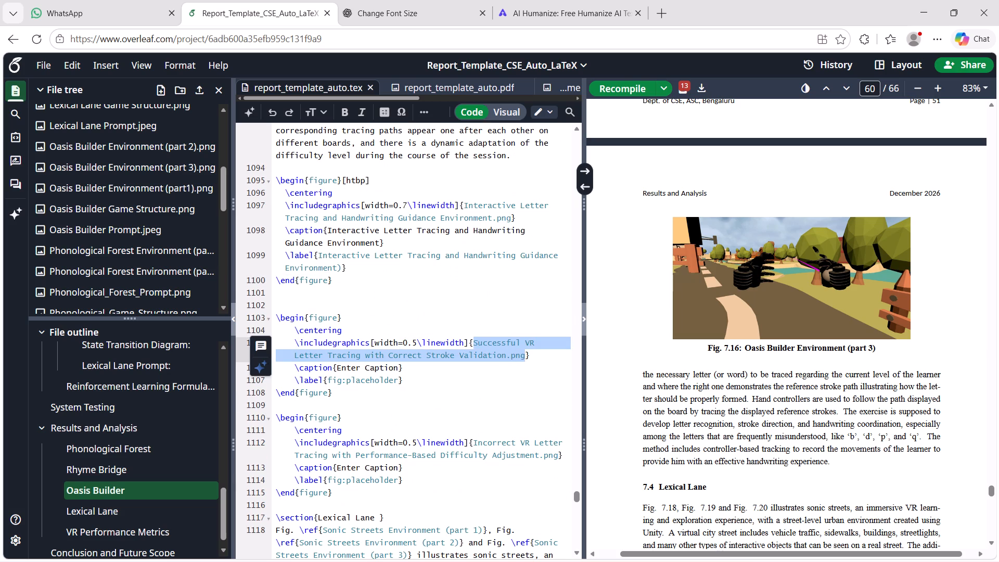
pyautogui.hotkey('ctrl', 'c')
pyautogui.moveTo(466, 210); pyautogui.dragTo(511, 219)
pyautogui.hotkey('ctrl', 'v')
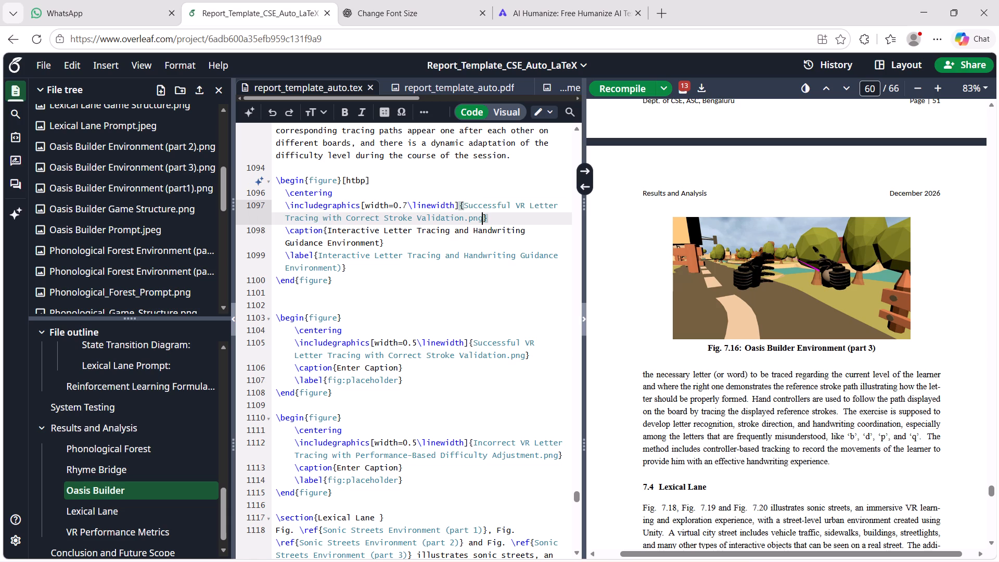
pyautogui.moveTo(327, 233); pyautogui.dragTo(349, 237)
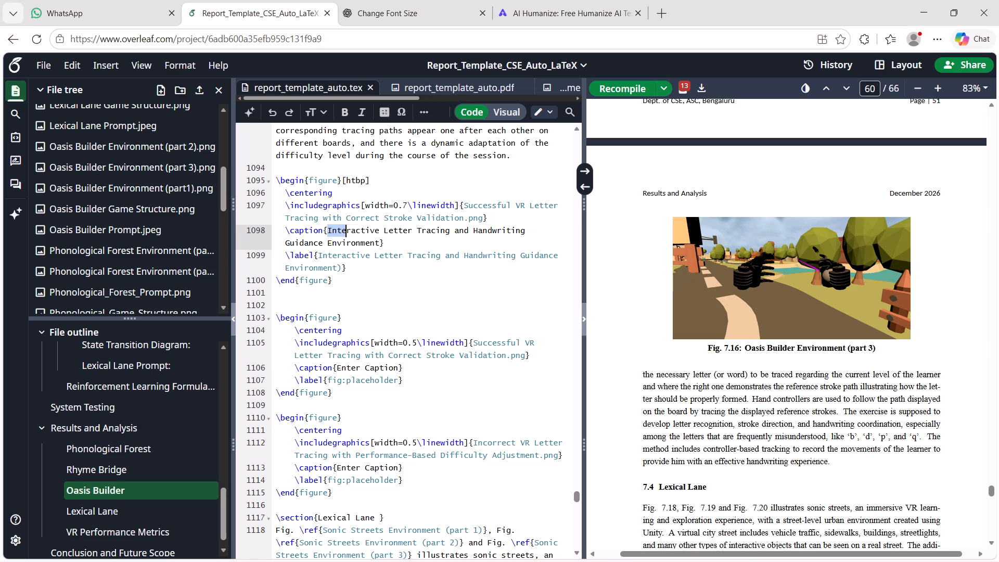
pyautogui.moveTo(349, 237); pyautogui.dragTo(380, 240)
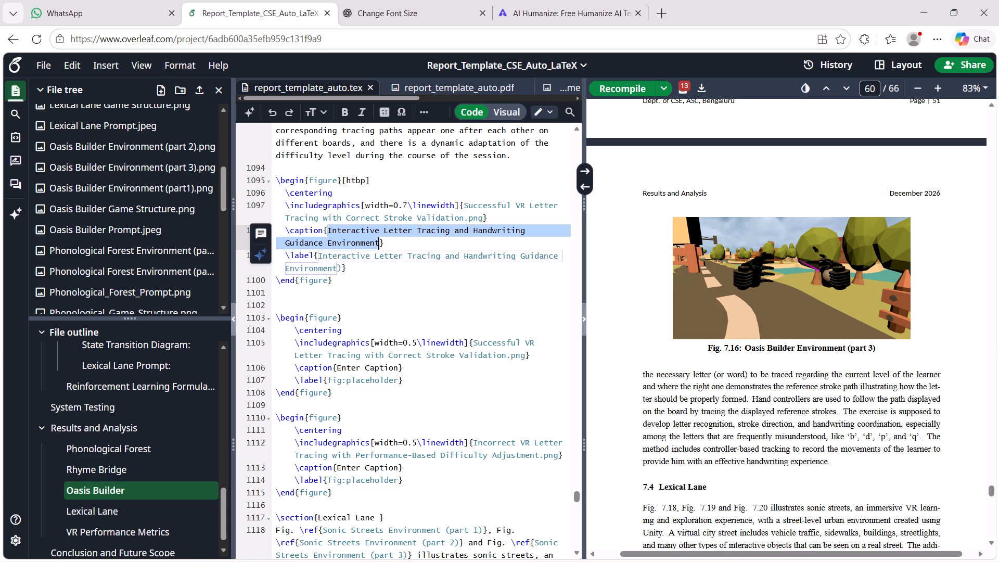
pyautogui.keyDown('ctrl'); pyautogui.moveTo(318, 257); pyautogui.dragTo(337, 266); pyautogui.keyUp('ctrl')
pyautogui.hotkey('ctrl', 'v')
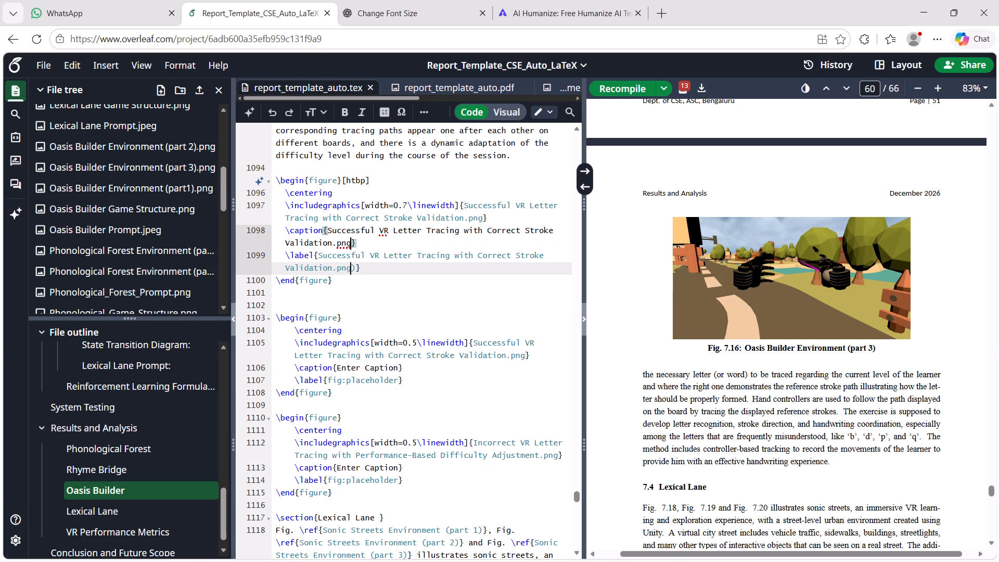
# Delete the placeholder 0.5-linewidth figure block for the successful tracing image, along with the extra blank line.
pyautogui.moveTo(340, 395); pyautogui.dragTo(272, 305)
pyautogui.press('BackSpace')
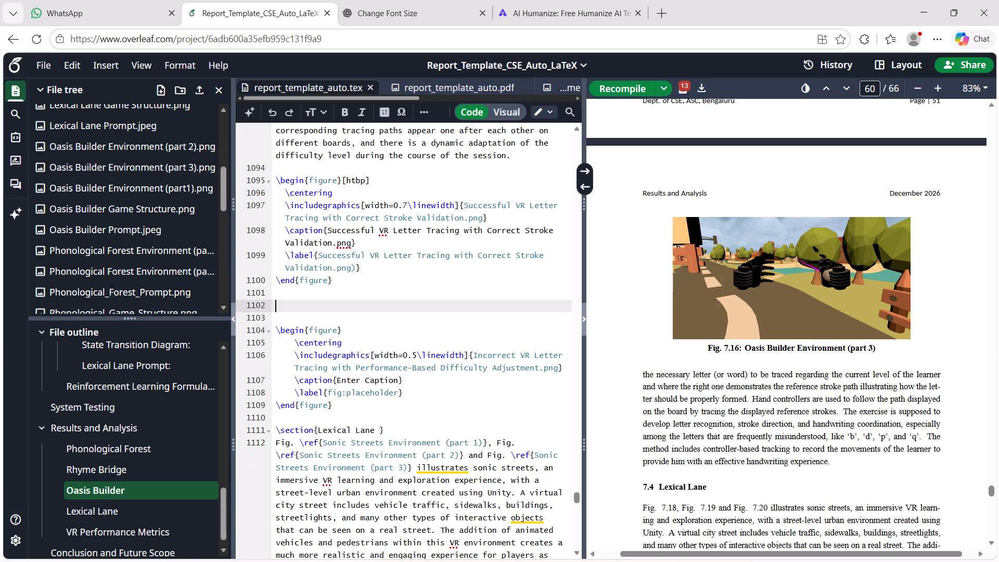
pyautogui.press('BackSpace')
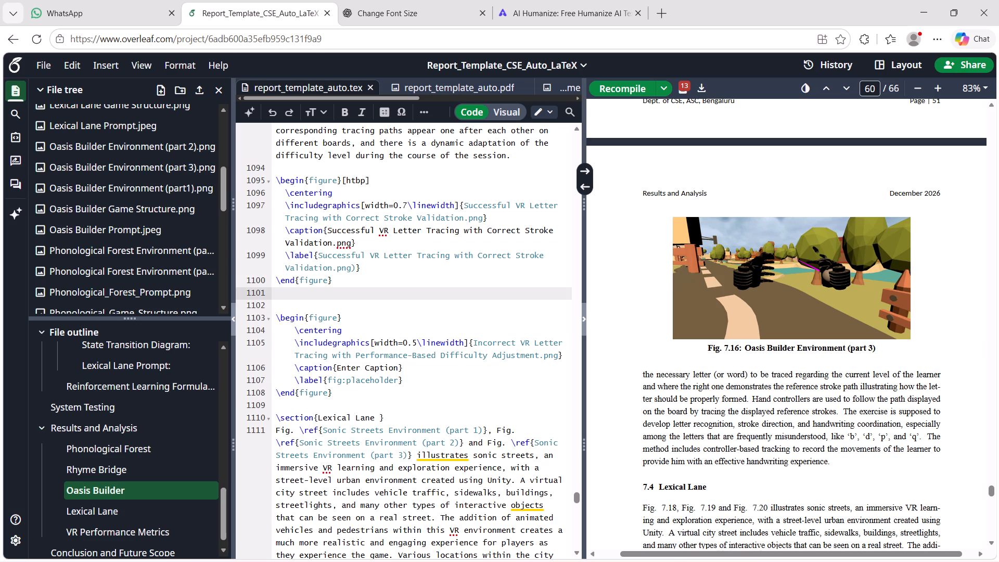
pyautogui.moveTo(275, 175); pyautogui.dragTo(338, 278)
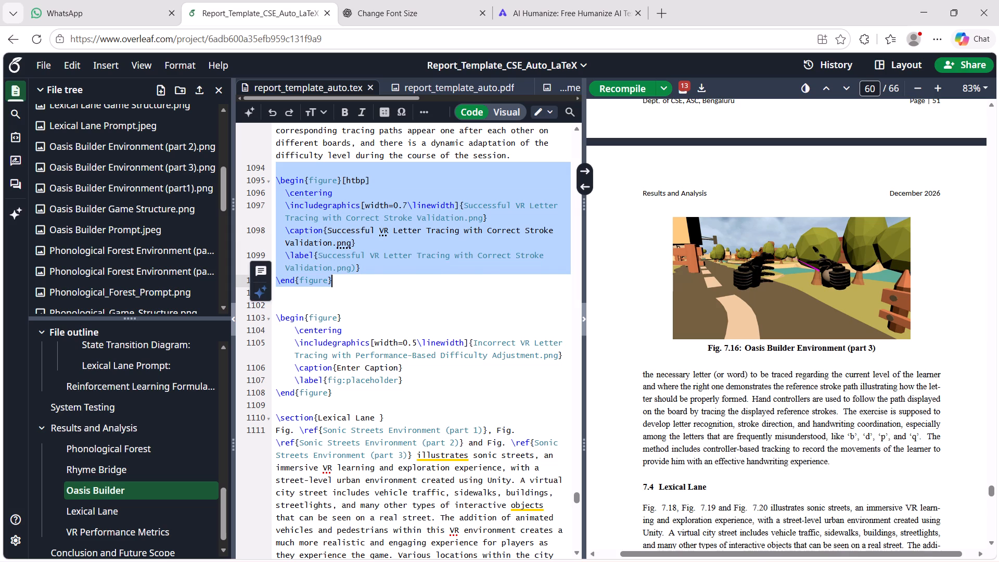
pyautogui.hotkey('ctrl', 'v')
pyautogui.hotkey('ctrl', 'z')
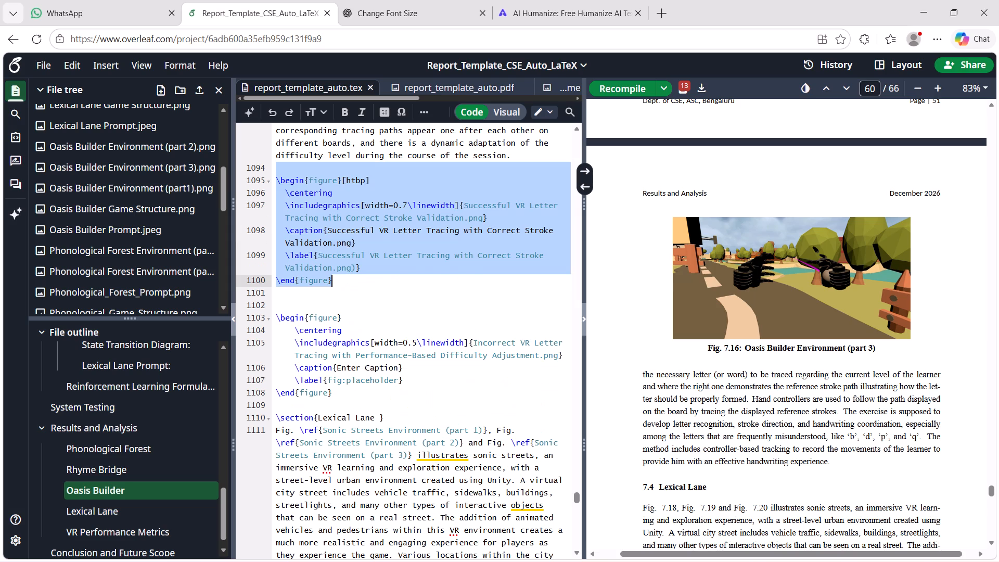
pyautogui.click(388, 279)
# Duplicate the formatted successful-tracing figure block directly below itself, leaving a blank line before the incorrect-tracing placeholder figure.
pyautogui.moveTo(339, 284); pyautogui.dragTo(277, 183)
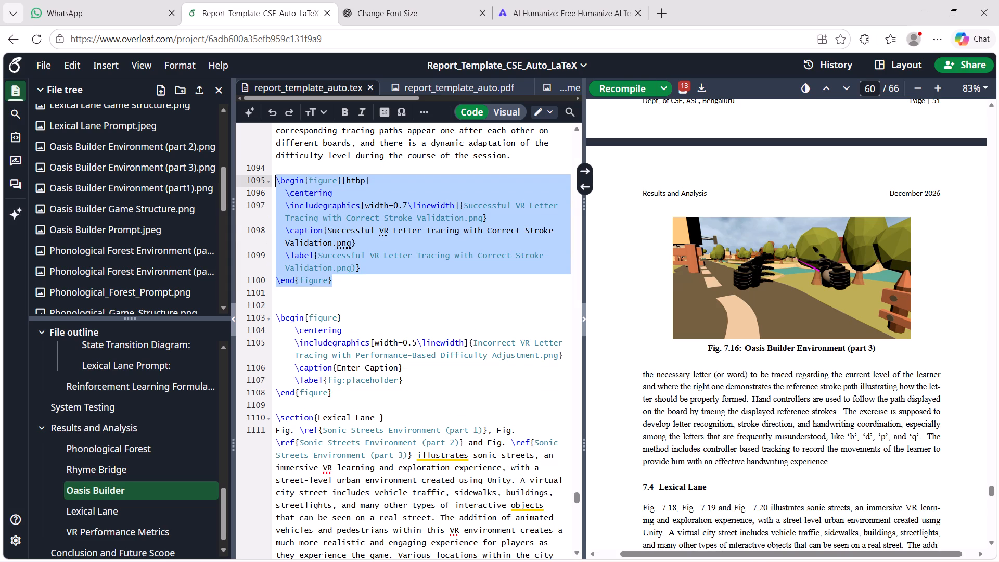
pyautogui.hotkey('ctrl', 'c')
pyautogui.click(293, 301)
pyautogui.hotkey('ctrl', 'v')
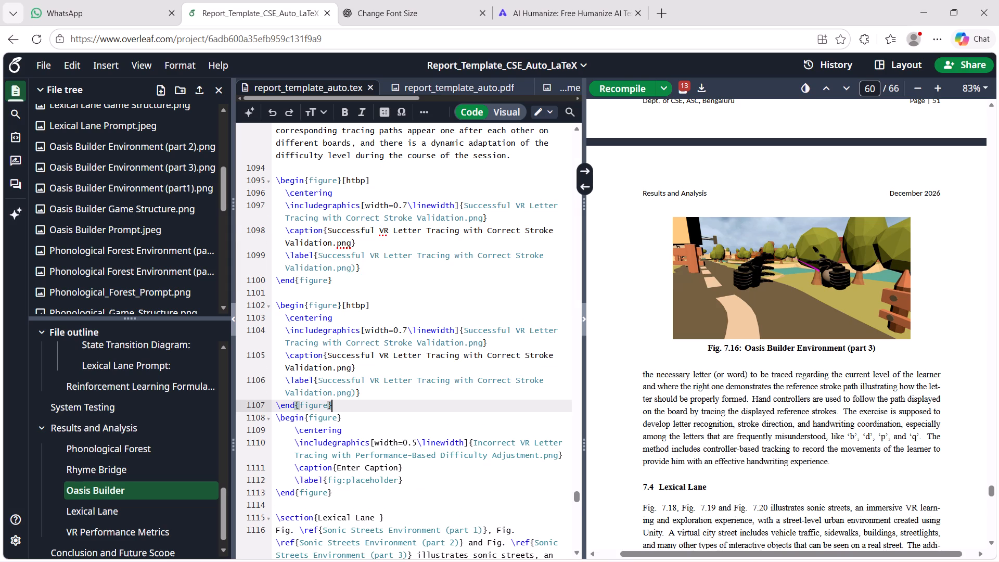
pyautogui.scroll(-1, 463, 384)
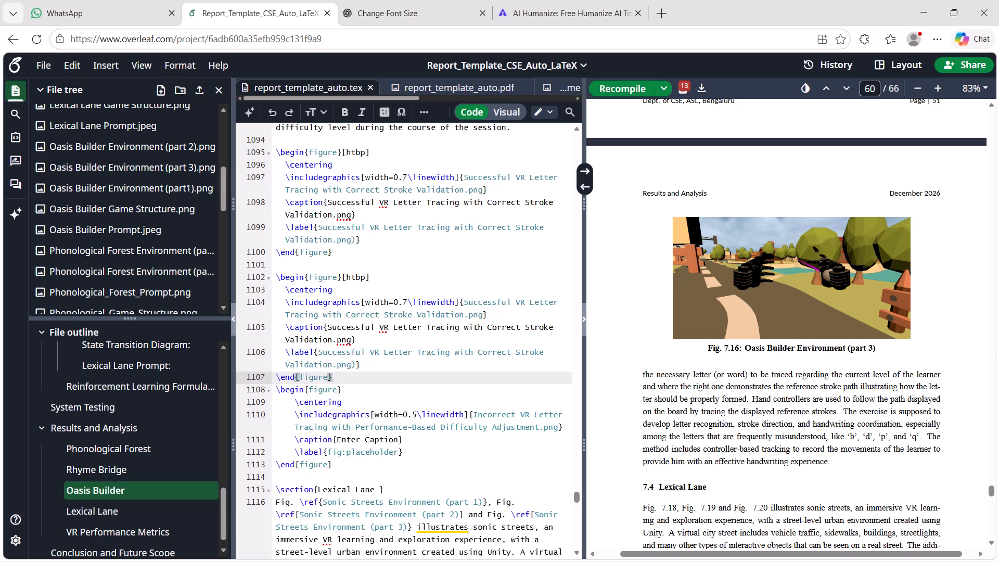
pyautogui.click(377, 373)
pyautogui.press('Return')
# Replace the duplicate block's image file, caption and label text with "Incorrect VR Letter Tracing with Performance-Based Difficulty Adjustment.png".
pyautogui.scroll(-1, 429, 437)
pyautogui.moveTo(472, 372); pyautogui.dragTo(553, 386)
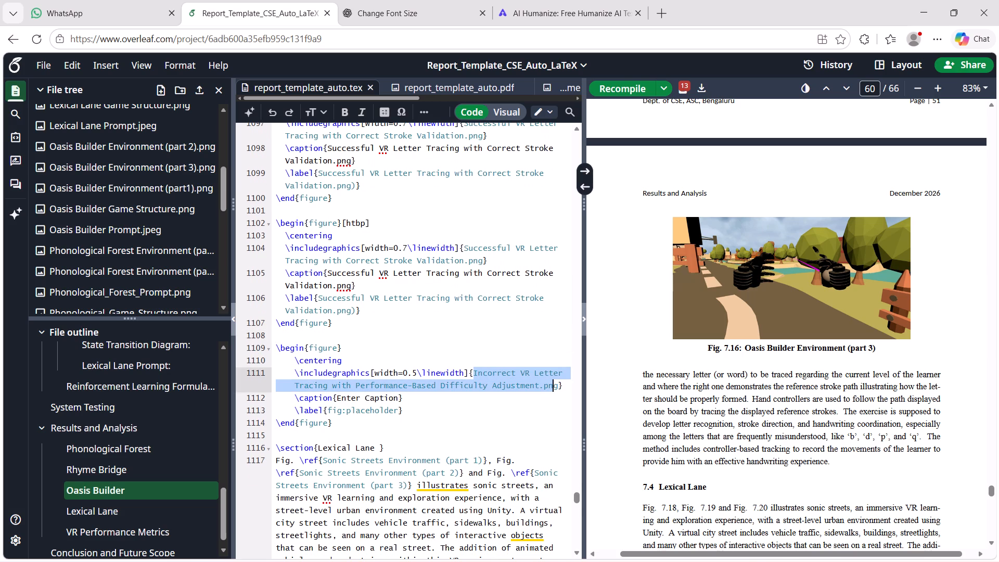
pyautogui.moveTo(553, 386); pyautogui.dragTo(558, 386)
pyautogui.hotkey('ctrl', 'c')
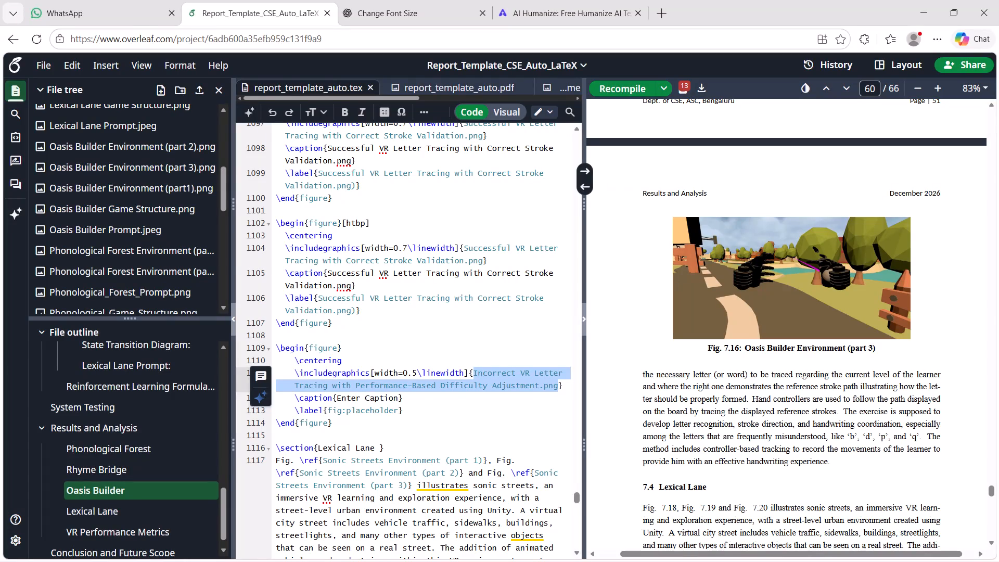
pyautogui.moveTo(464, 248); pyautogui.dragTo(484, 260)
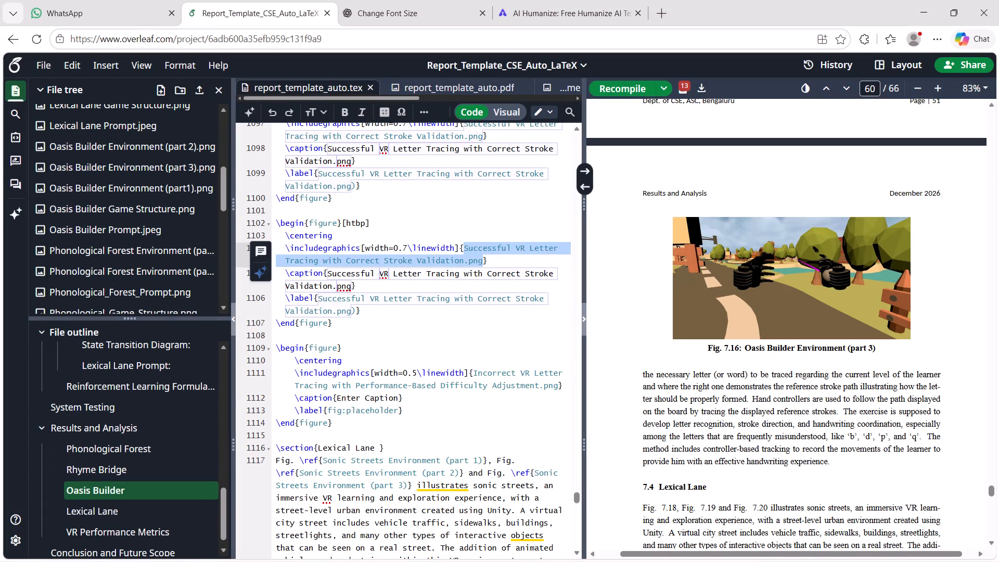
pyautogui.keyDown('ctrl'); pyautogui.moveTo(325, 273); pyautogui.dragTo(352, 286); pyautogui.keyUp('ctrl')
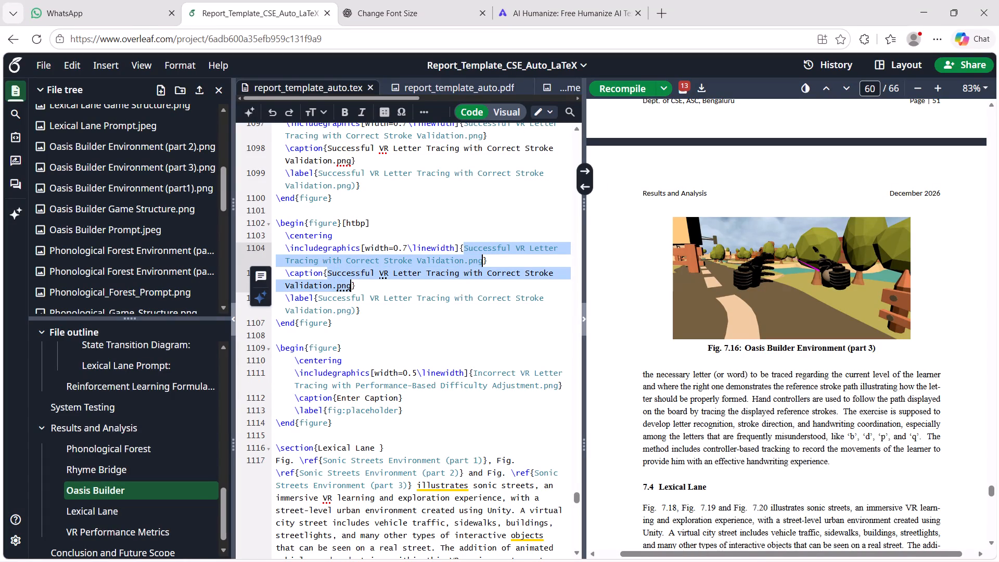
pyautogui.keyDown('ctrl'); pyautogui.moveTo(319, 302); pyautogui.dragTo(352, 310); pyautogui.keyUp('ctrl')
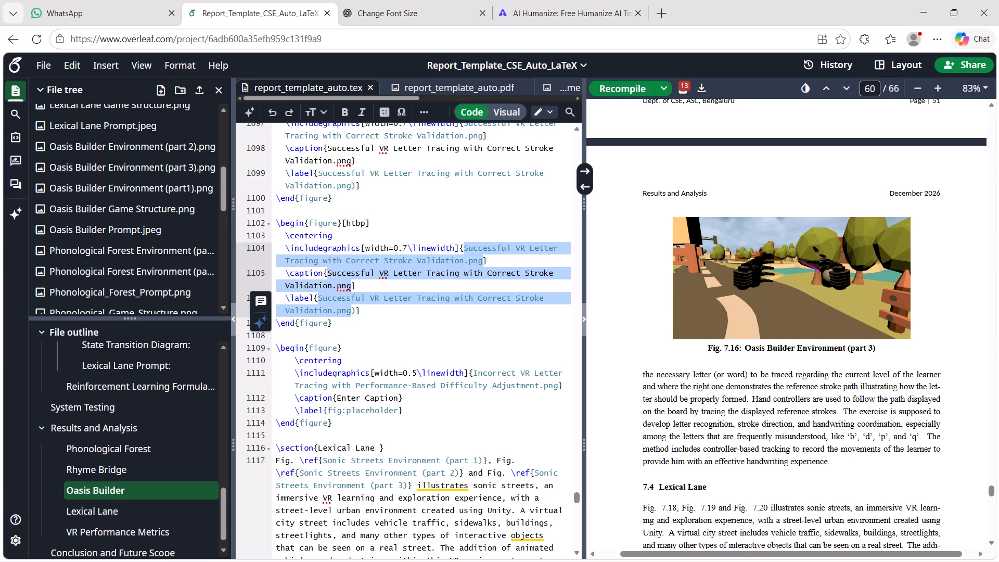
pyautogui.hotkey('ctrl', 'v')
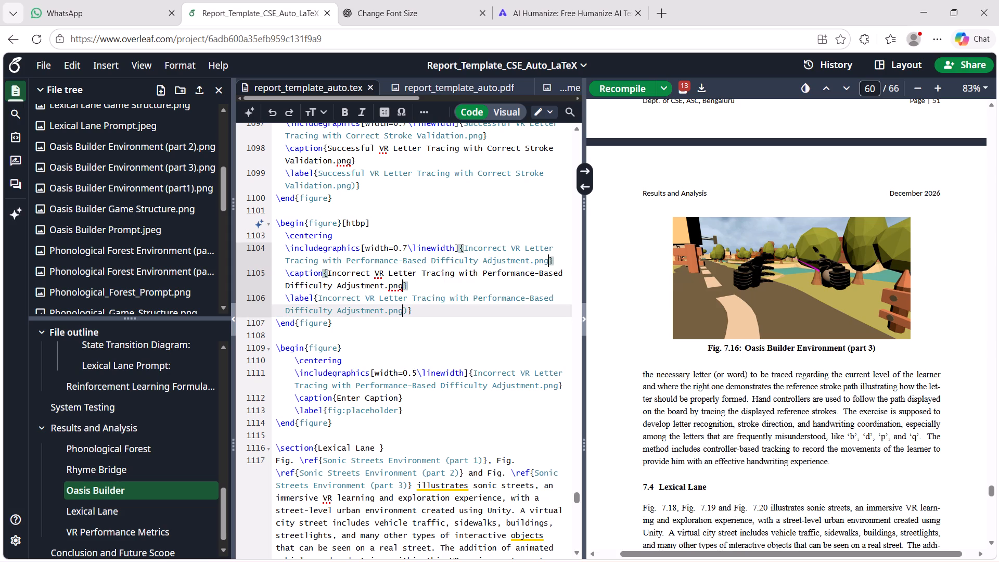
# Delete the placeholder 0.5-linewidth figure block for the incorrect tracing image above the Lexical Lane section.
pyautogui.click(409, 354)
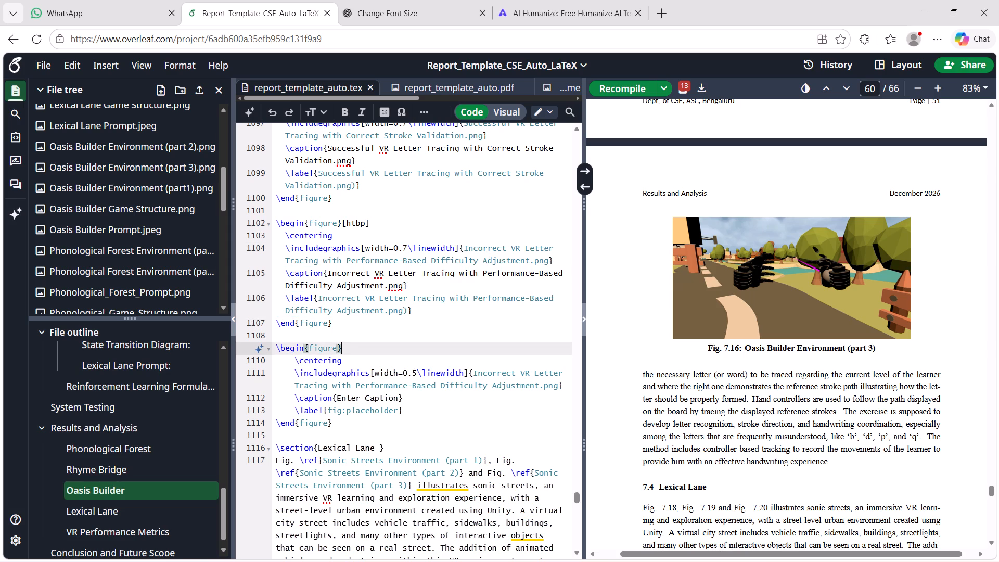
pyautogui.moveTo(275, 352); pyautogui.dragTo(339, 412)
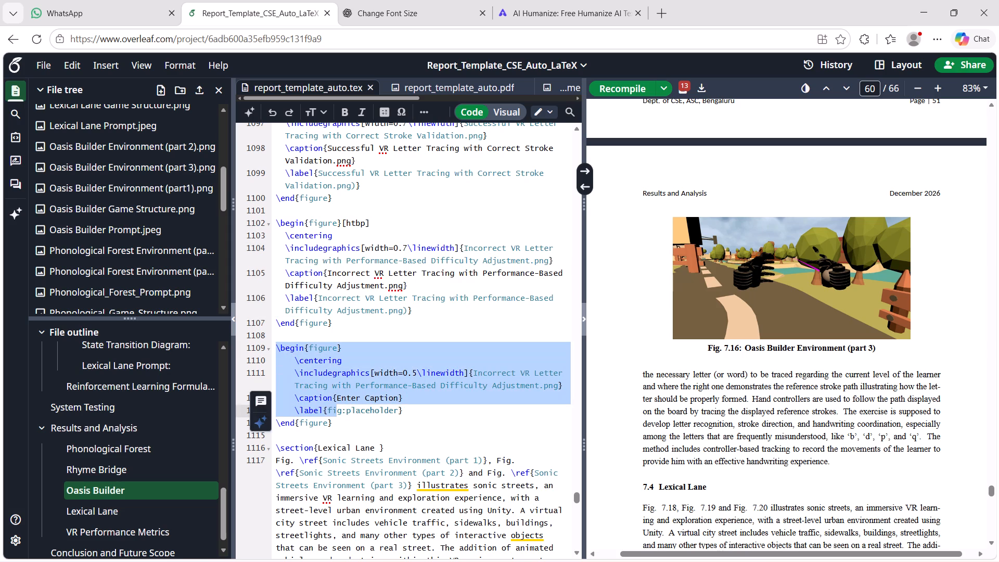
pyautogui.moveTo(339, 423); pyautogui.dragTo(277, 347)
pyautogui.press('BackSpace')
pyautogui.press('BackSpace')
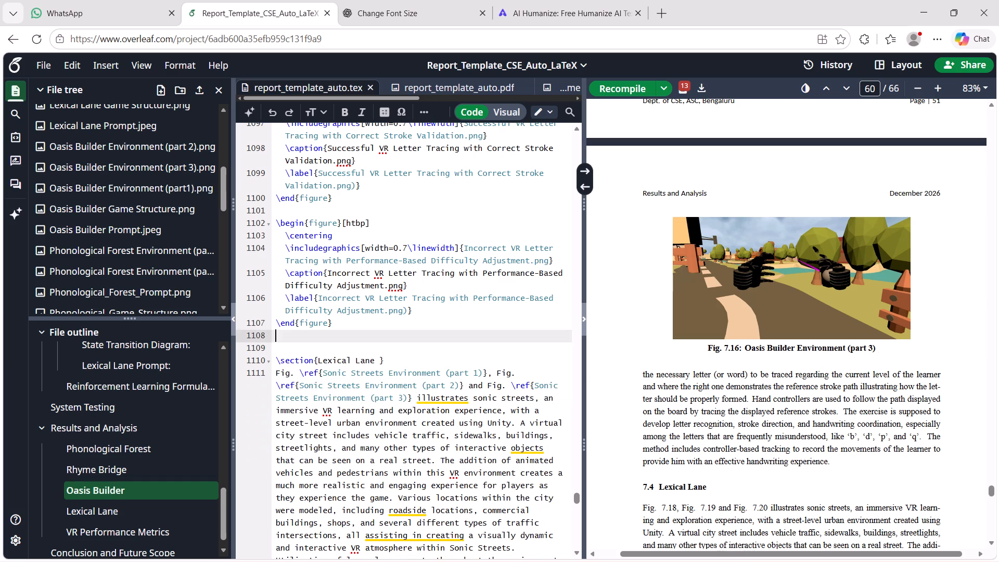
# Remove the .png extension from the label and caption of the incorrect-tracing figure.
pyautogui.click(403, 308)
pyautogui.press('BackSpace')
pyautogui.press('BackSpace')
pyautogui.press('BackSpace')
pyautogui.press('BackSpace')
pyautogui.press('Up')
pyautogui.press('Up')
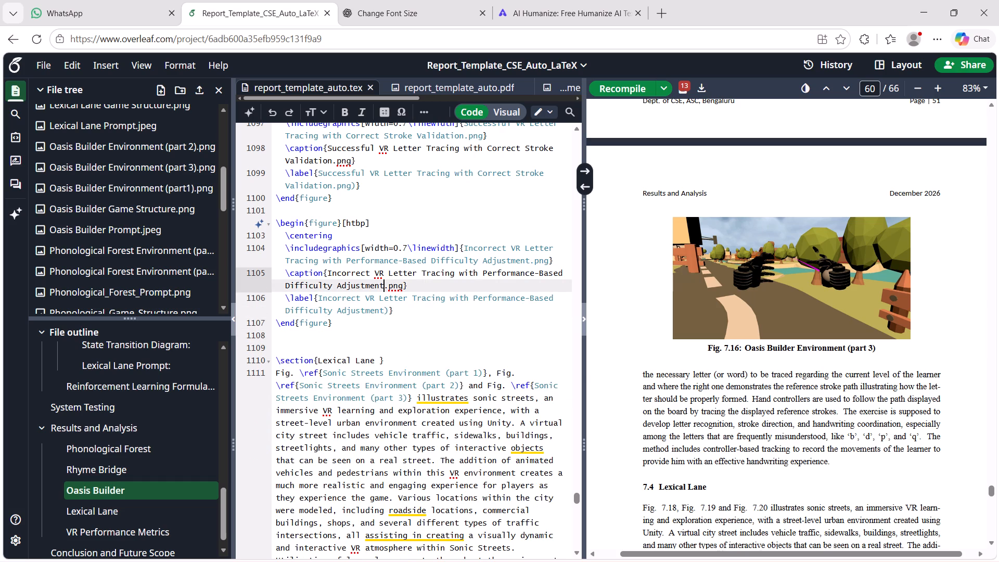
pyautogui.press('Right')
pyautogui.press('Right')
pyautogui.press('Right')
pyautogui.press('Right')
pyautogui.press('BackSpace')
pyautogui.press('BackSpace')
pyautogui.press('BackSpace')
pyautogui.press('BackSpace')
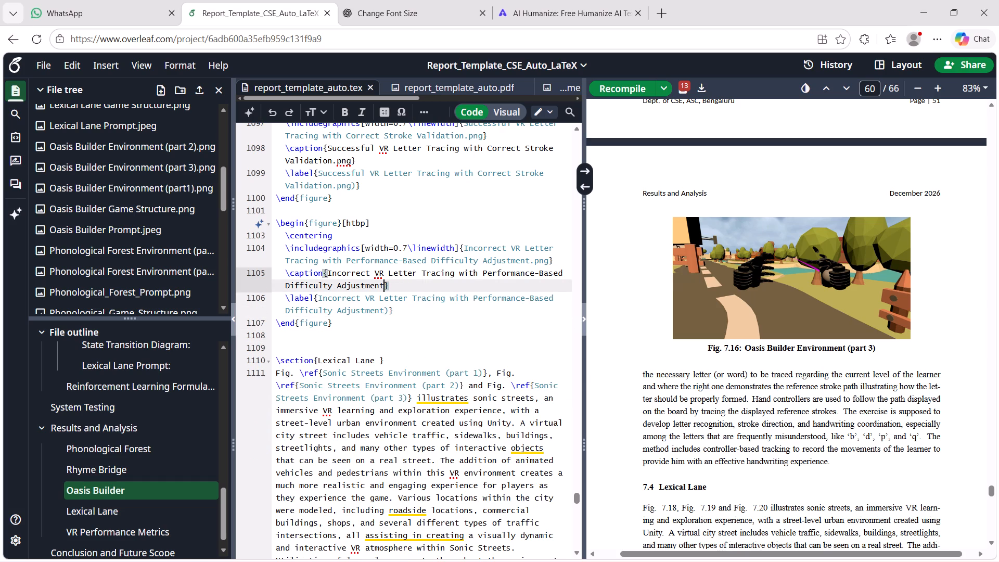
# Remove the .png extension from the label and caption of the successful-tracing figure.
pyautogui.scroll(3, 434, 340)
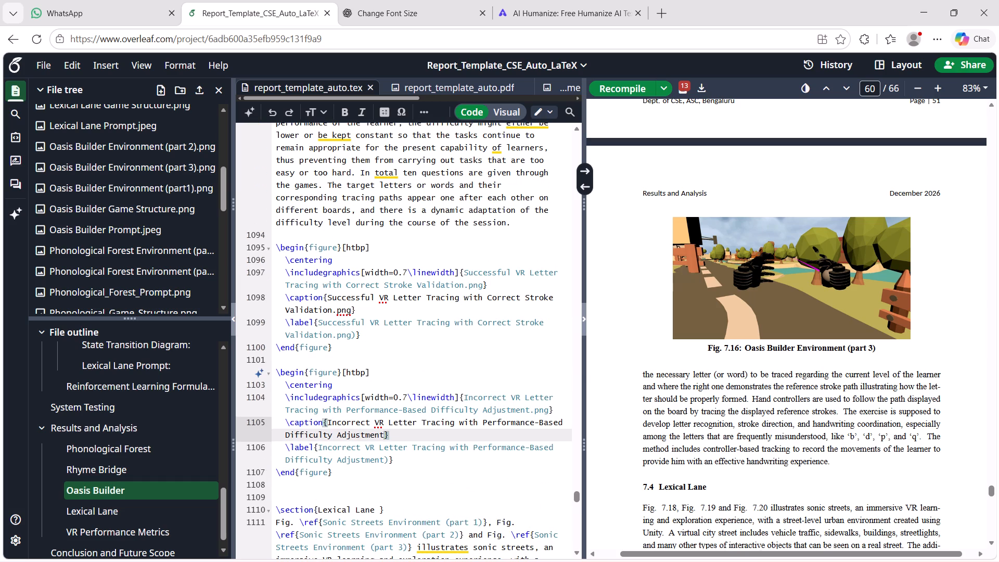
pyautogui.click(350, 337)
pyautogui.press('BackSpace')
pyautogui.press('BackSpace')
pyautogui.press('BackSpace')
pyautogui.press('BackSpace')
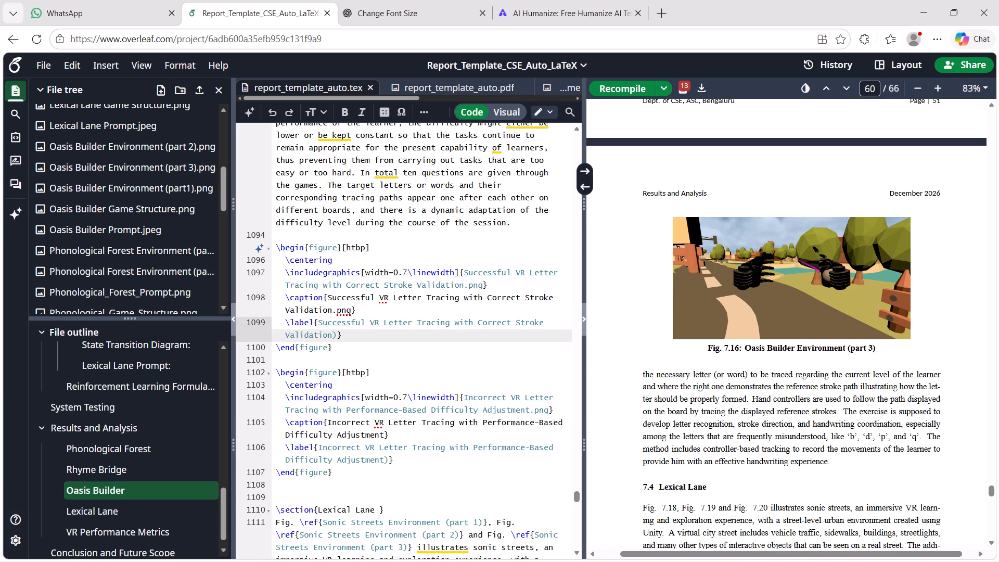
pyautogui.click(349, 315)
pyautogui.press('Right')
pyautogui.press('BackSpace')
pyautogui.press('BackSpace')
pyautogui.press('BackSpace')
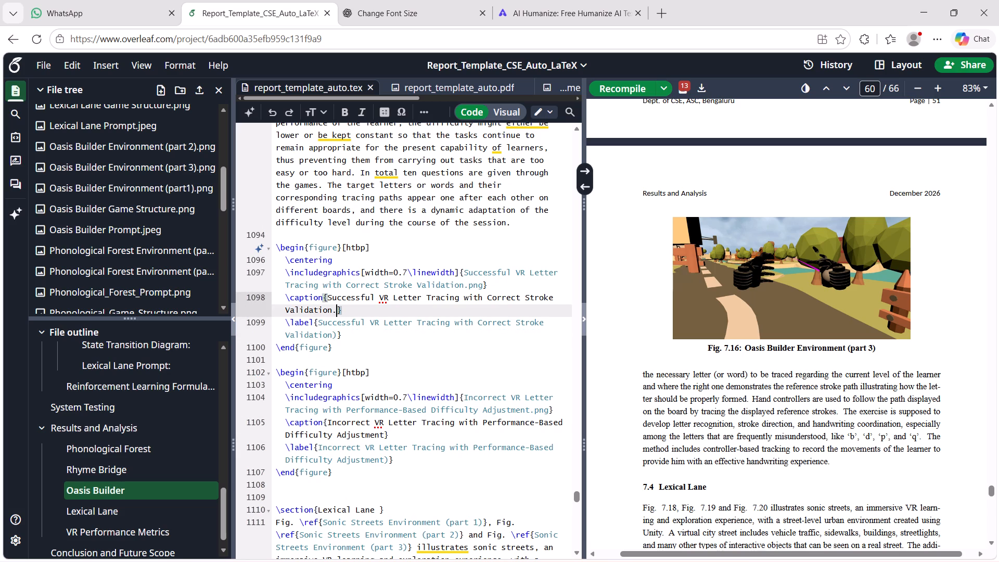
pyautogui.press('BackSpace')
# Save and recompile the report, and check the new letter-tracing figures in the PDF preview.
pyautogui.hotkey('ctrl', 's')
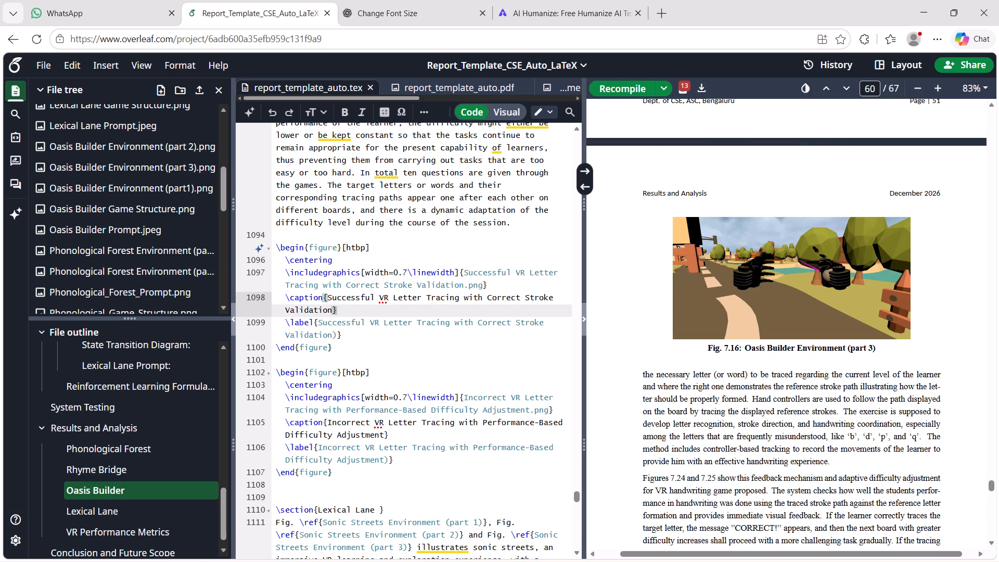
pyautogui.scroll(-1, 716, 389)
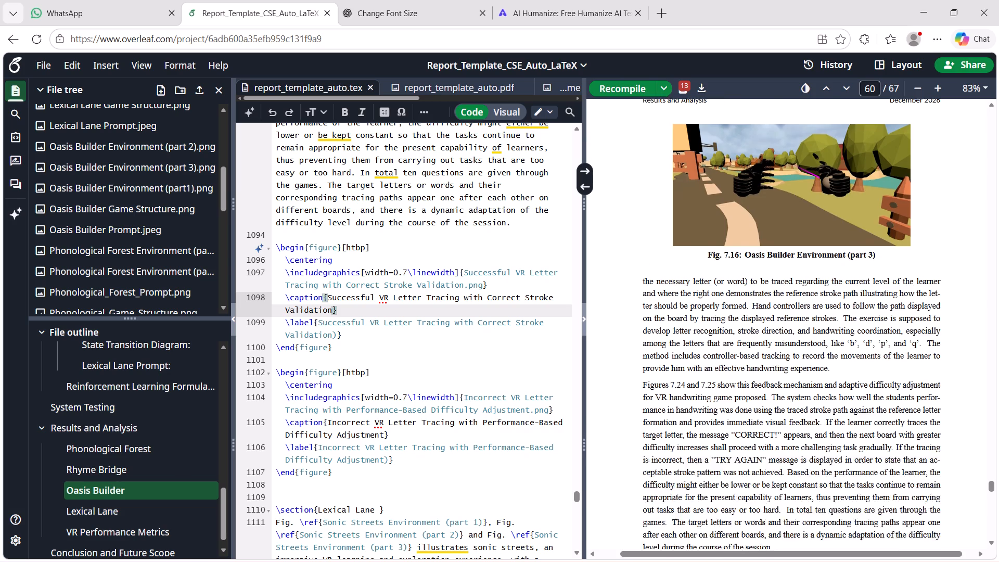
pyautogui.scroll(-11, 716, 389)
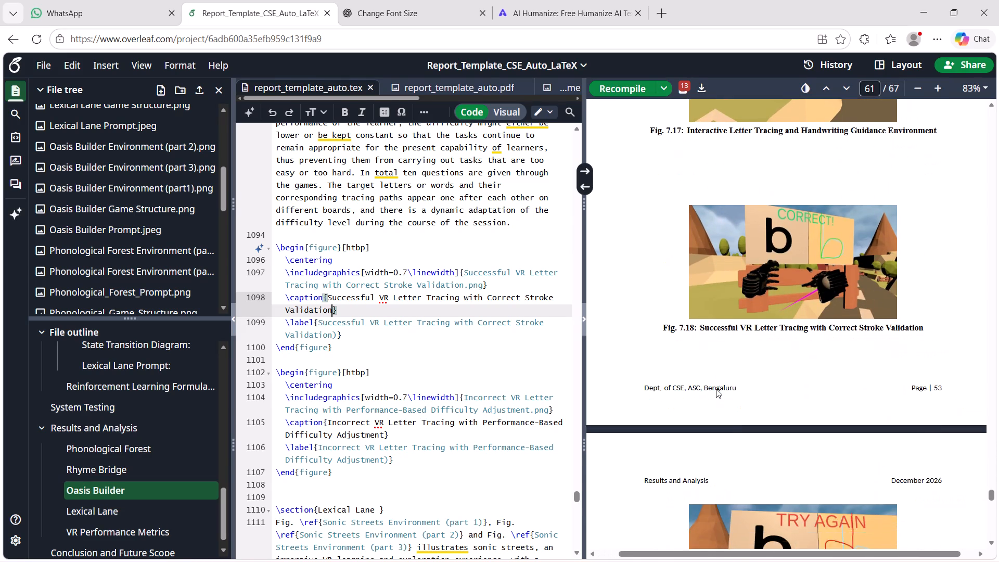
# Set the image width of the Interactive Letter Tracing and Handwriting Guidance Environment figure to 0.6\linewidth.
pyautogui.scroll(-1, 716, 389)
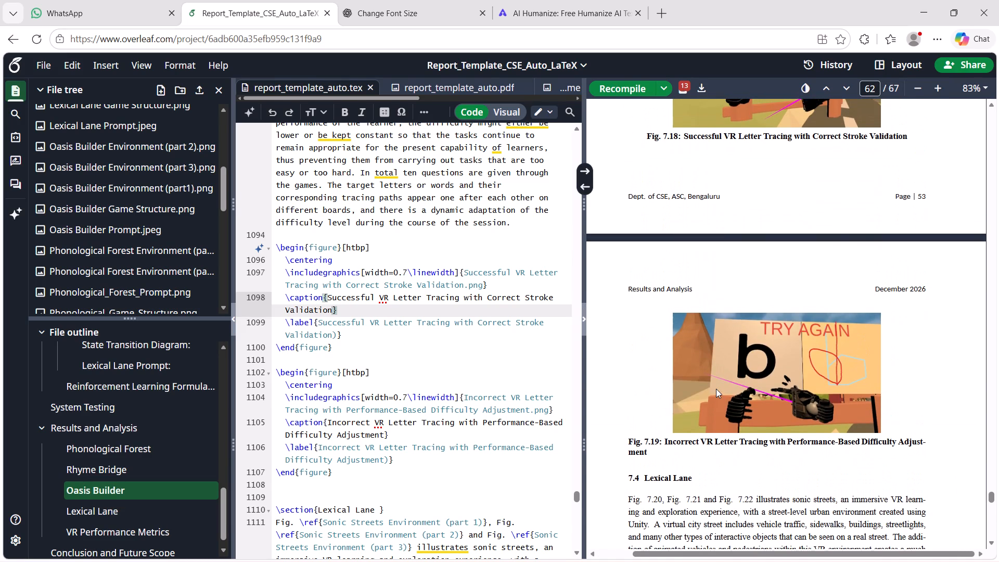
pyautogui.scroll(3, 745, 295)
pyautogui.scroll(-1, 745, 295)
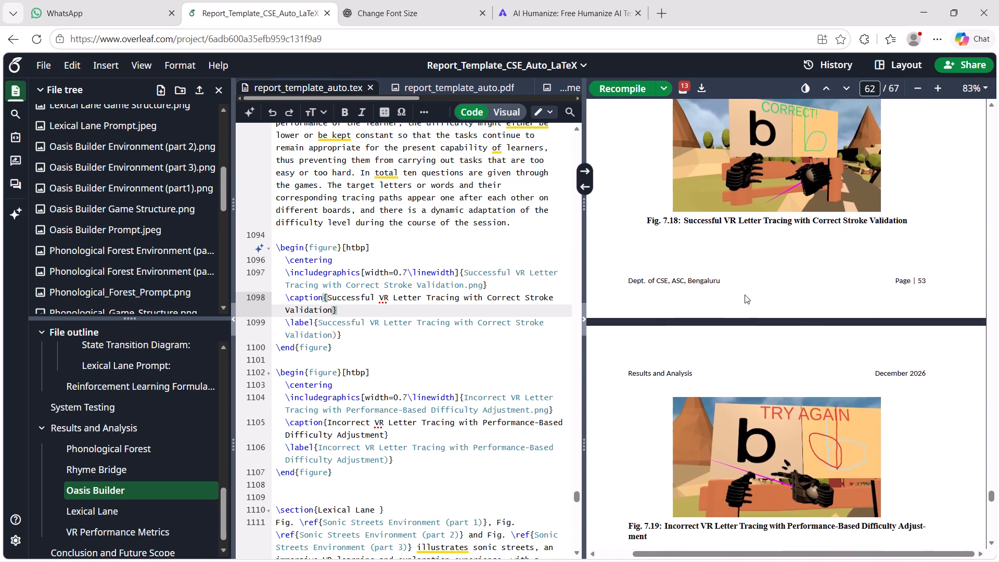
pyautogui.scroll(-1, 745, 295)
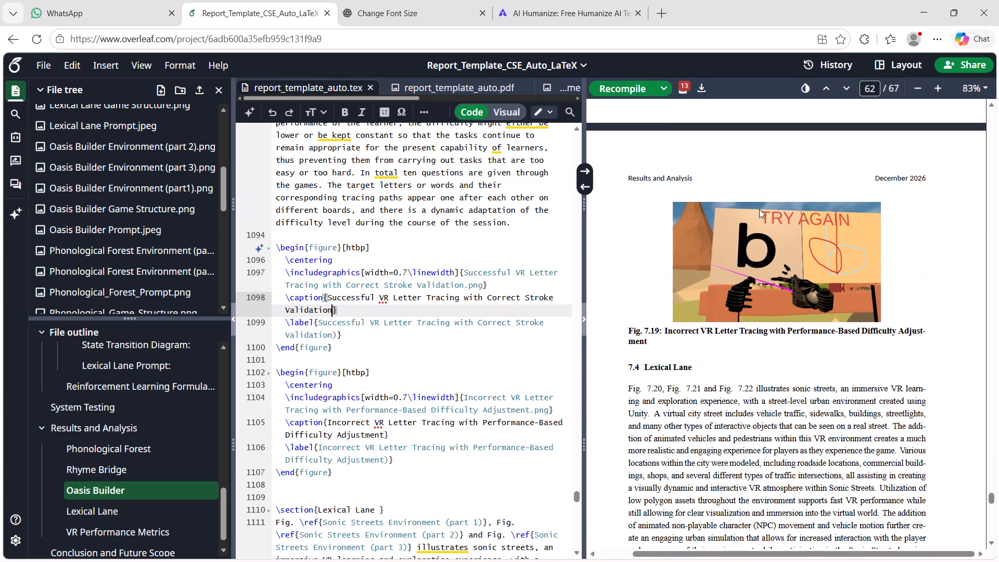
pyautogui.scroll(5, 694, 355)
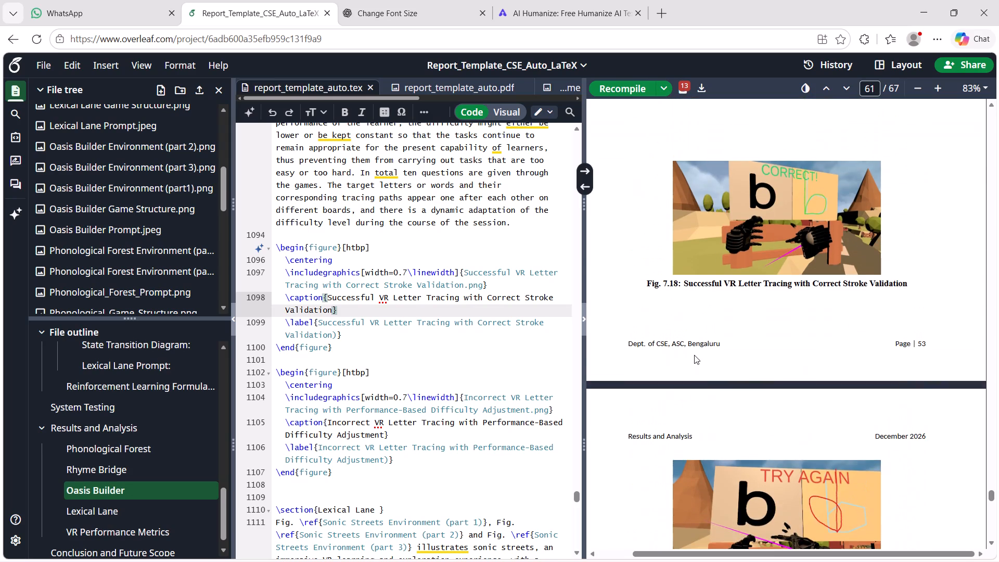
pyautogui.scroll(4, 694, 355)
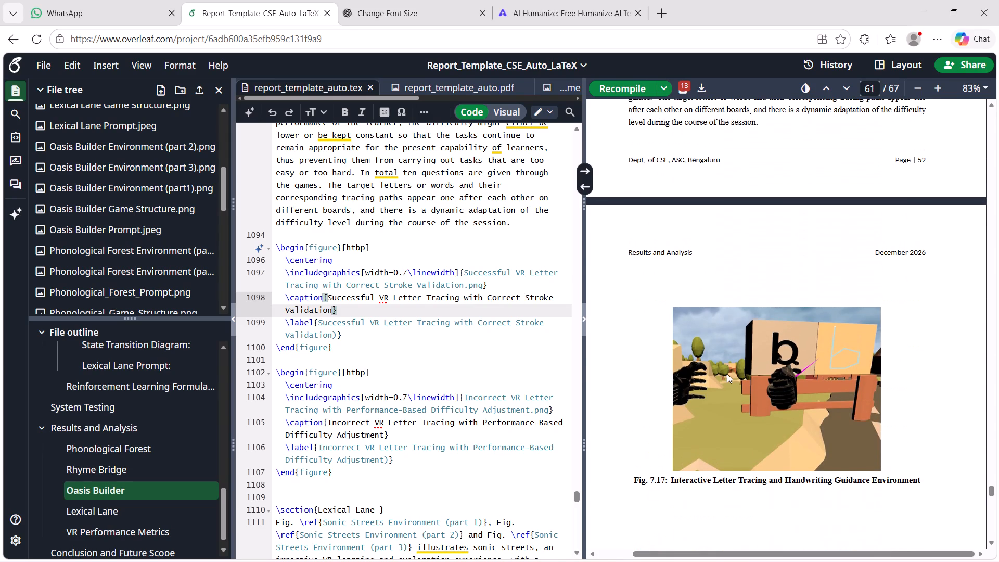
pyautogui.doubleClick(727, 374)
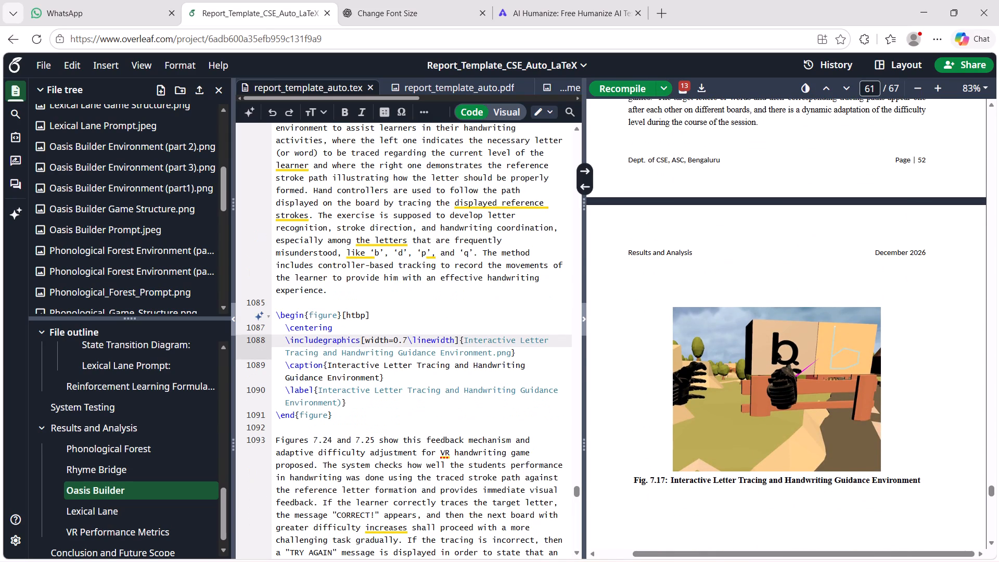
pyautogui.click(405, 338)
pyautogui.press('Right')
pyautogui.press('BackSpace')
pyautogui.press('6')
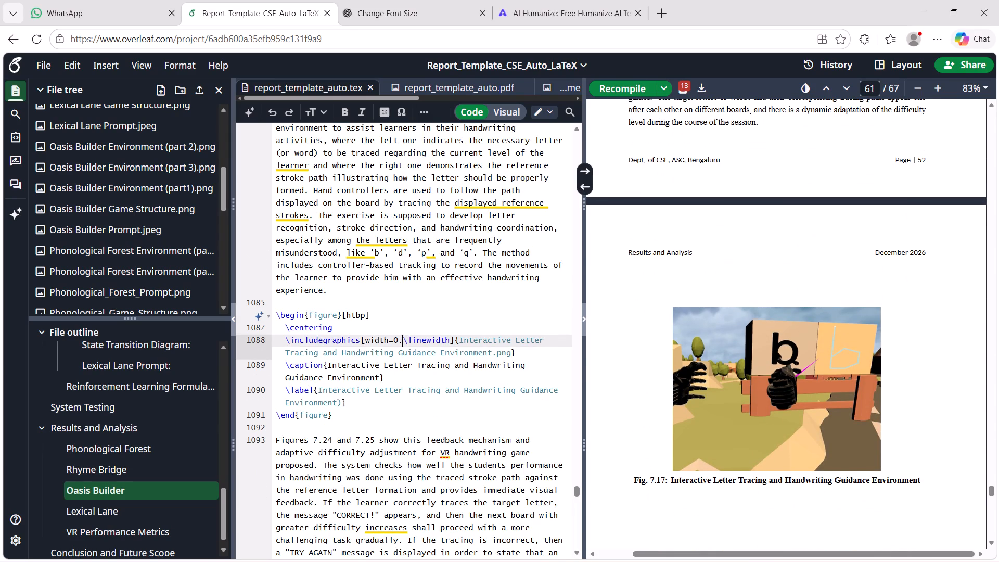
# Set the image widths of the successful-tracing and incorrect-tracing figures to 0.6\linewidth.
pyautogui.scroll(-5, 436, 442)
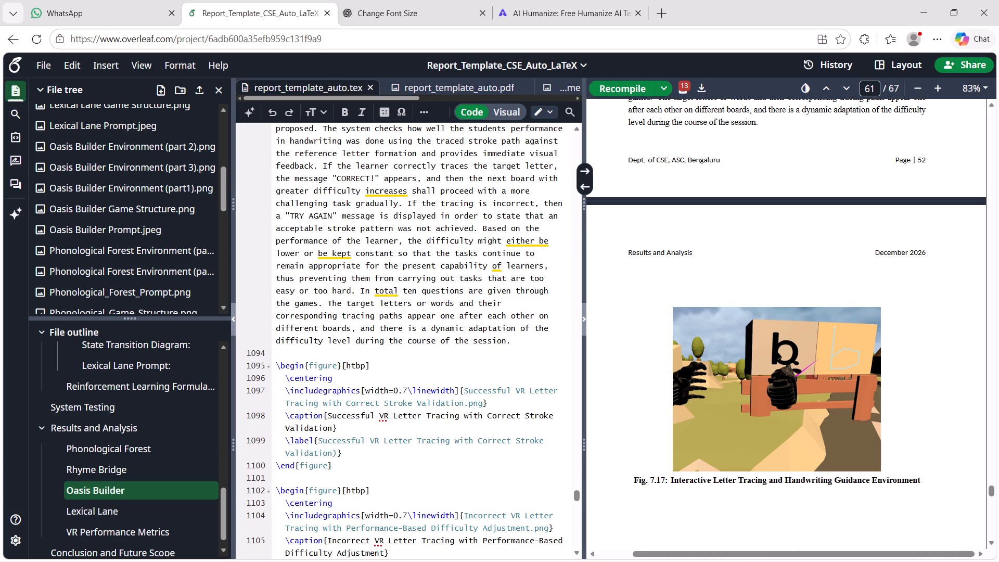
pyautogui.click(406, 394)
pyautogui.press('BackSpace')
pyautogui.press('6')
pyautogui.click(405, 515)
pyautogui.press('BackSpace')
pyautogui.press('6')
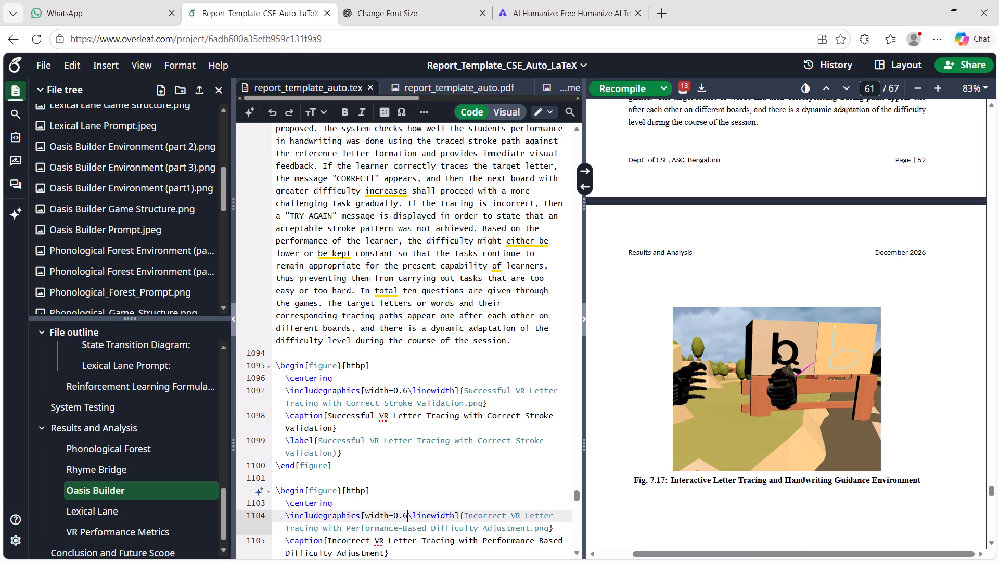
# Save and recompile the report, and check the layout of the resized letter-tracing figures in the PDF preview.
pyautogui.hotkey('ctrl', 's')
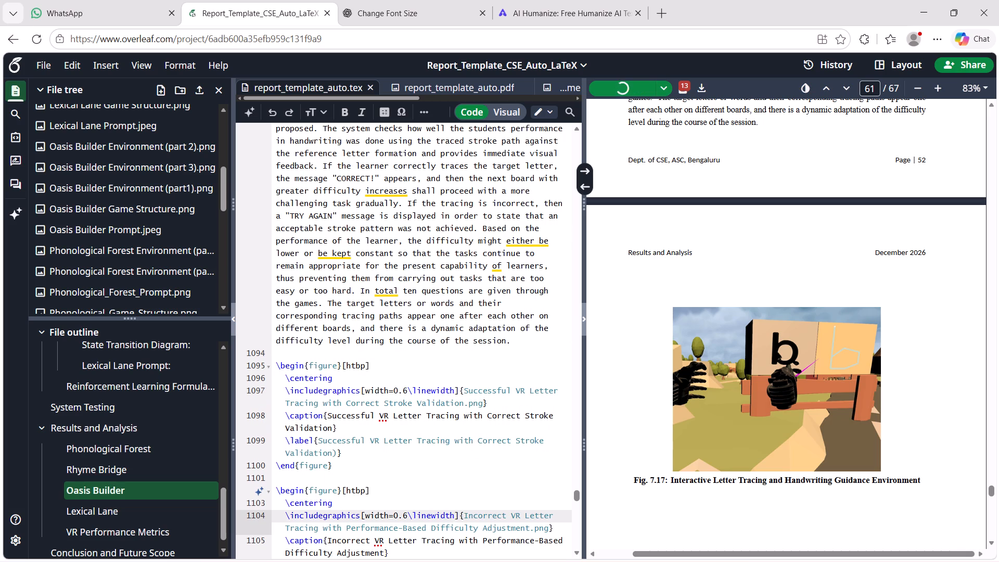
pyautogui.scroll(9, 776, 285)
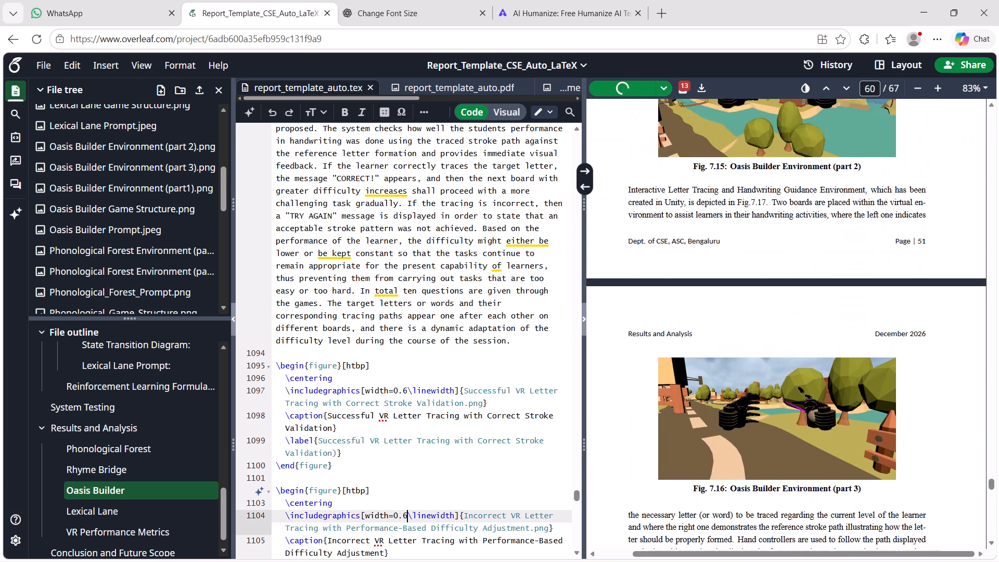
pyautogui.scroll(-2, 776, 285)
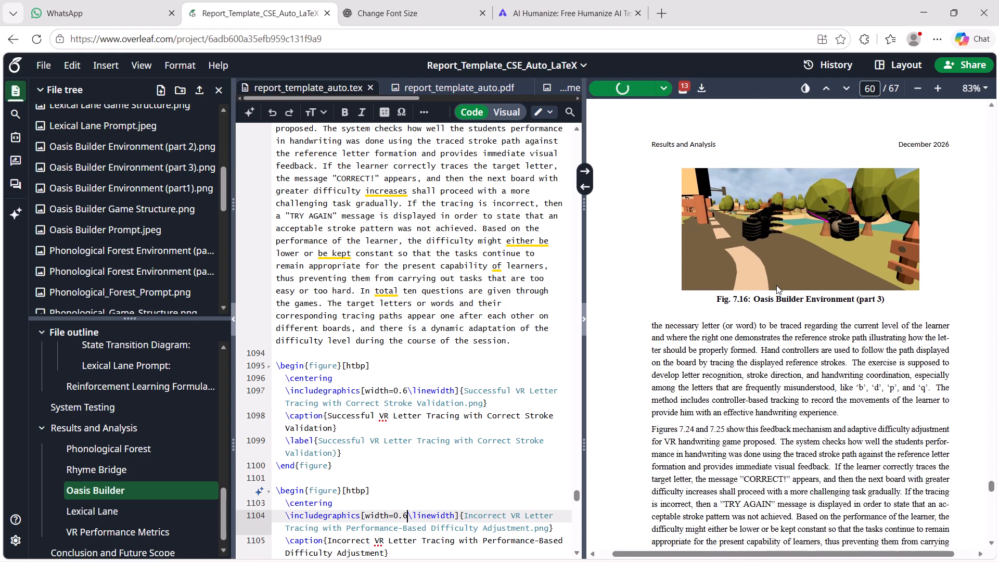
pyautogui.scroll(-1, 776, 285)
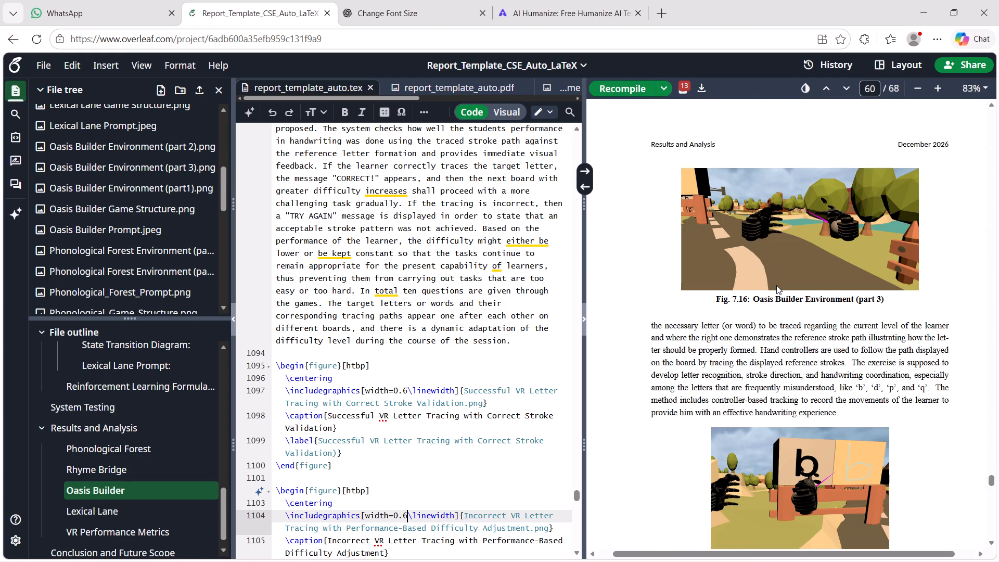
pyautogui.scroll(4, 776, 285)
pyautogui.scroll(-1, 776, 285)
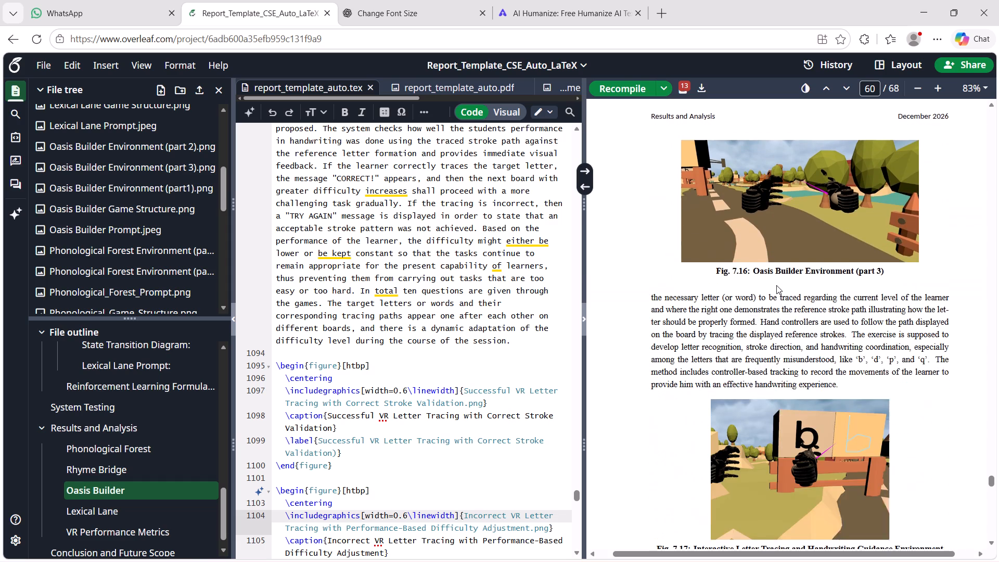
pyautogui.scroll(-5, 776, 285)
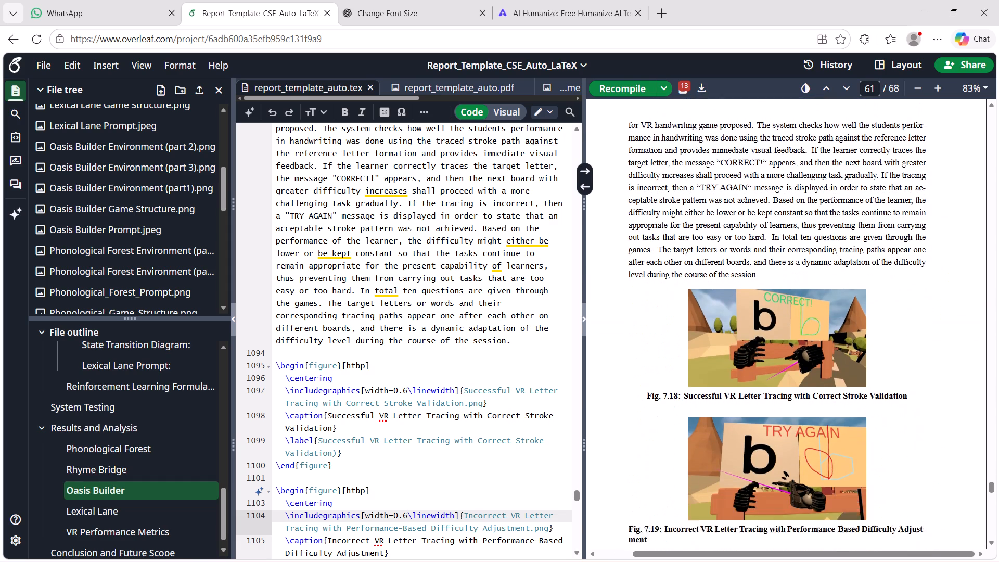
pyautogui.scroll(-1, 776, 285)
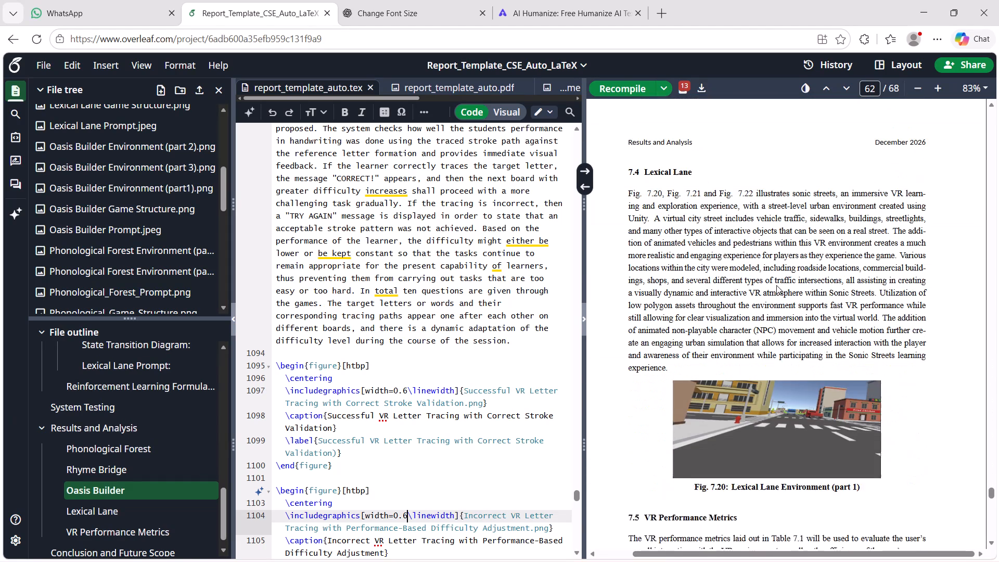
pyautogui.scroll(4, 776, 285)
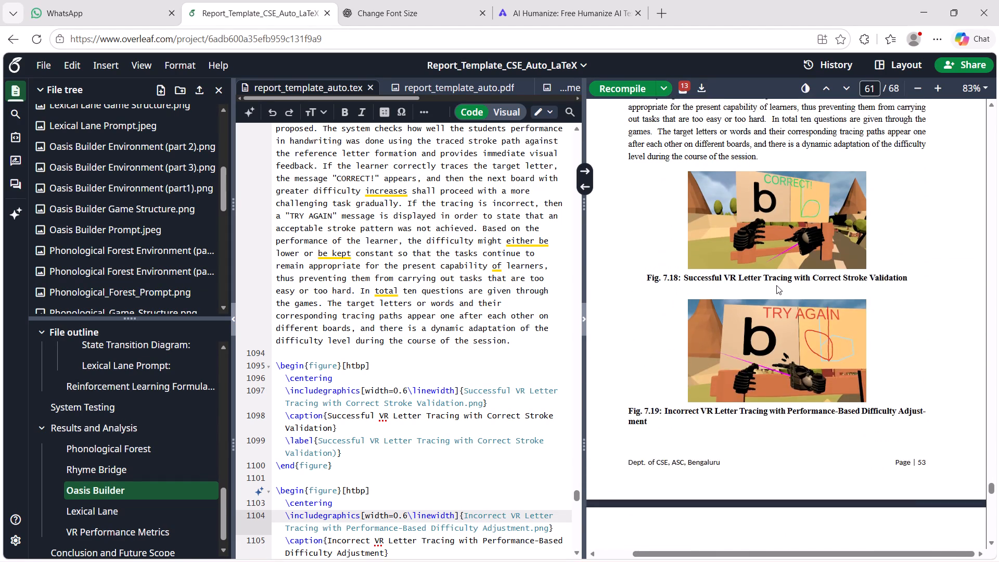
pyautogui.scroll(4, 776, 285)
pyautogui.scroll(-1, 776, 285)
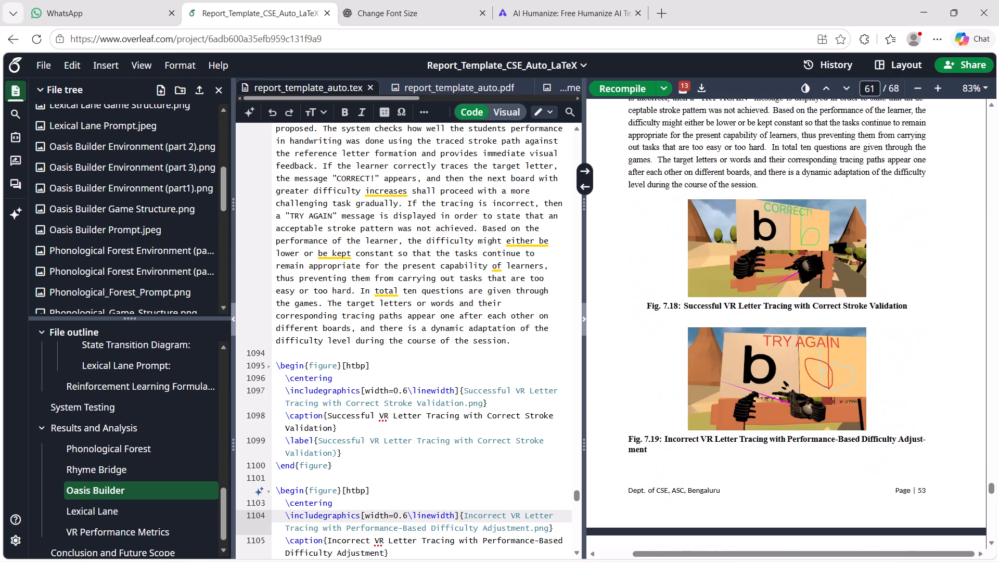
# Examine the figure placement and page spacing of the Lexical Lane section in the PDF preview.
pyautogui.scroll(-3, 776, 285)
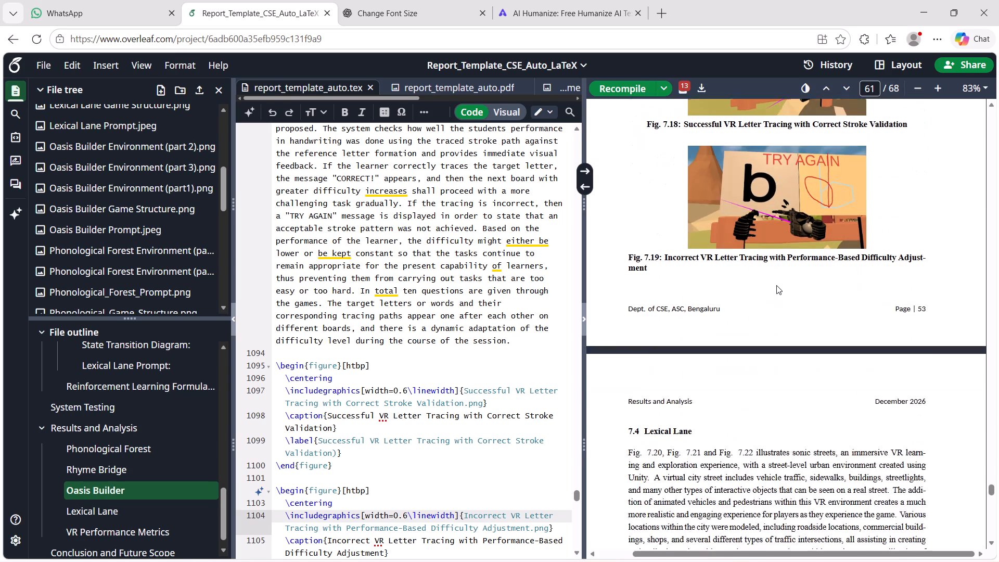
pyautogui.scroll(-4, 776, 285)
pyautogui.scroll(1, 776, 285)
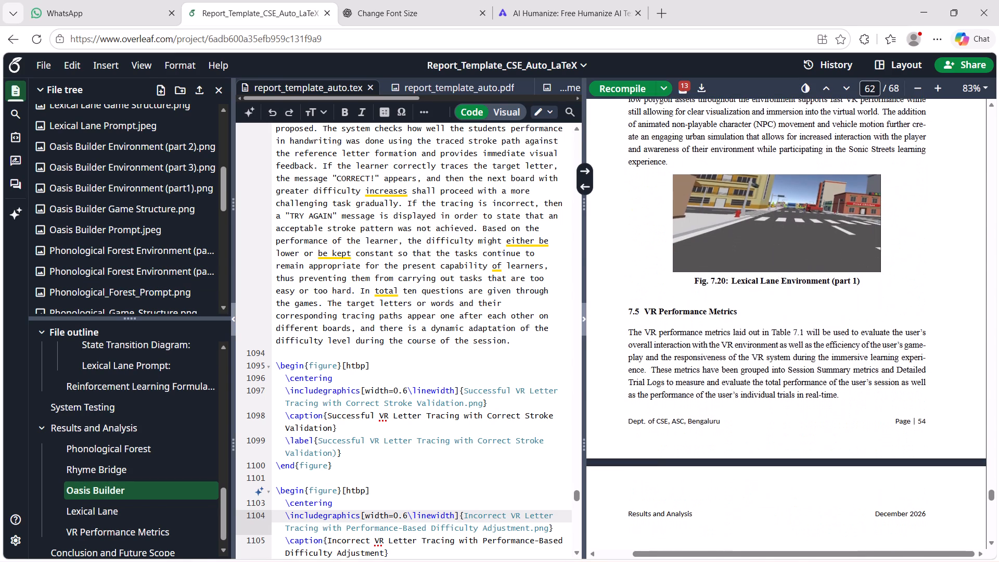
pyautogui.scroll(1, 776, 285)
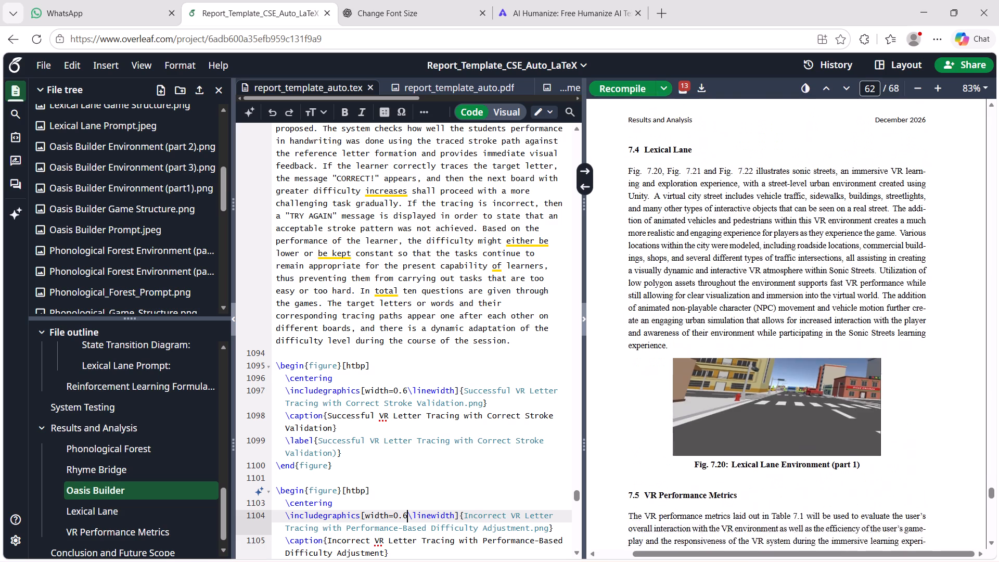
pyautogui.scroll(-7, 776, 285)
pyautogui.scroll(1, 776, 285)
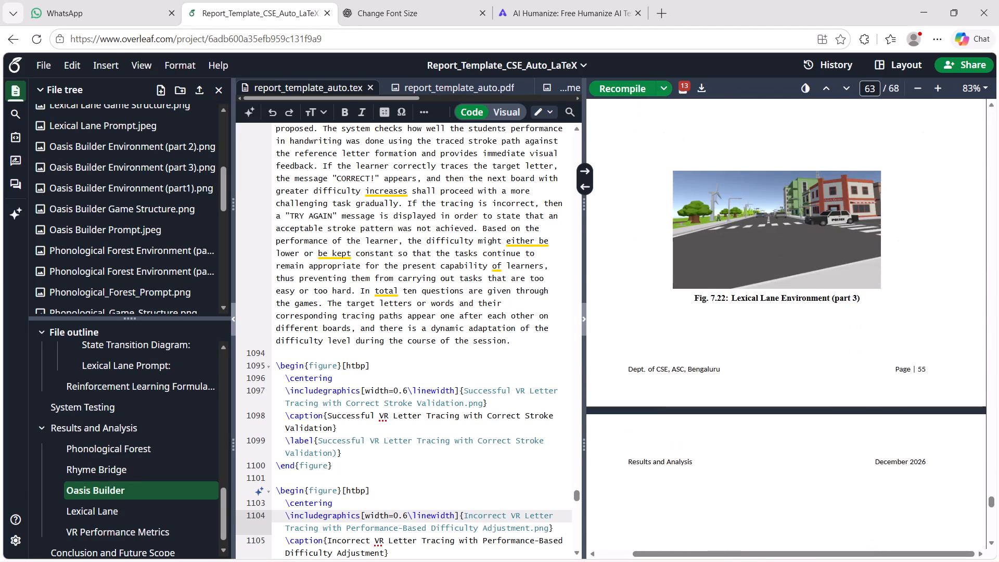
pyautogui.scroll(1, 776, 285)
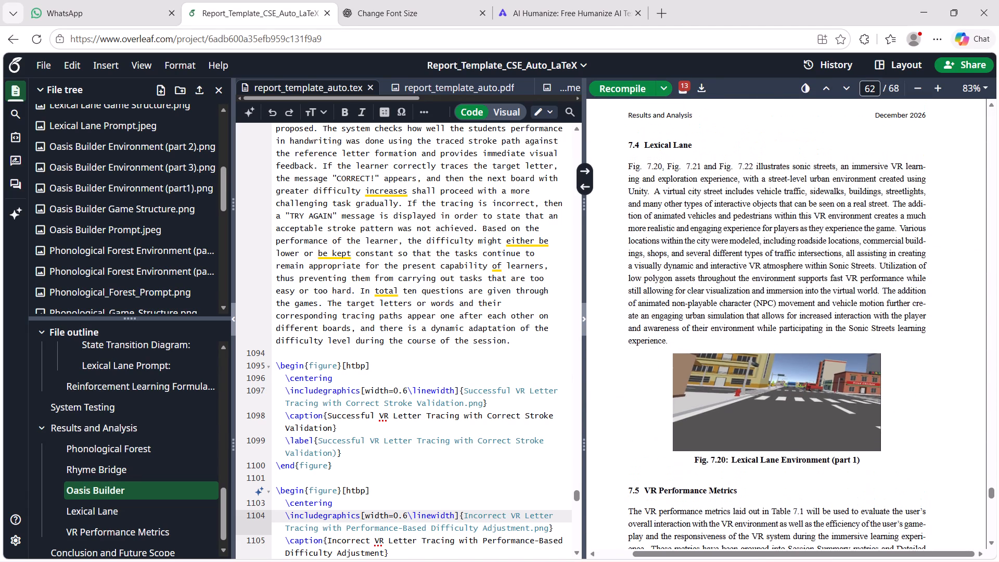
# Move the Lexical Lane text from "The addition of animated vehicles" to the paragraph's end between the part 2 and part 3 figure blocks.
pyautogui.scroll(-5, 447, 340)
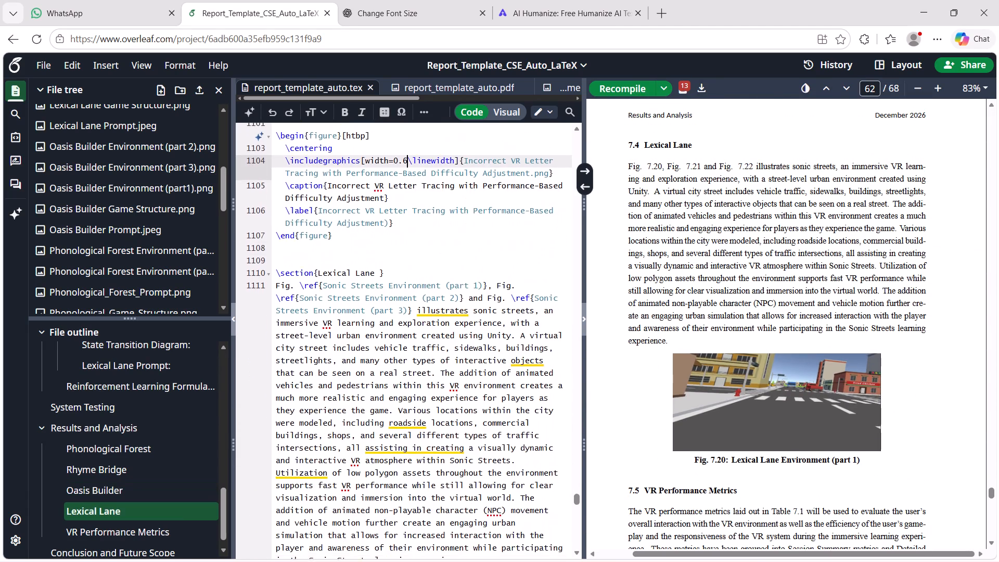
pyautogui.scroll(-4, 447, 340)
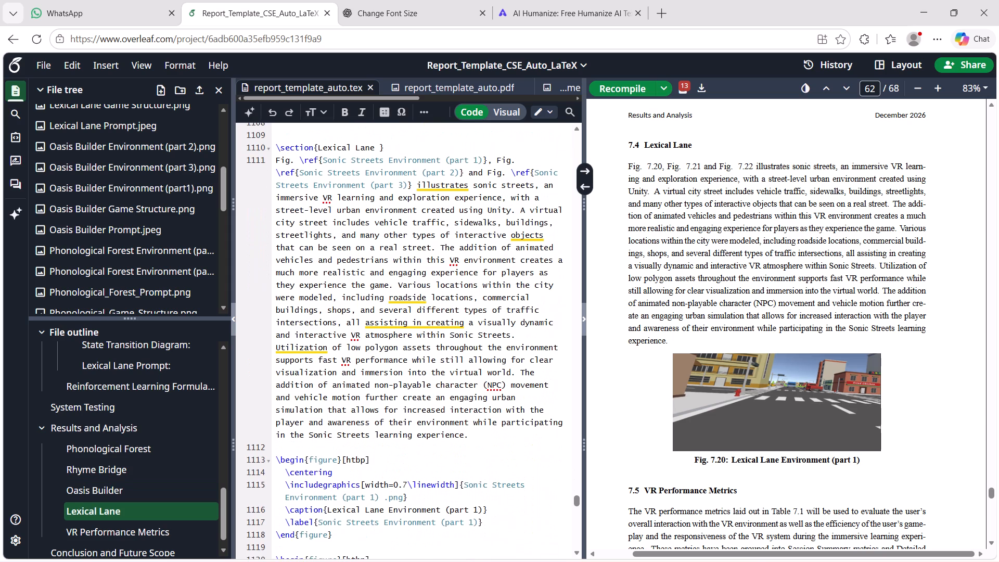
pyautogui.click(442, 246)
pyautogui.moveTo(440, 246); pyautogui.dragTo(491, 401)
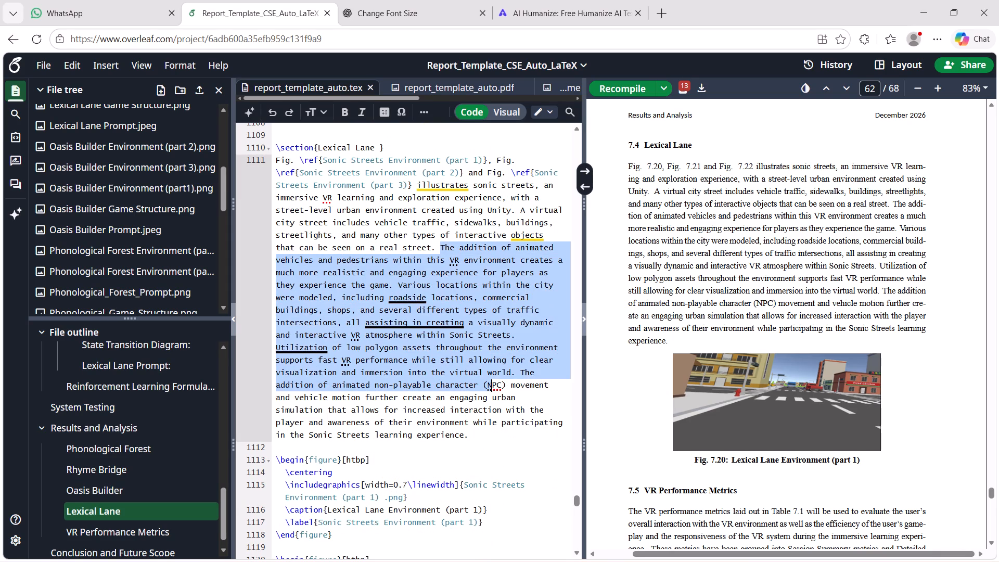
pyautogui.moveTo(491, 401); pyautogui.dragTo(470, 430)
pyautogui.hotkey('ctrl', 'x')
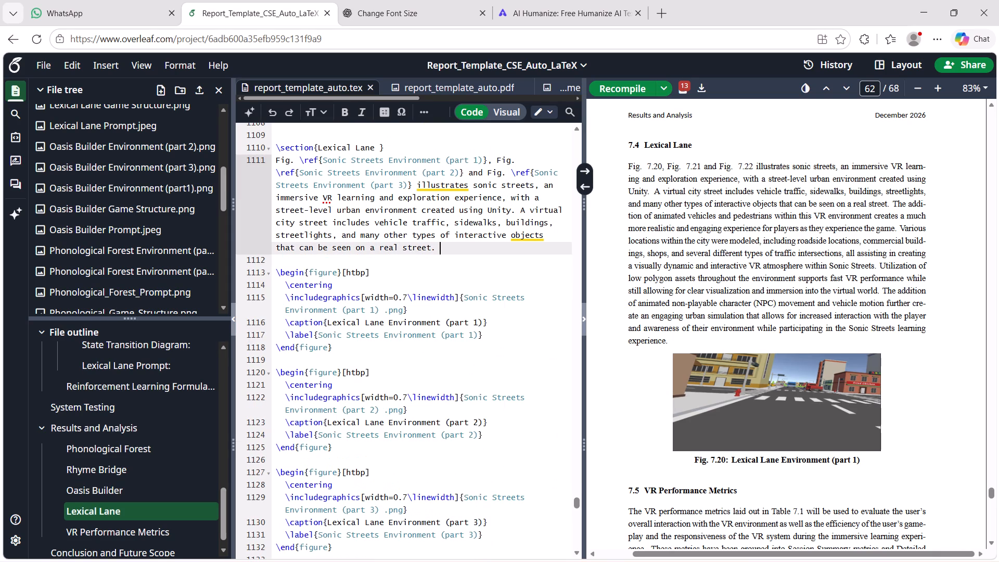
pyautogui.scroll(-2, 470, 430)
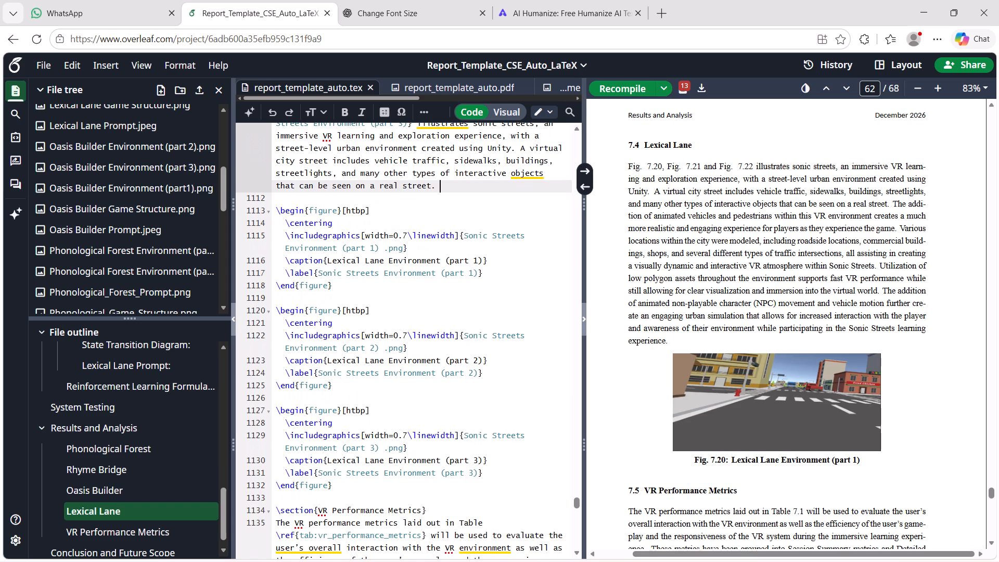
pyautogui.scroll(-1, 396, 395)
pyautogui.click(287, 364)
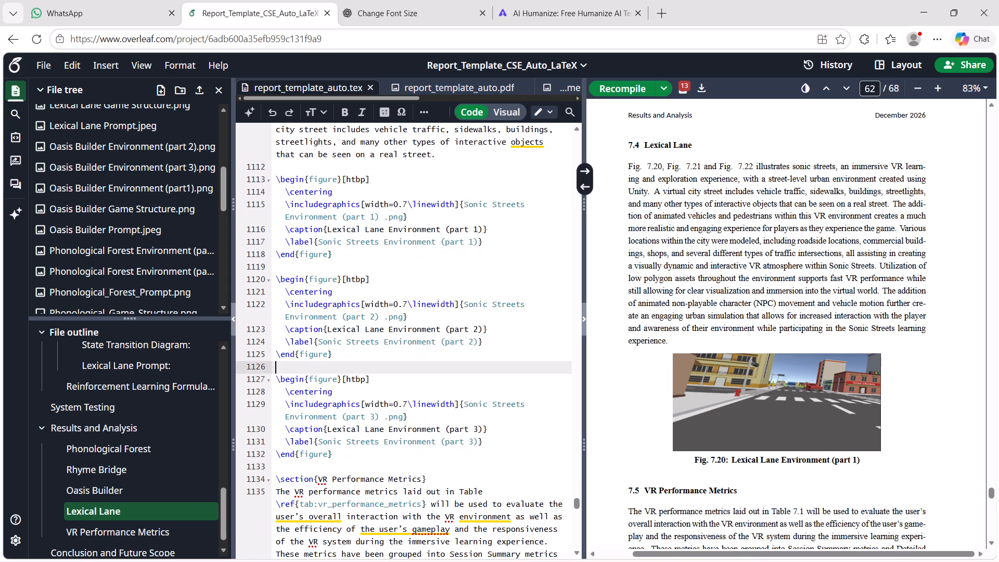
pyautogui.hotkey('ctrl', 'v')
# Save and recompile the report, and check the Lexical Lane and VR Performance Metrics pages in the PDF preview.
pyautogui.hotkey('ctrl', 's')
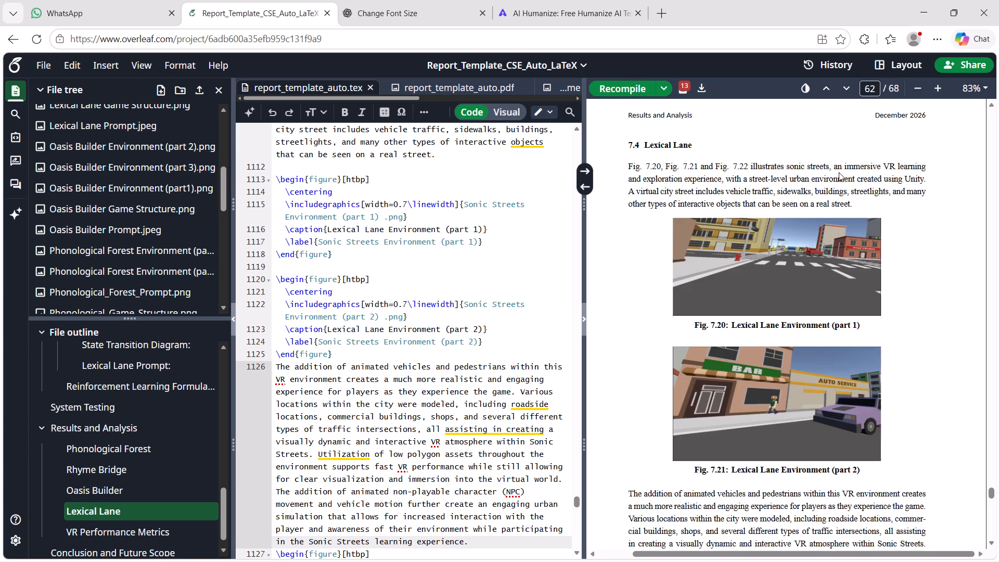
pyautogui.scroll(-3, 775, 261)
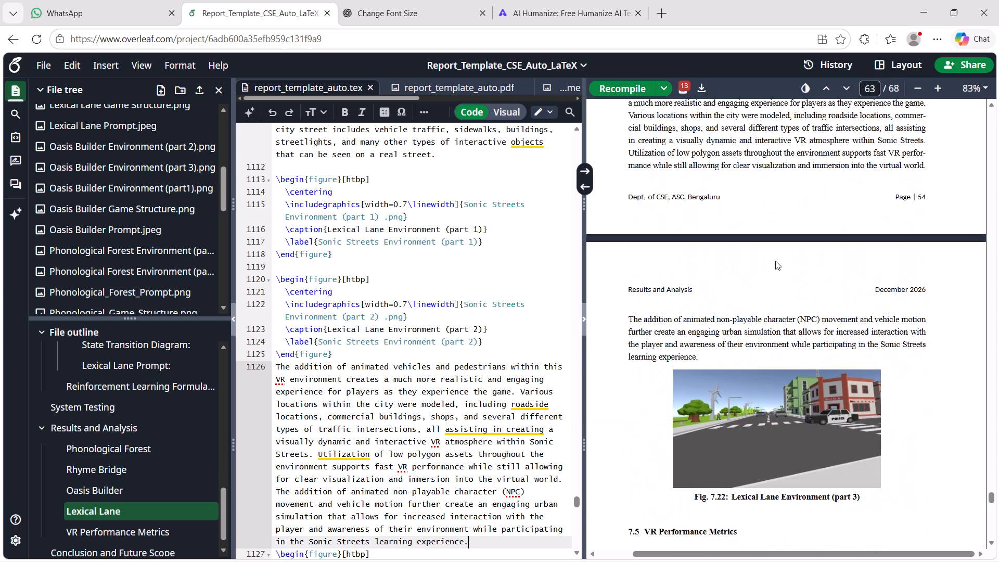
pyautogui.scroll(-5, 775, 261)
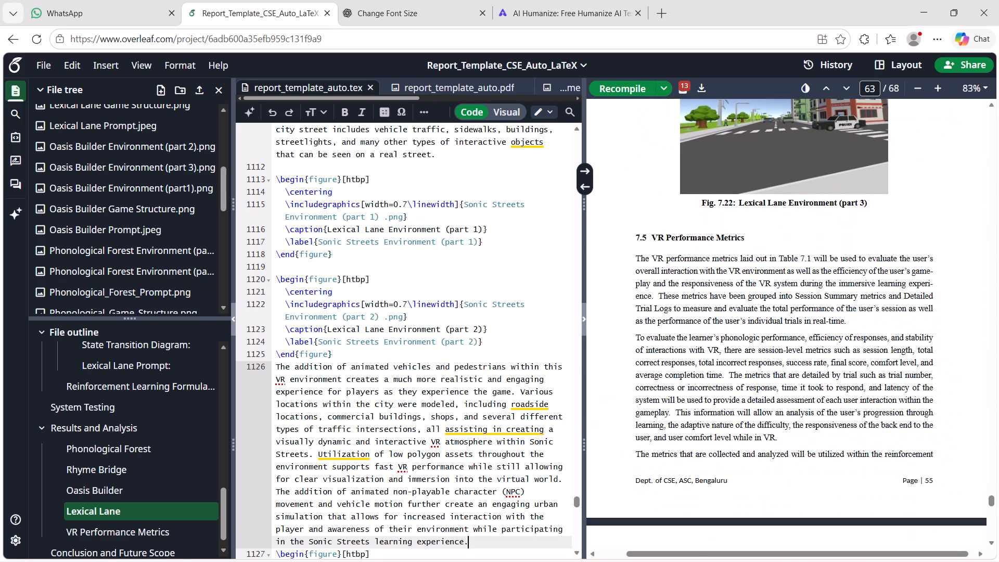
pyautogui.scroll(-5, 775, 261)
pyautogui.scroll(1, 775, 261)
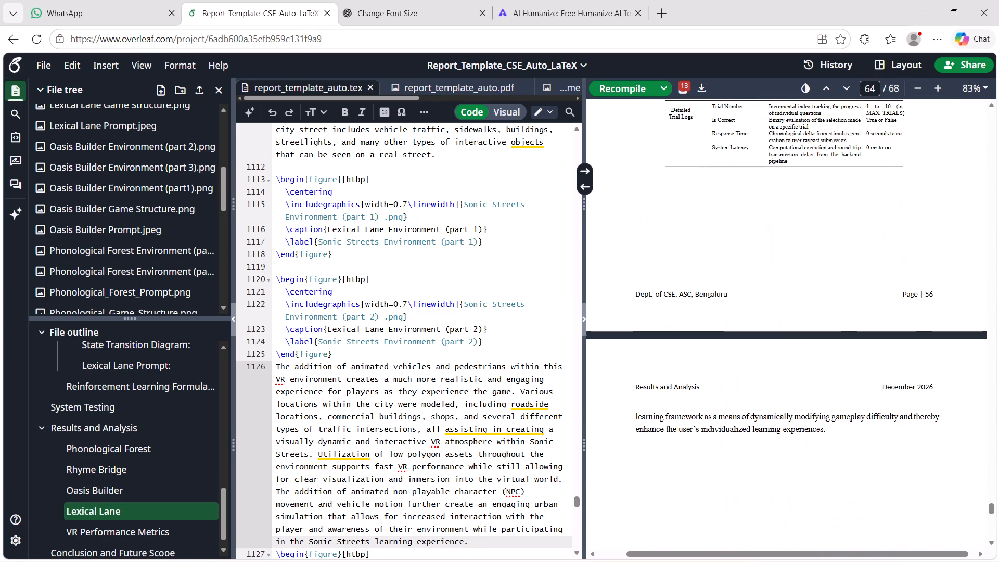
# Check the Lexical Lane and VR Performance Metrics pages in the PDF preview against the source around the part 3 figure.
pyautogui.scroll(1, 775, 261)
pyautogui.scroll(-1, 775, 261)
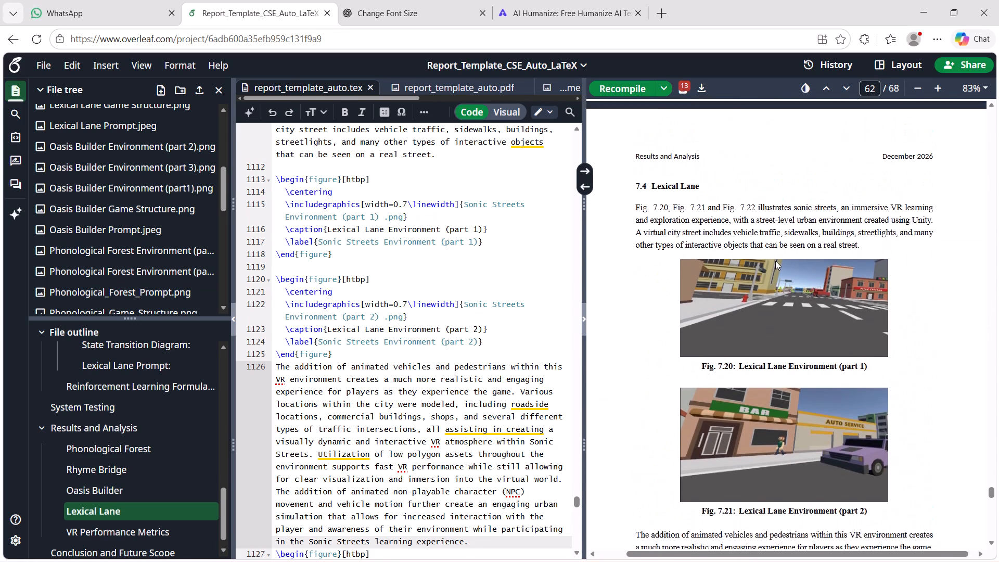
pyautogui.scroll(-1, 775, 261)
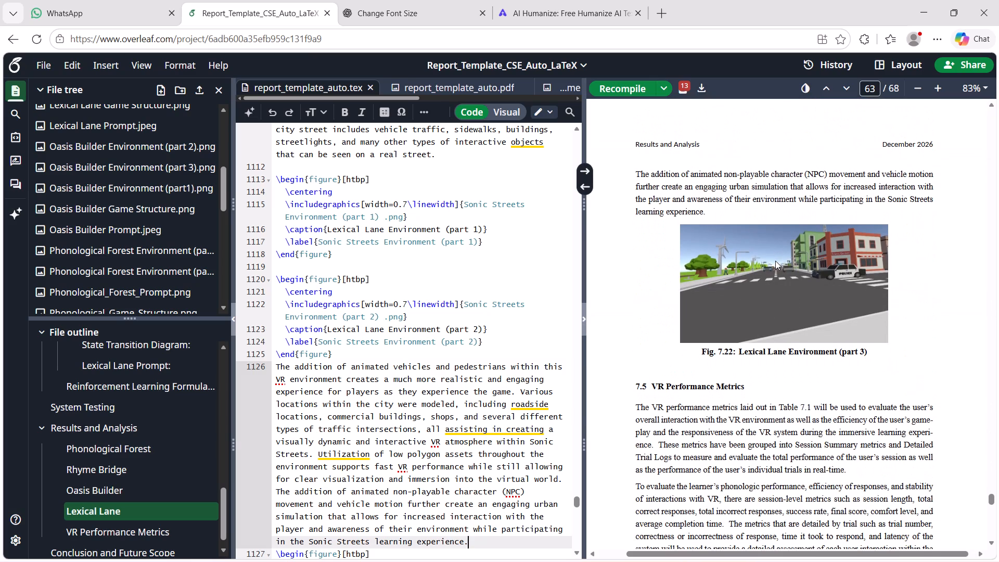
pyautogui.scroll(-5, 450, 341)
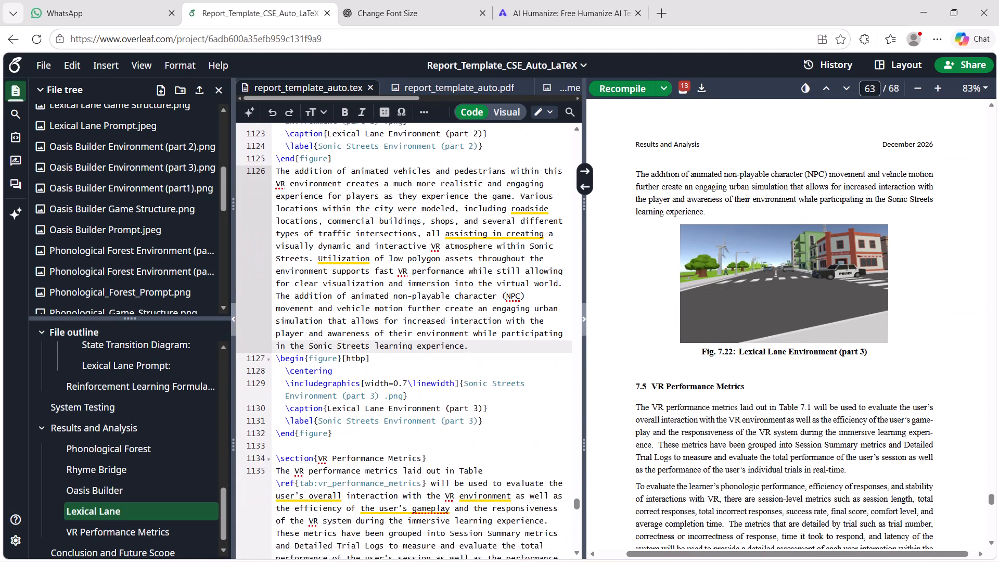
pyautogui.scroll(-1, 450, 341)
pyautogui.click(289, 368)
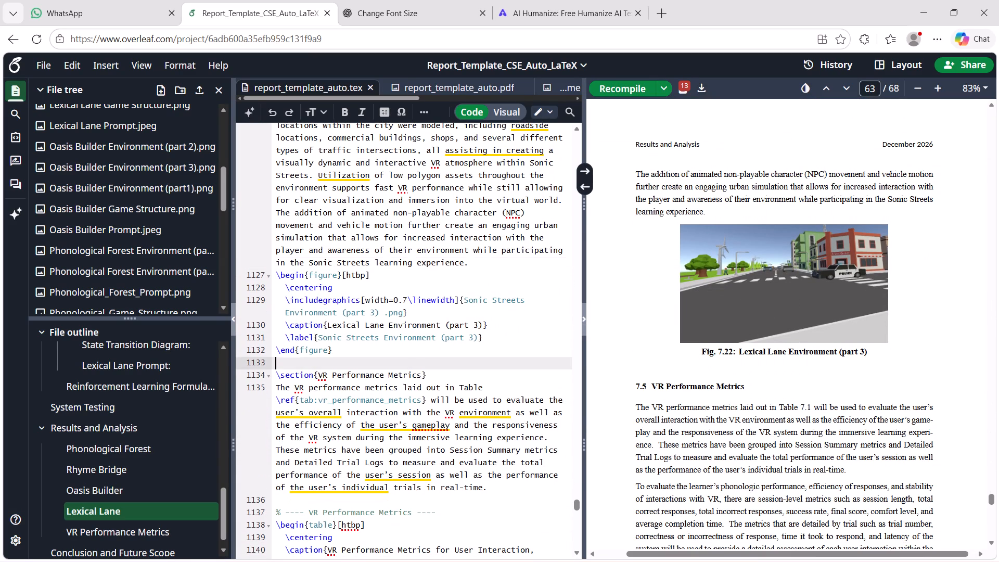
# Examine the Oasis Builder letter-tracing pages in the PDF preview, including Figs. 7.16 to 7.19 and the figure references in their text.
pyautogui.scroll(9, 701, 327)
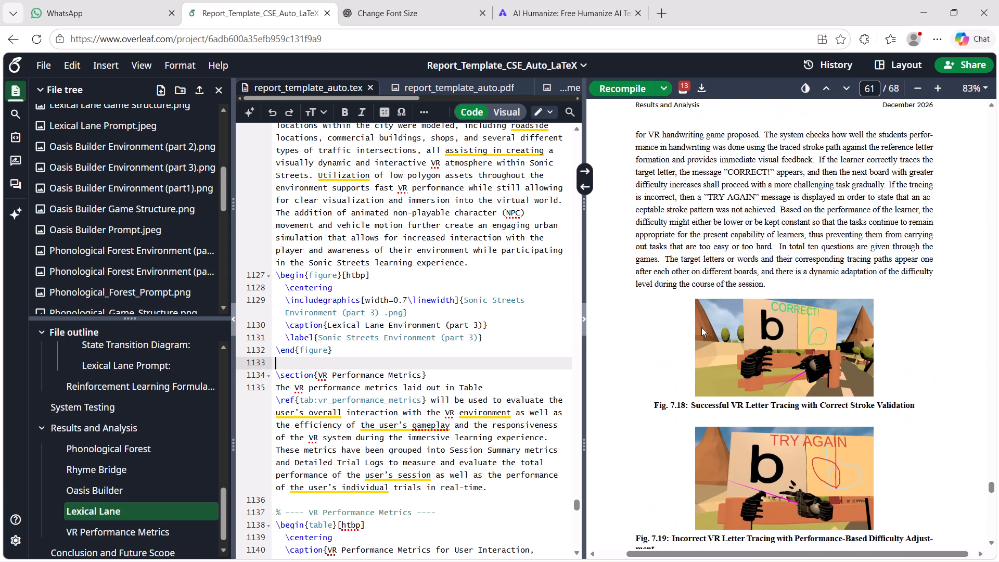
pyautogui.scroll(7, 701, 327)
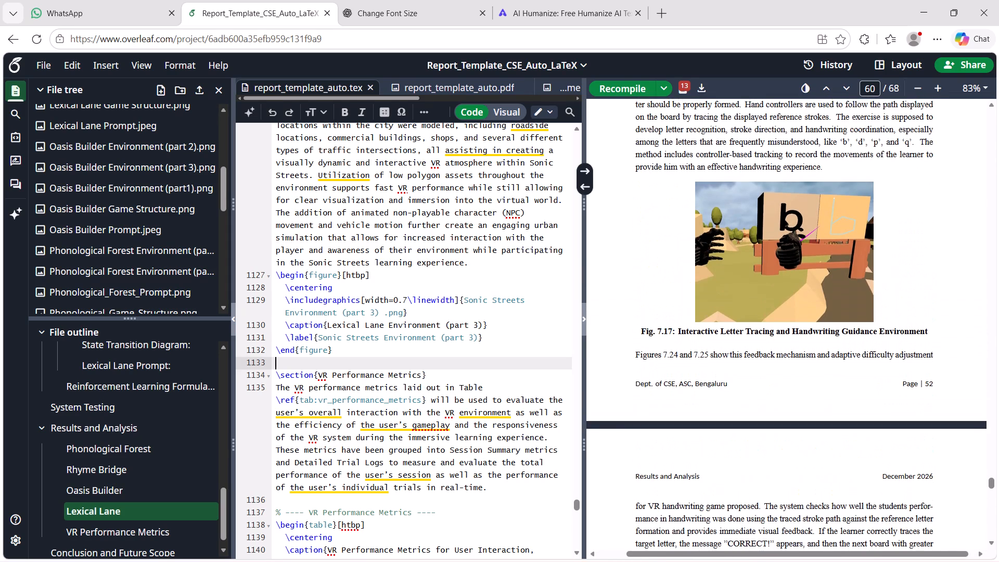
pyautogui.scroll(3, 701, 327)
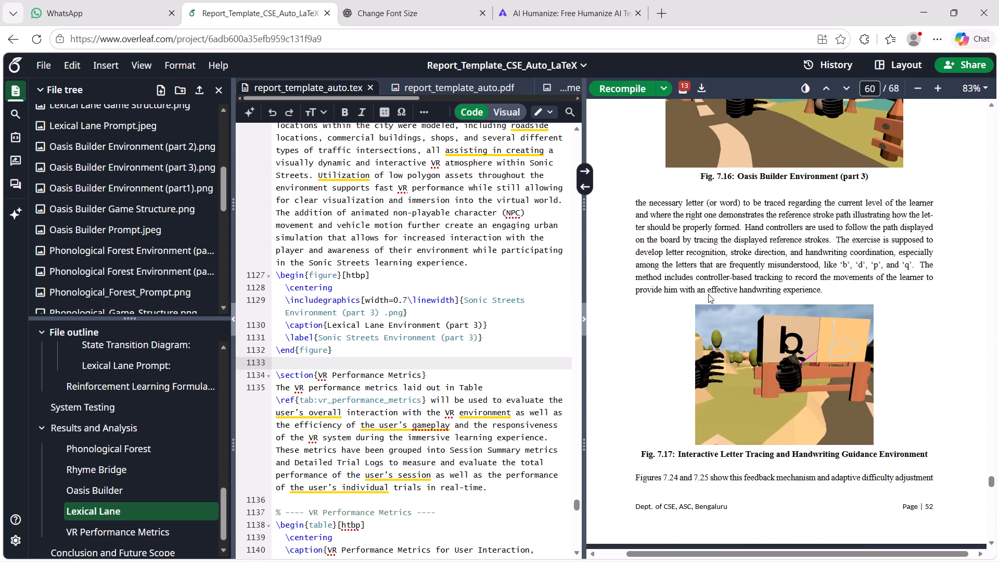
pyautogui.scroll(1, 708, 294)
pyautogui.scroll(-2, 708, 294)
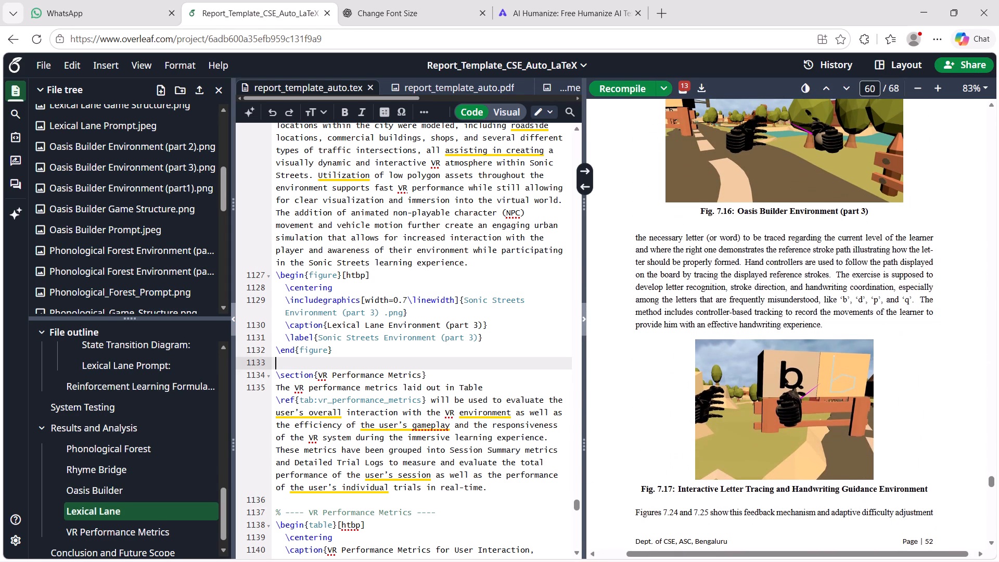
pyautogui.scroll(-3, 708, 294)
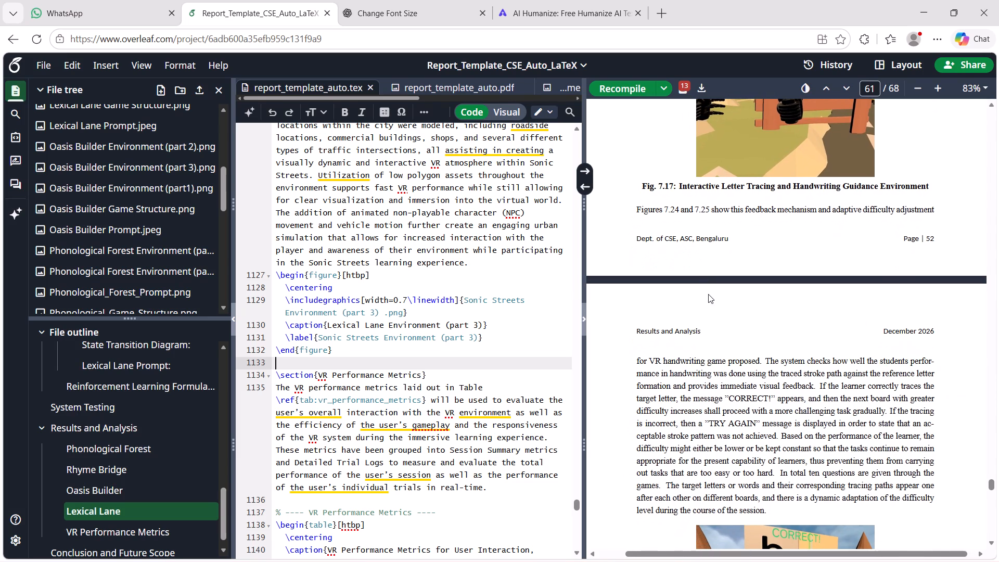
pyautogui.scroll(-1, 691, 234)
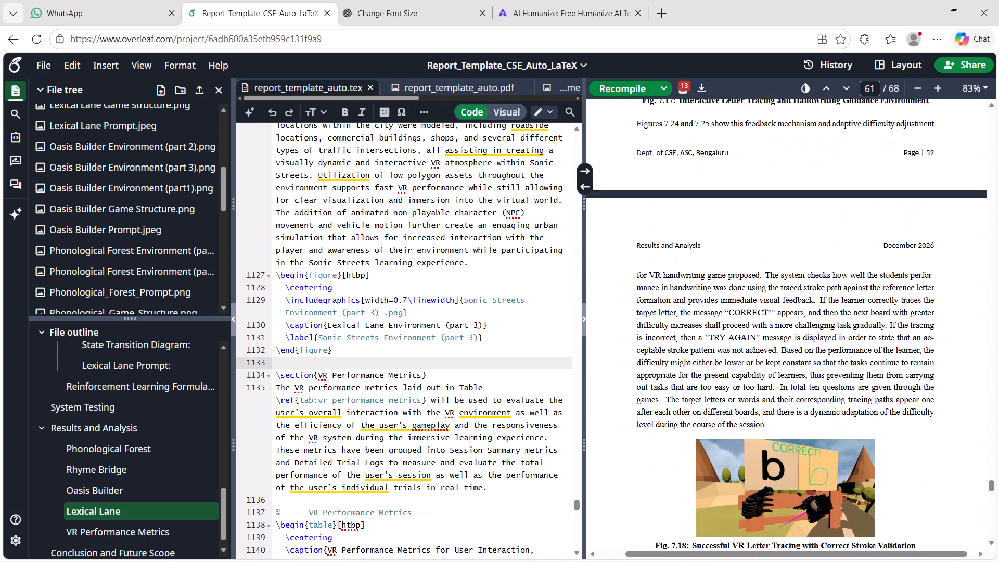
pyautogui.scroll(-2, 691, 234)
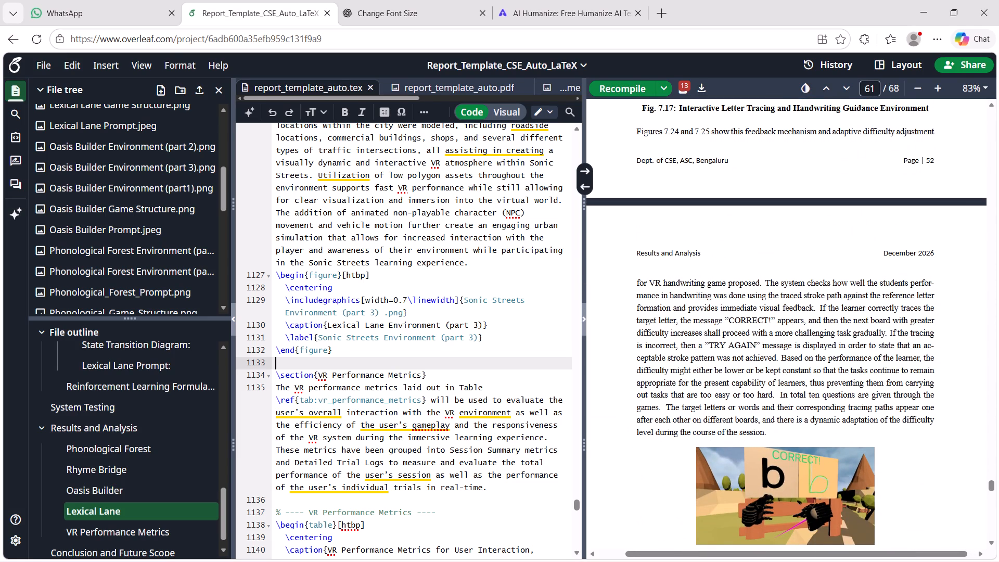
pyautogui.scroll(-3, 691, 234)
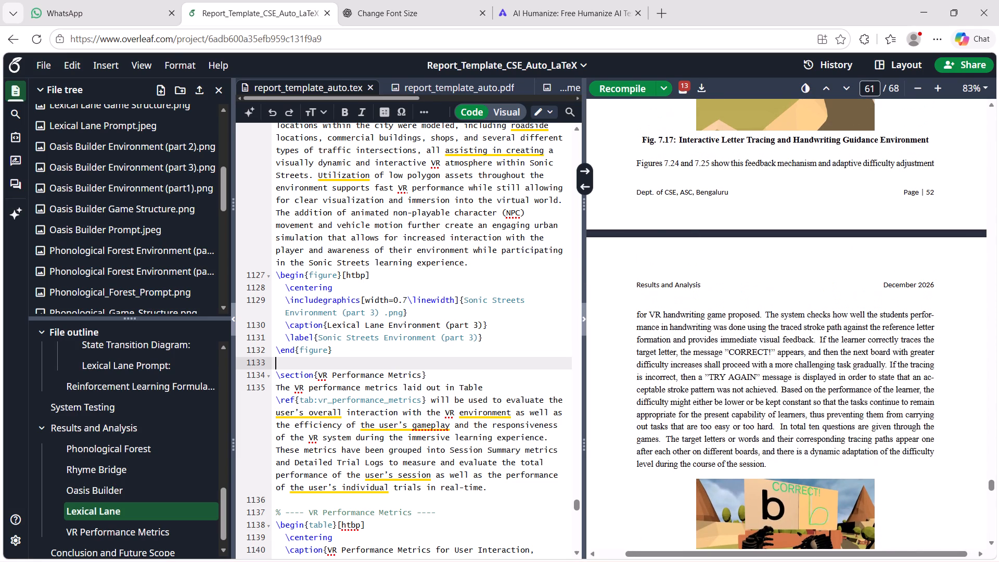
pyautogui.scroll(-2, 770, 335)
pyautogui.scroll(-1, 566, 285)
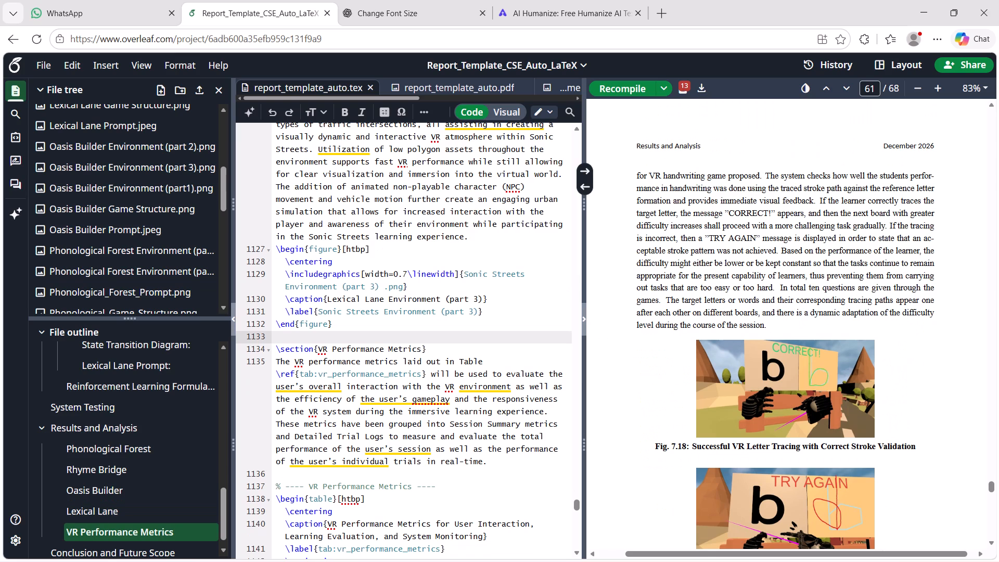
pyautogui.scroll(-2, 566, 285)
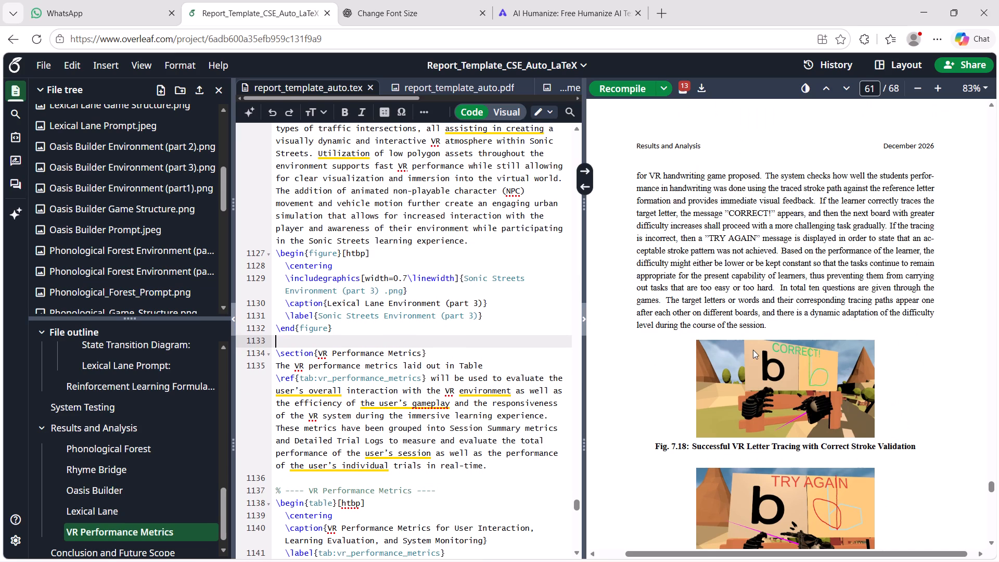
# In the Oasis Builder feedback mechanism paragraph, replace "Figures 7.24" with "Fig." followed by an empty \ref{} cross-reference.
pyautogui.scroll(1, 498, 328)
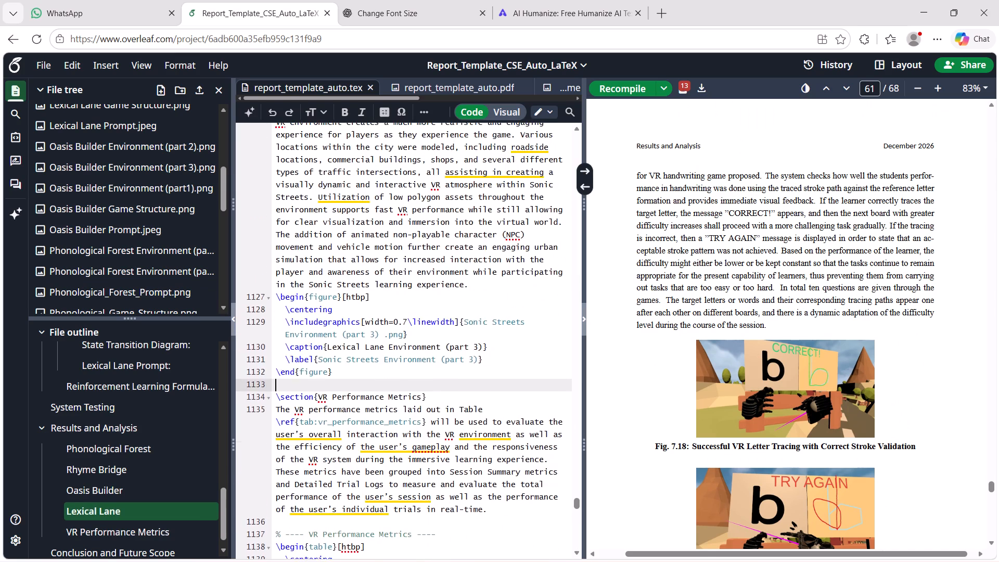
pyautogui.scroll(1, 498, 328)
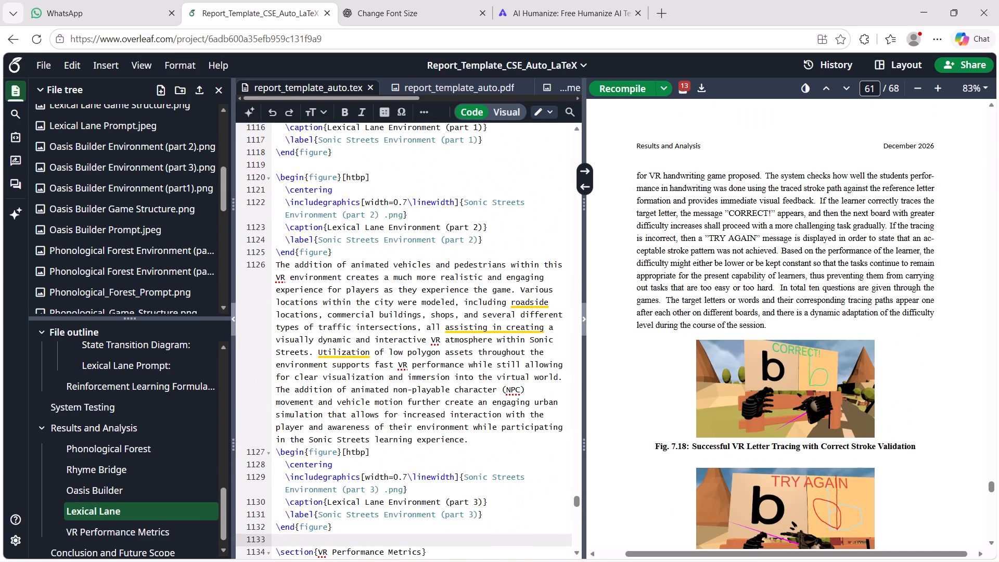
pyautogui.scroll(-4, 418, 344)
pyautogui.scroll(2, 418, 344)
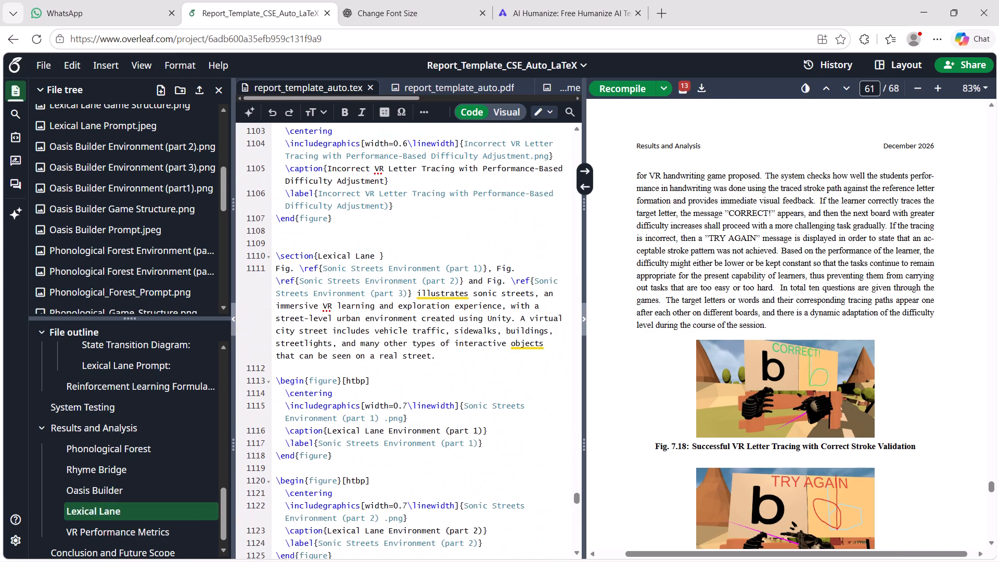
pyautogui.scroll(4, 418, 344)
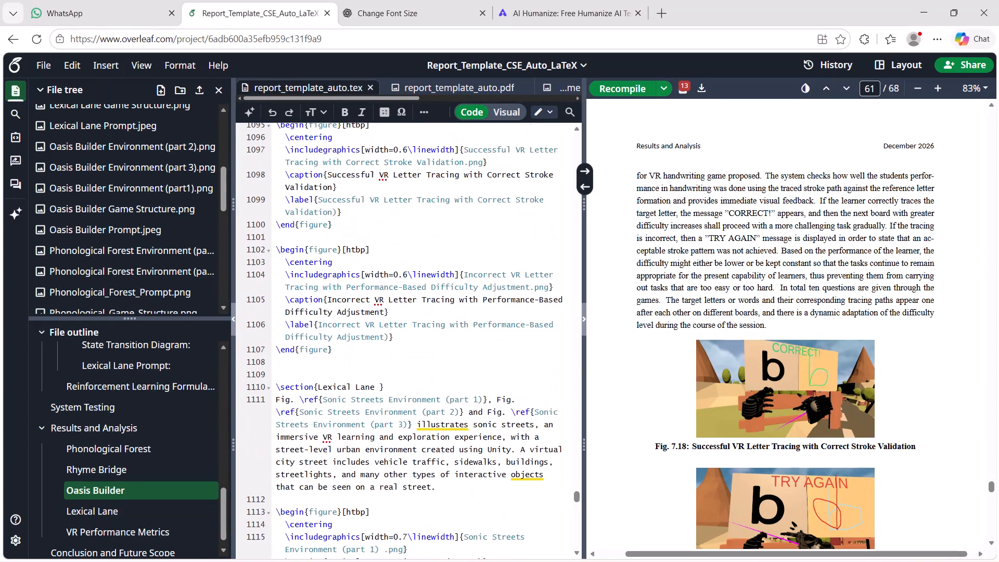
pyautogui.scroll(3, 418, 344)
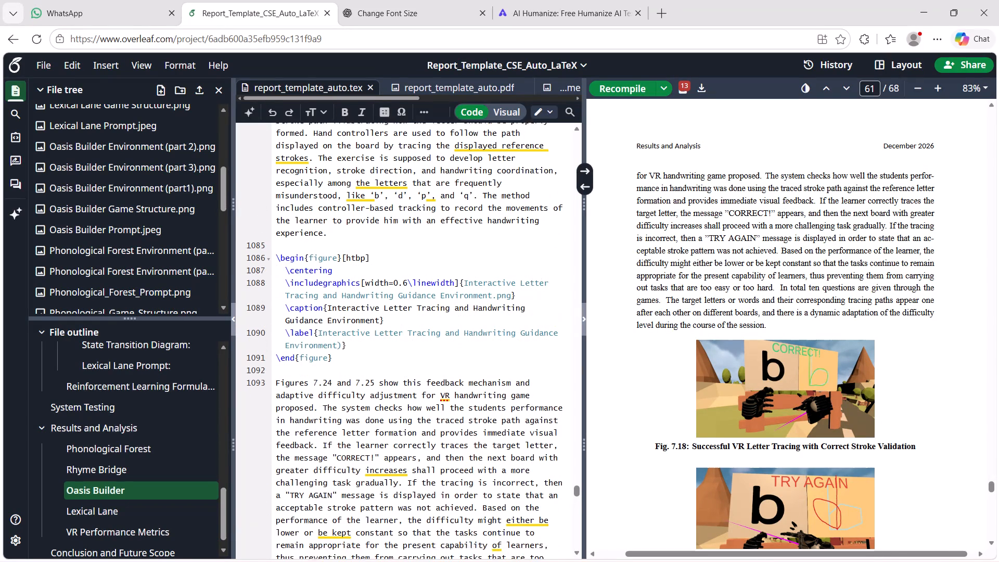
pyautogui.scroll(1, 418, 344)
pyautogui.scroll(-2, 430, 290)
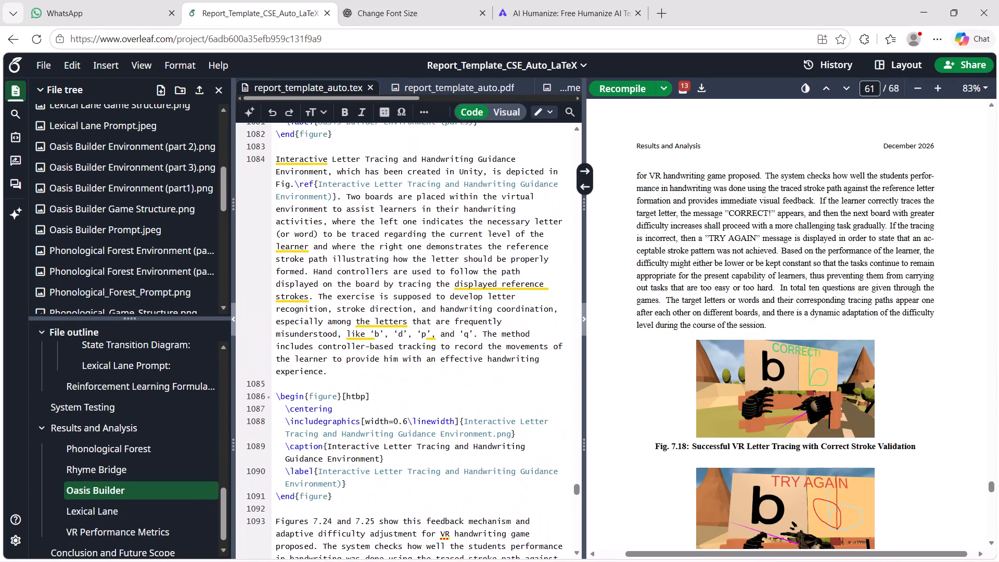
pyautogui.scroll(-2, 430, 290)
pyautogui.scroll(1, 430, 290)
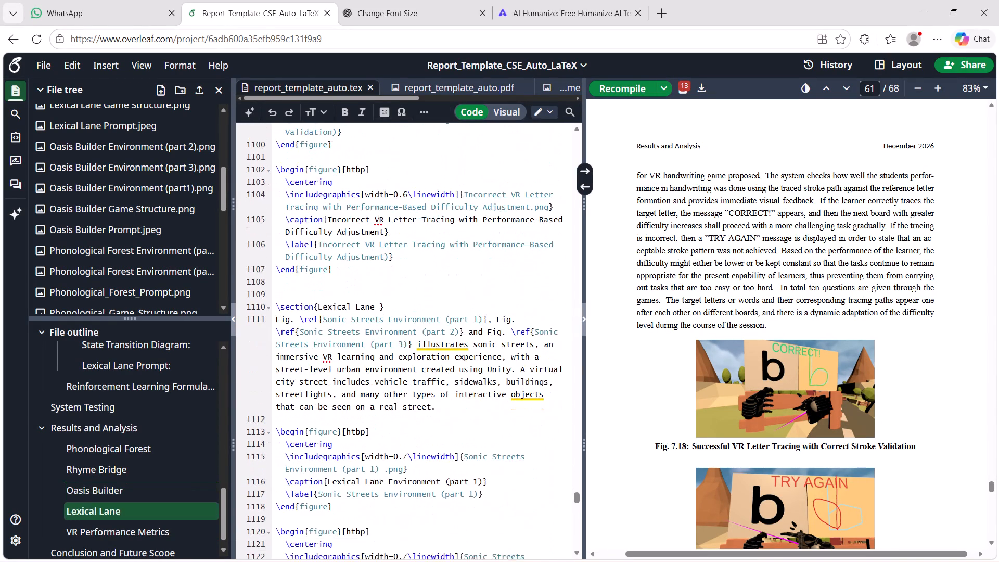
pyautogui.scroll(1, 430, 290)
pyautogui.scroll(1, 685, 287)
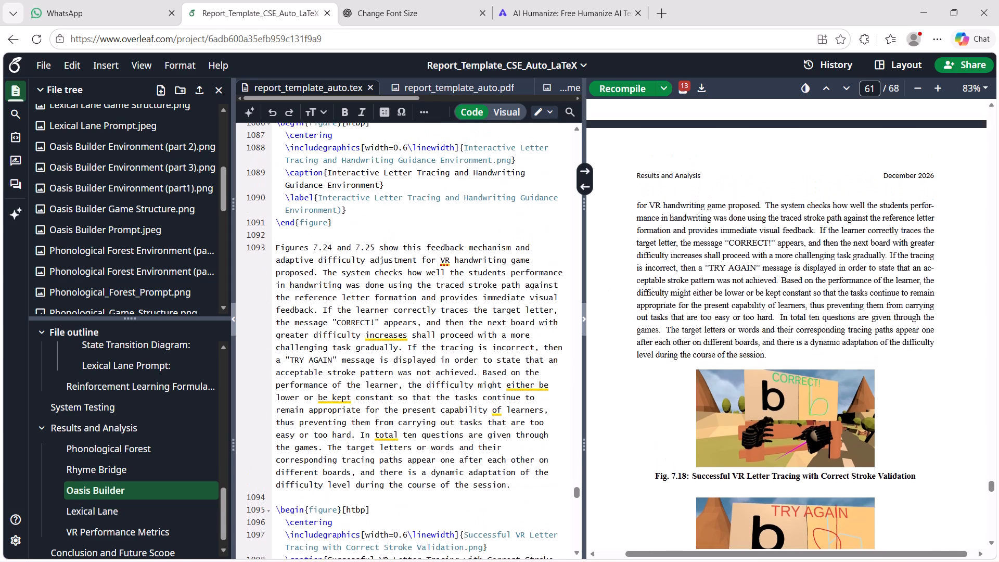
pyautogui.scroll(3, 685, 287)
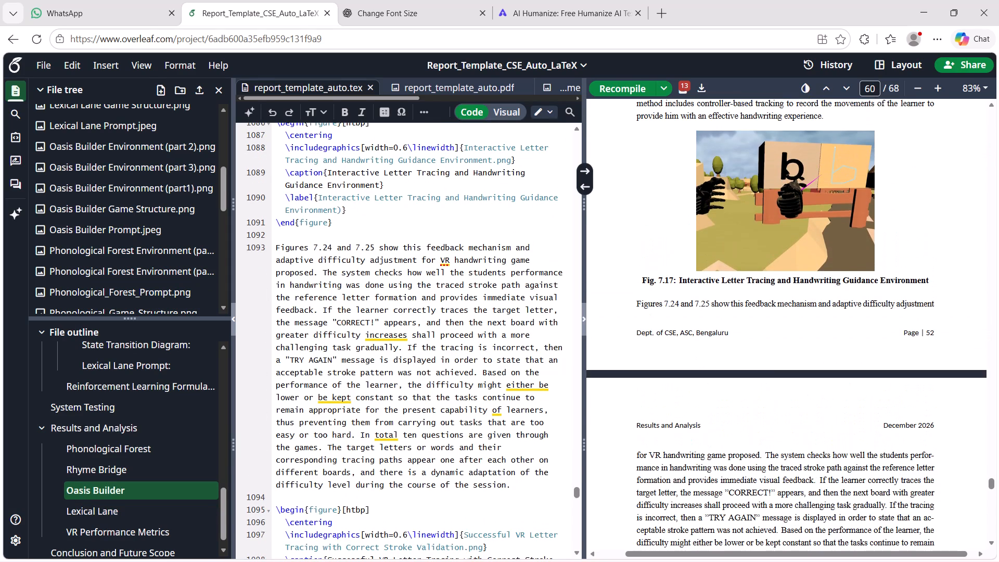
pyautogui.click(331, 248)
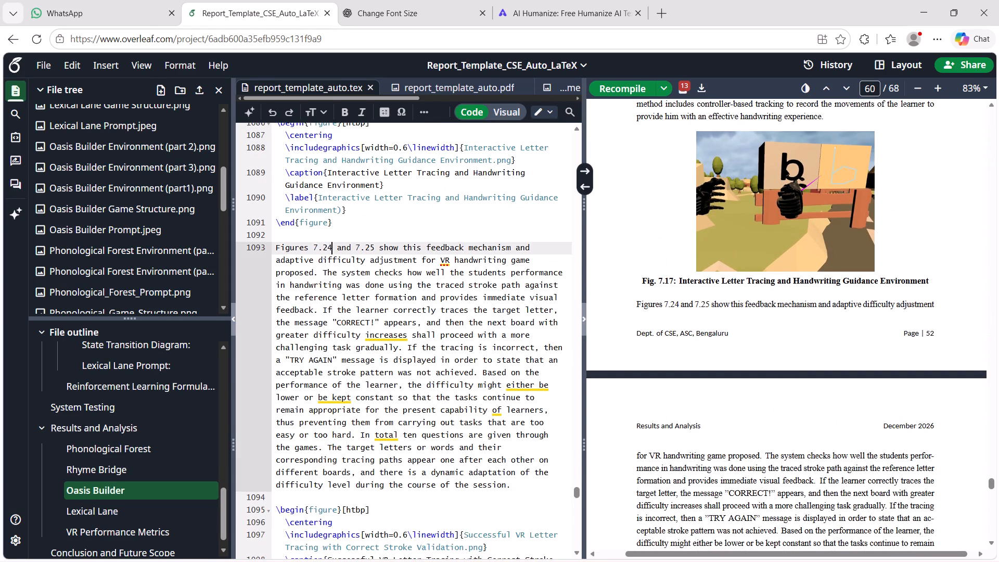
pyautogui.press('BackSpace')
pyautogui.press('BackSpace')
pyautogui.press('BackSpace')
pyautogui.press('BackSpace')
pyautogui.press('BackSpace')
pyautogui.press('BackSpace')
pyautogui.press('BackSpace')
pyautogui.press('BackSpace')
pyautogui.press('BackSpace')
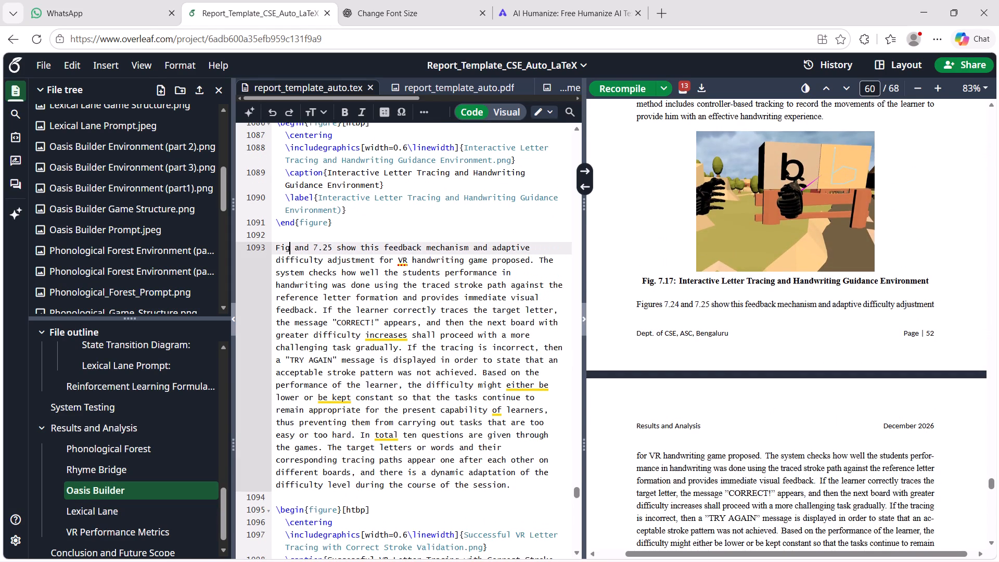
pyautogui.write('.\\ref')
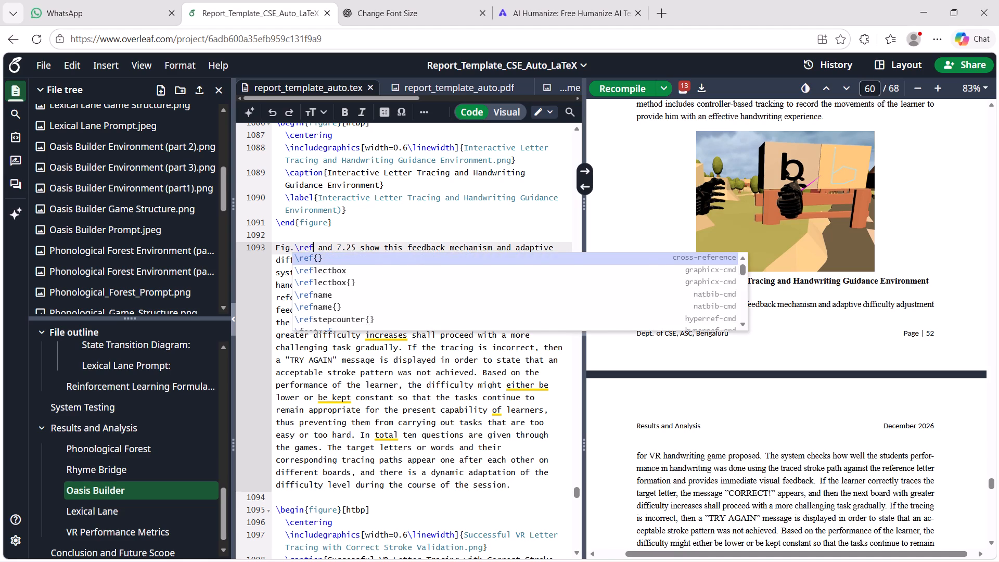
pyautogui.press('Return')
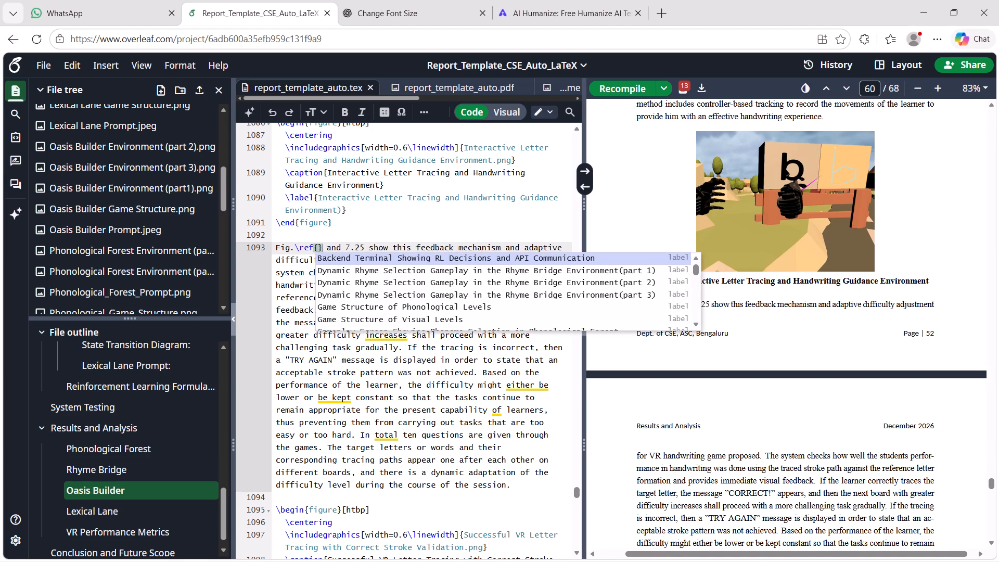
# Fill the empty reference with "Interactive Letter Tracing and Handwriting Guidance Environment.png", copied from the image file name of the figure above the paragraph.
pyautogui.click(457, 214)
pyautogui.scroll(3, 457, 214)
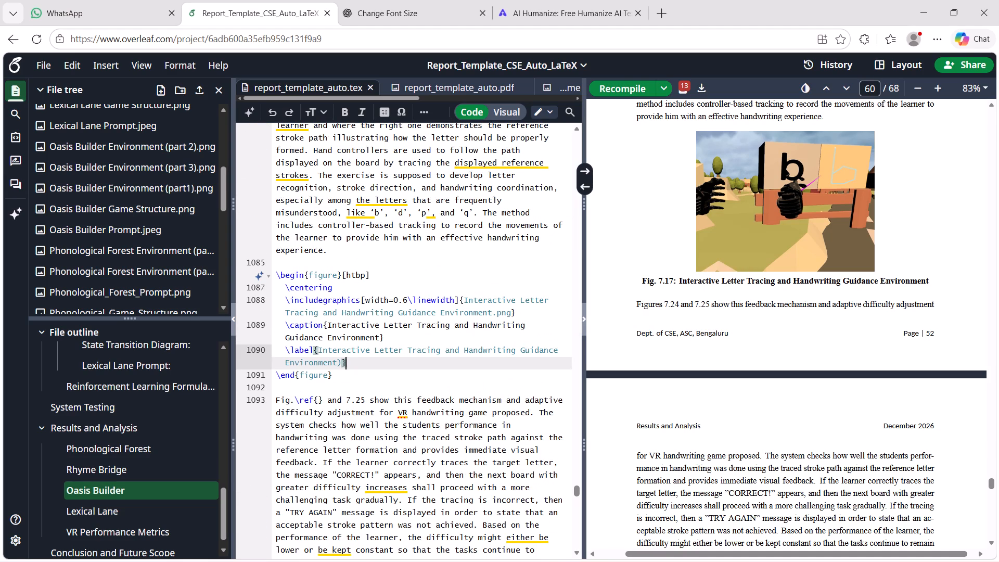
pyautogui.hscroll(-1, 477, 270)
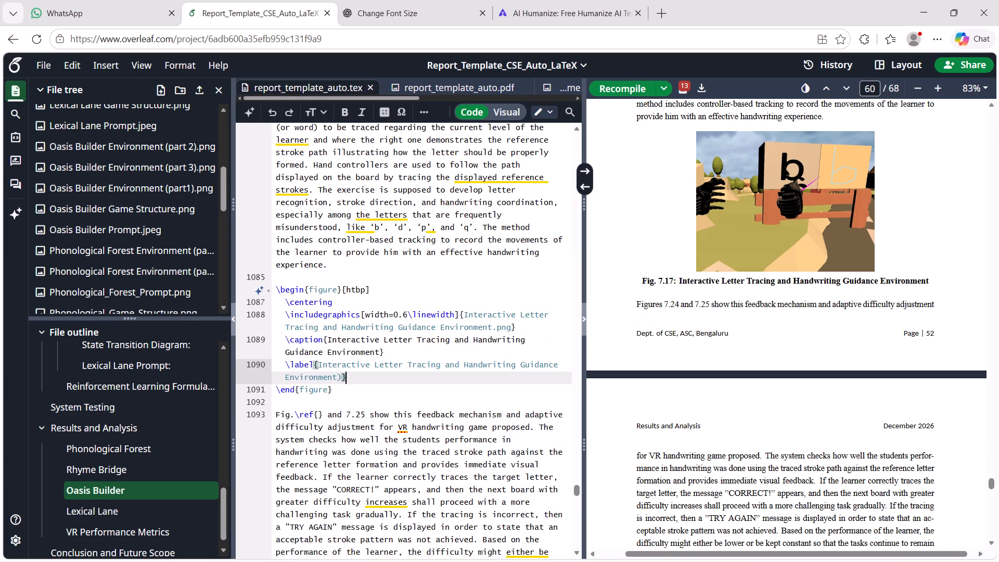
pyautogui.hscroll(-1, 477, 270)
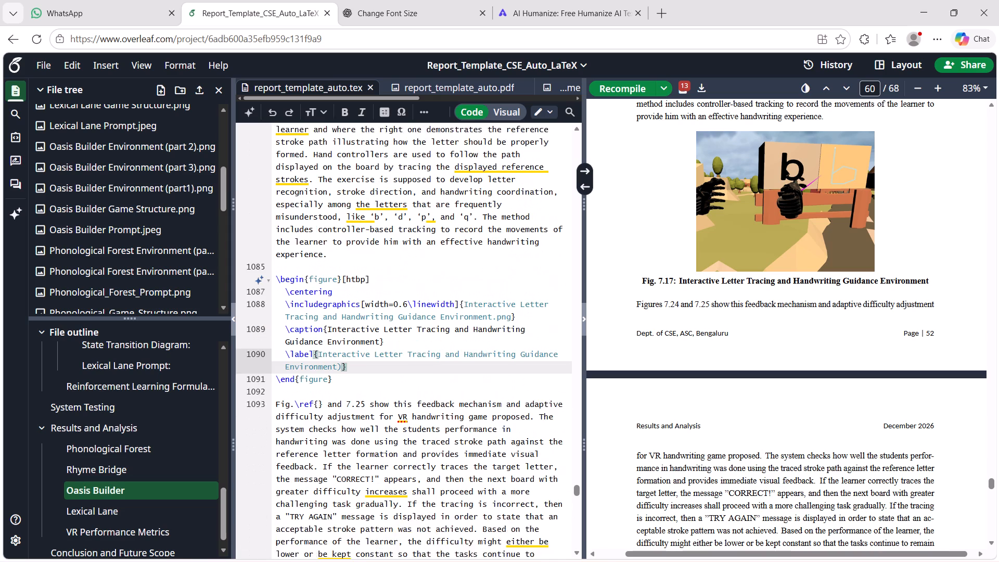
pyautogui.hscroll(-1, 477, 270)
pyautogui.moveTo(464, 285); pyautogui.dragTo(515, 297)
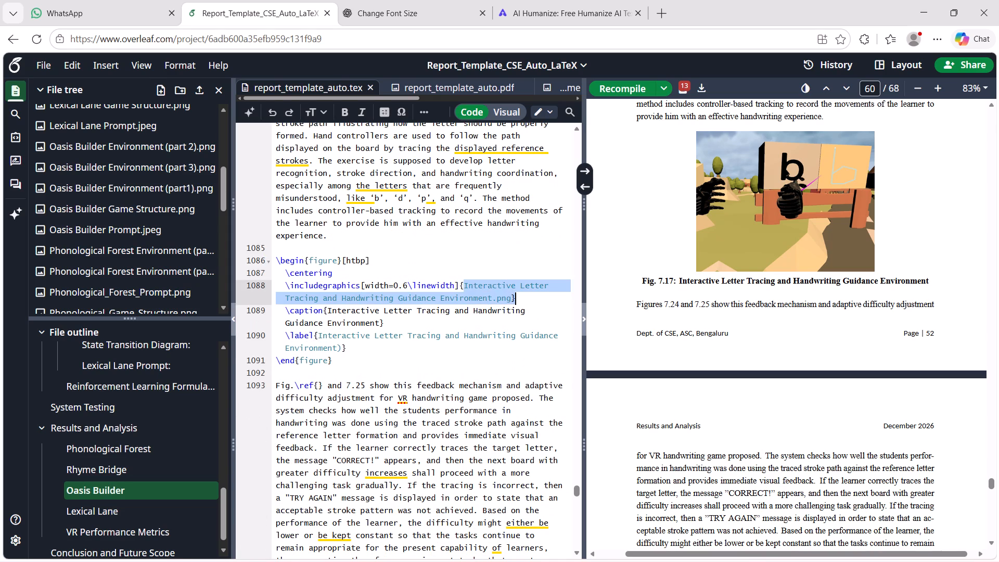
pyautogui.moveTo(515, 297); pyautogui.dragTo(510, 299)
pyautogui.hotkey('ctrl', 'c')
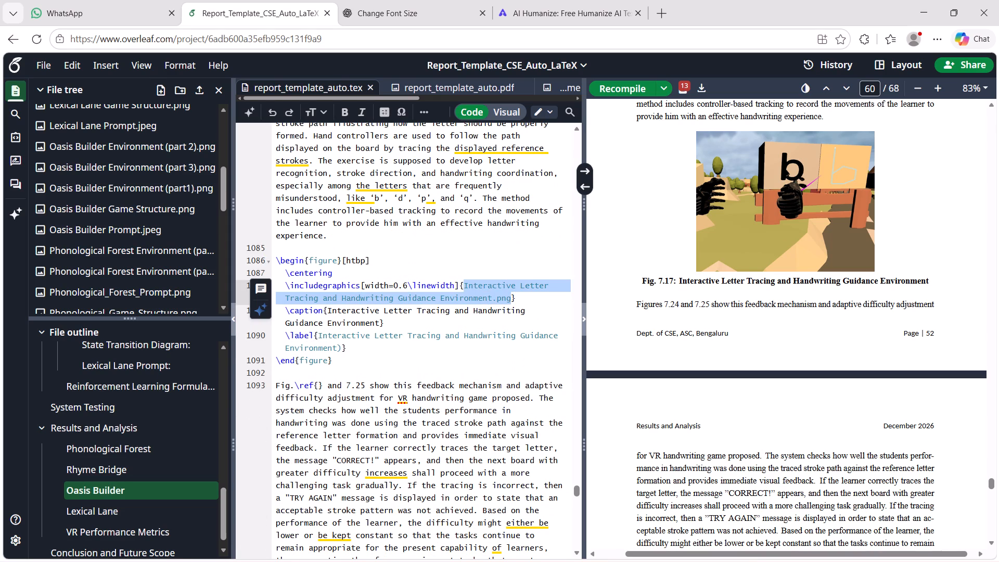
pyautogui.click(317, 387)
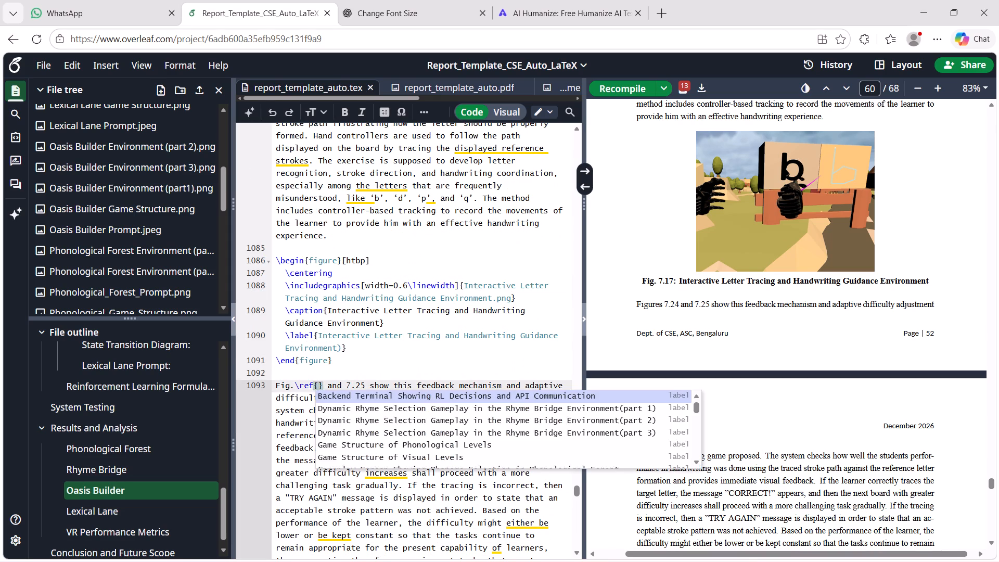
pyautogui.hotkey('ctrl', 'v')
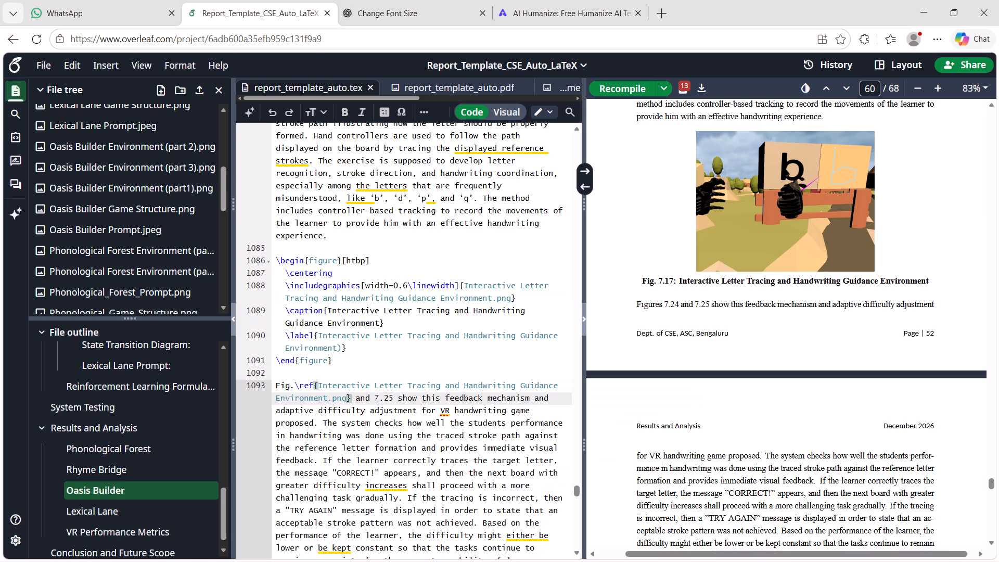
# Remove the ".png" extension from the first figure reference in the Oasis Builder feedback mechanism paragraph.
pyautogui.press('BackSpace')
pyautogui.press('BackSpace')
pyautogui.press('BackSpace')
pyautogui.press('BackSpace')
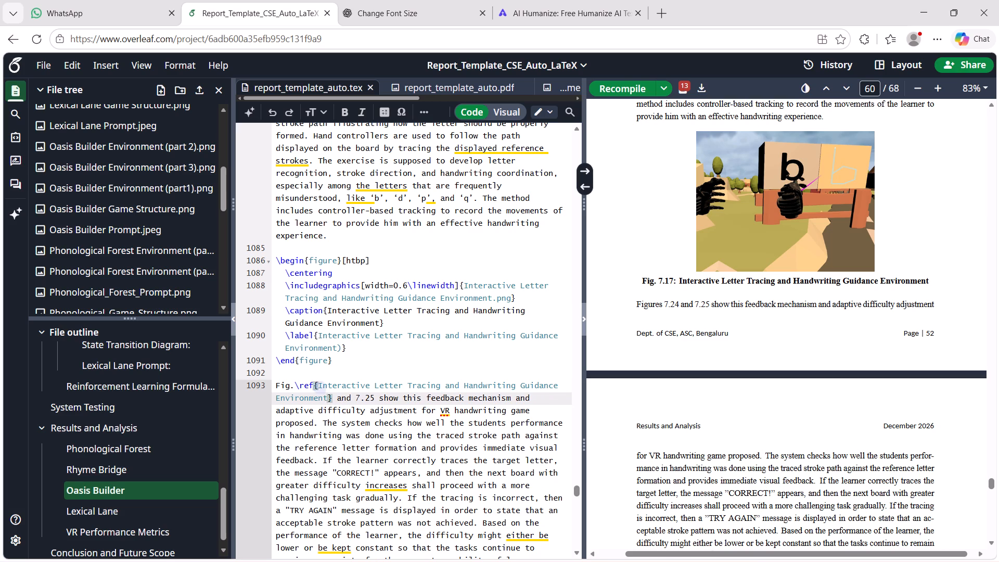
# Replace the hard-coded figure number 7.25 in the feedback mechanism paragraph with an empty \ref{} cross-reference.
pyautogui.click(374, 400)
pyautogui.press('BackSpace')
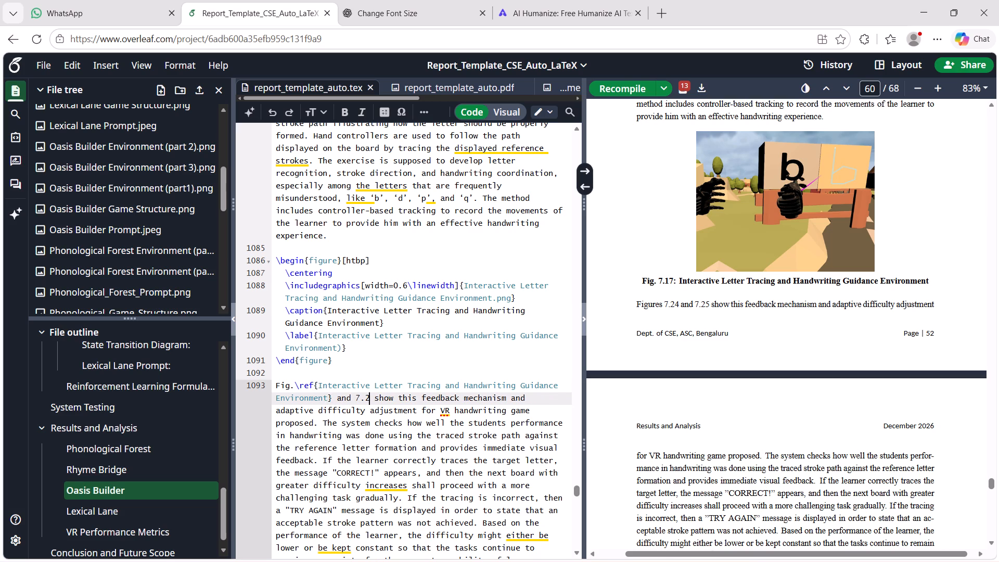
pyautogui.press('BackSpace')
pyautogui.press('BackSpace')
pyautogui.press('BackSpace')
pyautogui.write('\\ref')
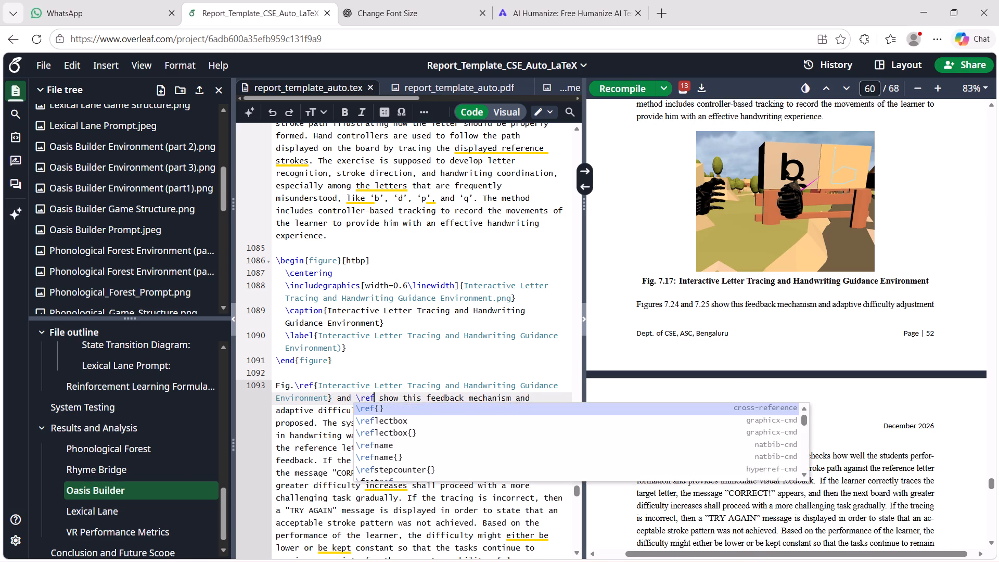
pyautogui.press('Return')
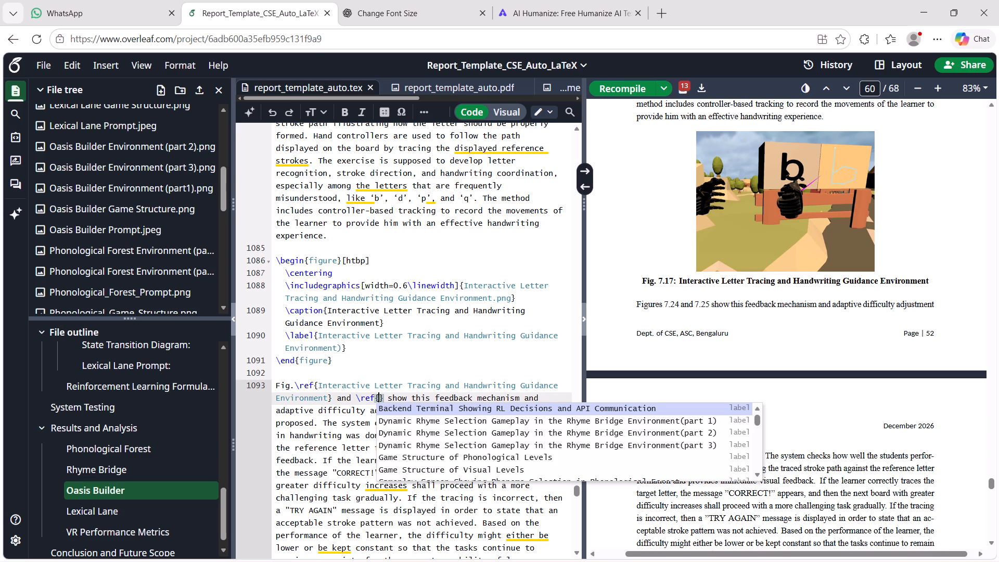
# Replace the paragraph's first reference key with "Successful VR Letter Tracing with Correct Stroke Validation", copied from that figure's caption.
pyautogui.scroll(-3, 484, 333)
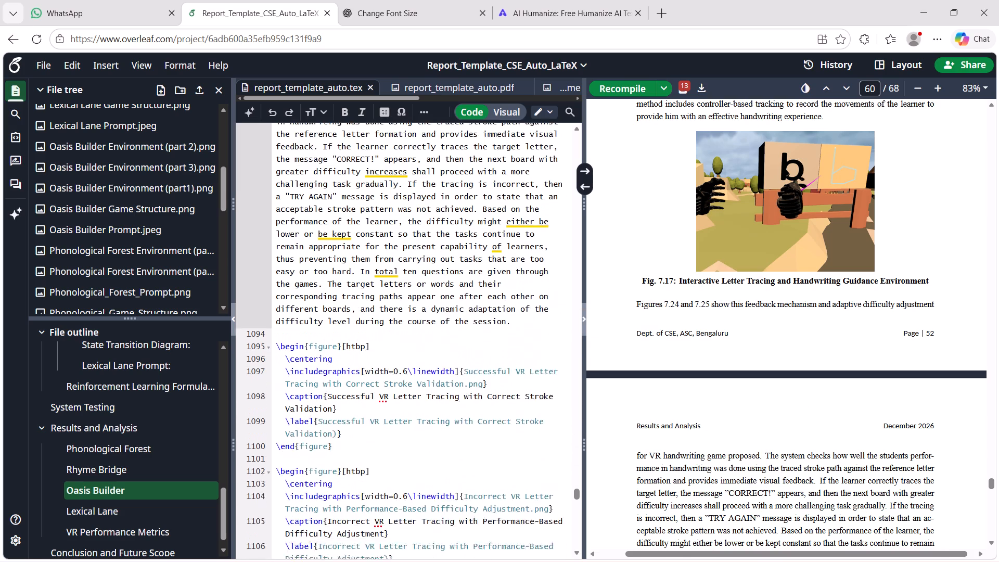
pyautogui.scroll(-2, 484, 333)
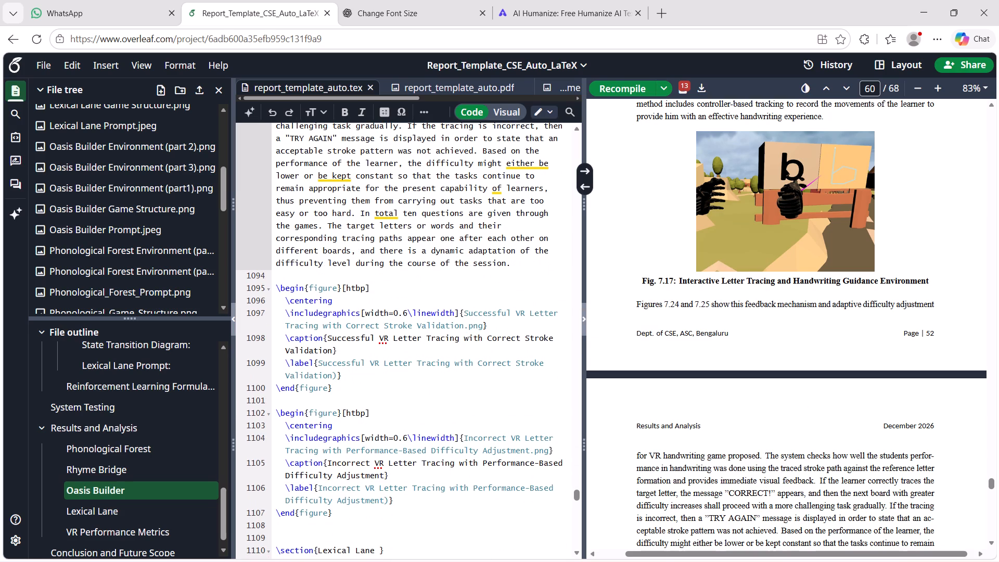
pyautogui.click(463, 314)
pyautogui.moveTo(327, 341); pyautogui.dragTo(331, 349)
pyautogui.hotkey('ctrl', 'c')
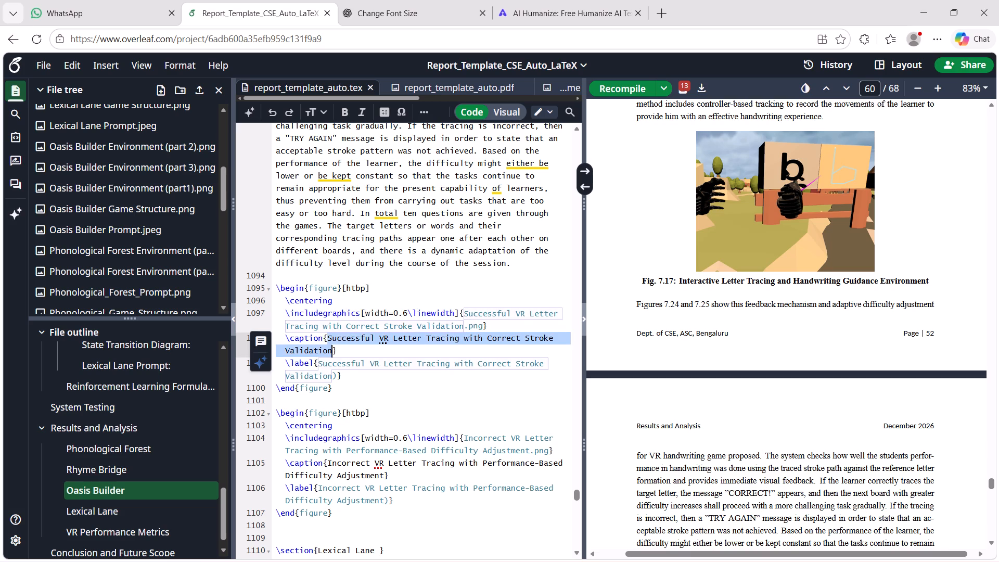
pyautogui.scroll(3, 438, 371)
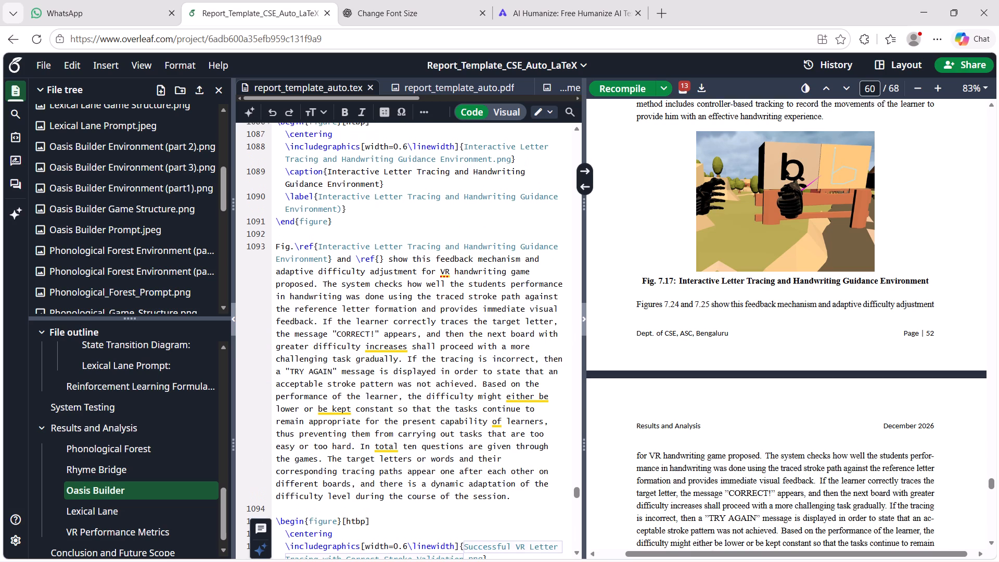
pyautogui.scroll(3, 709, 305)
pyautogui.scroll(-2, 709, 305)
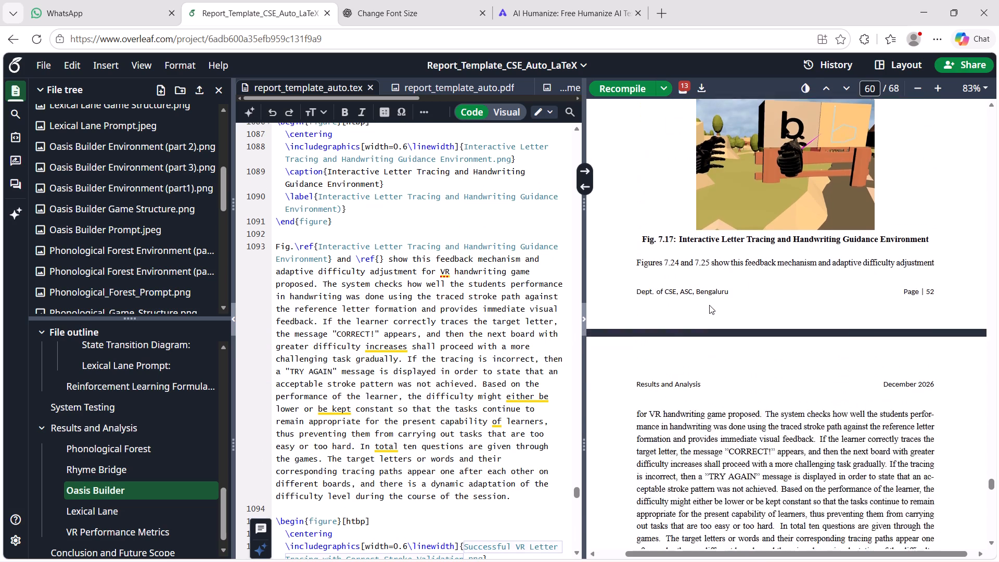
pyautogui.scroll(-2, 709, 305)
pyautogui.scroll(1, 709, 305)
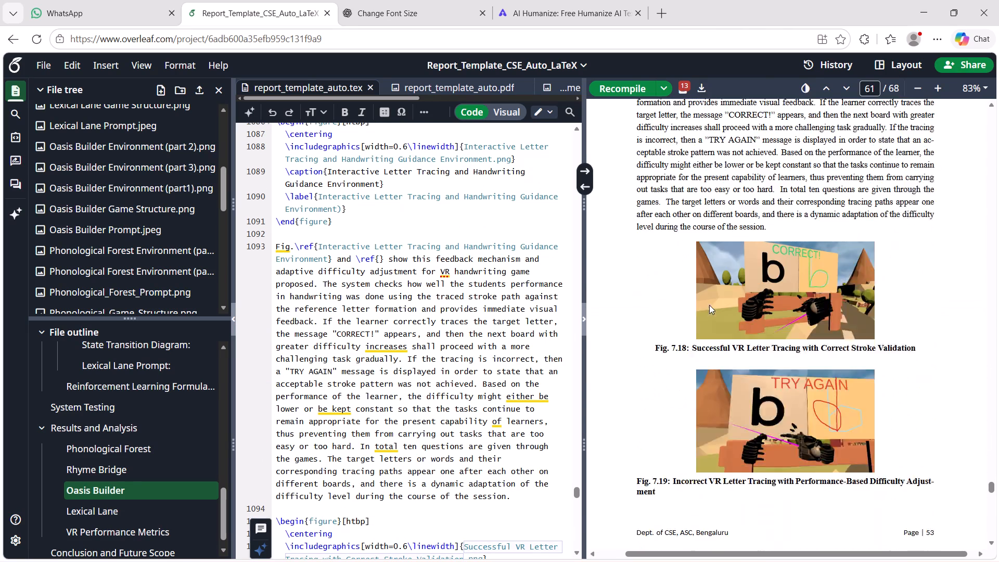
pyautogui.scroll(1, 709, 305)
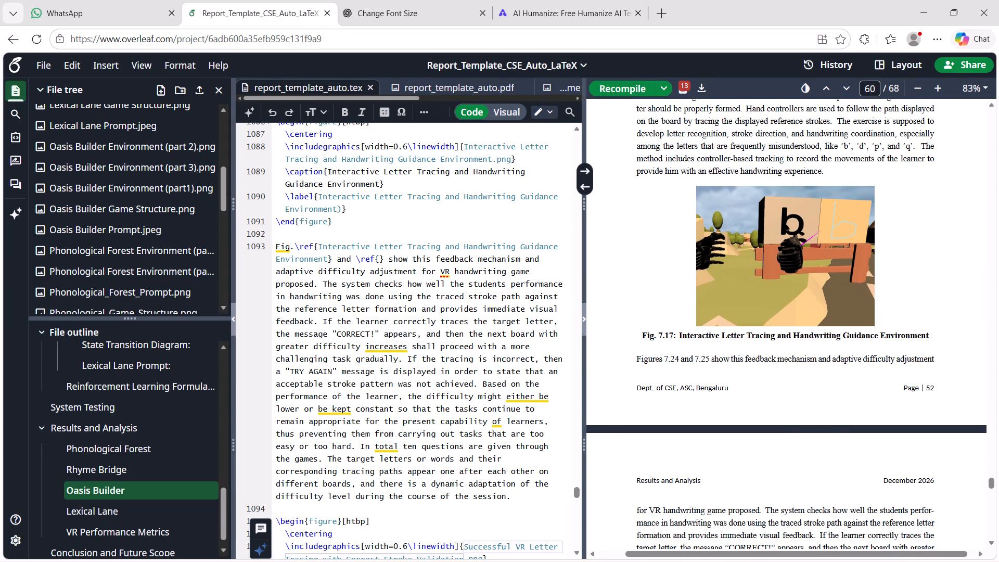
pyautogui.moveTo(318, 247); pyautogui.dragTo(322, 252)
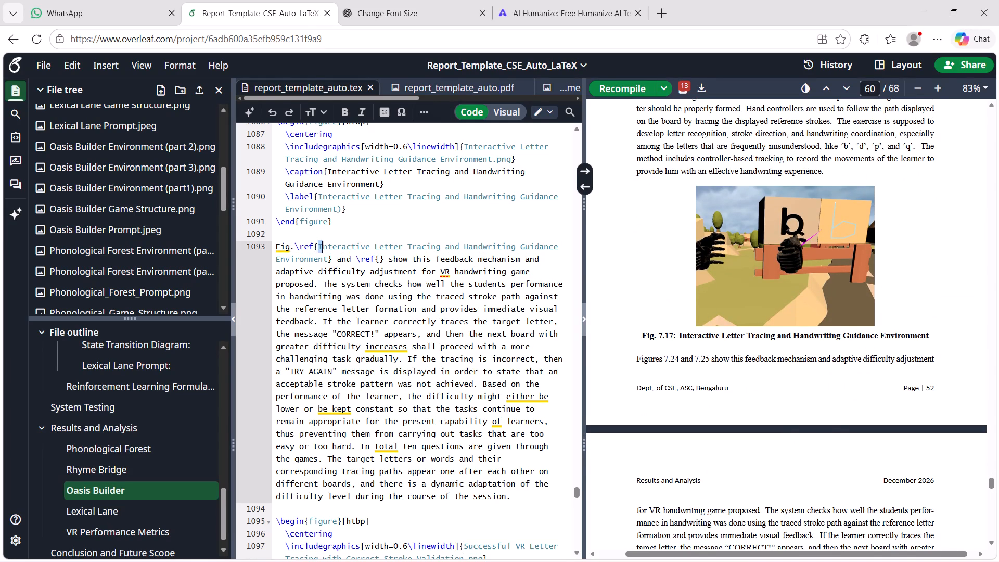
pyautogui.moveTo(322, 252); pyautogui.dragTo(326, 256)
pyautogui.hotkey('ctrl', 'v')
# Fill the empty second reference with "Incorrect VR Letter Tracing with Performance-Based Difficulty Adjustment", copied from that figure's image name, and recompile the report.
pyautogui.scroll(-1, 417, 328)
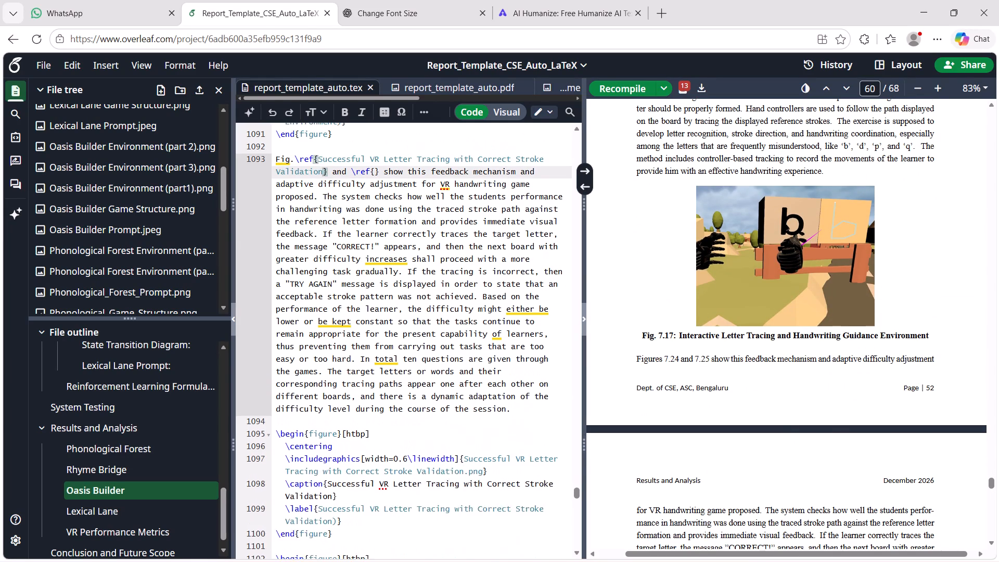
pyautogui.scroll(-2, 417, 328)
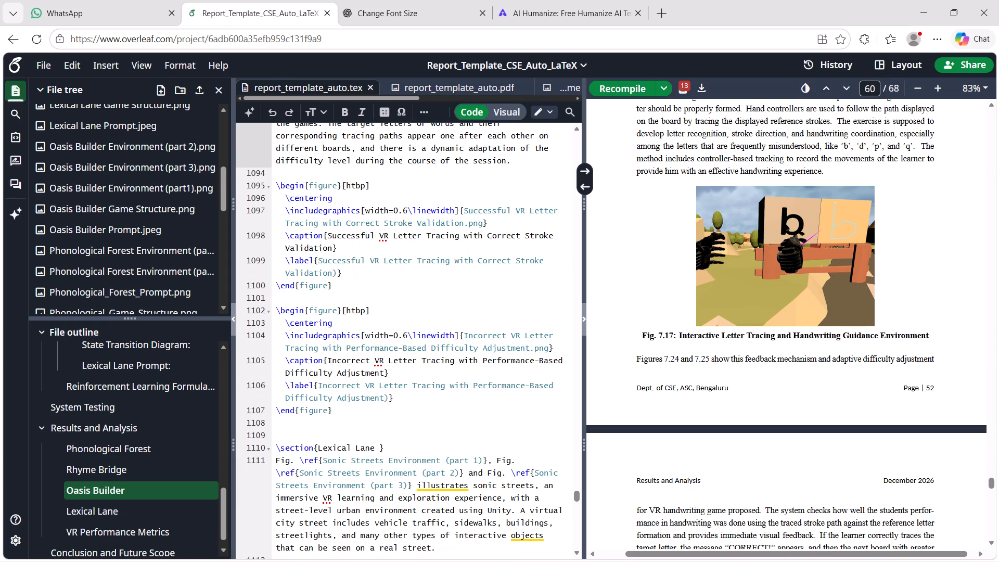
pyautogui.moveTo(465, 336); pyautogui.dragTo(546, 346)
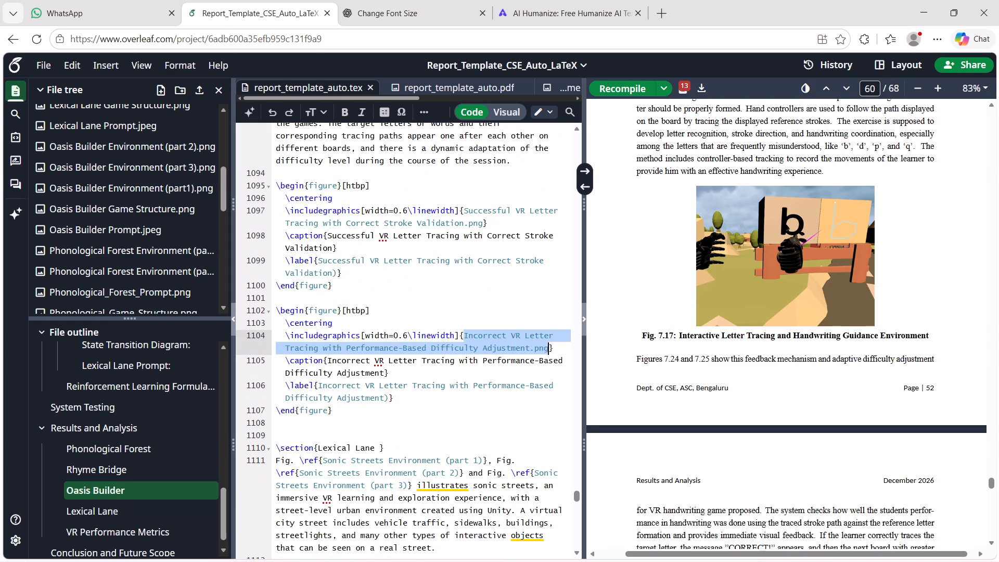
pyautogui.moveTo(546, 346); pyautogui.dragTo(529, 347)
pyautogui.hotkey('ctrl', 'c')
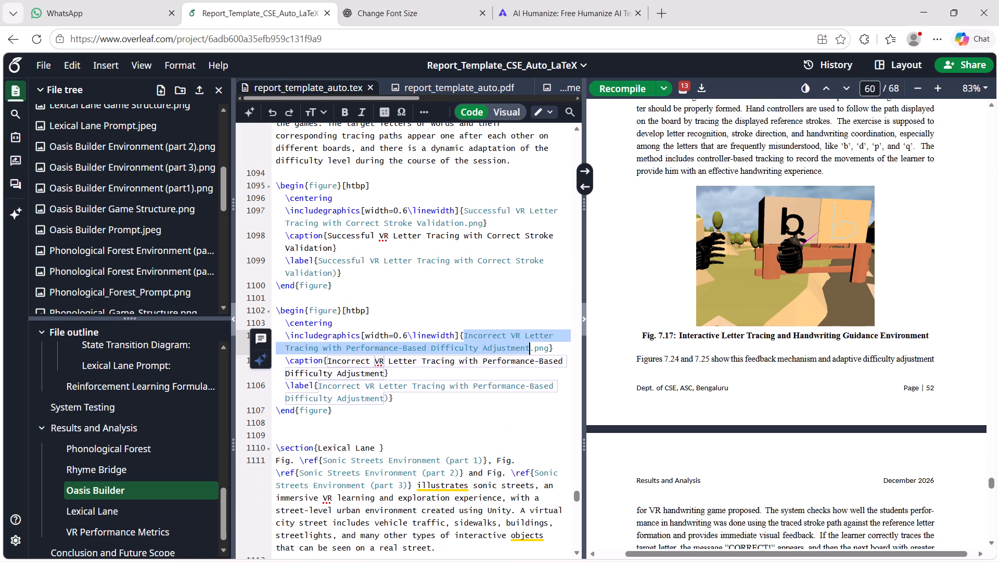
pyautogui.scroll(3, 476, 413)
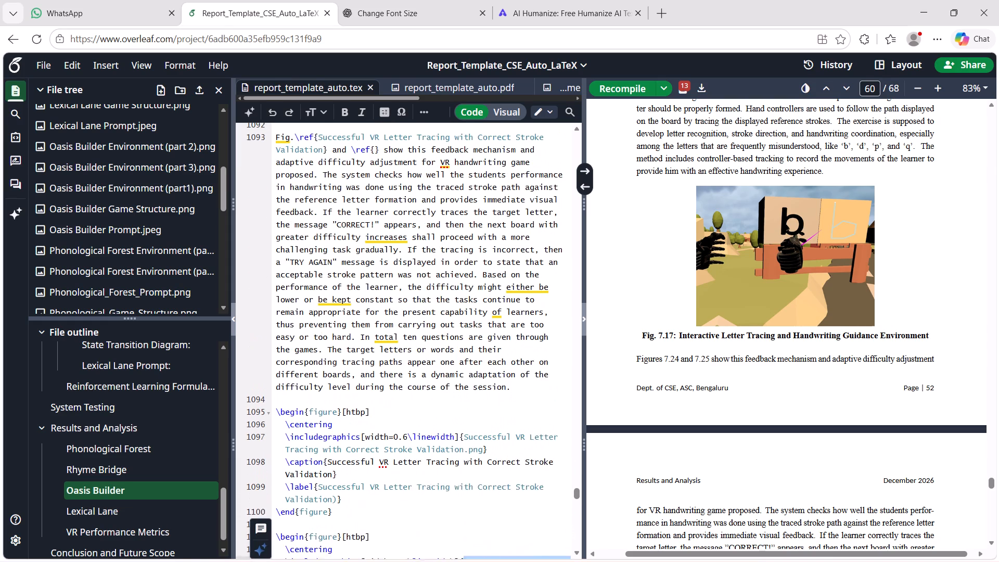
pyautogui.click(375, 161)
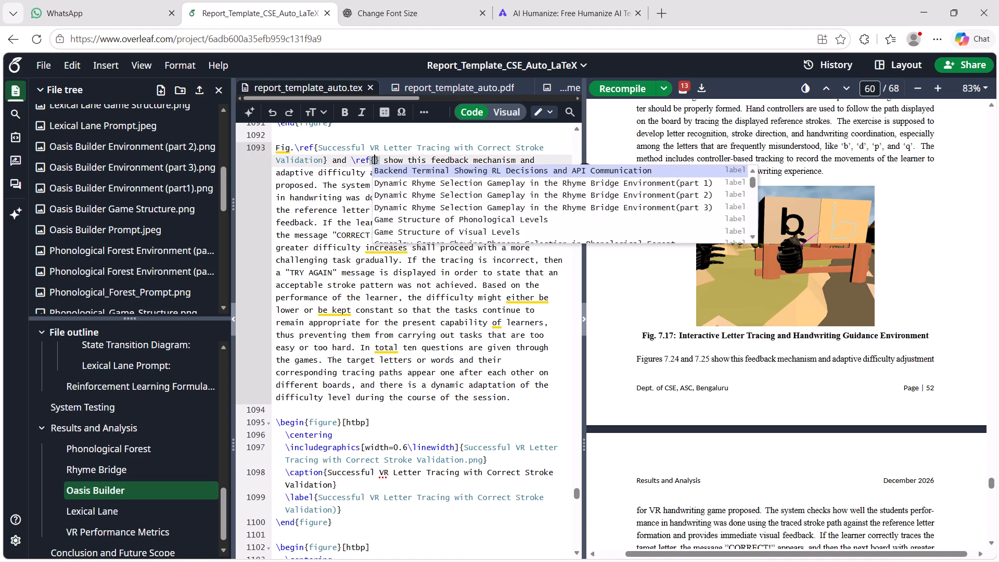
pyautogui.hotkey('ctrl', 'v')
pyautogui.hotkey('ctrl', 's')
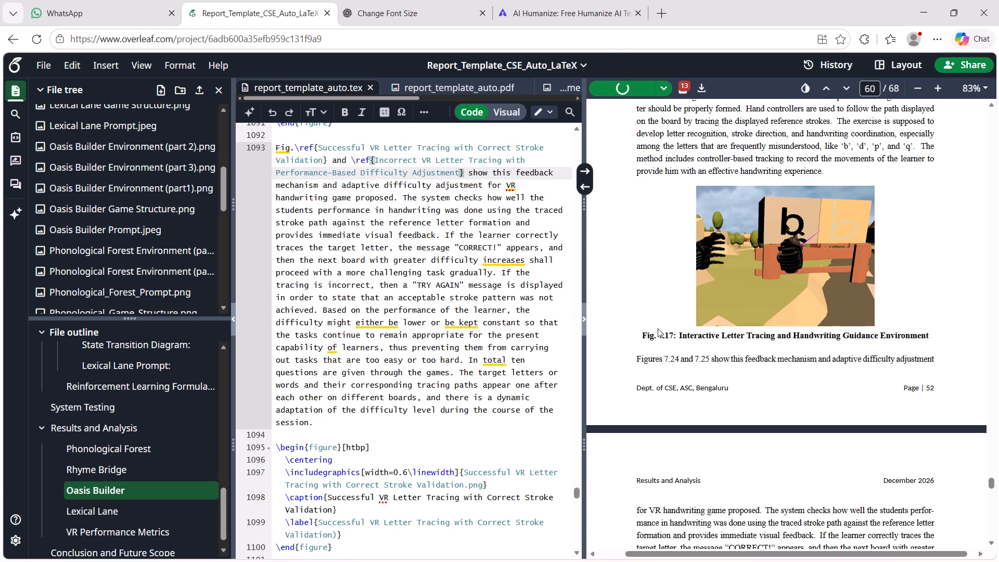
# Check the feedback paragraph's two figure references in the PDF preview against the reference keys and figure labels in the source.
pyautogui.scroll(-4, 658, 328)
pyautogui.scroll(1, 658, 328)
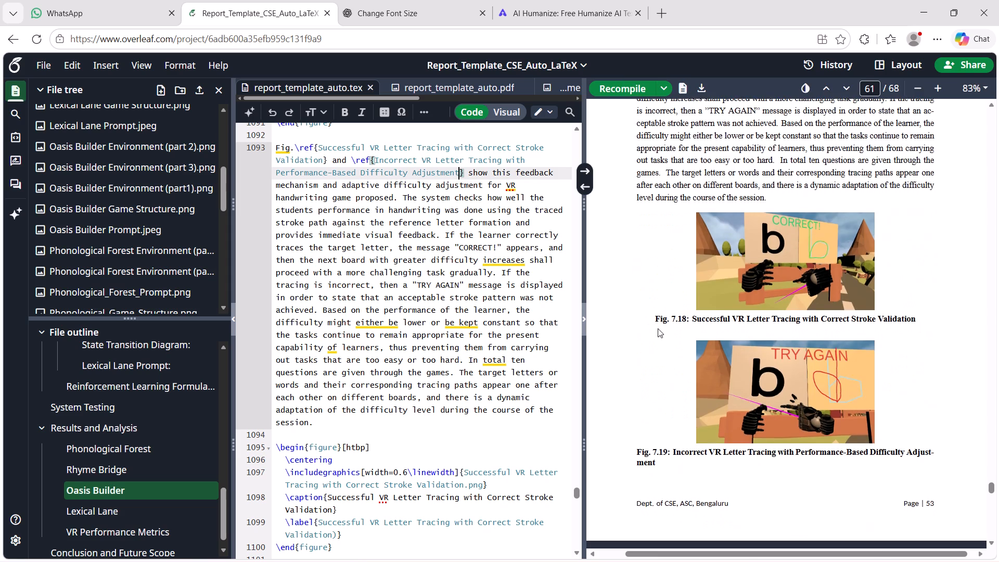
pyautogui.scroll(2, 658, 328)
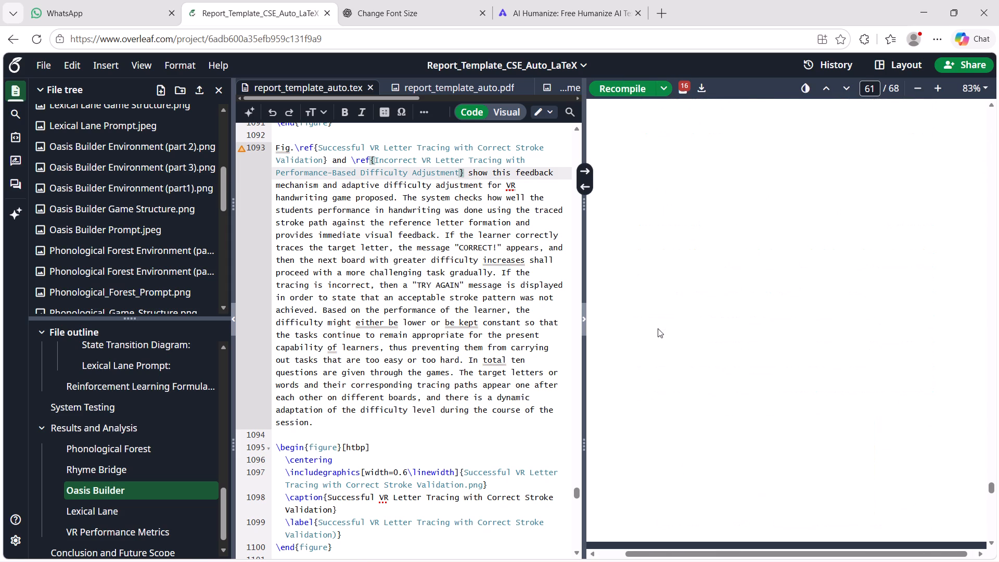
pyautogui.scroll(1, 658, 328)
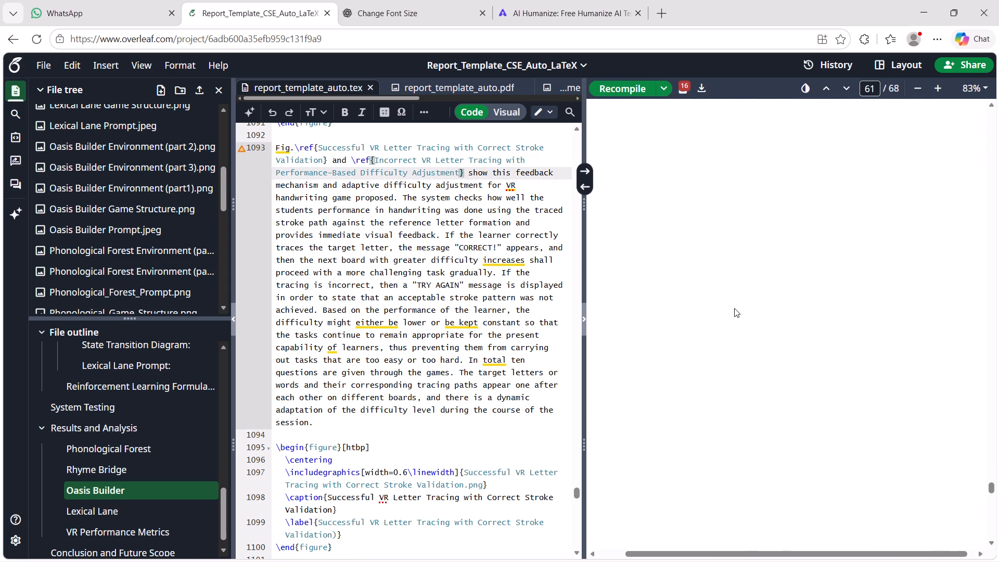
pyautogui.scroll(3, 734, 308)
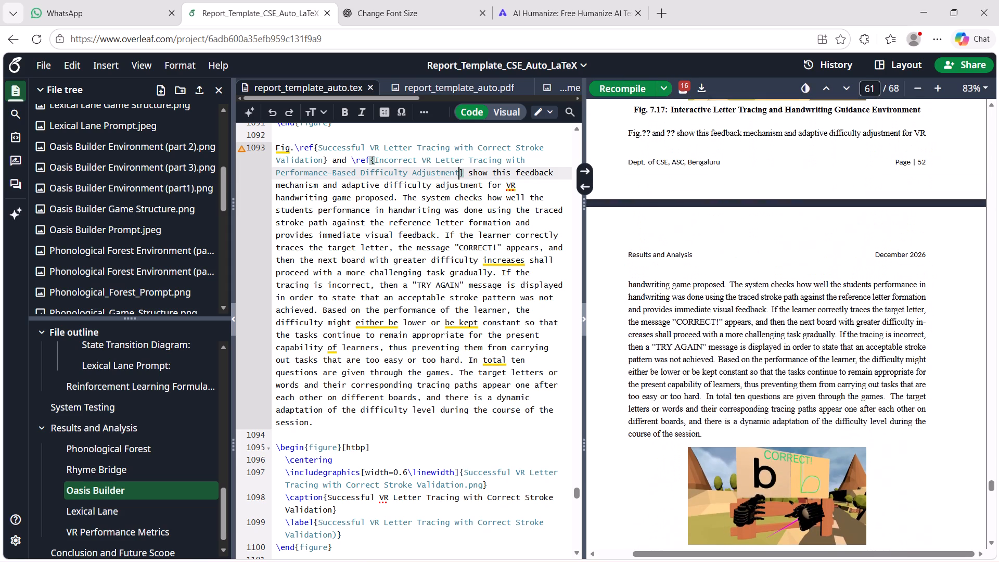
pyautogui.scroll(3, 734, 308)
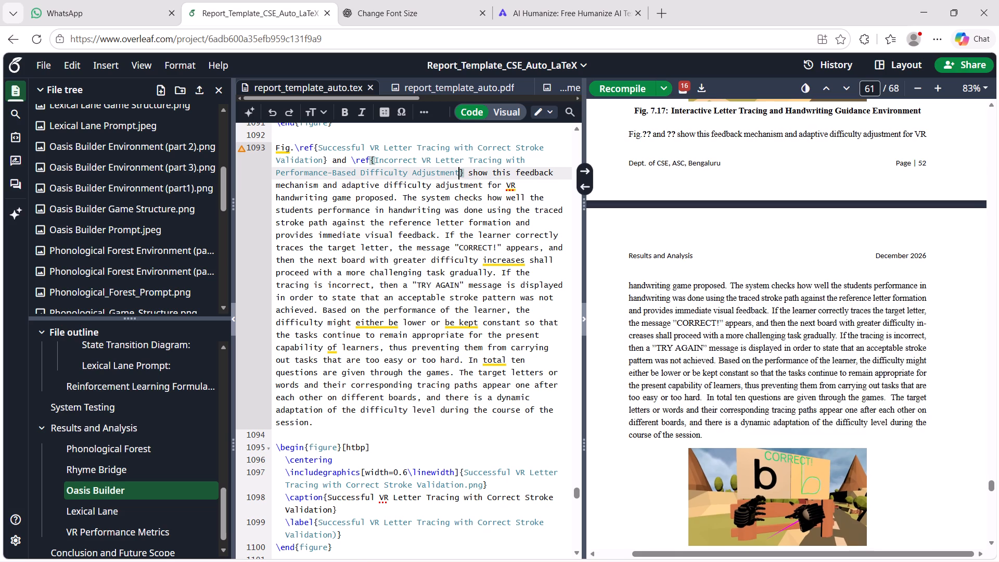
pyautogui.scroll(1, 734, 308)
pyautogui.scroll(-1, 370, 420)
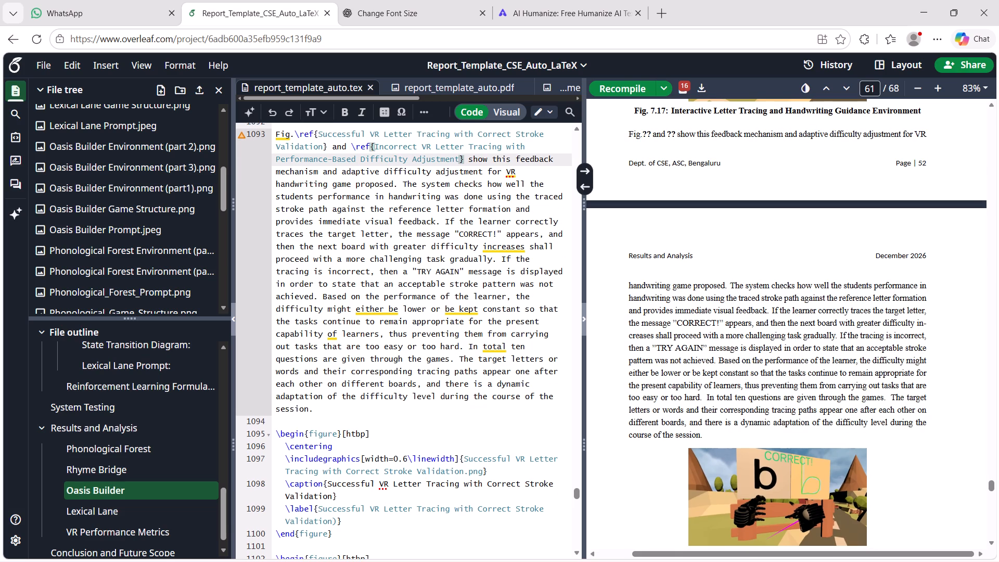
pyautogui.scroll(-1, 370, 420)
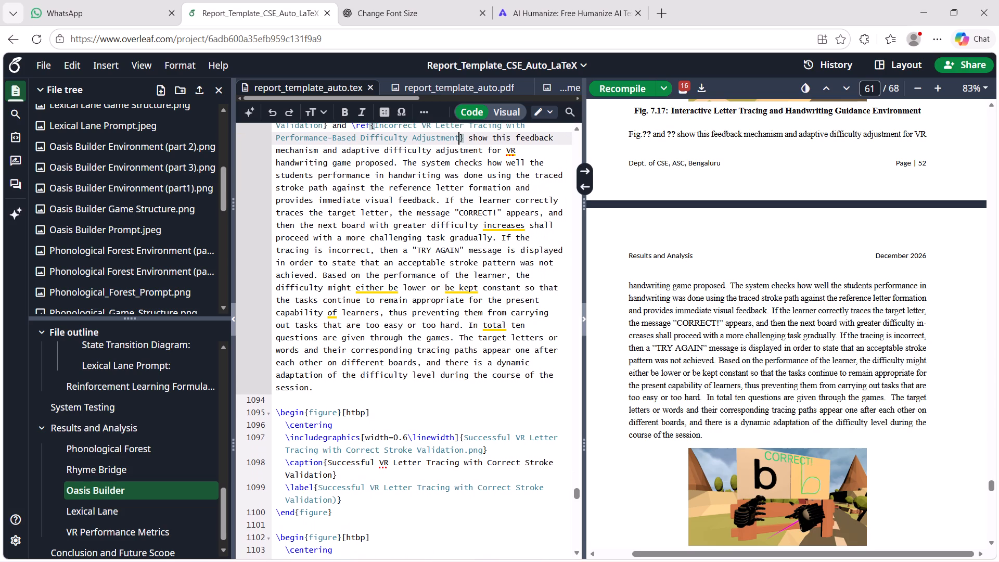
pyautogui.scroll(2, 386, 420)
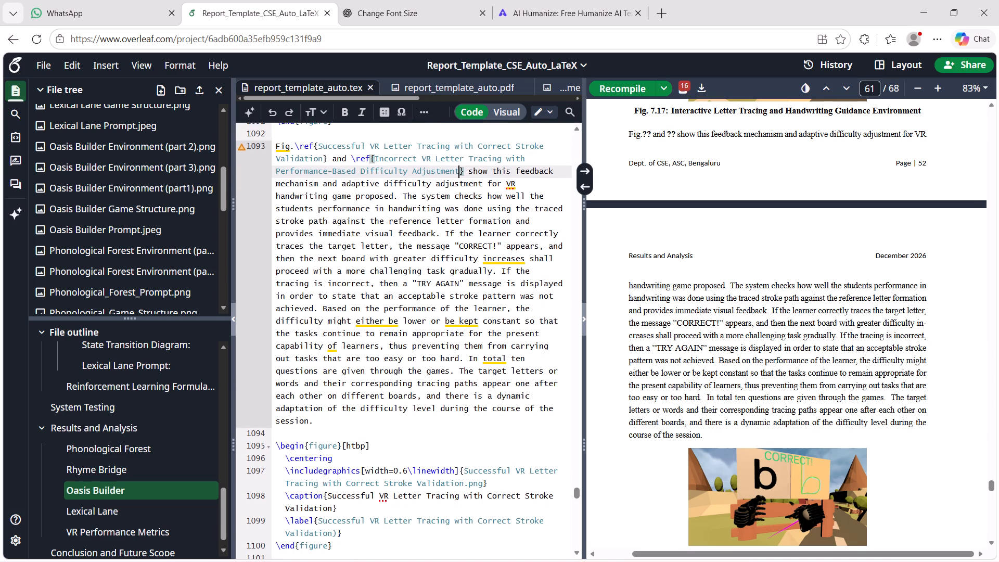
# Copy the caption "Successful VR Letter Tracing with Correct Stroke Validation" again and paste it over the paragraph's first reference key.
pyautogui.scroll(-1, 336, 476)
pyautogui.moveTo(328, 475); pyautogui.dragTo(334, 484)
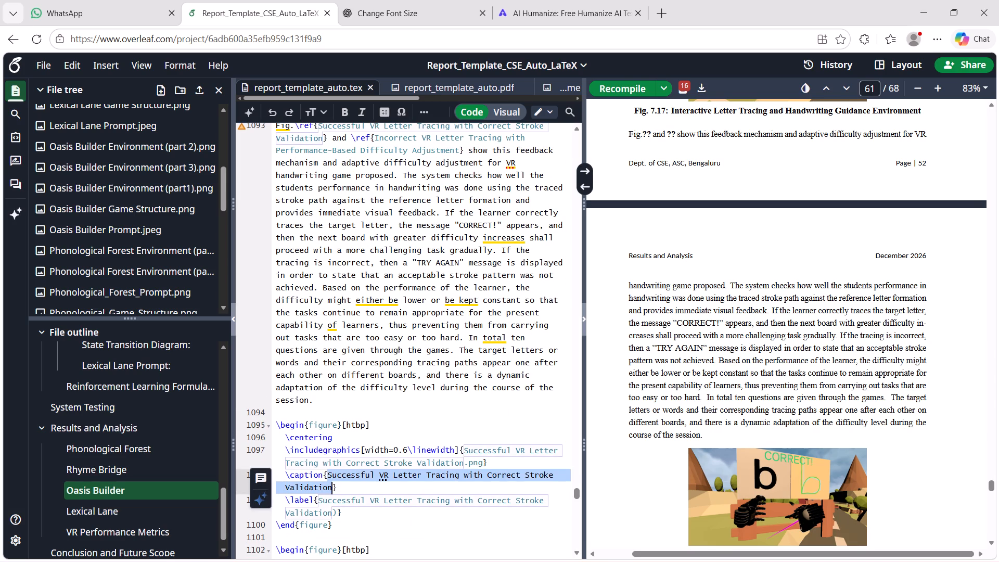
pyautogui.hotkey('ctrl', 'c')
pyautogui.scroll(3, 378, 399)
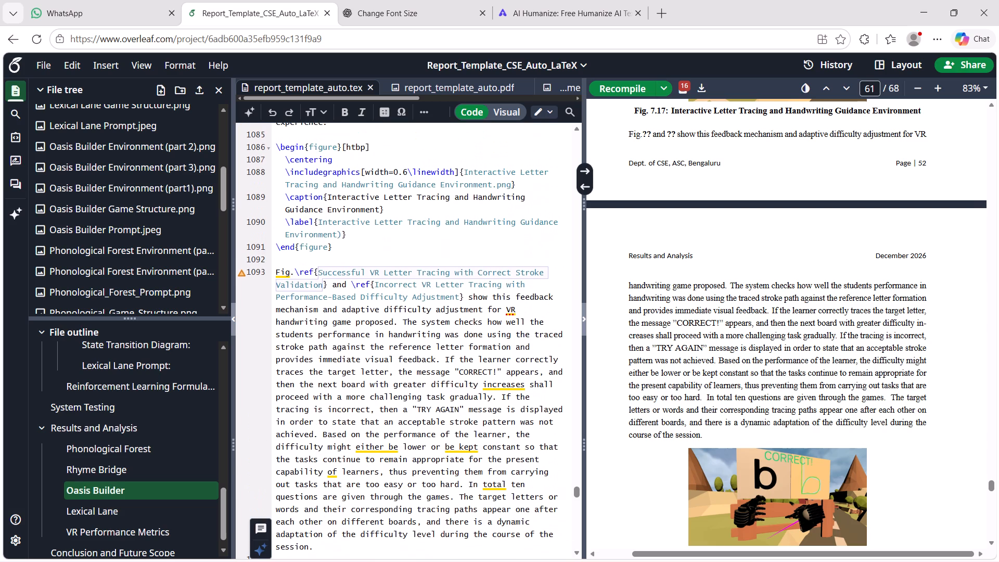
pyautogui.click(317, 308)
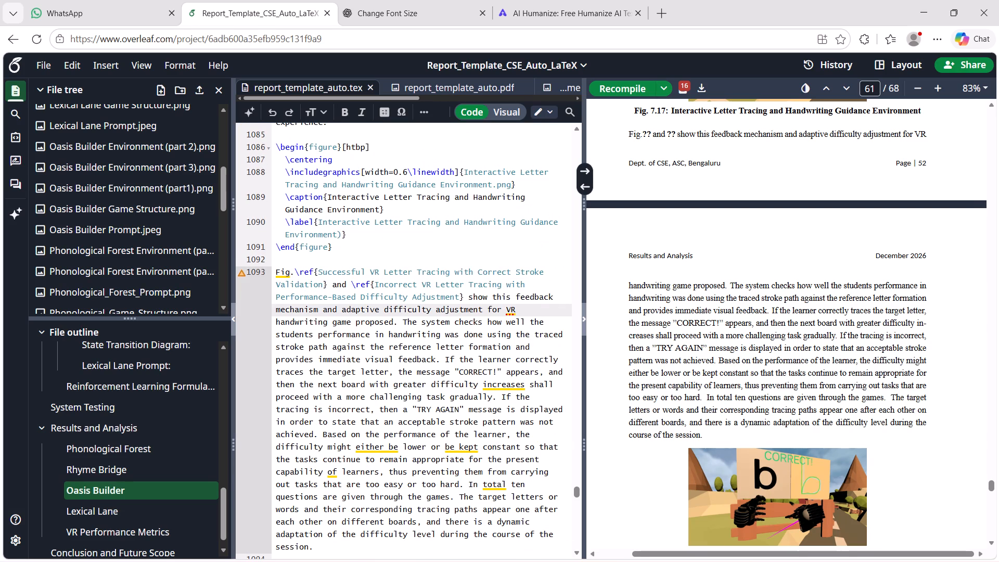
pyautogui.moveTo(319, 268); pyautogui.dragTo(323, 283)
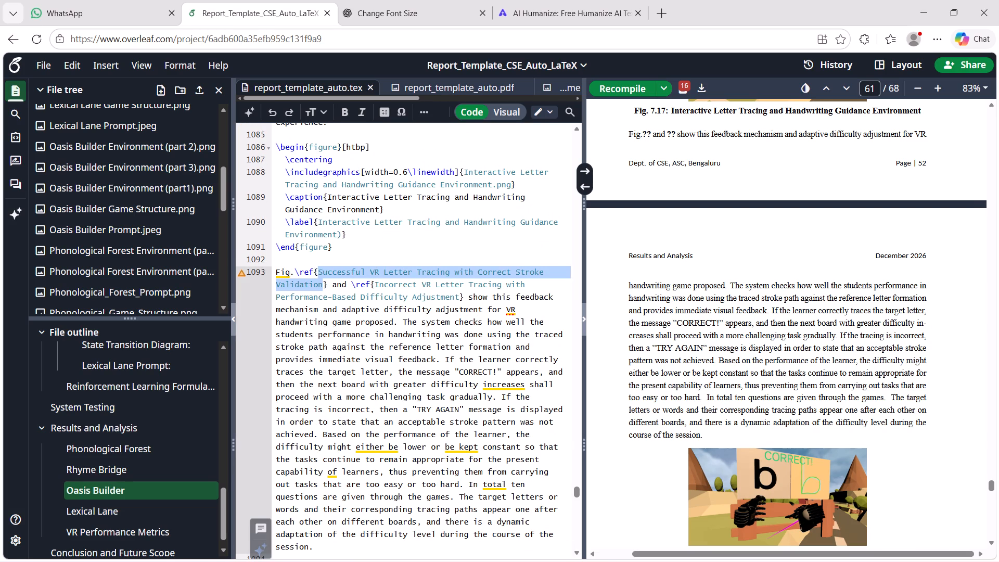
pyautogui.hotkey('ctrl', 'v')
# Copy the caption "Incorrect VR Letter Tracing with Performance-Based Difficulty Adjustment", paste it over the feedback paragraph's second reference key, and recompile.
pyautogui.scroll(-3, 405, 371)
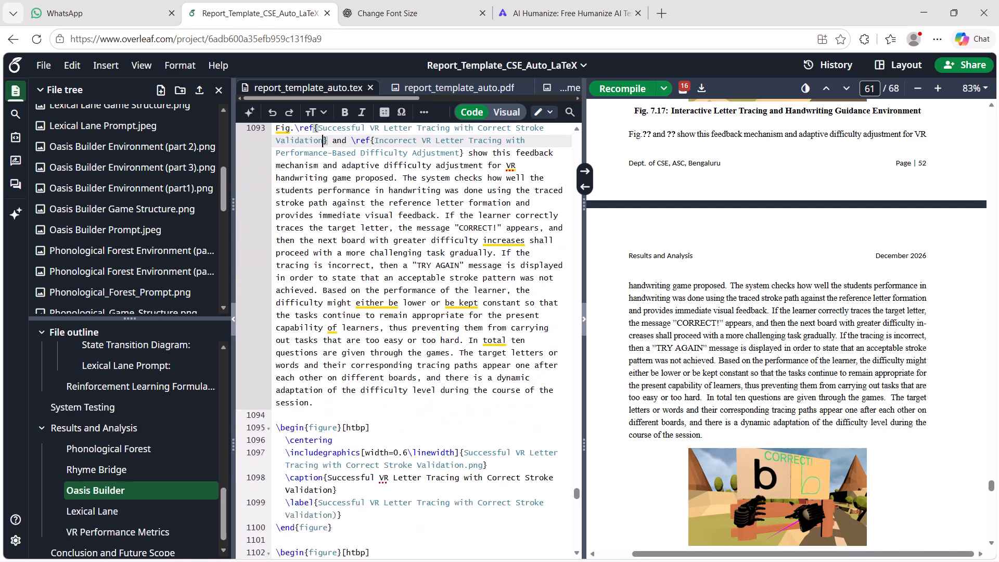
pyautogui.scroll(-3, 405, 371)
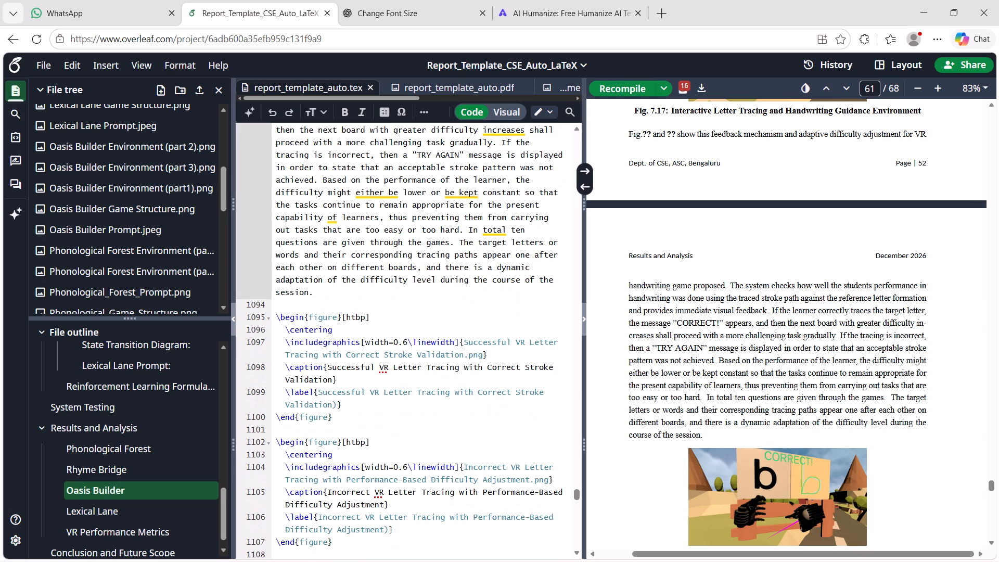
pyautogui.moveTo(465, 470); pyautogui.dragTo(483, 472)
pyautogui.click(412, 504)
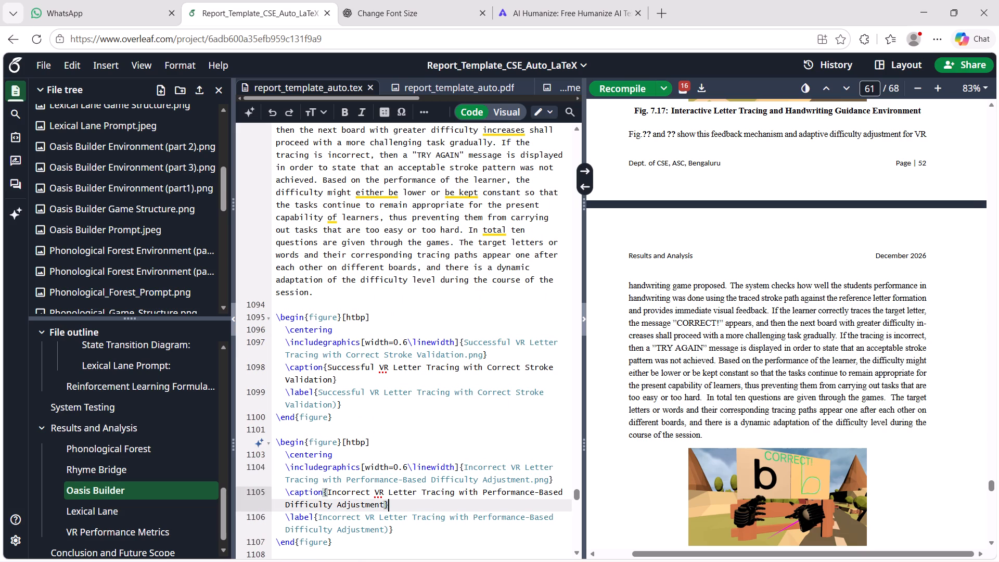
pyautogui.moveTo(327, 490); pyautogui.dragTo(385, 504)
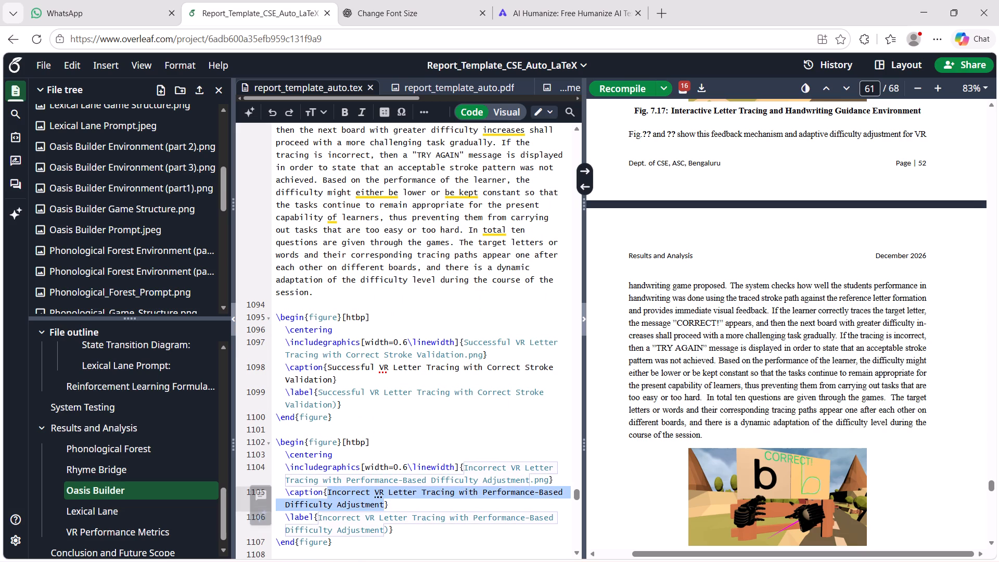
pyautogui.hotkey('ctrl', 'c')
pyautogui.scroll(4, 403, 426)
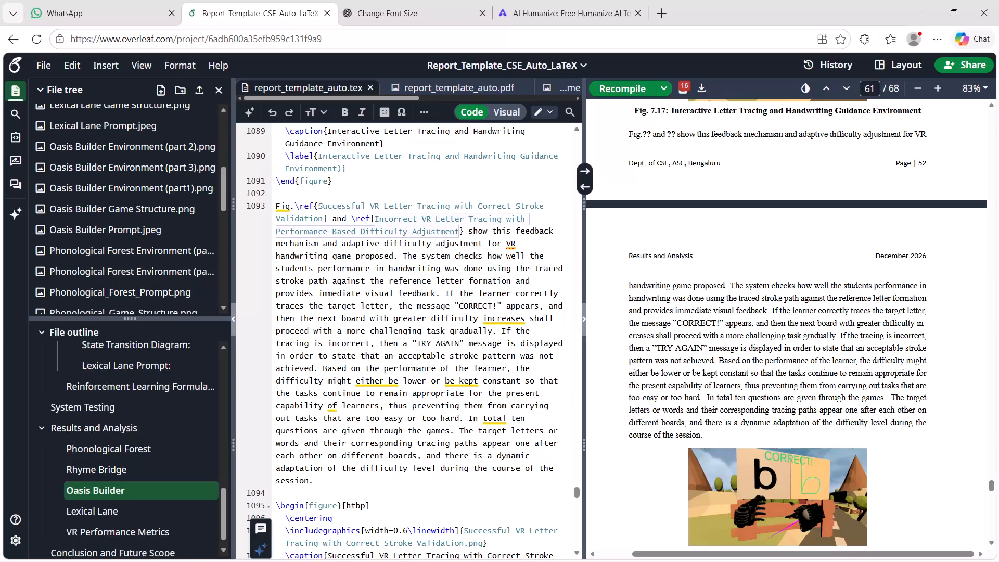
pyautogui.click(394, 280)
pyautogui.moveTo(375, 216); pyautogui.dragTo(425, 229)
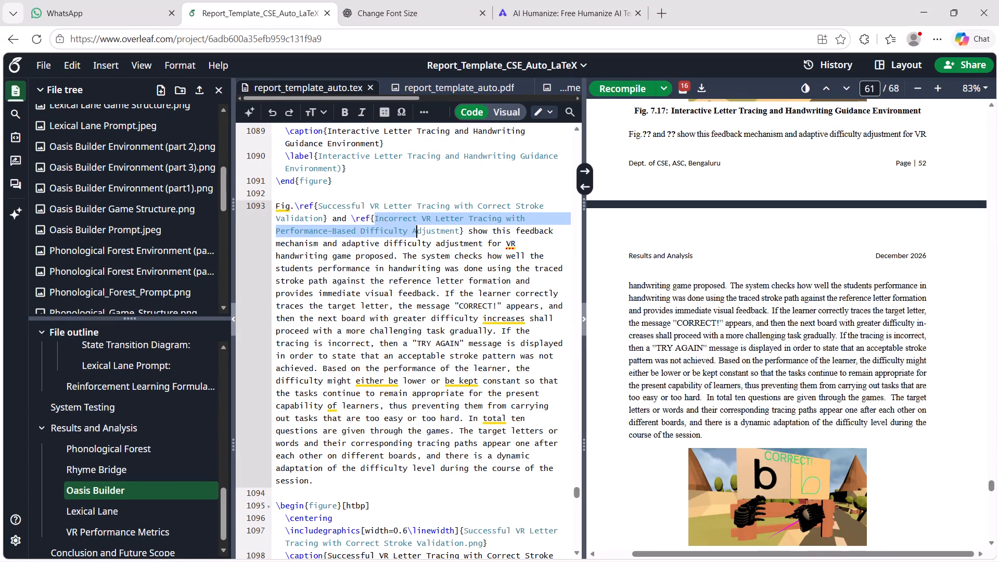
pyautogui.moveTo(425, 229); pyautogui.dragTo(459, 232)
pyautogui.moveTo(459, 232); pyautogui.dragTo(458, 232)
pyautogui.hotkey('ctrl', 'v')
pyautogui.click(430, 280)
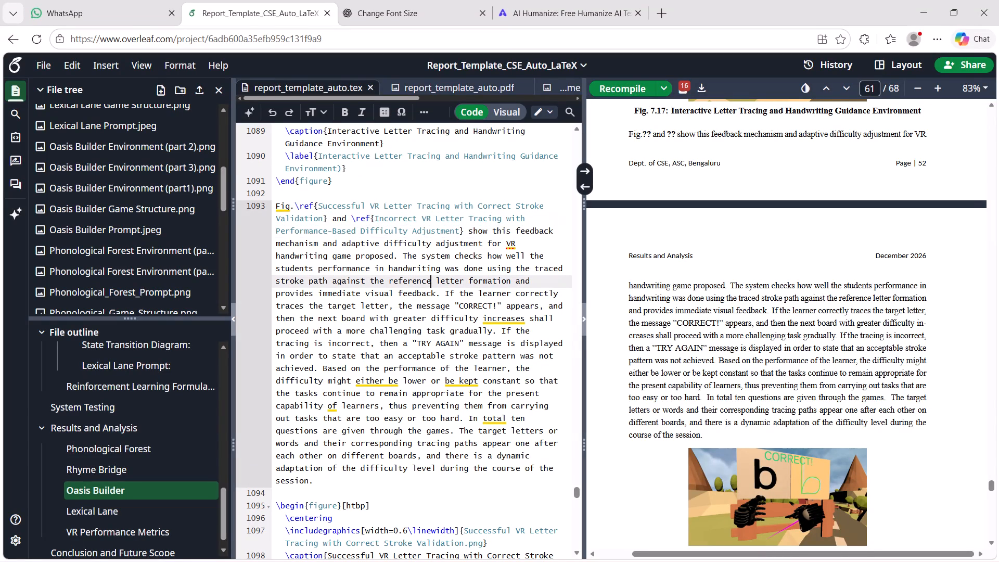
pyautogui.hotkey('ctrl', 's')
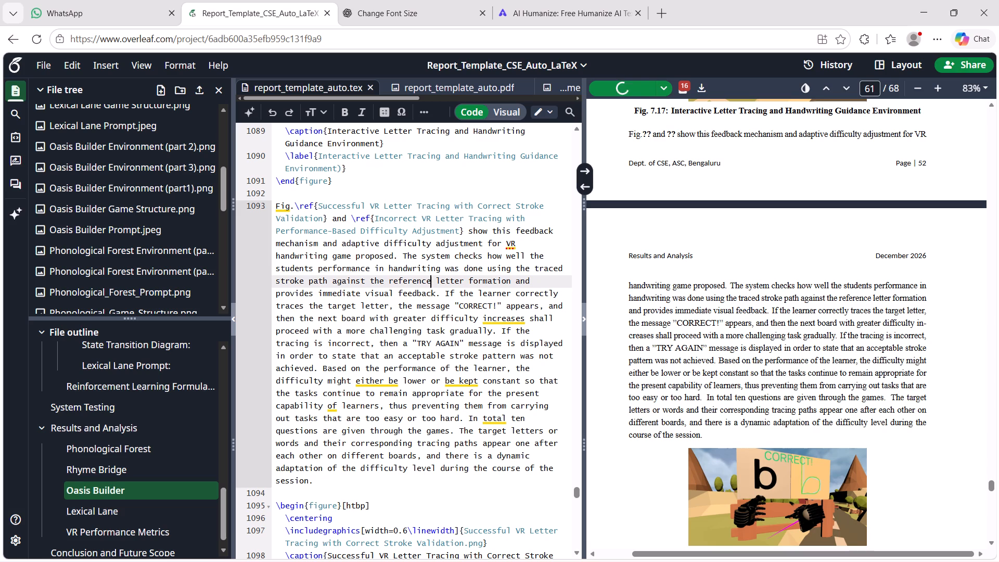
# Check the feedback paragraph's two figure references and the Oasis Builder figure captions in the PDF preview.
pyautogui.scroll(6, 698, 355)
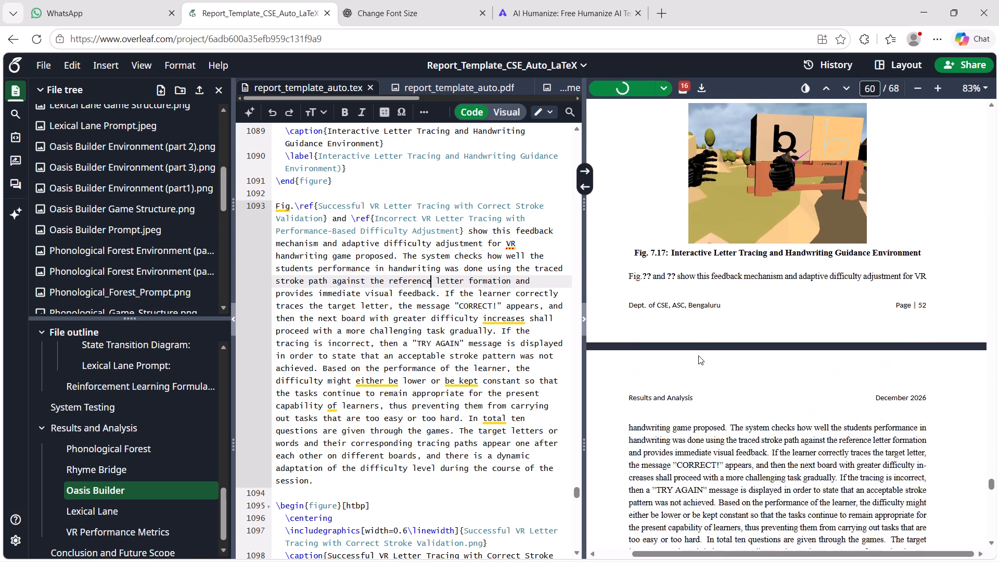
pyautogui.scroll(3, 698, 355)
pyautogui.scroll(-2, 698, 355)
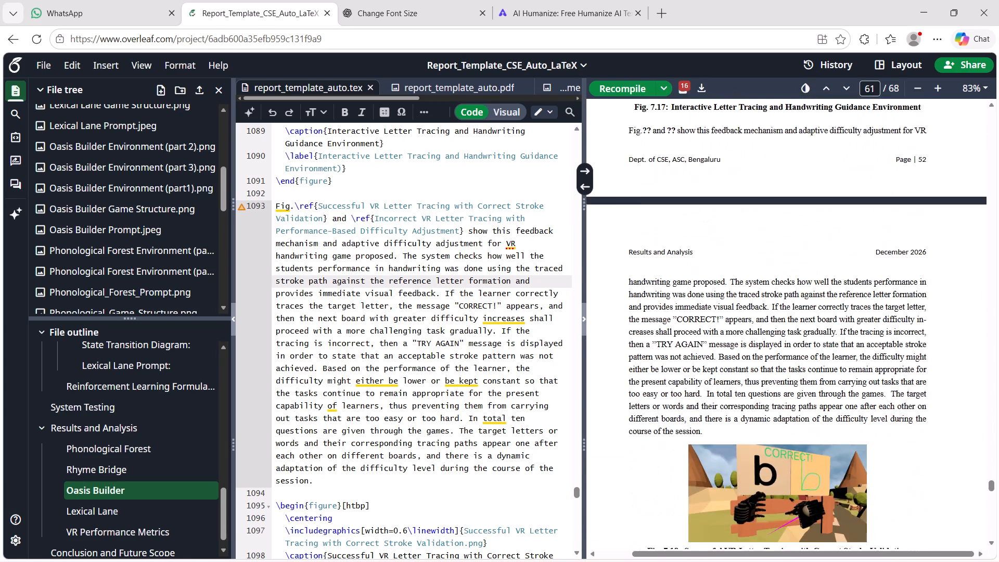
pyautogui.scroll(-1, 698, 355)
pyautogui.scroll(2, 698, 355)
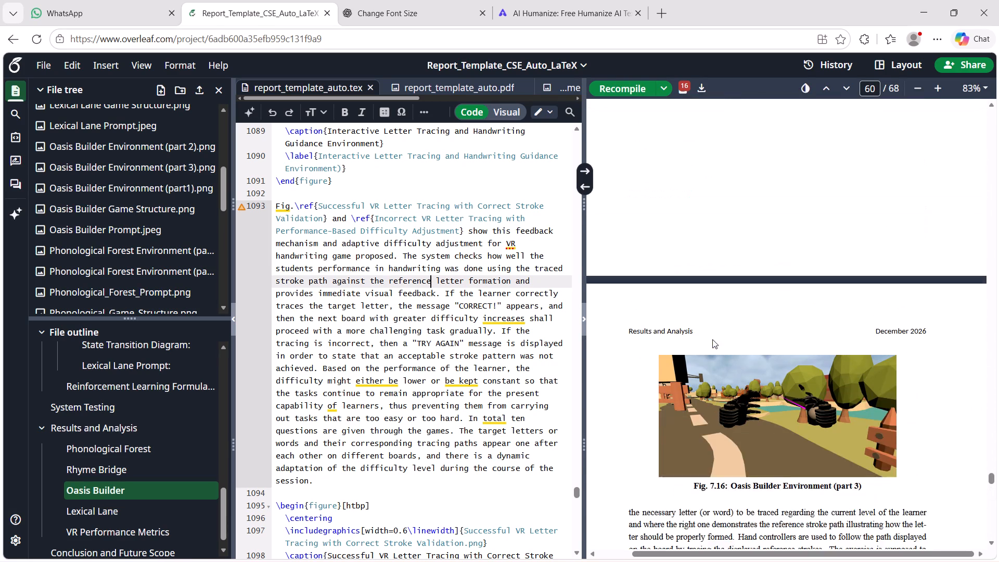
pyautogui.scroll(4, 712, 339)
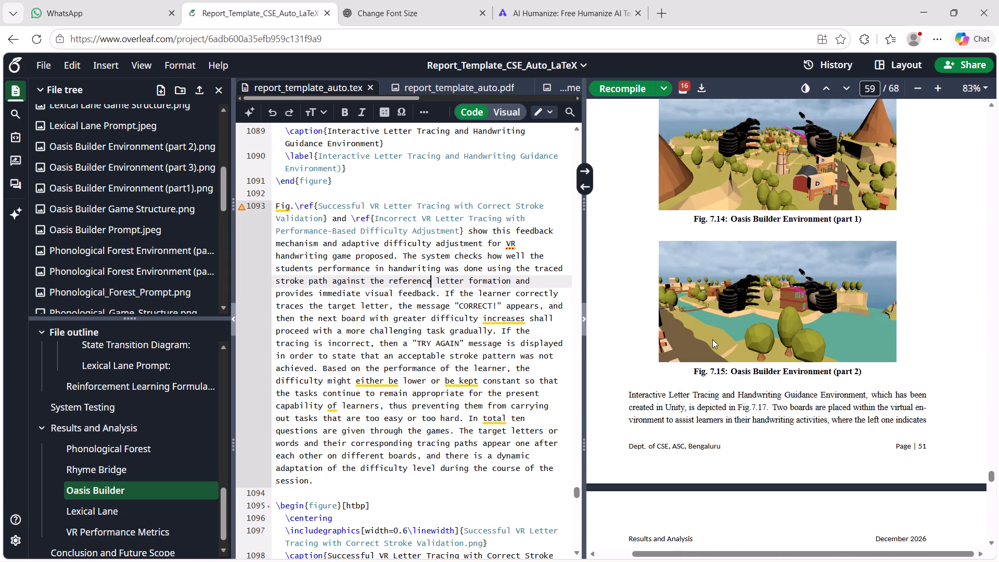
pyautogui.scroll(-9, 712, 339)
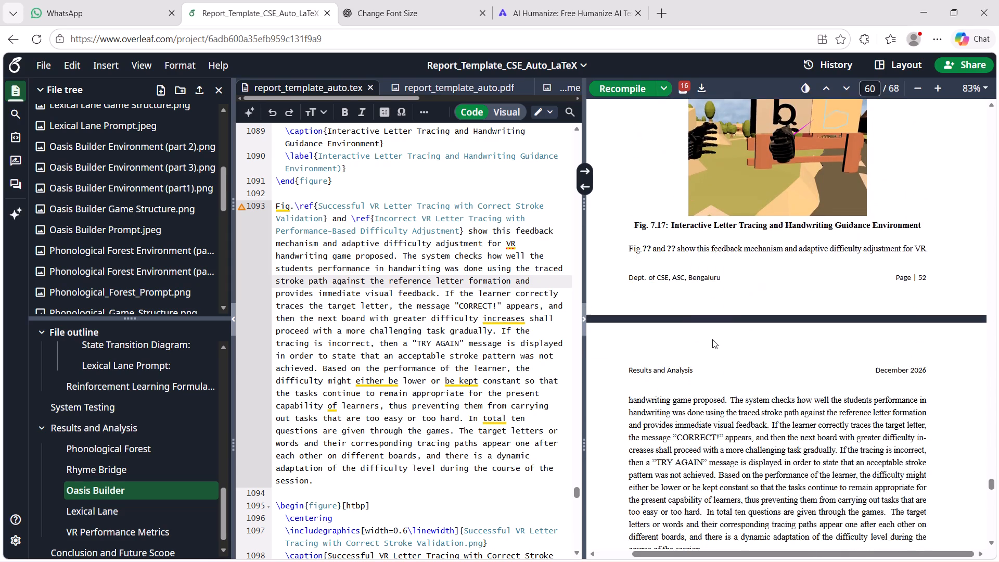
pyautogui.scroll(-4, 712, 339)
pyautogui.scroll(-3, 489, 387)
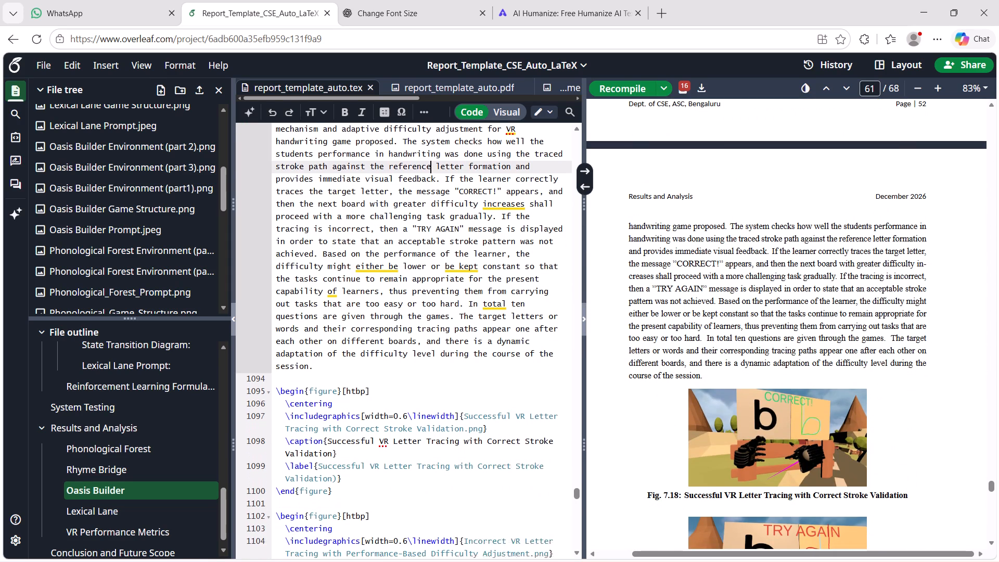
pyautogui.scroll(-3, 698, 418)
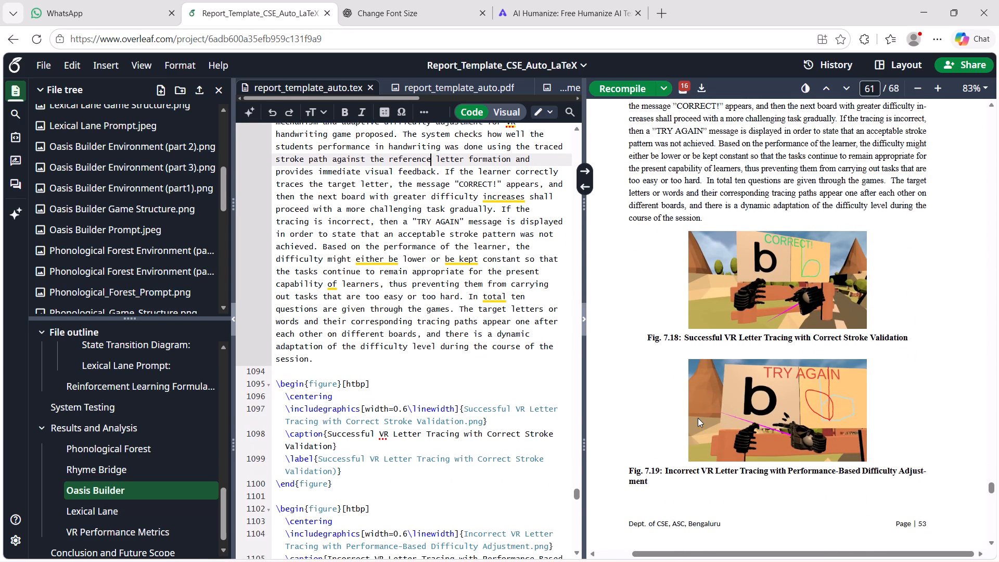
pyautogui.scroll(1, 698, 418)
pyautogui.scroll(-1, 440, 388)
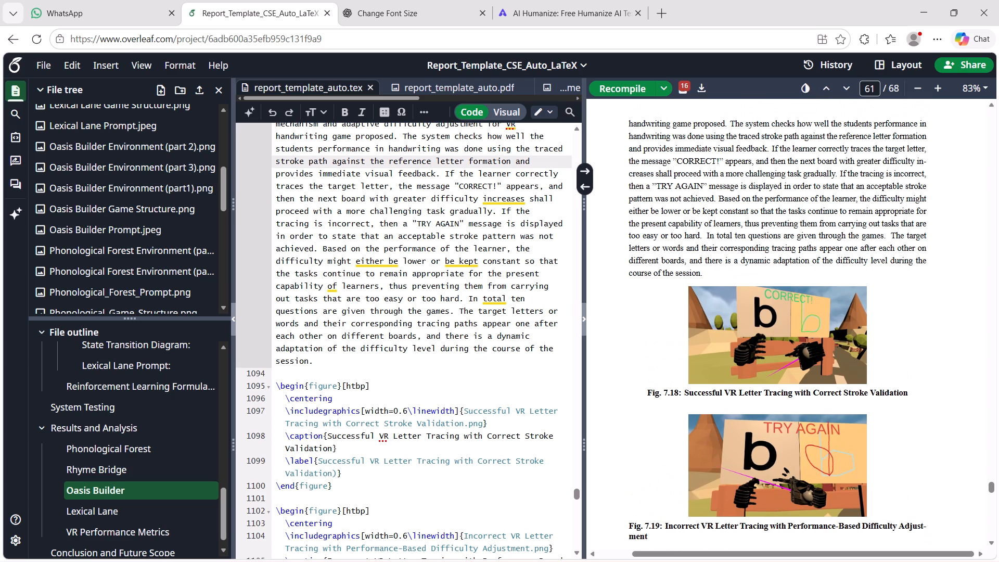
# Compare the feedback paragraph's reference keys with the letter-tracing figure labels in the source and with the interactive tracing reference above.
pyautogui.scroll(-3, 440, 388)
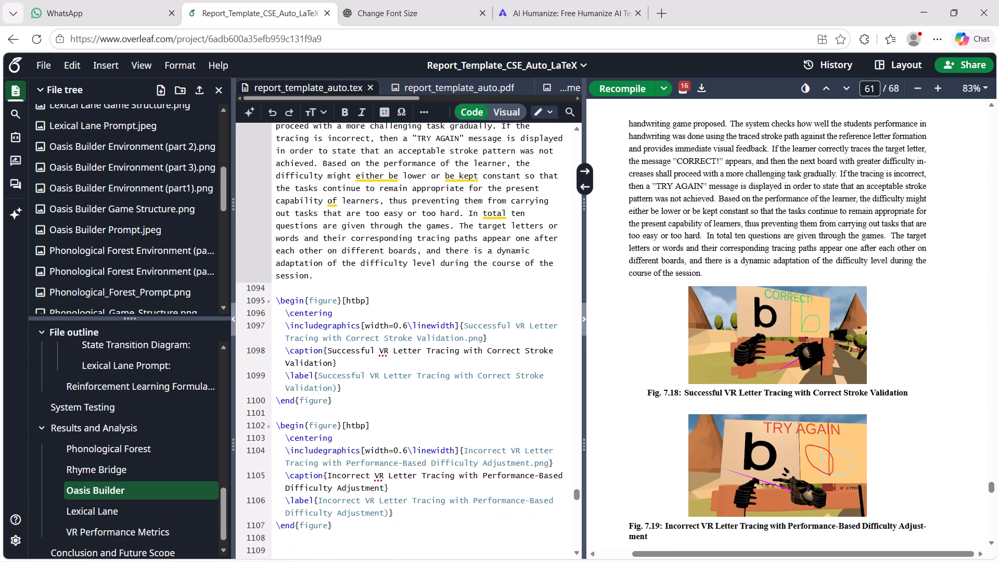
pyautogui.scroll(-1, 440, 388)
pyautogui.scroll(2, 440, 388)
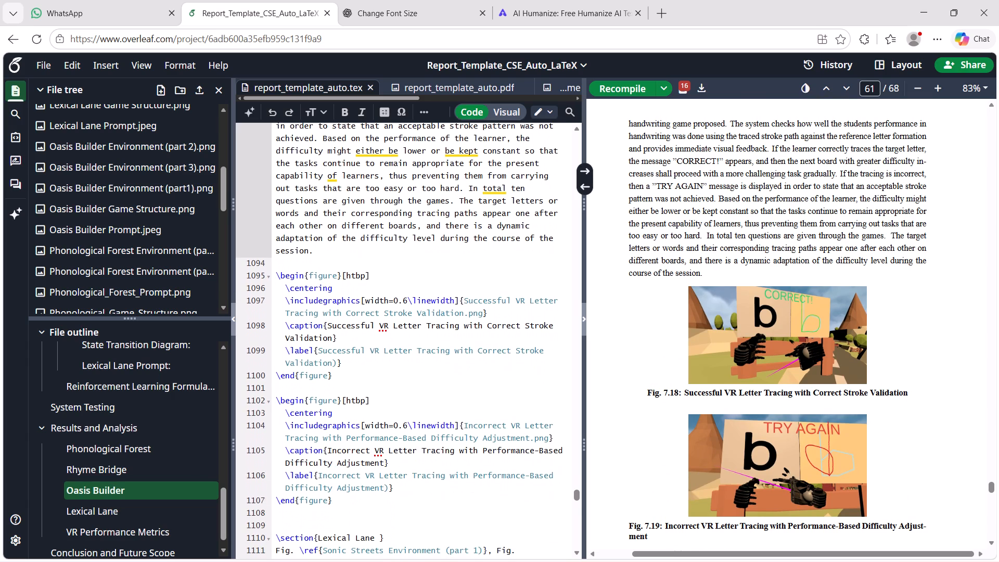
pyautogui.scroll(2, 440, 388)
pyautogui.scroll(2, 676, 324)
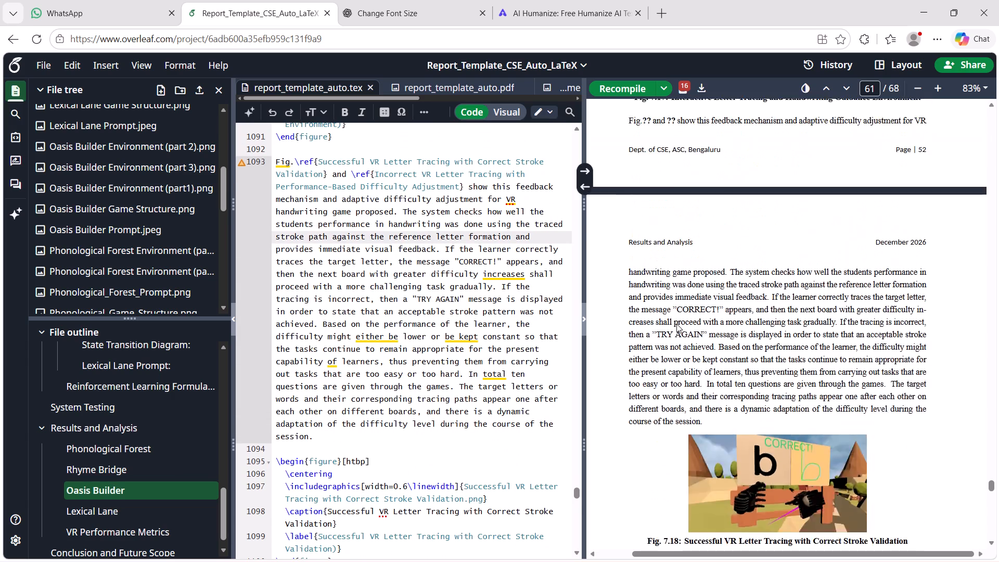
pyautogui.scroll(3, 676, 324)
pyautogui.scroll(4, 432, 295)
pyautogui.scroll(-1, 432, 295)
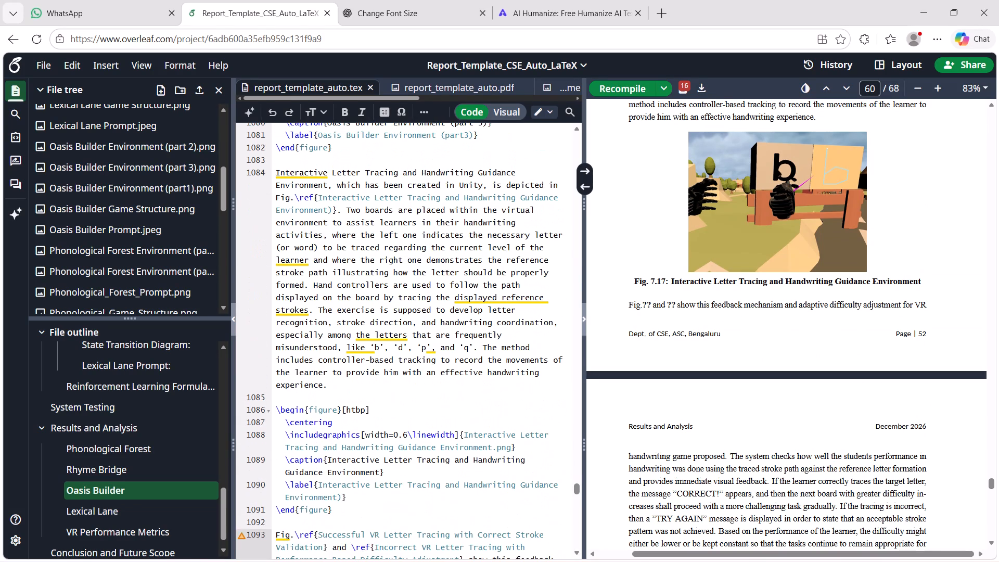
pyautogui.scroll(-1, 432, 295)
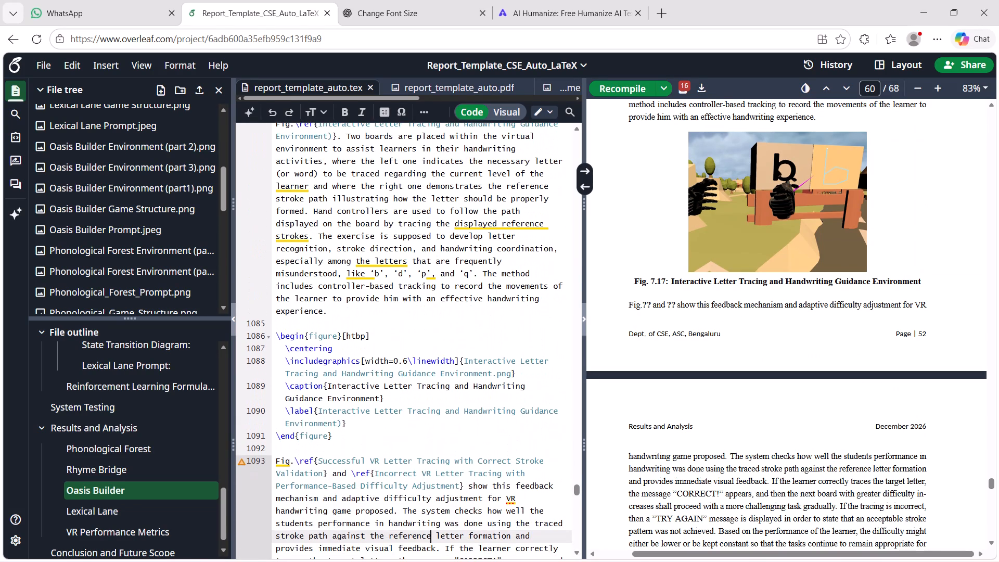
pyautogui.scroll(-1, 432, 295)
pyautogui.scroll(-1, 713, 325)
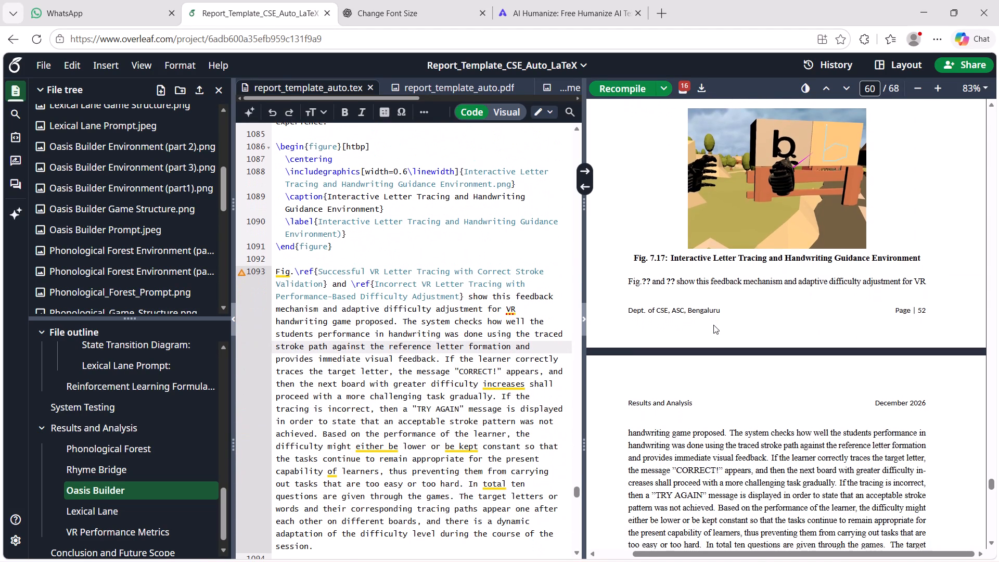
pyautogui.scroll(-1, 713, 325)
pyautogui.scroll(-1, 529, 343)
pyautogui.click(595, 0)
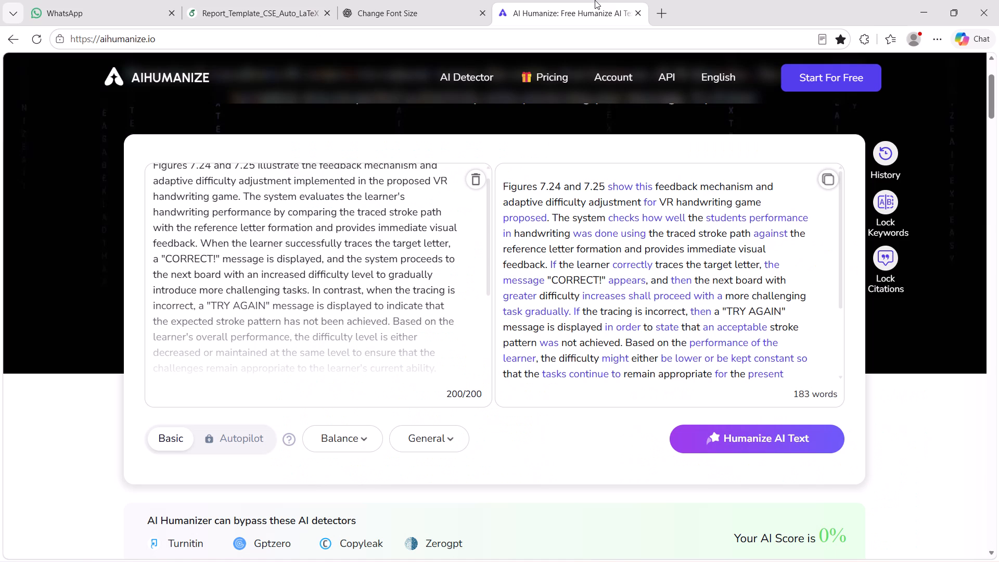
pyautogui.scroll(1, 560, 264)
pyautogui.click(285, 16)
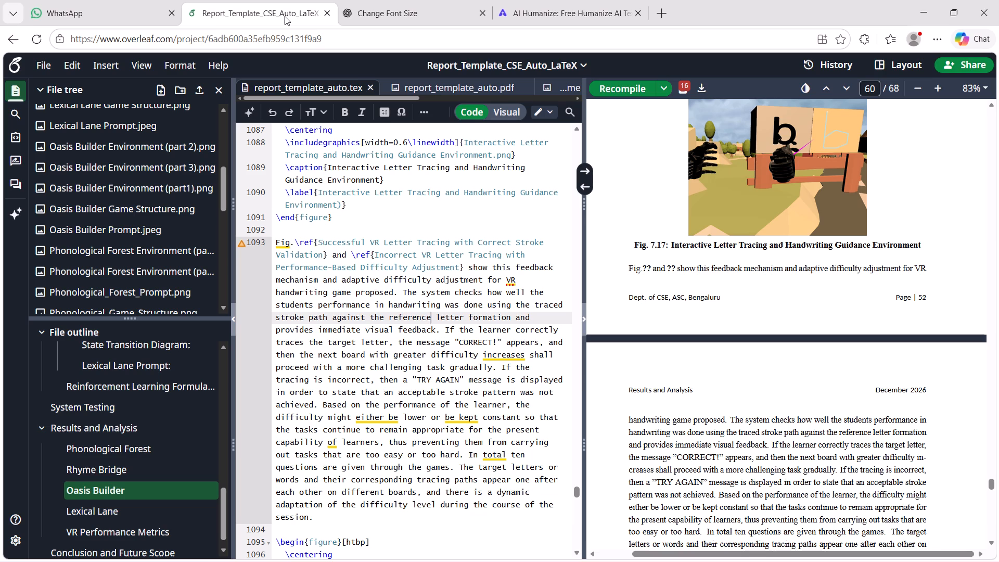
# Remove the stray closing parenthesis from the labels of the successful and incorrect VR letter-tracing figures, and recompile the report.
pyautogui.scroll(-1, 469, 361)
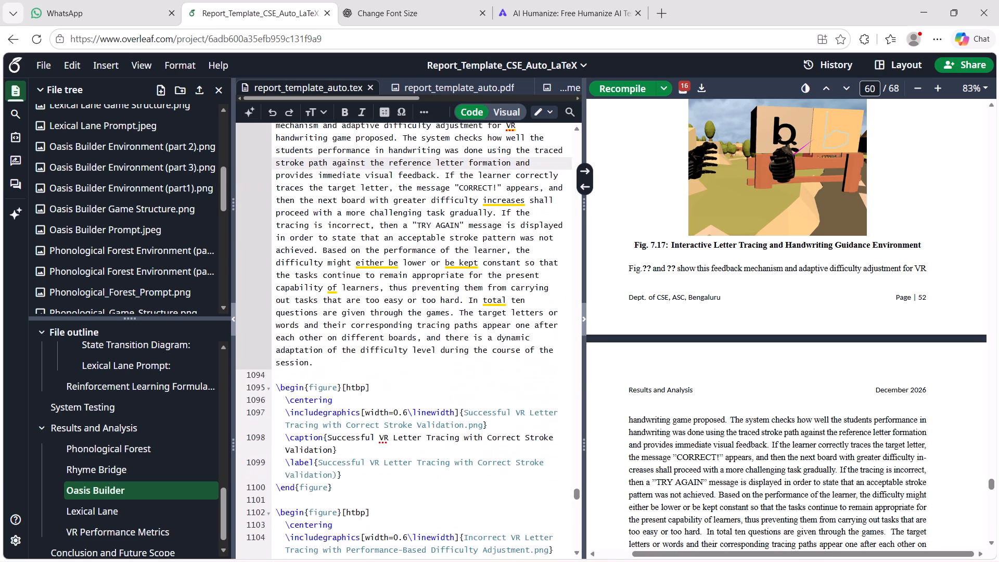
pyautogui.scroll(-2, 469, 361)
pyautogui.scroll(-3, 735, 380)
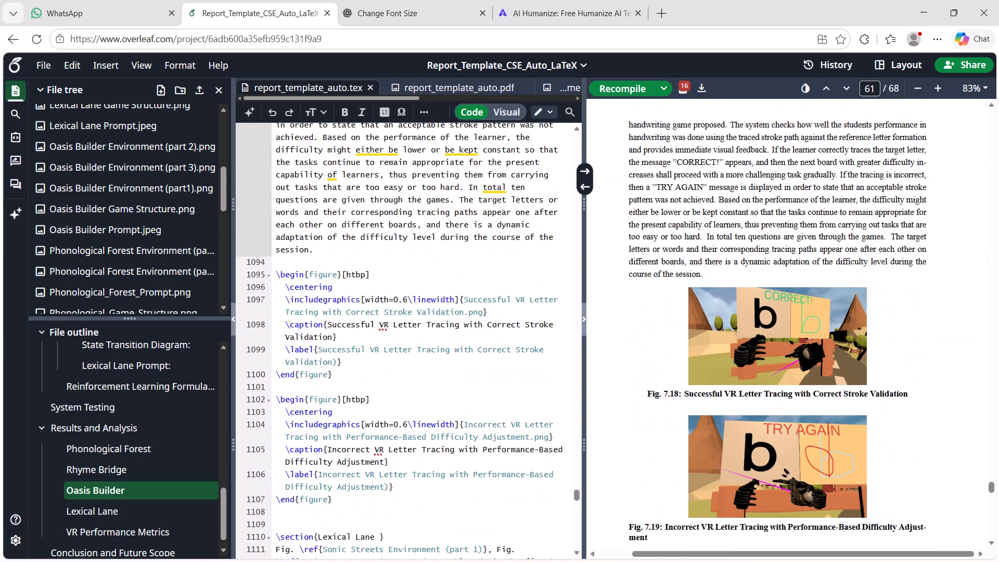
pyautogui.scroll(-1, 411, 433)
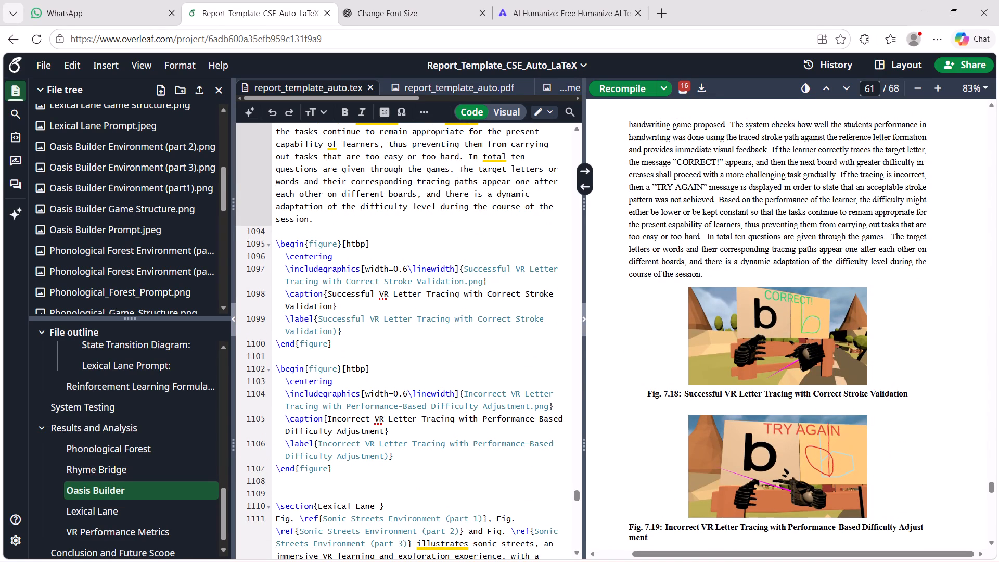
pyautogui.click(334, 331)
pyautogui.press('Right')
pyautogui.press('BackSpace')
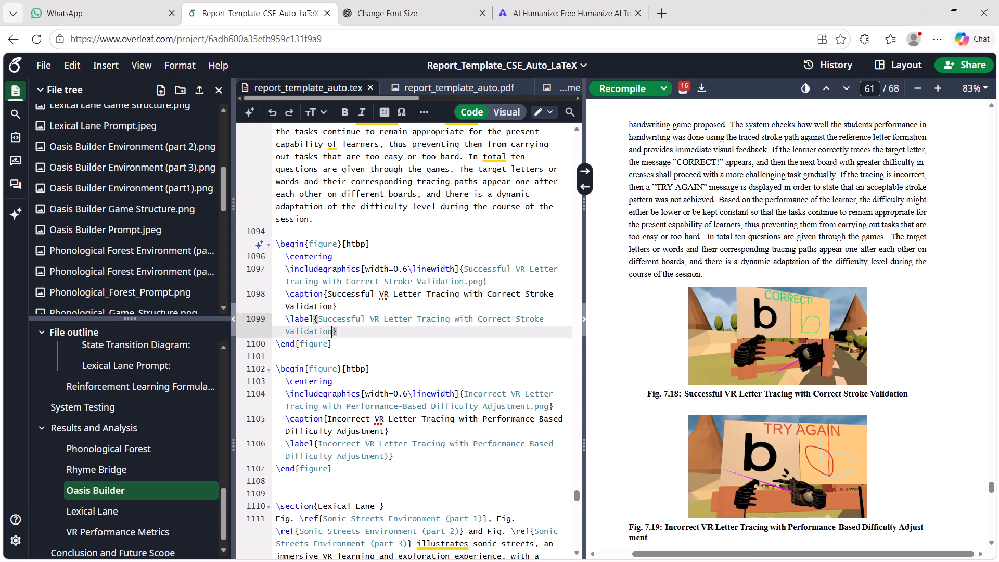
pyautogui.click(387, 460)
pyautogui.press('BackSpace')
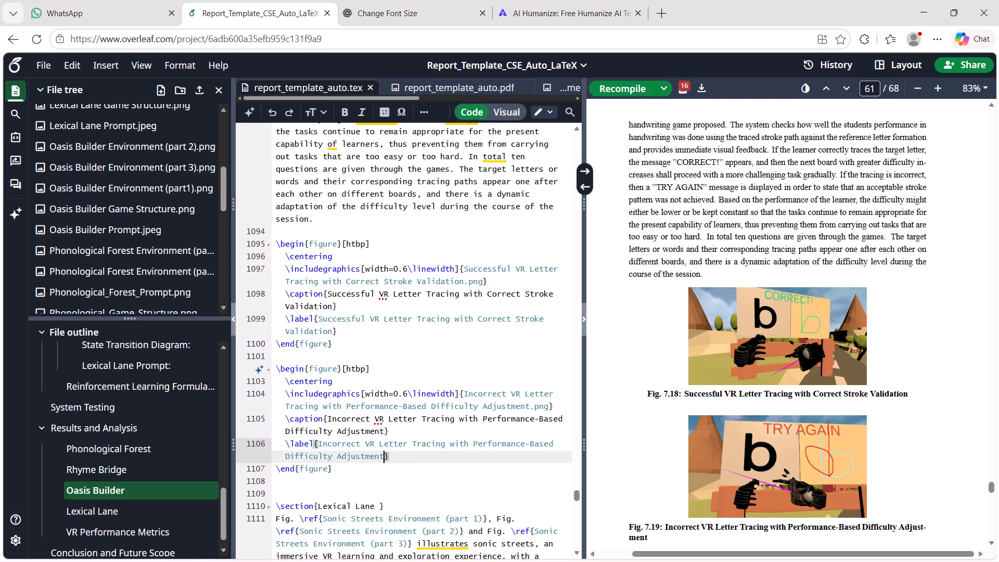
pyautogui.hotkey('ctrl', 's')
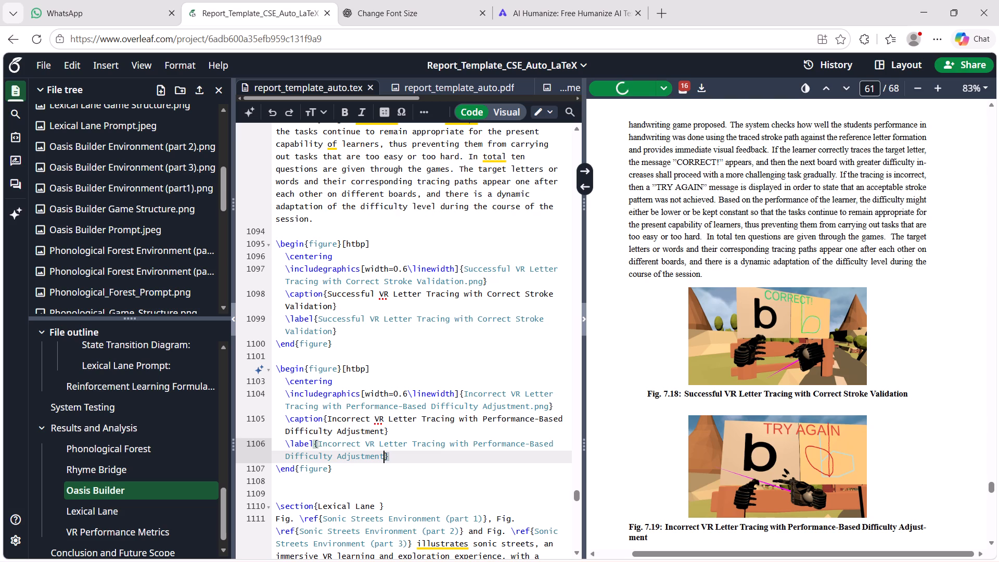
pyautogui.scroll(2, 800, 277)
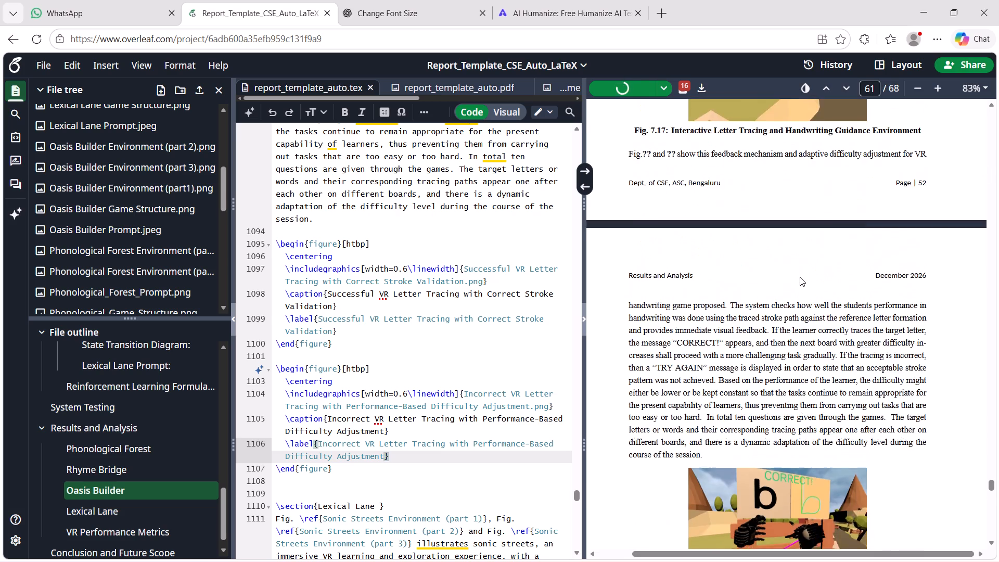
pyautogui.scroll(2, 800, 277)
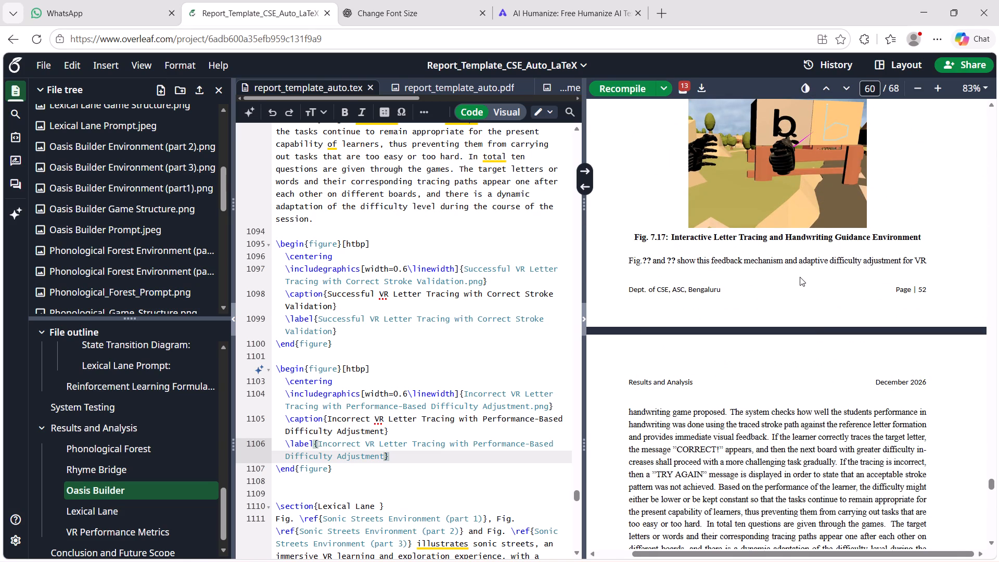
pyautogui.scroll(2, 800, 277)
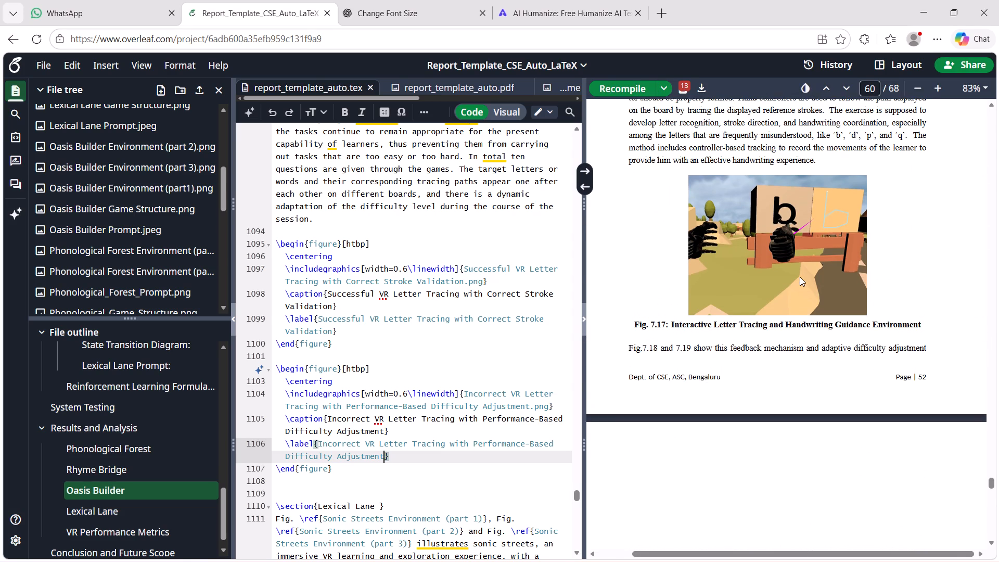
pyautogui.scroll(-6, 800, 277)
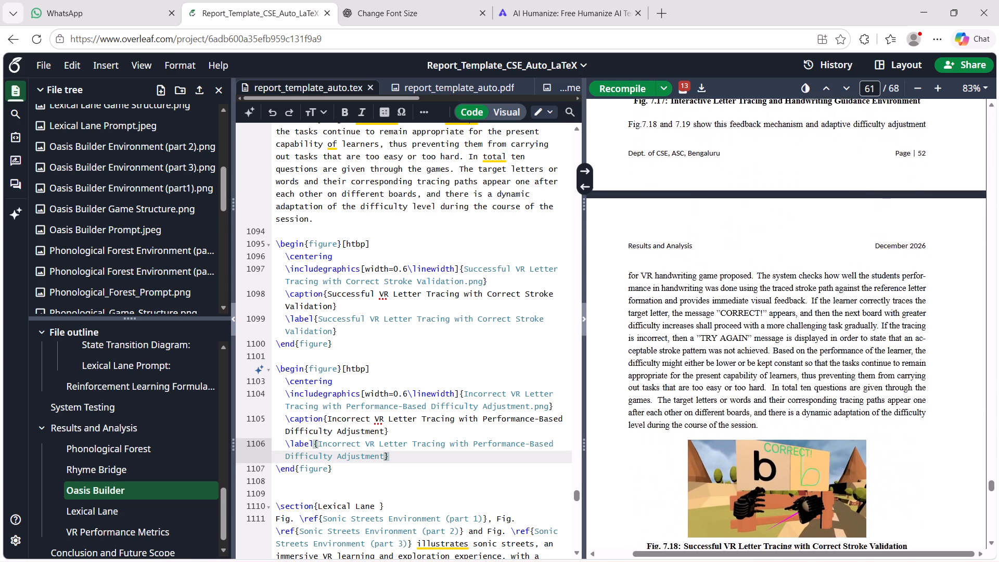
# Check the Oasis Builder section's in-text figure references against its figure captions in the recompiled PDF, looking ahead to the start of Lexical Lane.
pyautogui.scroll(-8, 800, 277)
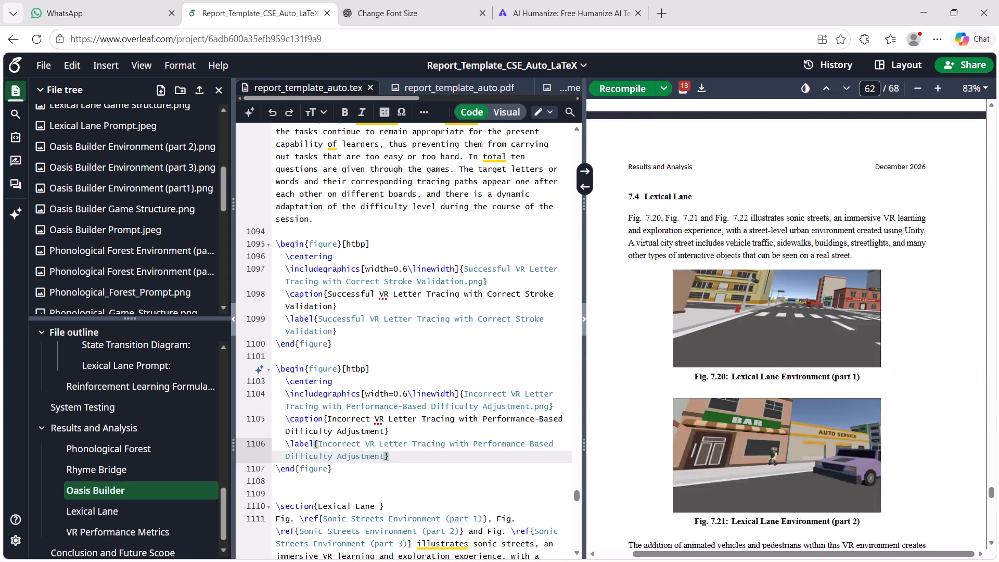
pyautogui.scroll(-1, 800, 277)
pyautogui.scroll(3, 800, 277)
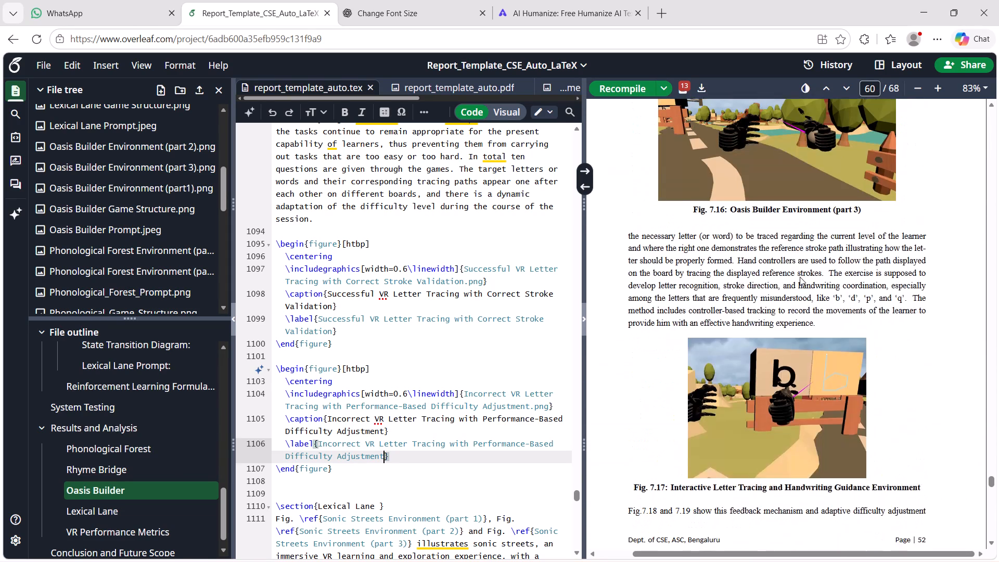
pyautogui.scroll(5, 800, 277)
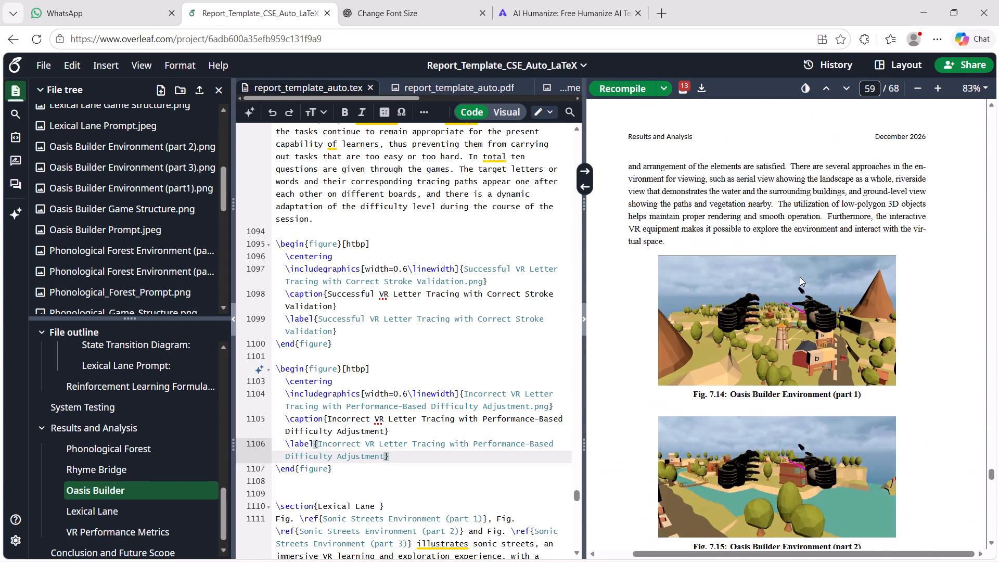
pyautogui.scroll(4, 800, 277)
pyautogui.scroll(-1, 800, 277)
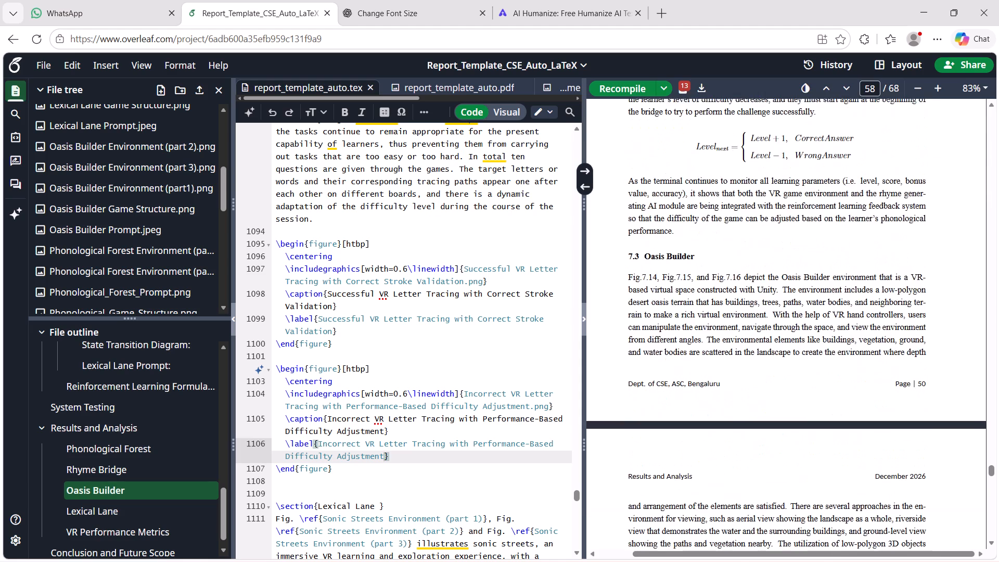
pyautogui.scroll(-6, 800, 277)
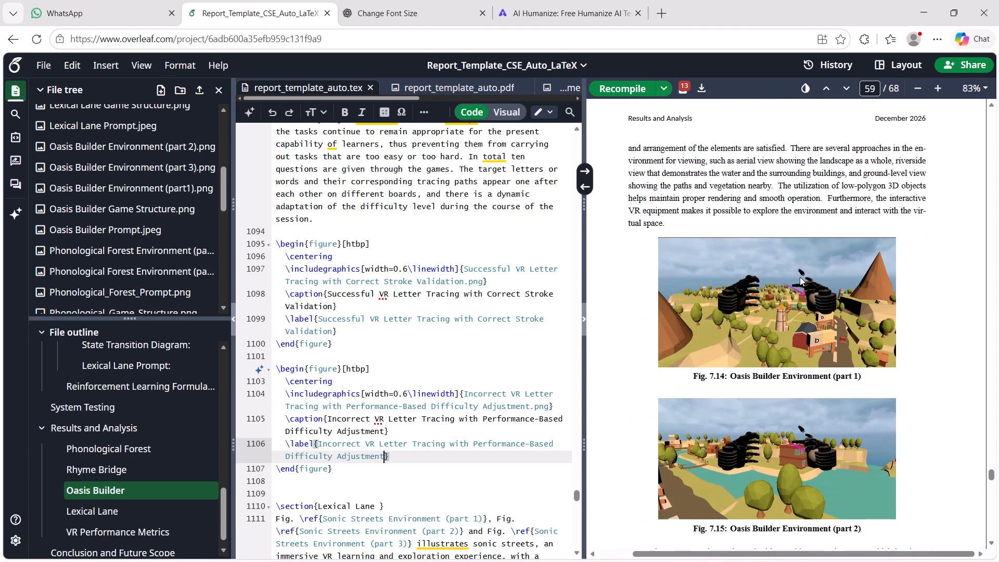
pyautogui.scroll(-3, 800, 277)
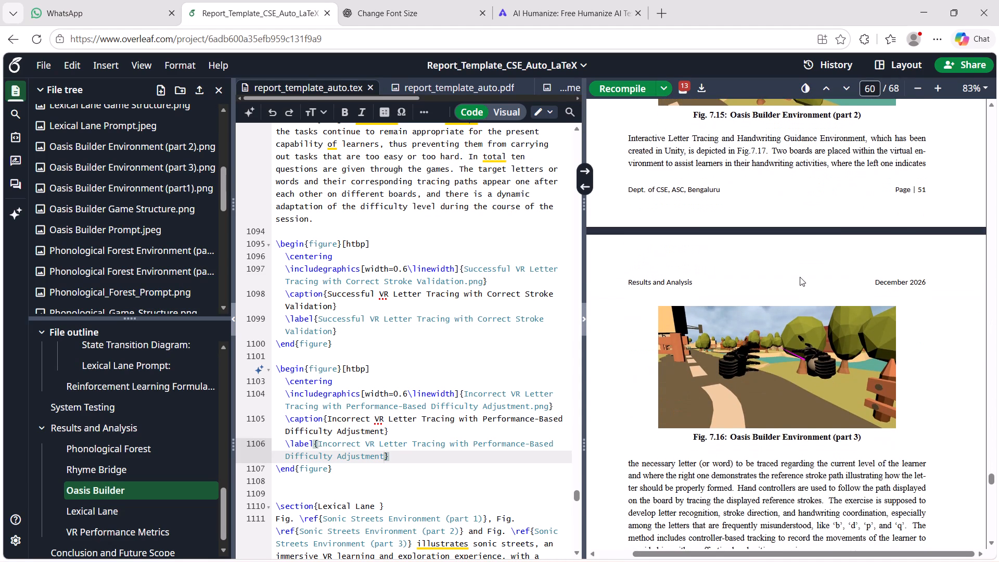
pyautogui.scroll(-3, 800, 277)
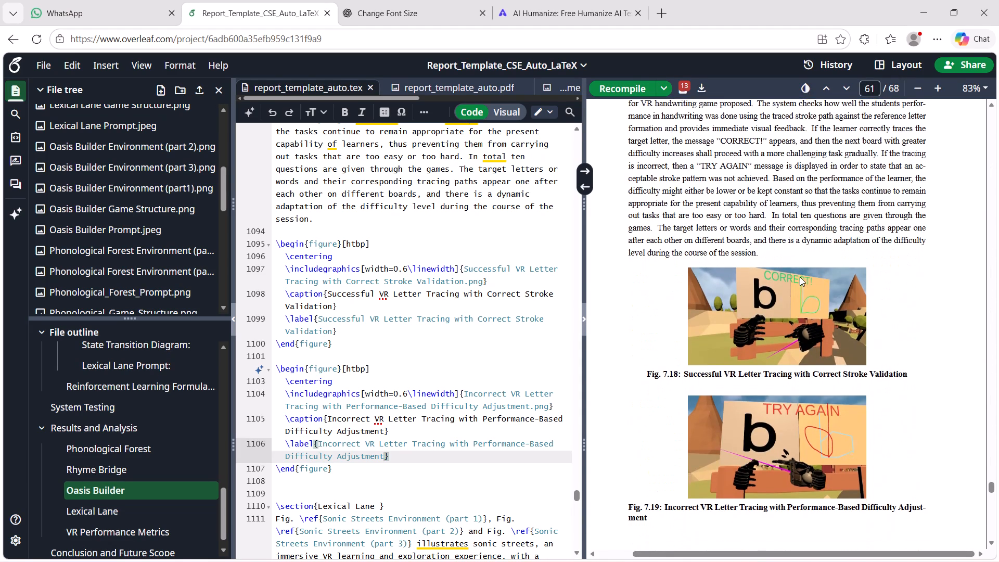
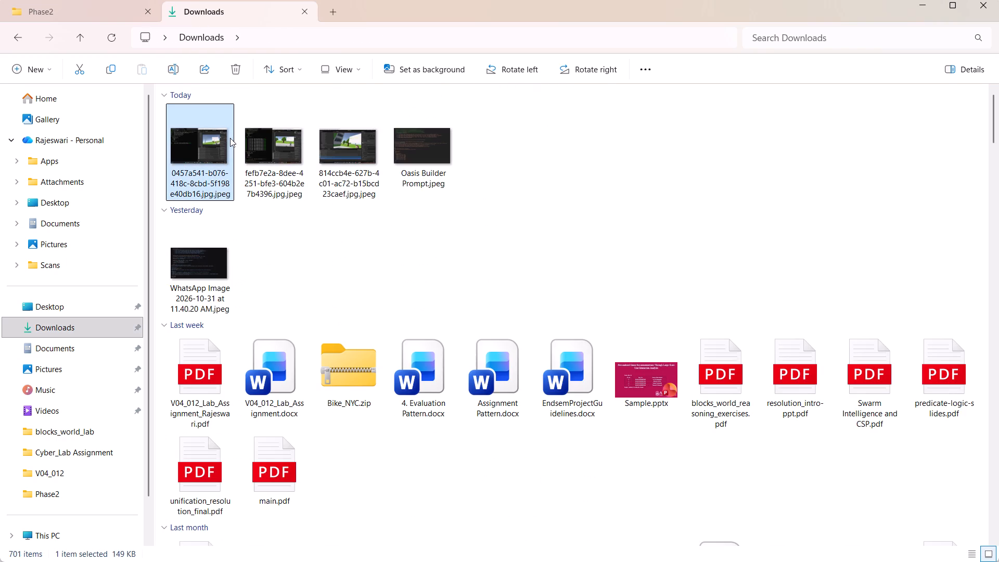
# Open the 0457a541, fefb7e2a and 814ccb4e screenshots from today's downloads one after another to view them.
pyautogui.doubleClick(230, 138)
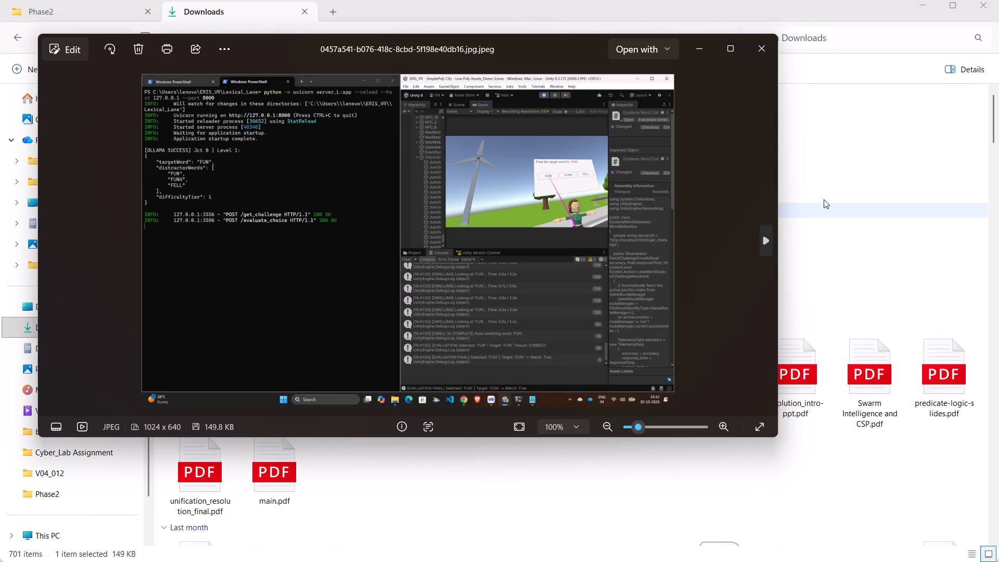
pyautogui.click(824, 199)
pyautogui.doubleClick(279, 162)
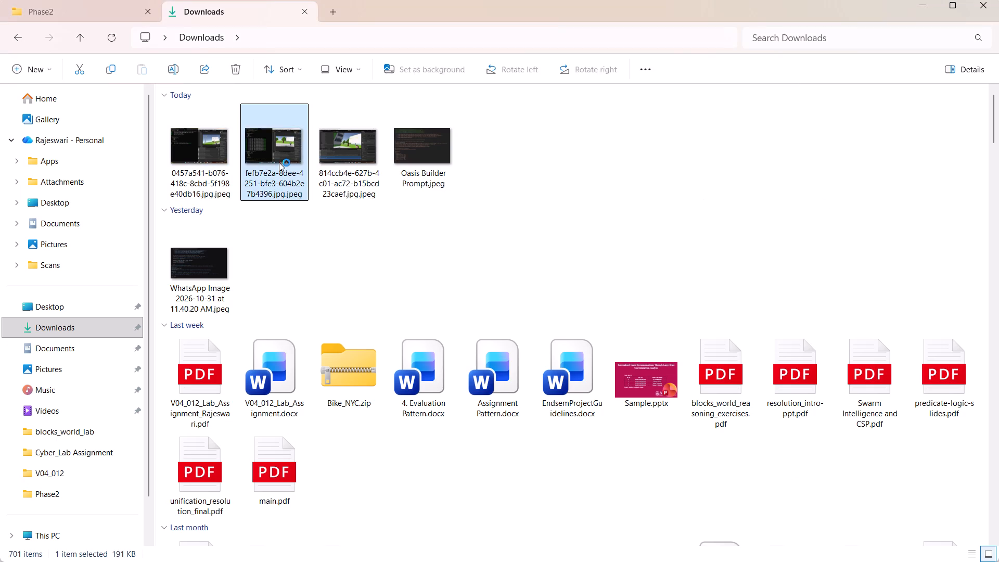
pyautogui.click(895, 189)
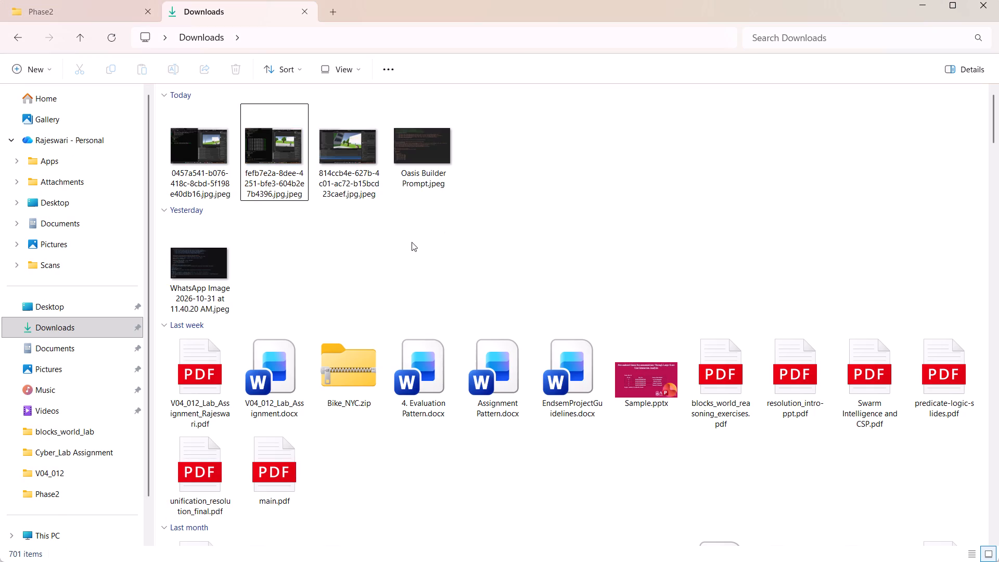
pyautogui.doubleClick(326, 142)
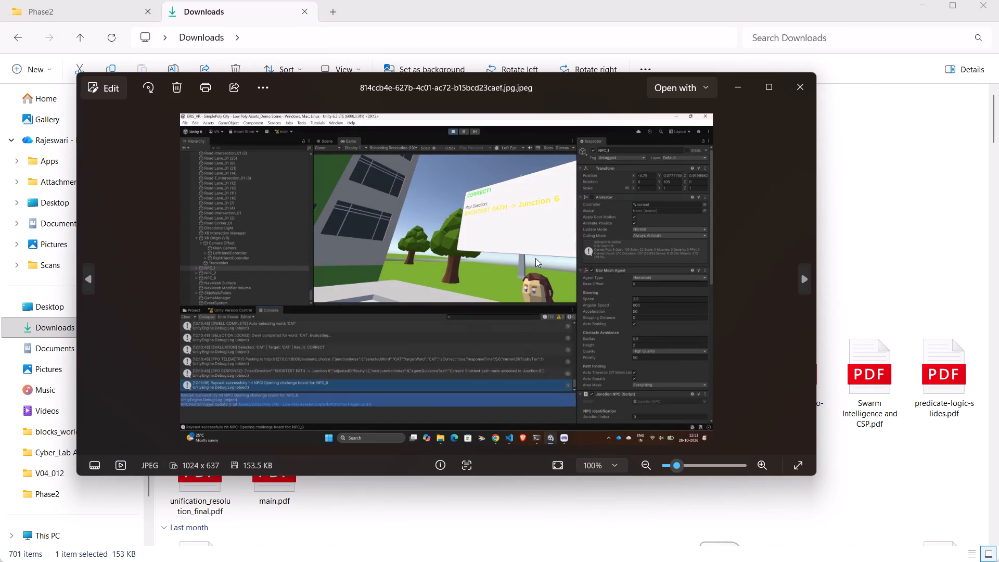
pyautogui.click(897, 201)
# View the fefb7e2a screenshot again and the 11.40.20 AM WhatsApp image of the word-challenge prompt code from the downloads.
pyautogui.doubleClick(299, 163)
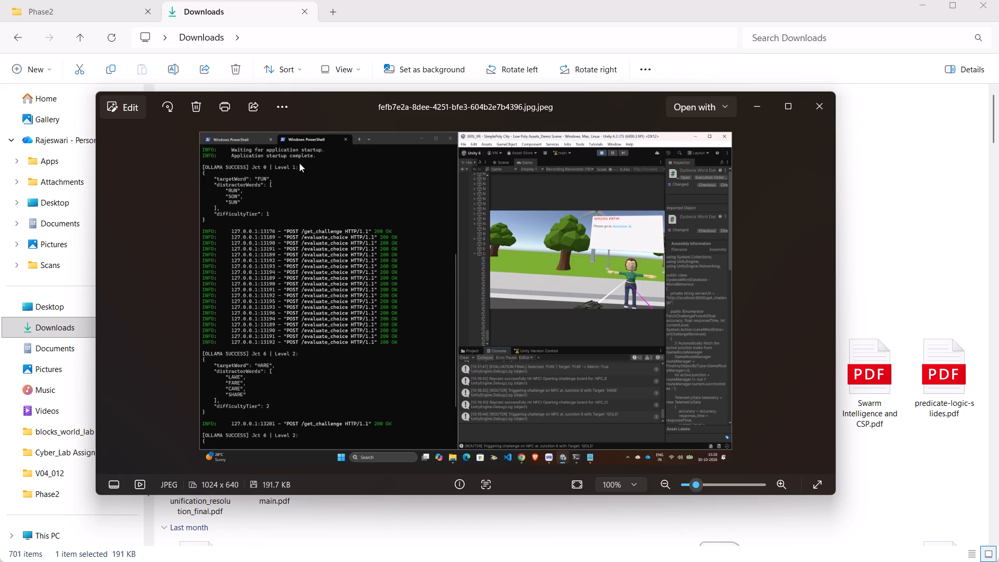
pyautogui.click(817, 103)
pyautogui.click(219, 208)
pyautogui.doubleClick(191, 158)
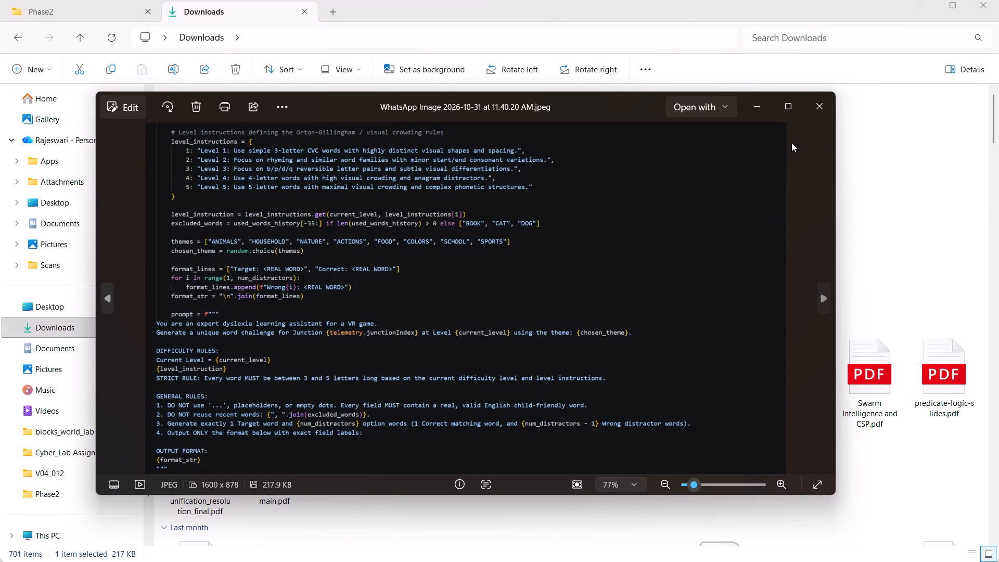
pyautogui.click(811, 107)
# Compare the 0457a541, fefb7e2a and 814ccb4e Lexical Lane screenshots, starting from 0457a541 and going back and forth among them.
pyautogui.doubleClick(225, 170)
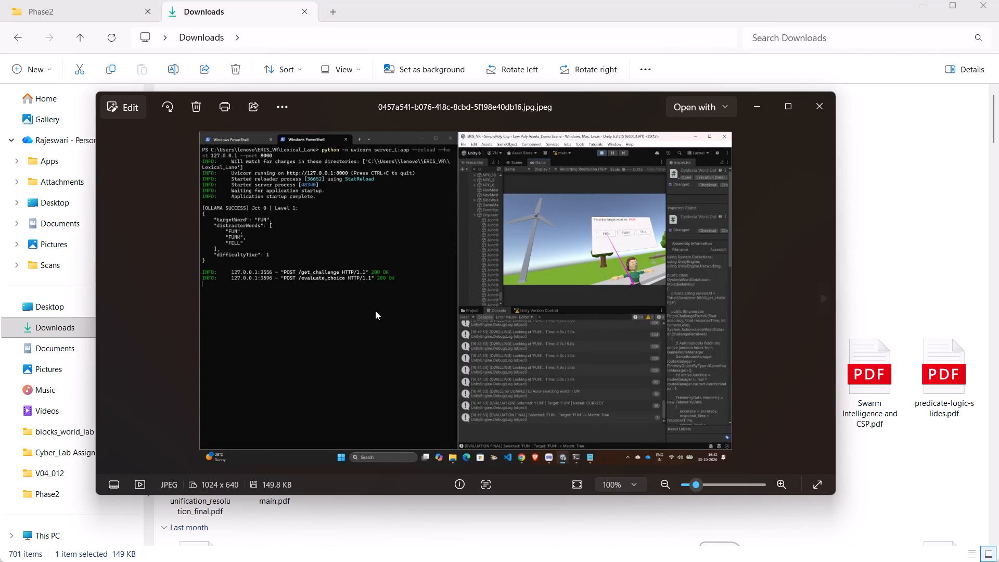
pyautogui.press('Right')
pyautogui.press('Left')
pyautogui.press('Right')
pyautogui.press('Right')
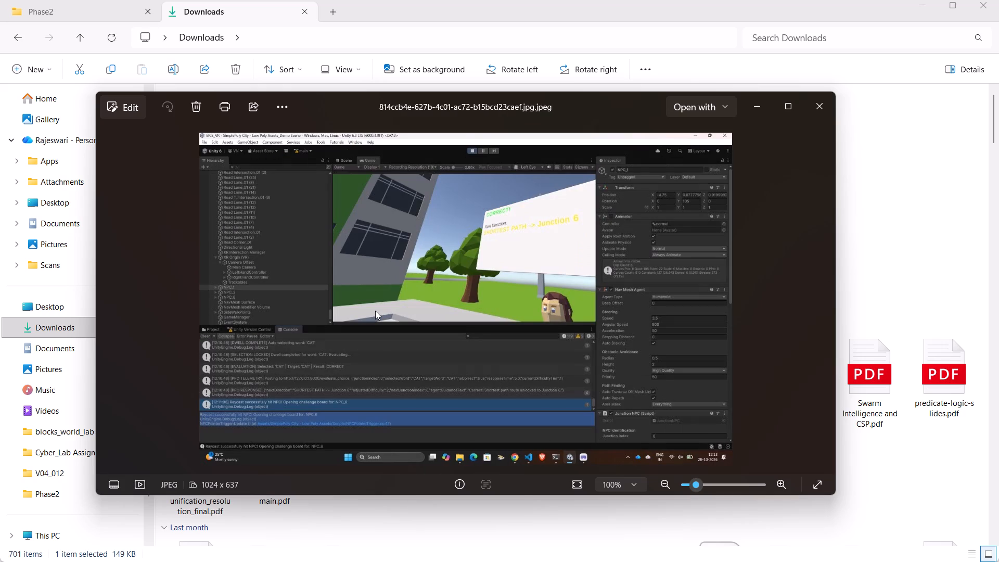
pyautogui.press('Left')
pyautogui.press('Left')
pyautogui.press('Left')
pyautogui.press('Right')
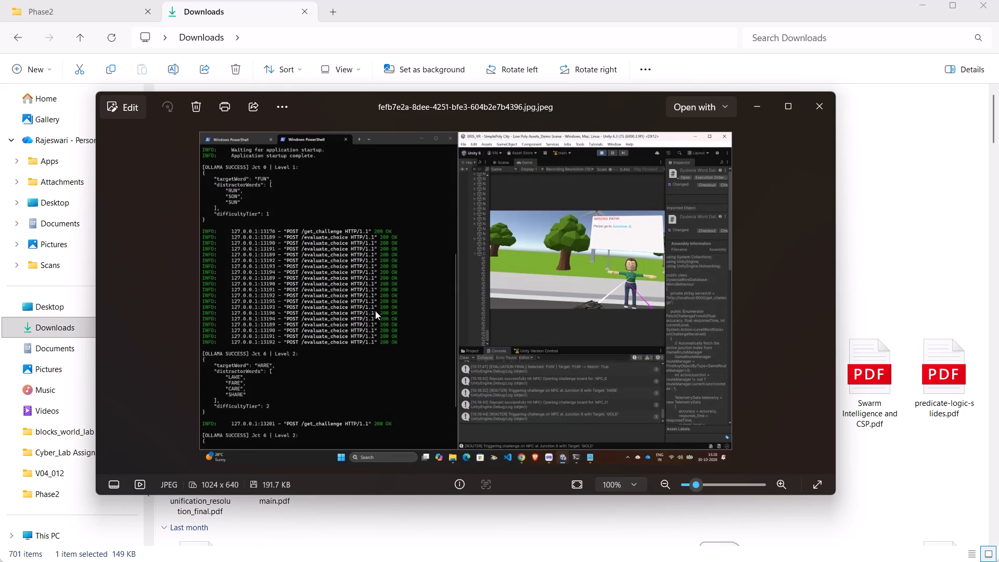
pyautogui.press('Right')
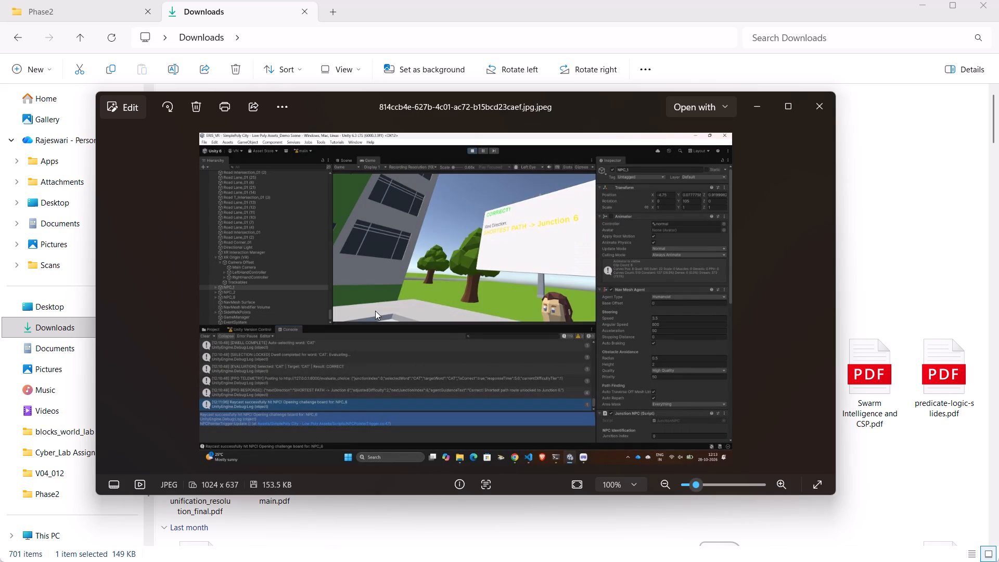
pyautogui.press('Left')
pyautogui.press('Left')
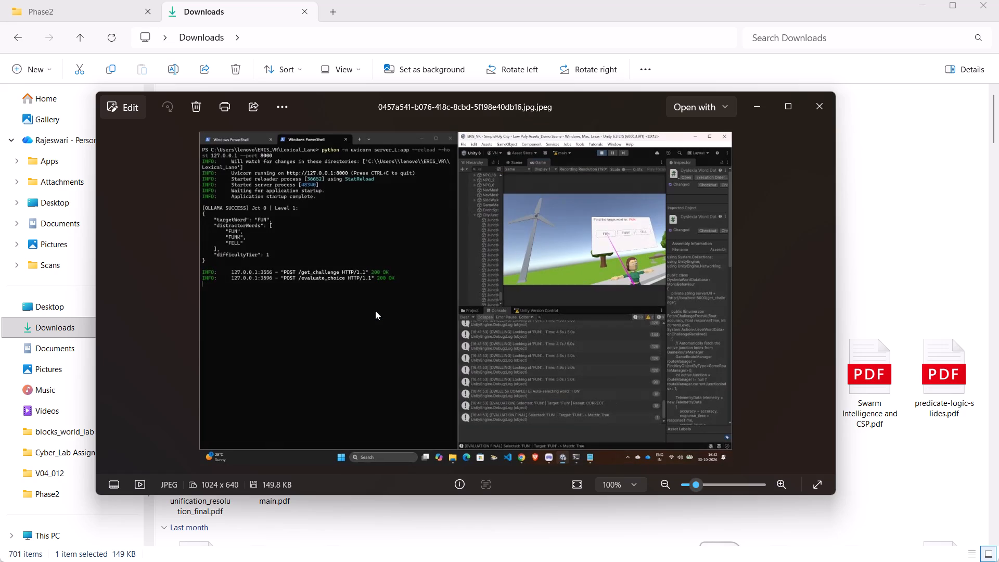
pyautogui.press('Right')
pyautogui.press('Left')
pyautogui.press('Left')
pyautogui.press('Left')
pyautogui.press('Right')
pyautogui.press('Right')
pyautogui.press('Left')
pyautogui.press('Left')
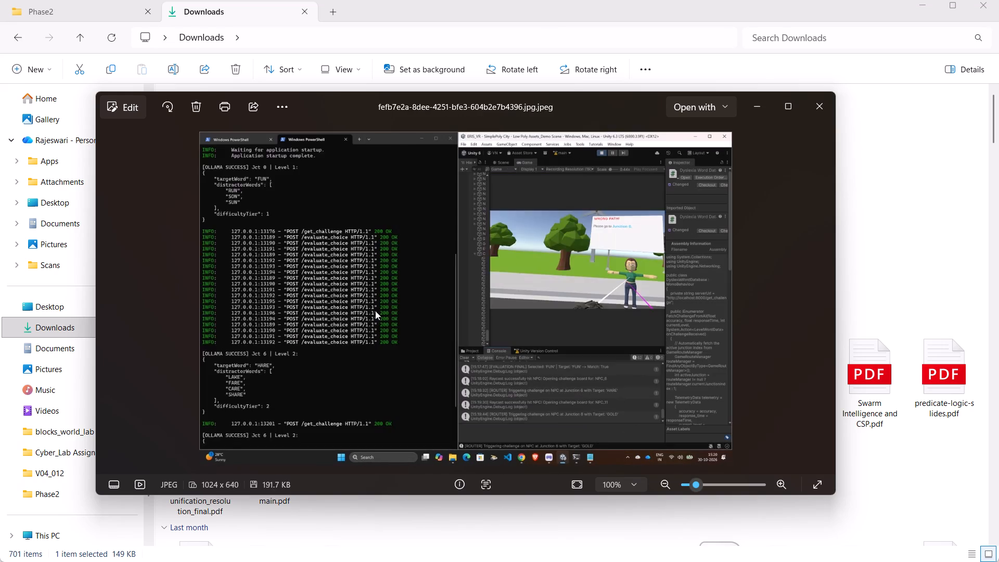
# Examine the 0457a541 and fefb7e2a screenshots against each other for their server output and in-game challenge boards.
pyautogui.press('Right')
pyautogui.press('Left')
pyautogui.press('Left')
pyautogui.press('Right')
pyautogui.press('Left')
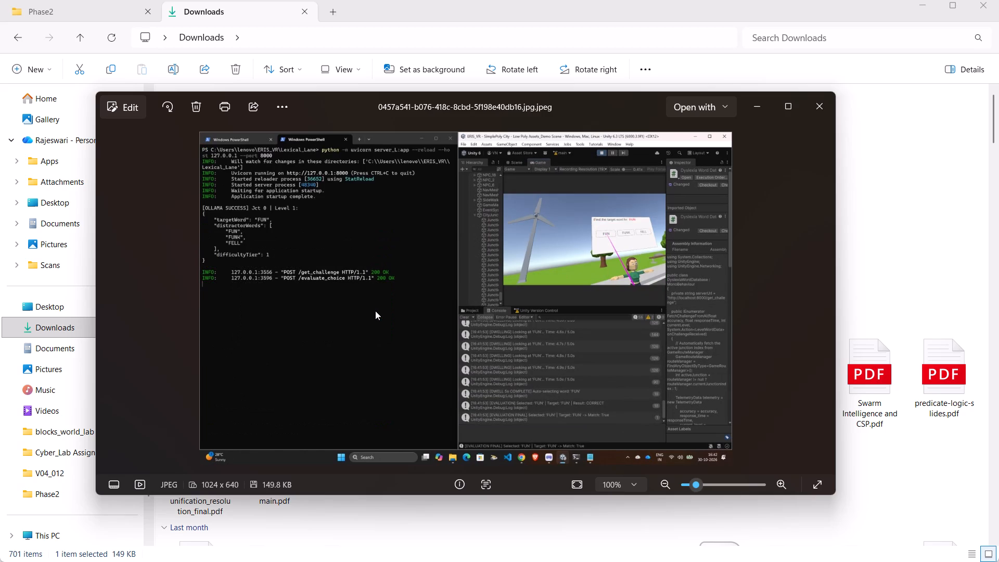
pyautogui.press('Right')
pyautogui.press('Down')
pyautogui.press('Left')
pyautogui.press('Right')
pyautogui.press('Left')
pyautogui.press('Left')
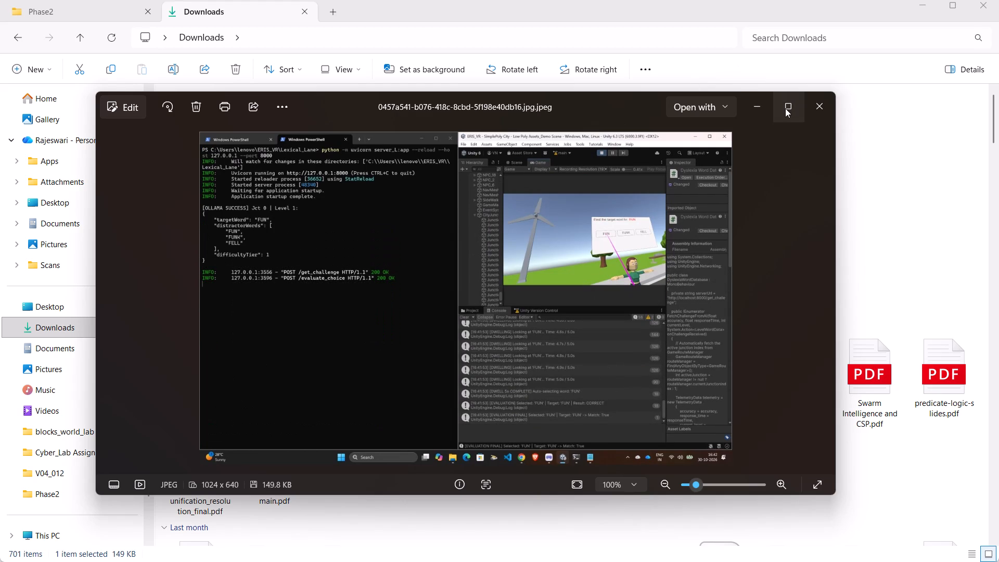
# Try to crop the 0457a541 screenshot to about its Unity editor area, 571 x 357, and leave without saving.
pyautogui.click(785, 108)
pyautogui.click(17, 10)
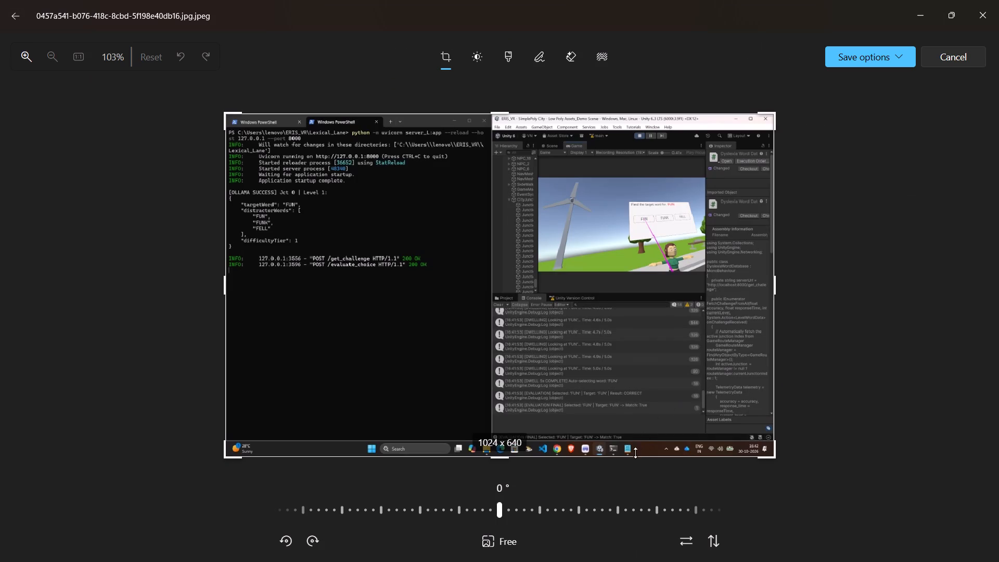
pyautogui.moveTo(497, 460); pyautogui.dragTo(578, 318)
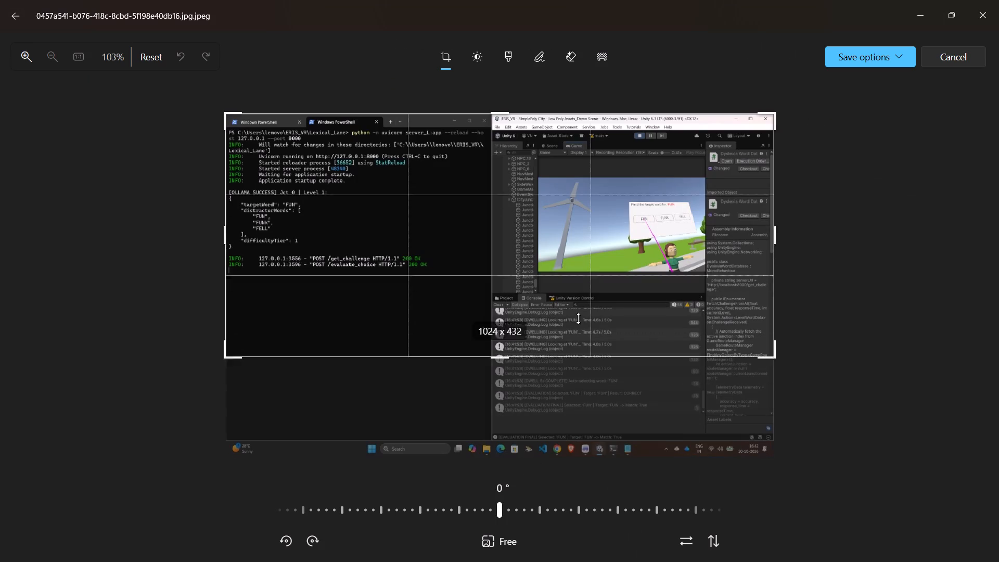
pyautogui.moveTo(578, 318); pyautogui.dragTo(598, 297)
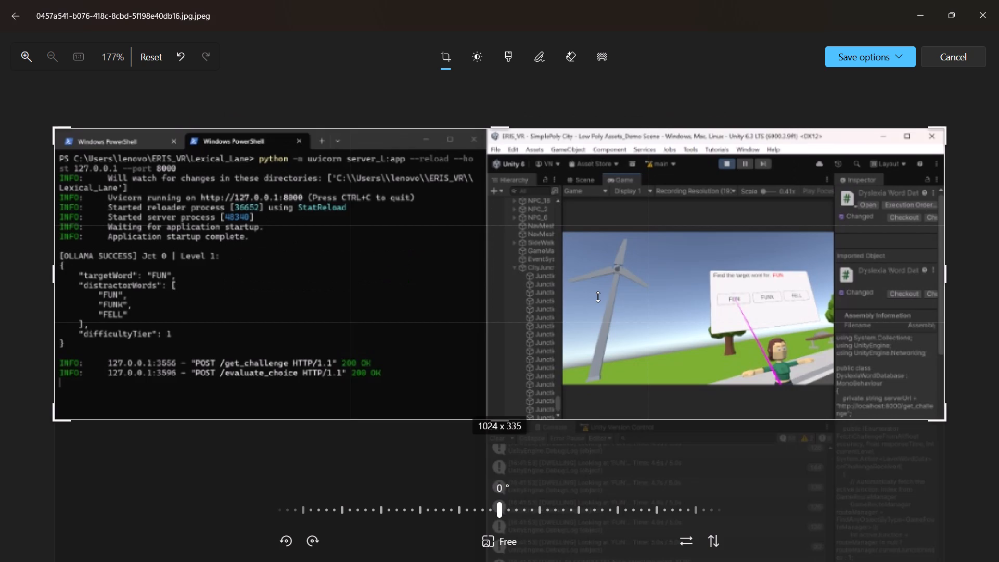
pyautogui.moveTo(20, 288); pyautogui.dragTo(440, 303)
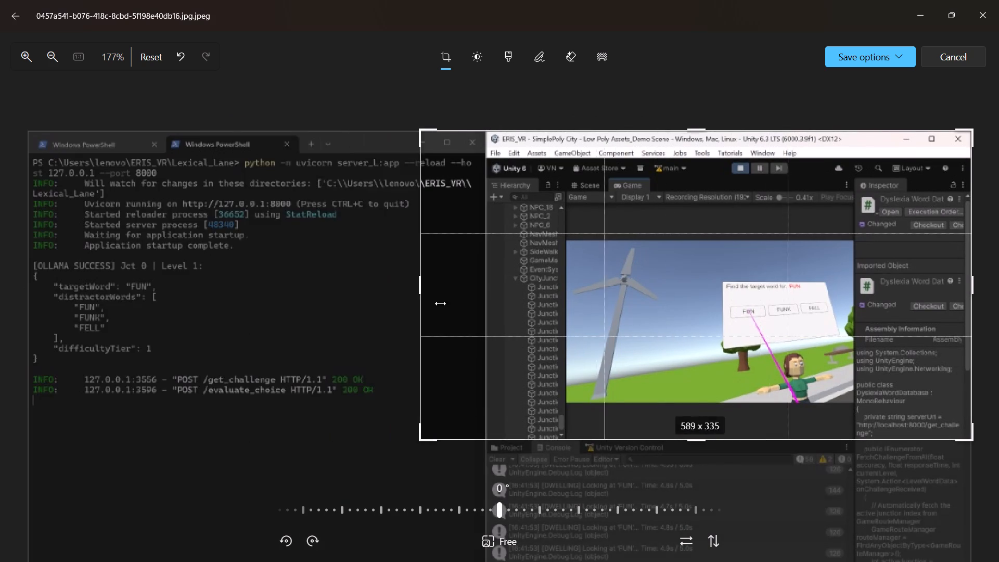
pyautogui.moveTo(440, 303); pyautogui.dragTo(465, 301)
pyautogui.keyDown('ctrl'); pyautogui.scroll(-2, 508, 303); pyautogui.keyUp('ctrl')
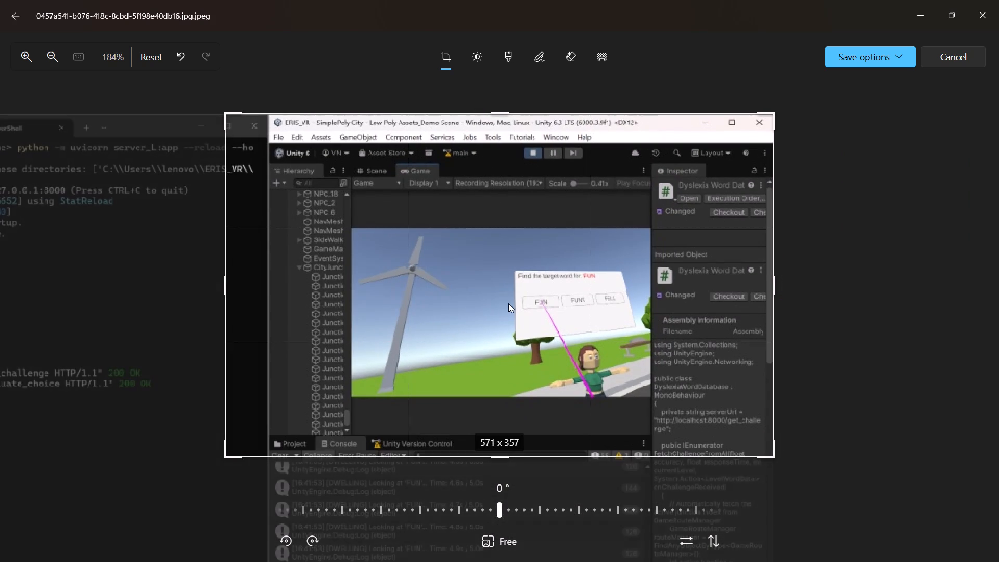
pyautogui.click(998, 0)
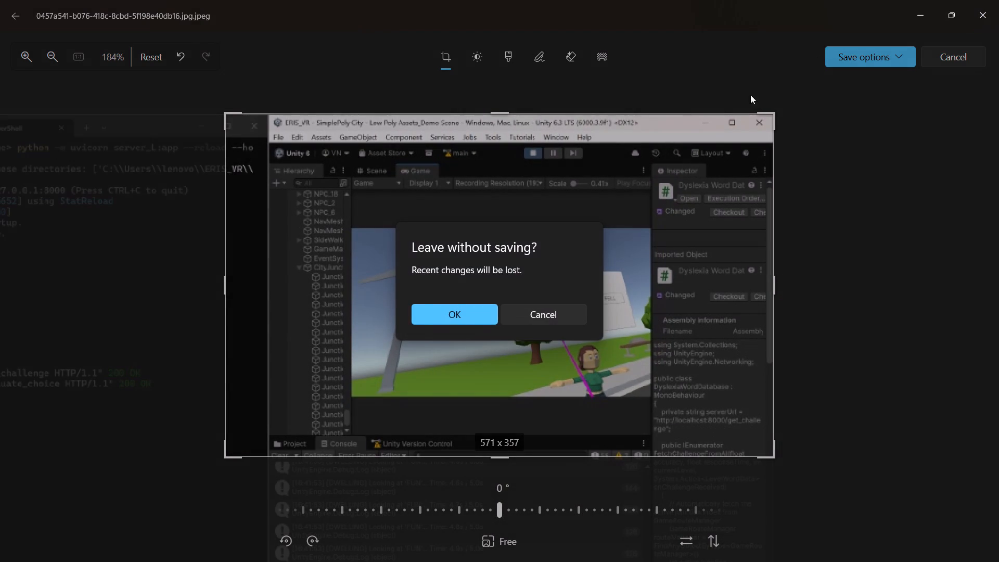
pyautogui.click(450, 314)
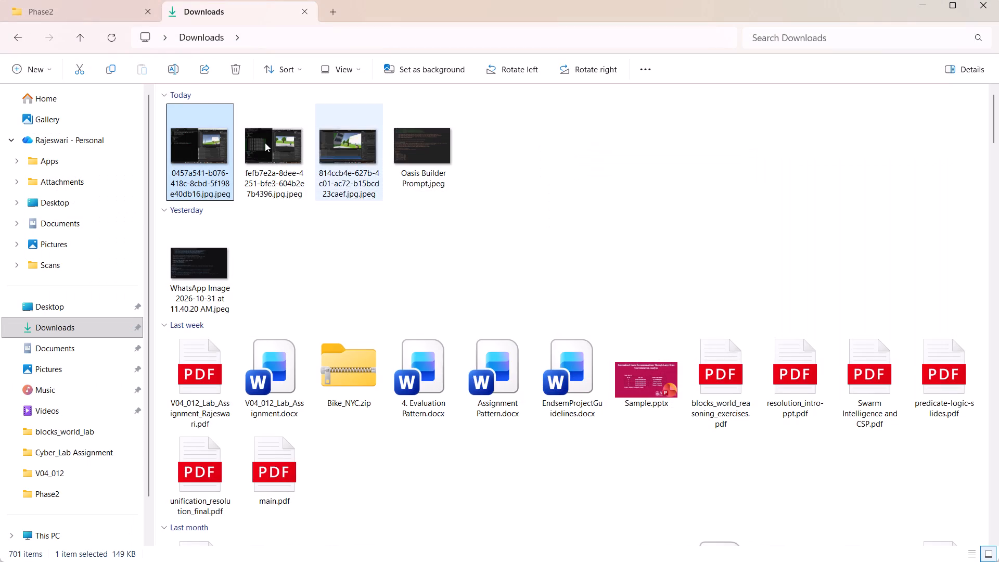
# Clear the file selection and minimize the Downloads folder window.
pyautogui.click(262, 141)
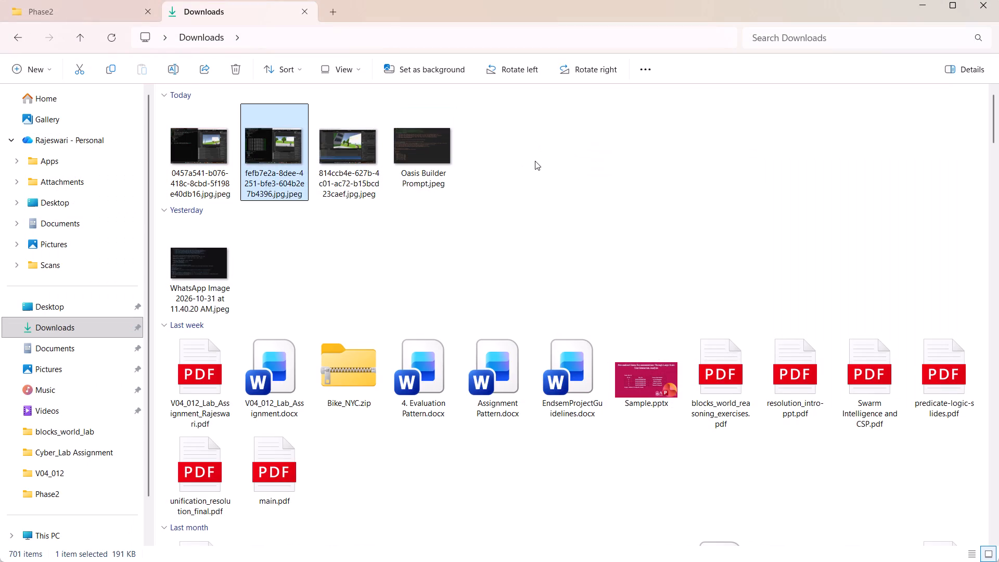
pyautogui.click(535, 161)
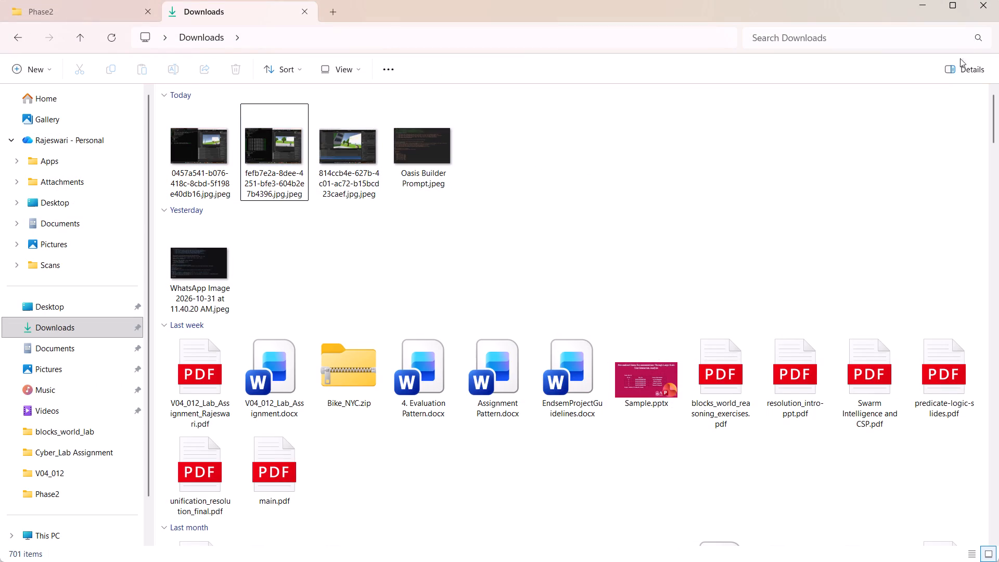
pyautogui.click(920, 6)
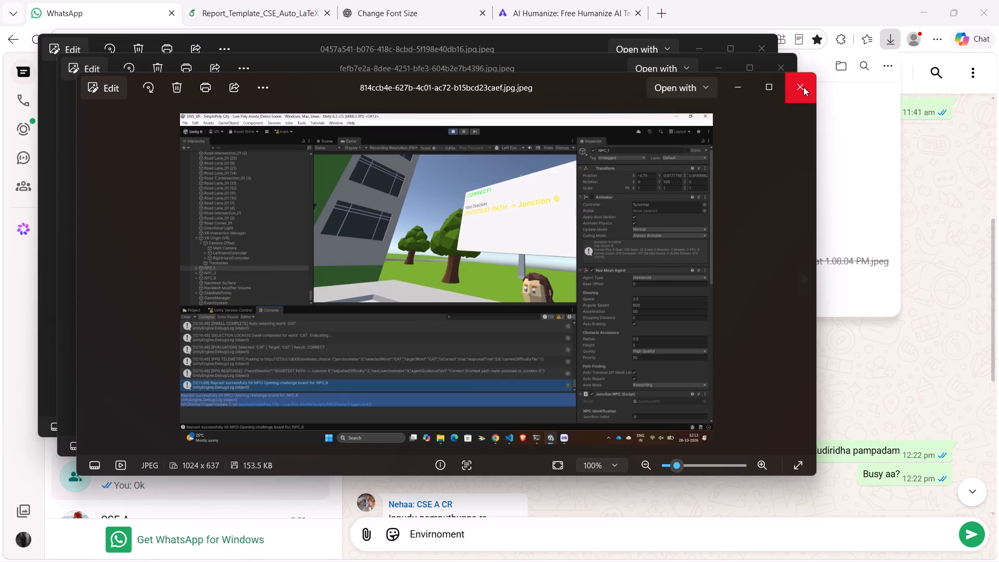
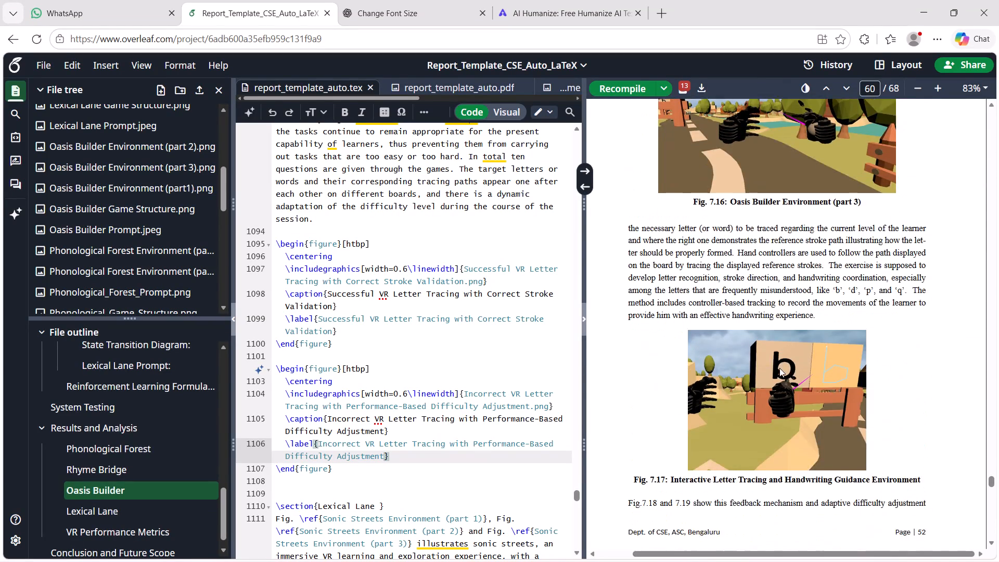
# Examine the Oasis Builder section in the compiled report, reading its text and checking Figures 7.14 to 7.19.
pyautogui.scroll(2, 779, 368)
pyautogui.scroll(-1, 779, 368)
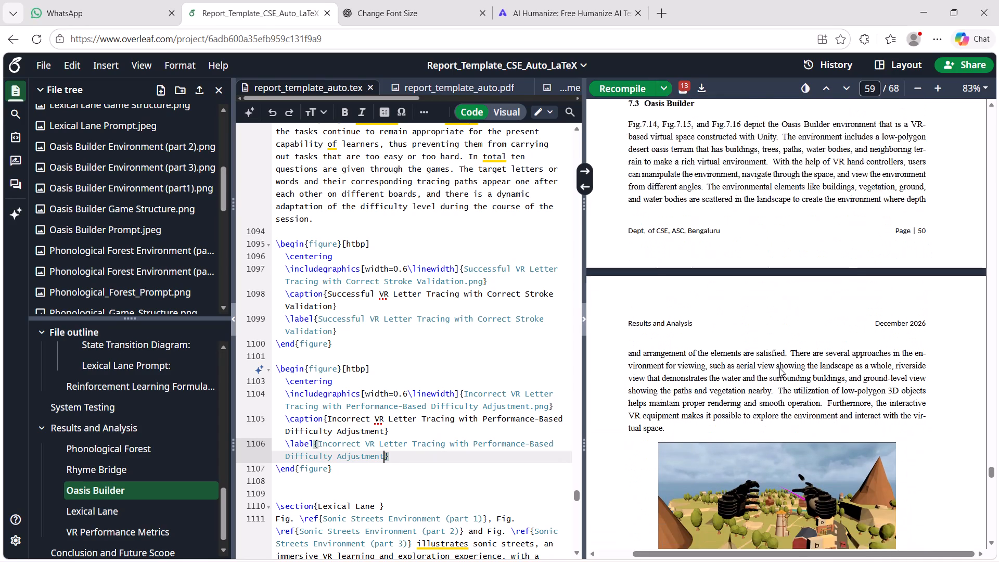
pyautogui.scroll(-7, 779, 368)
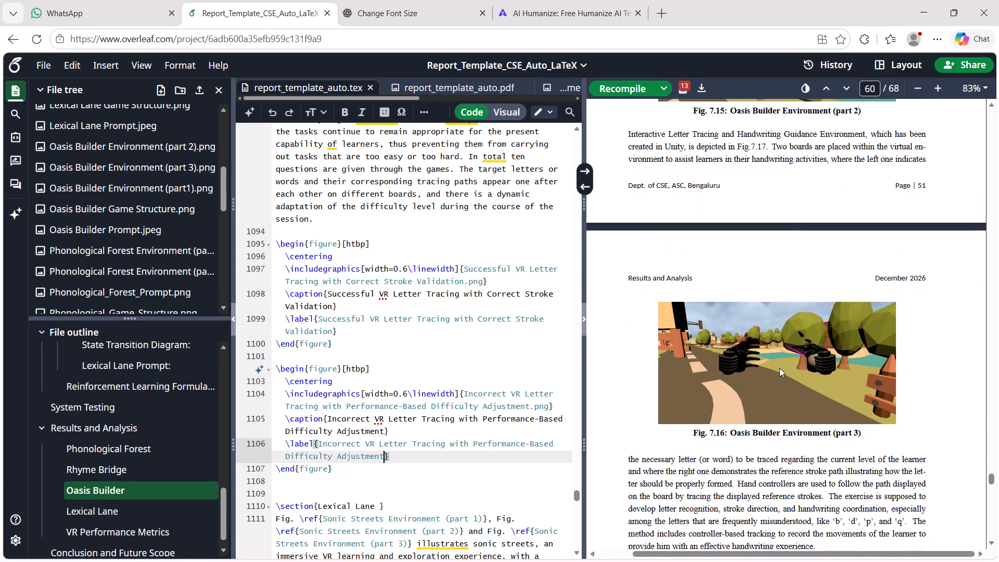
pyautogui.scroll(-6, 779, 368)
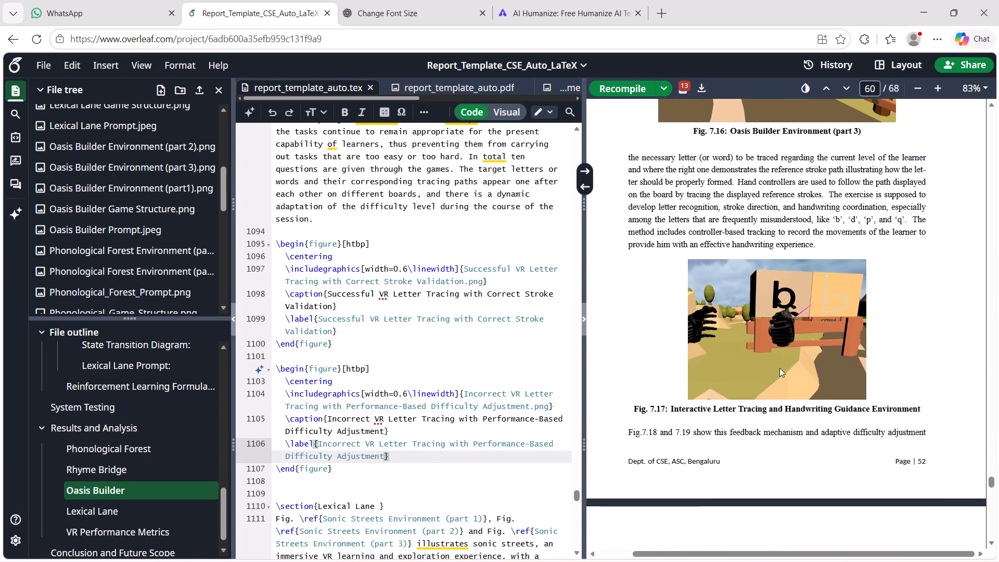
pyautogui.scroll(4, 779, 368)
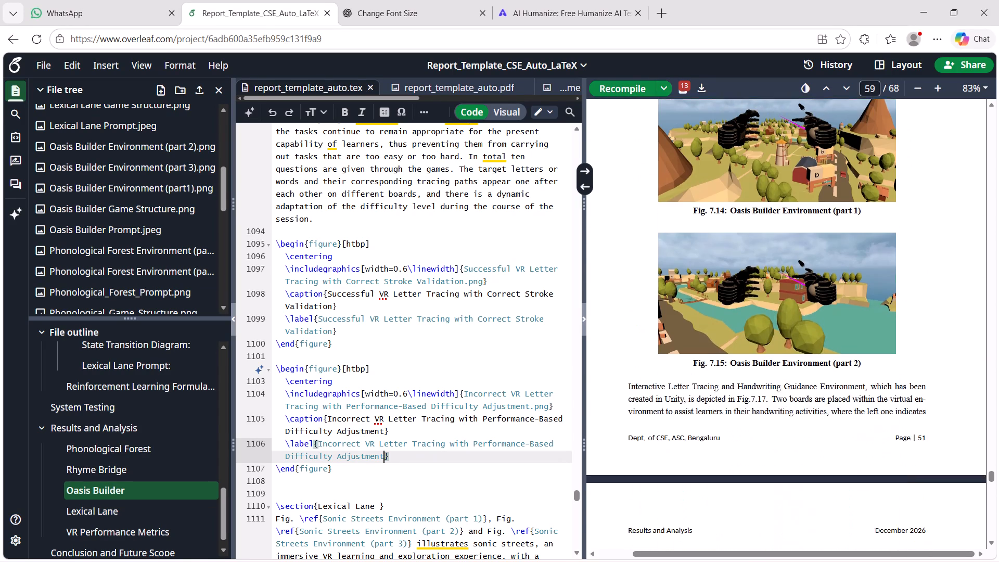
pyautogui.scroll(1, 779, 368)
pyautogui.scroll(-10, 787, 432)
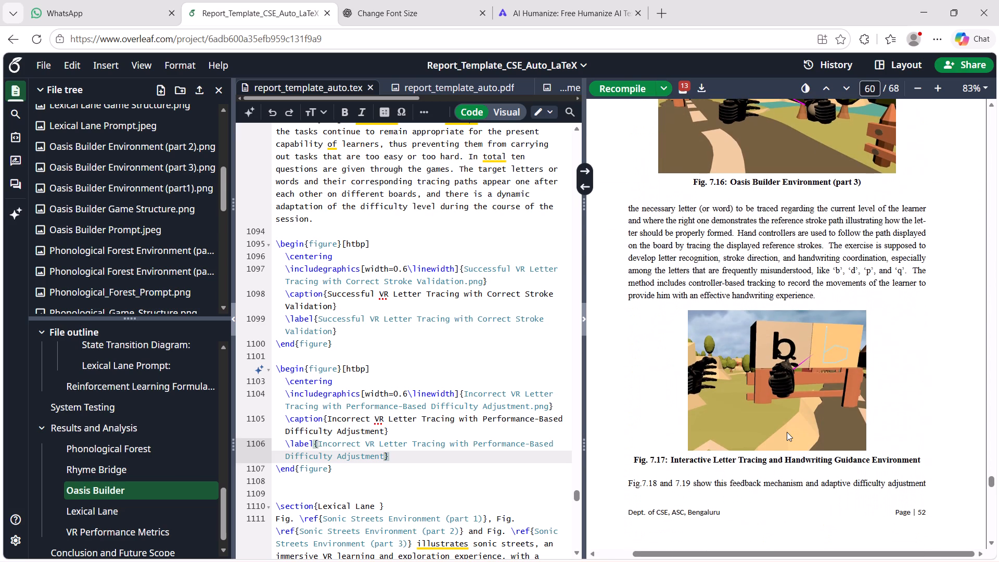
pyautogui.scroll(-1, 787, 432)
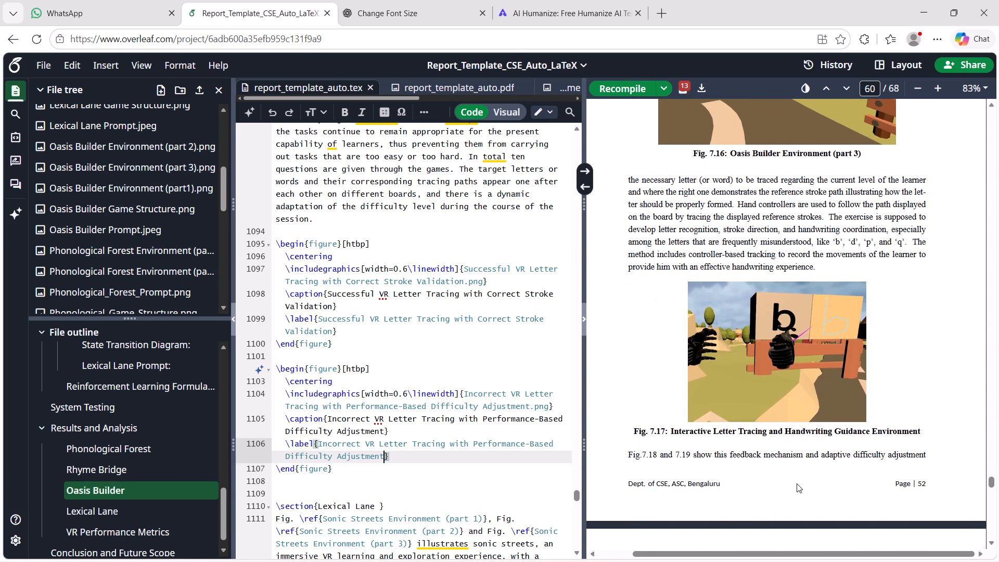
pyautogui.scroll(-3, 797, 483)
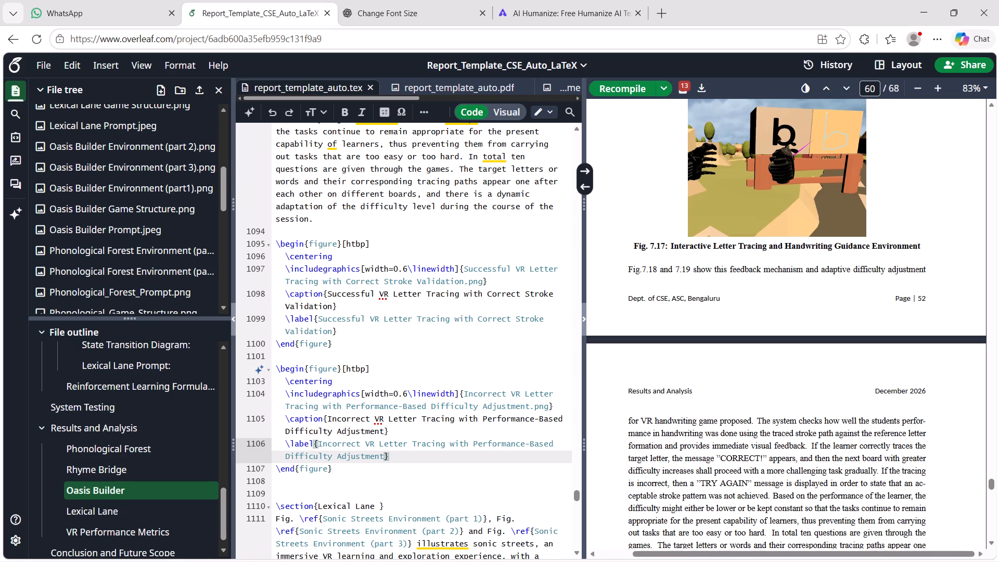
pyautogui.scroll(-4, 797, 483)
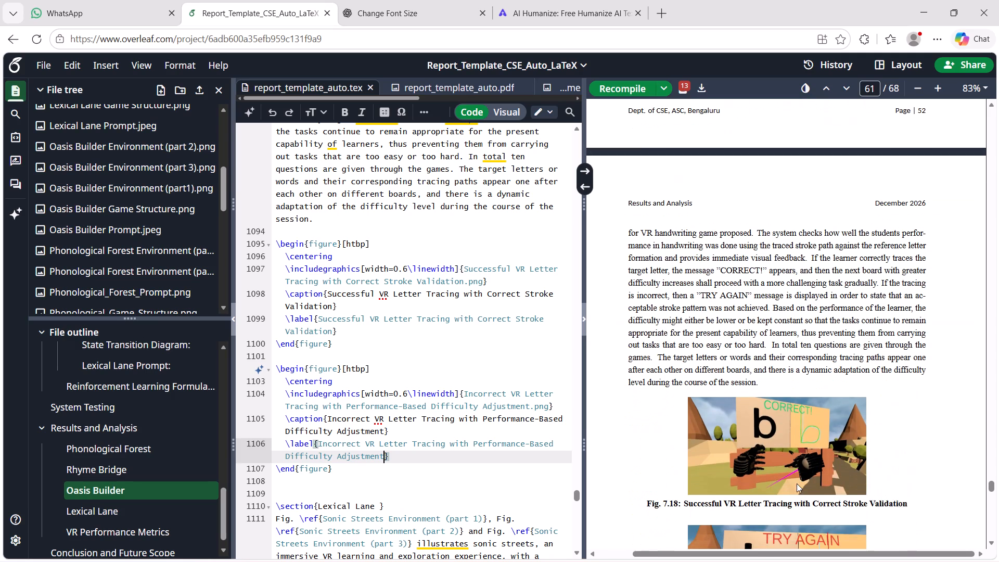
pyautogui.scroll(-1, 797, 483)
pyautogui.scroll(1, 766, 368)
pyautogui.scroll(-1, 766, 368)
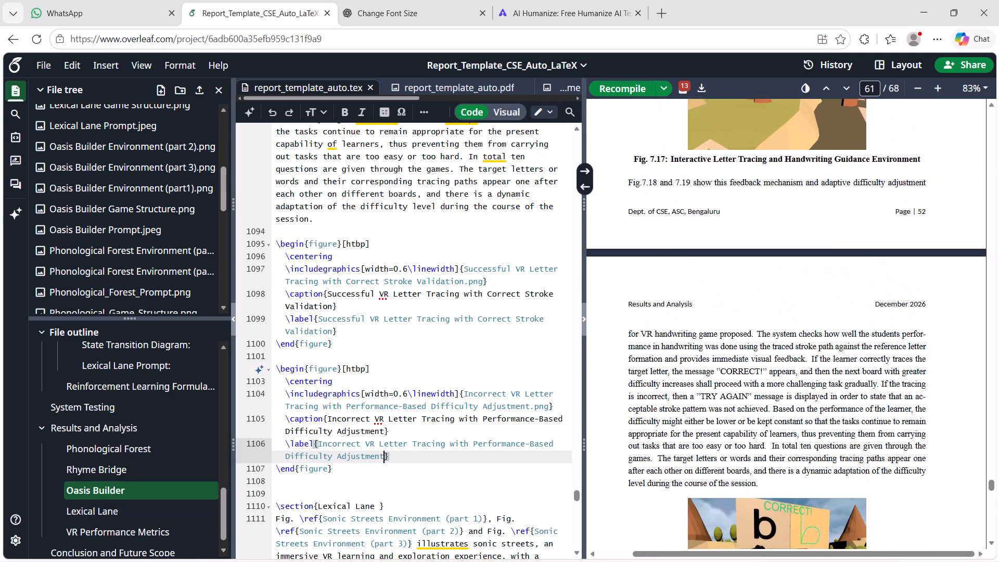
pyautogui.scroll(-5, 766, 368)
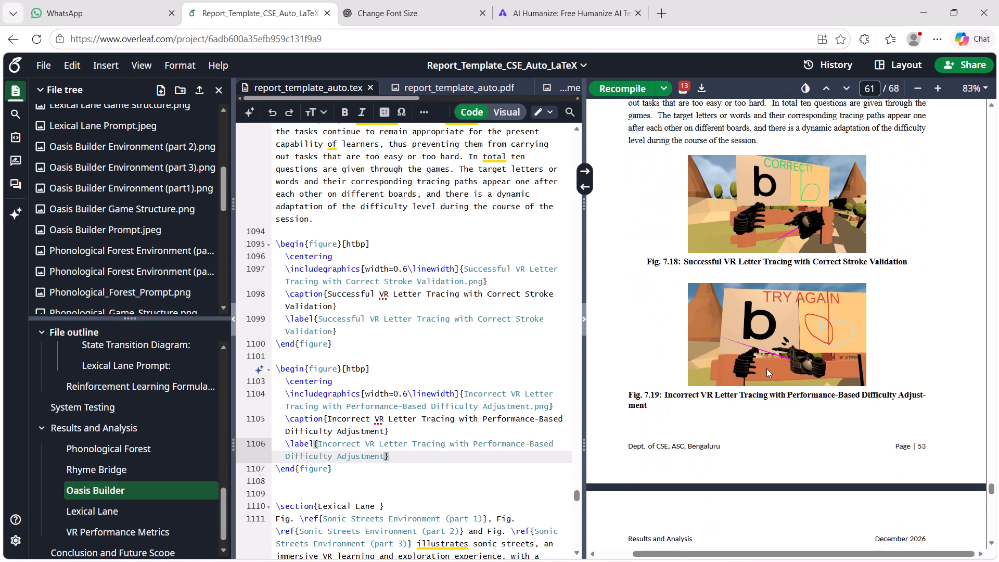
pyautogui.scroll(2, 766, 368)
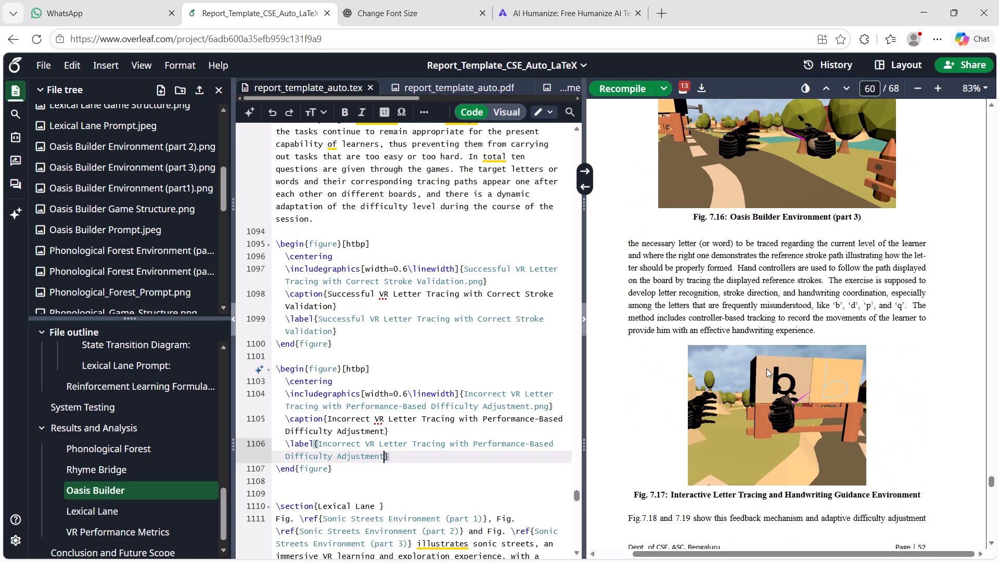
pyautogui.scroll(1, 766, 368)
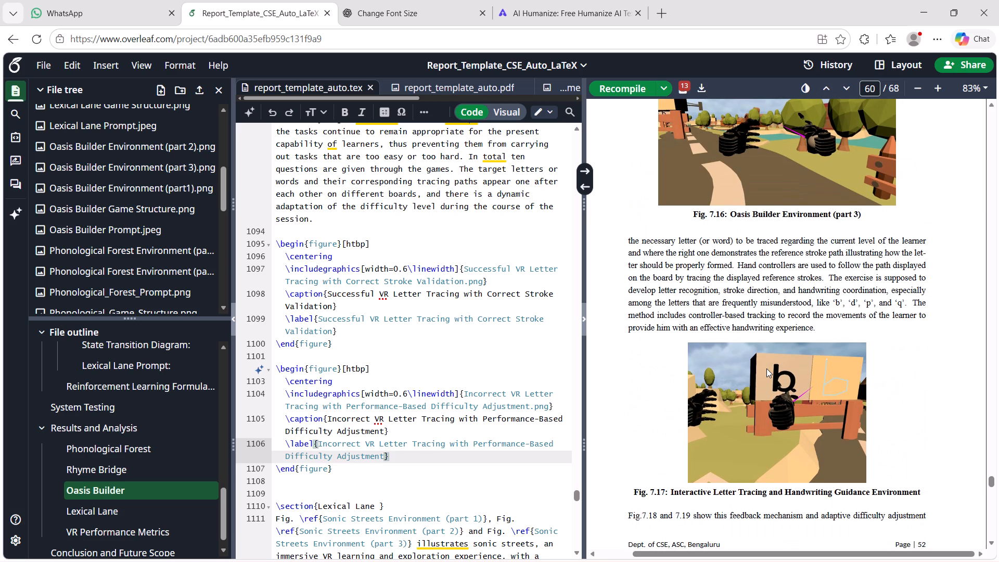
pyautogui.scroll(7, 754, 297)
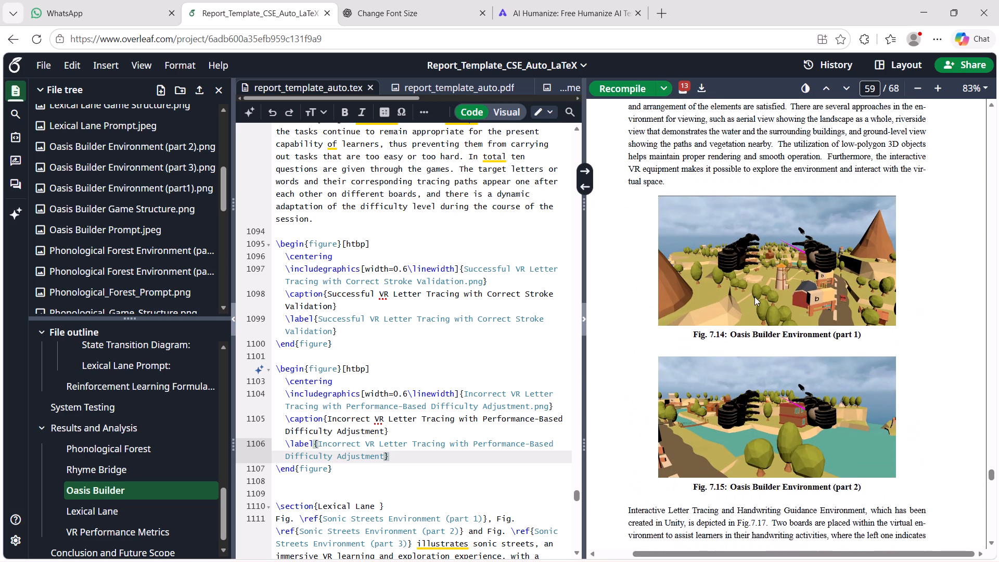
# Examine the Rhyme Bridge results in the compiled report, including the gameplay and terminal output figures and the reward, accuracy and level formulas.
pyautogui.scroll(2, 754, 297)
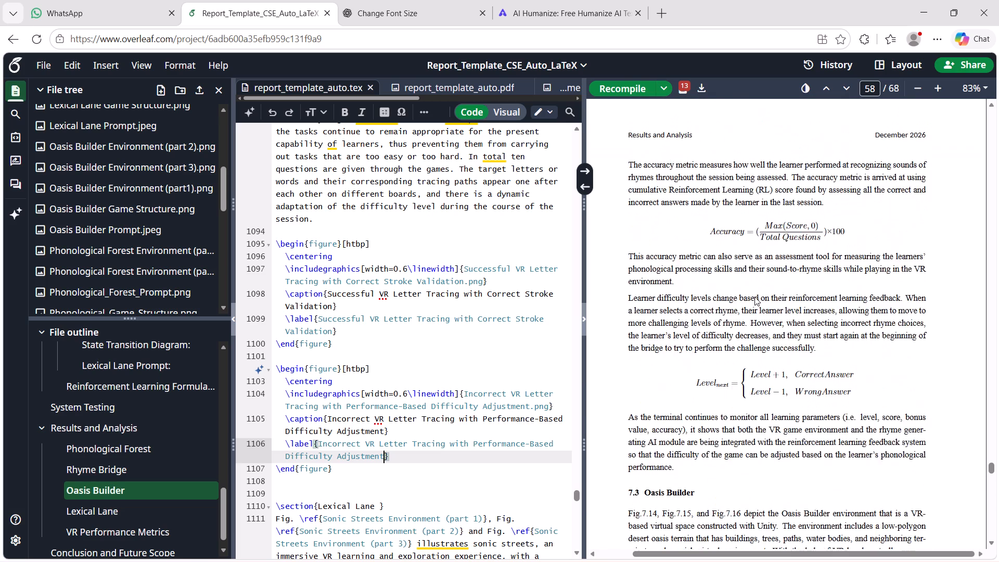
pyautogui.scroll(1, 754, 297)
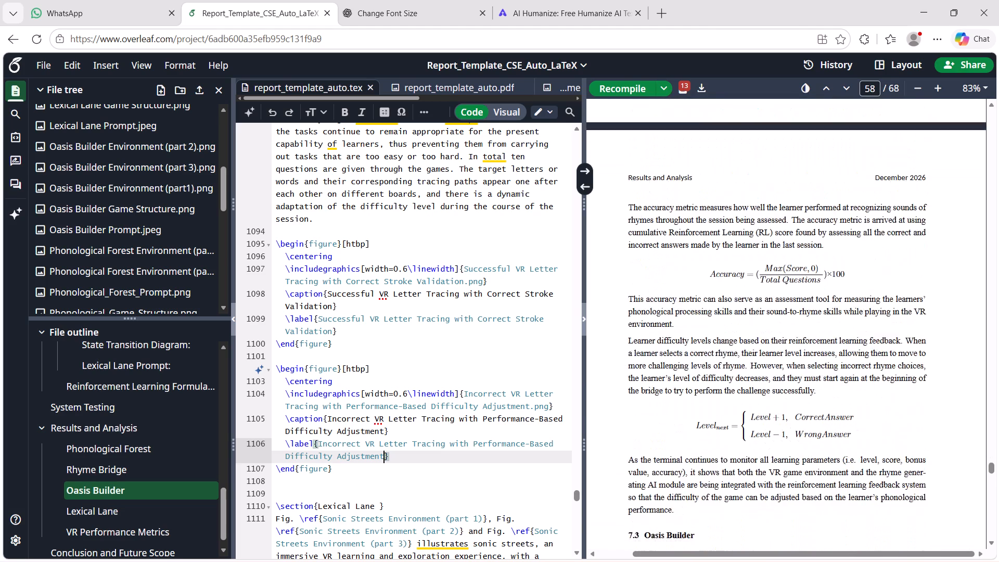
pyautogui.scroll(1, 754, 297)
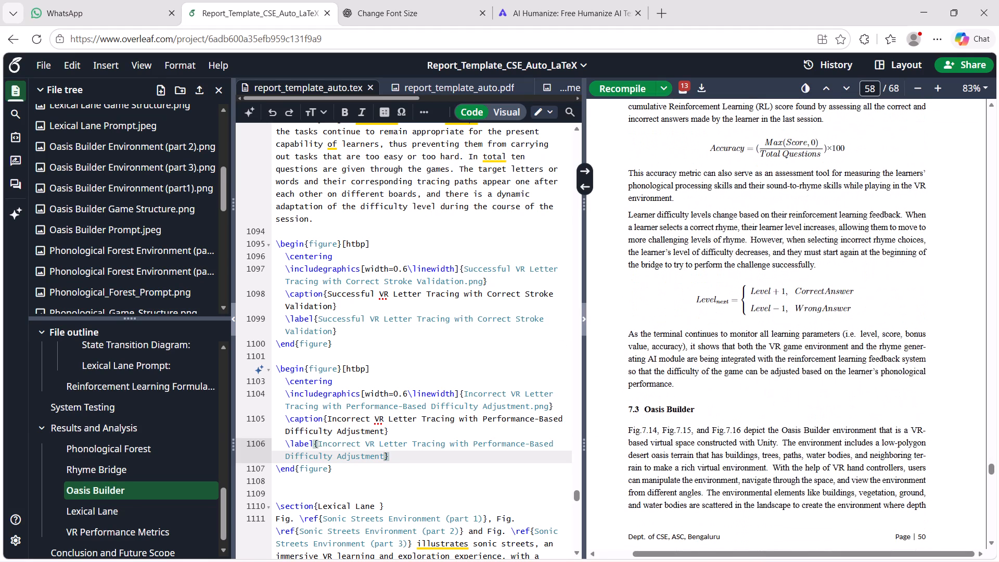
pyautogui.scroll(-1, 134, 456)
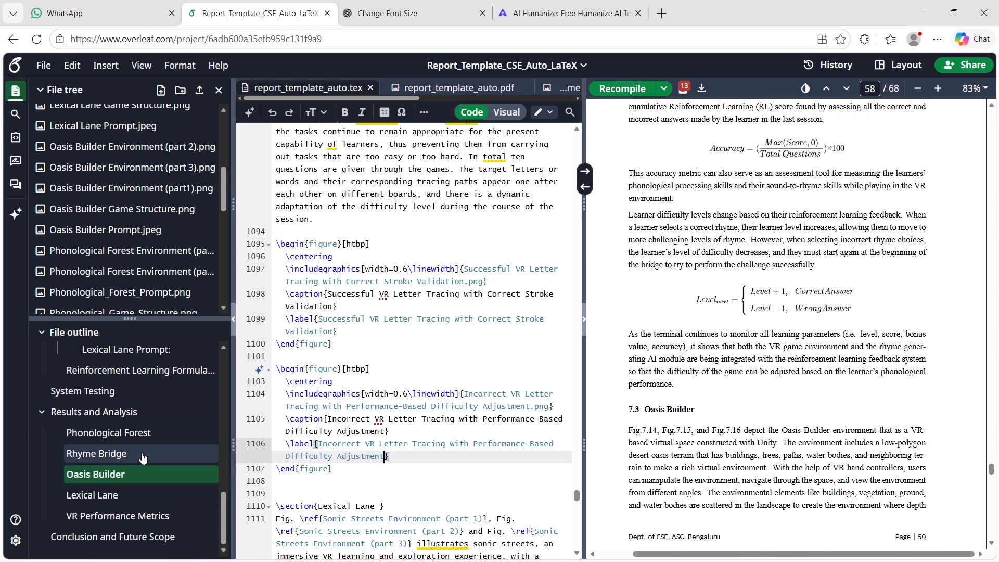
pyautogui.scroll(4, 741, 357)
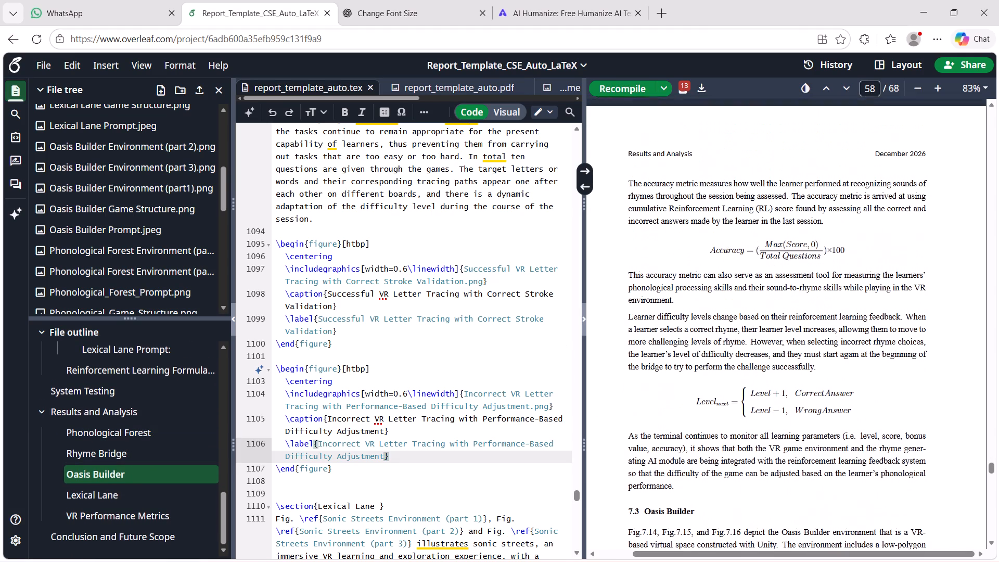
pyautogui.scroll(6, 741, 357)
pyautogui.scroll(-1, 741, 357)
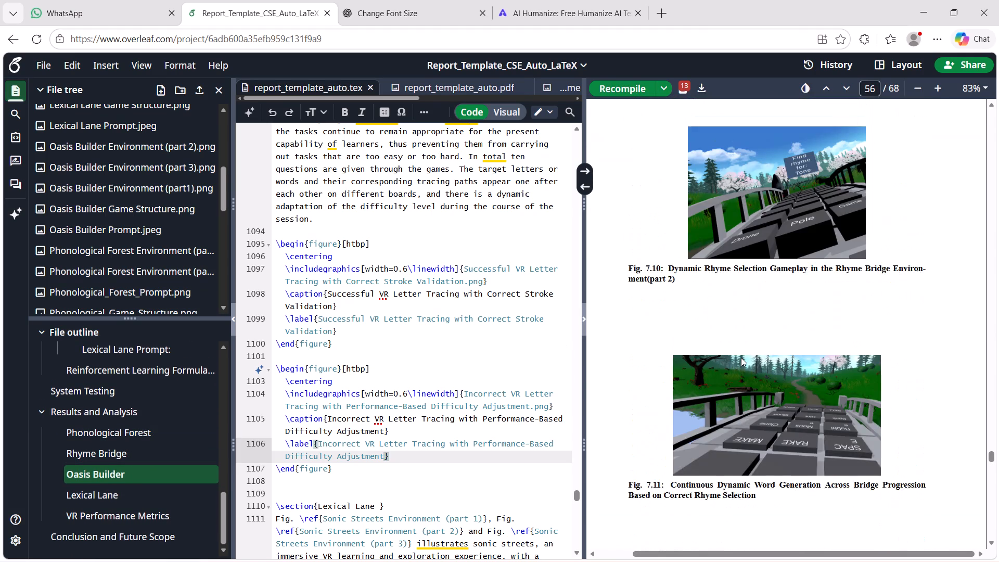
pyautogui.scroll(-1, 741, 357)
pyautogui.scroll(3, 741, 357)
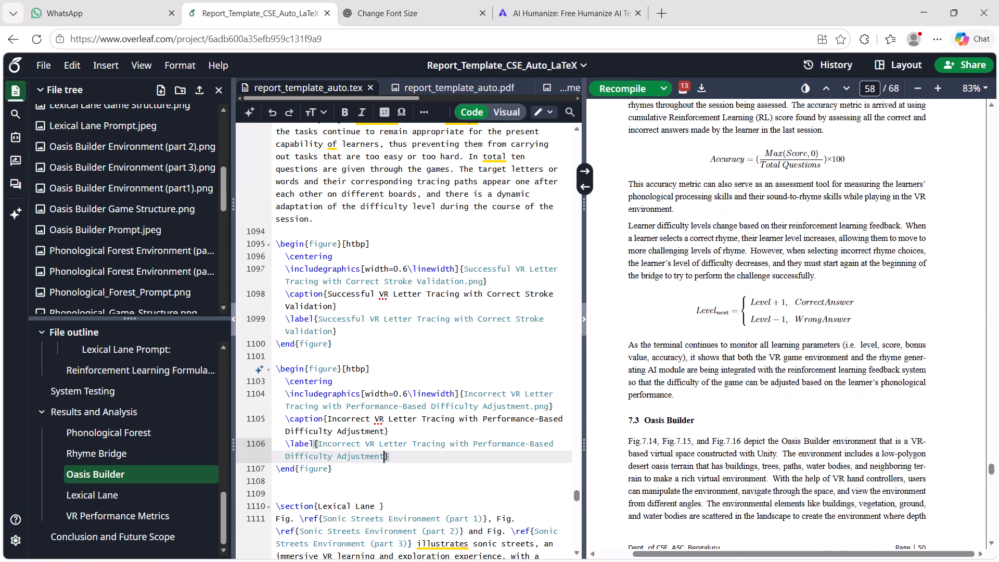
pyautogui.scroll(4, 741, 357)
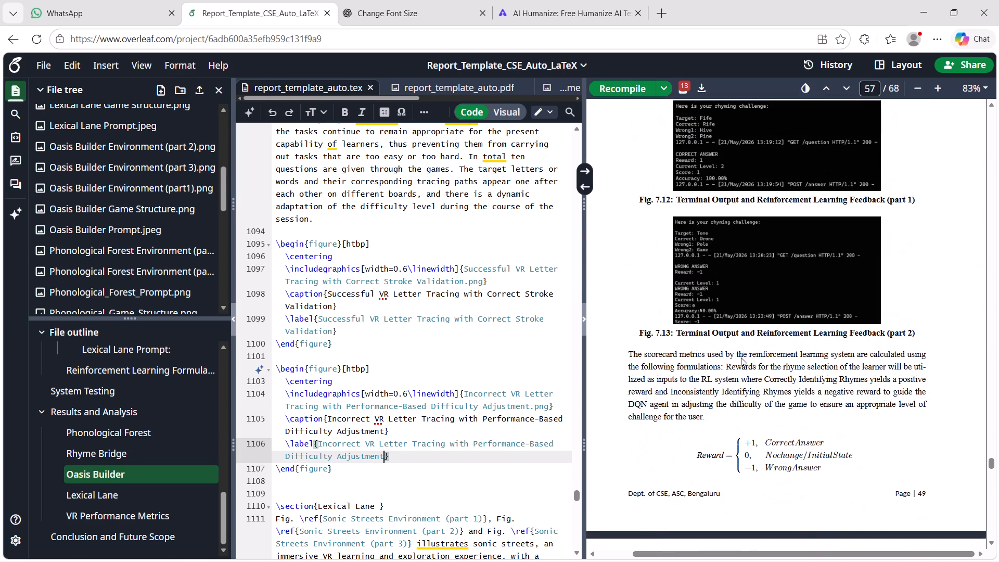
pyautogui.scroll(5, 741, 357)
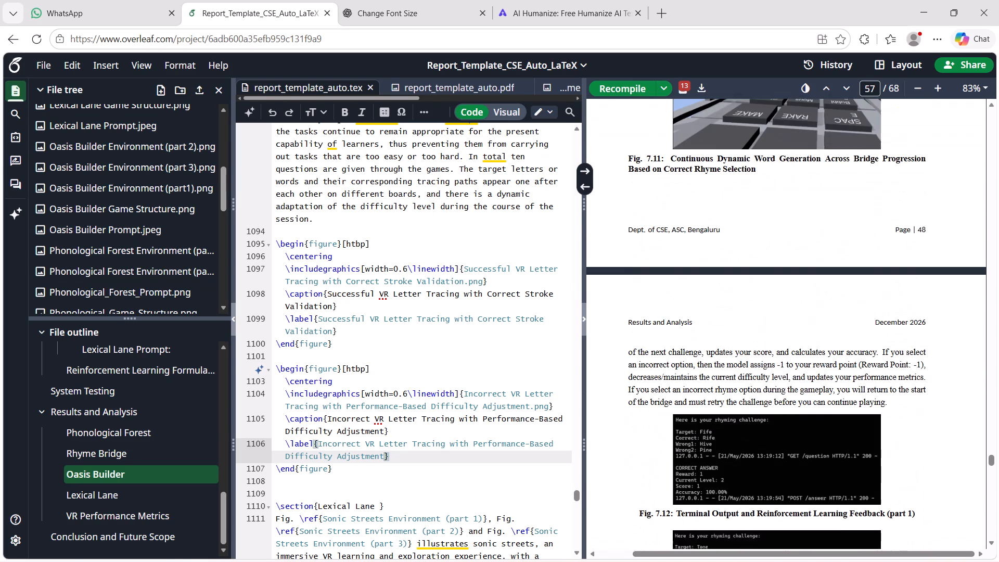
pyautogui.scroll(2, 741, 357)
pyautogui.scroll(-1, 741, 357)
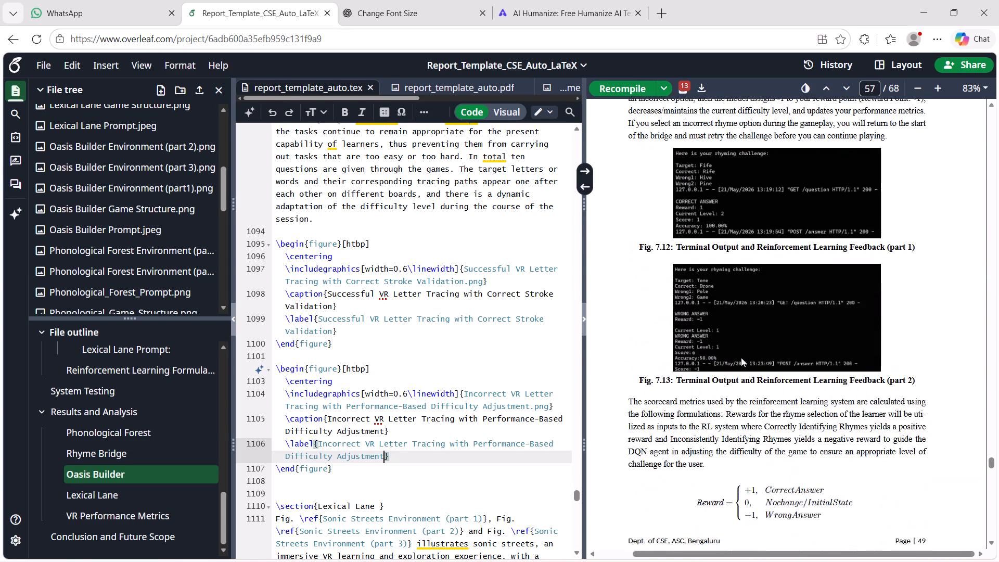
pyautogui.scroll(-1, 741, 357)
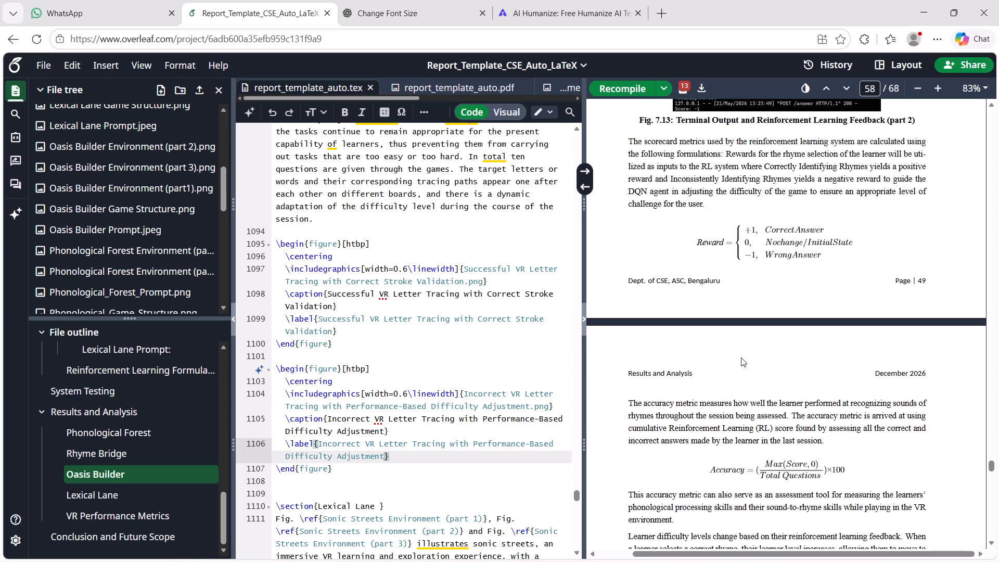
pyautogui.scroll(-4, 741, 357)
pyautogui.scroll(1, 754, 318)
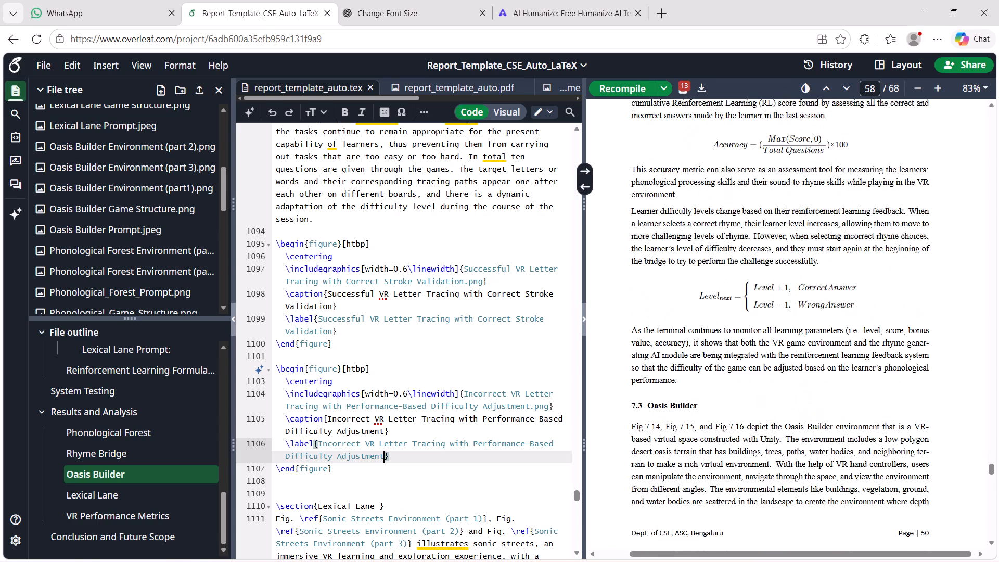
pyautogui.scroll(5, 754, 318)
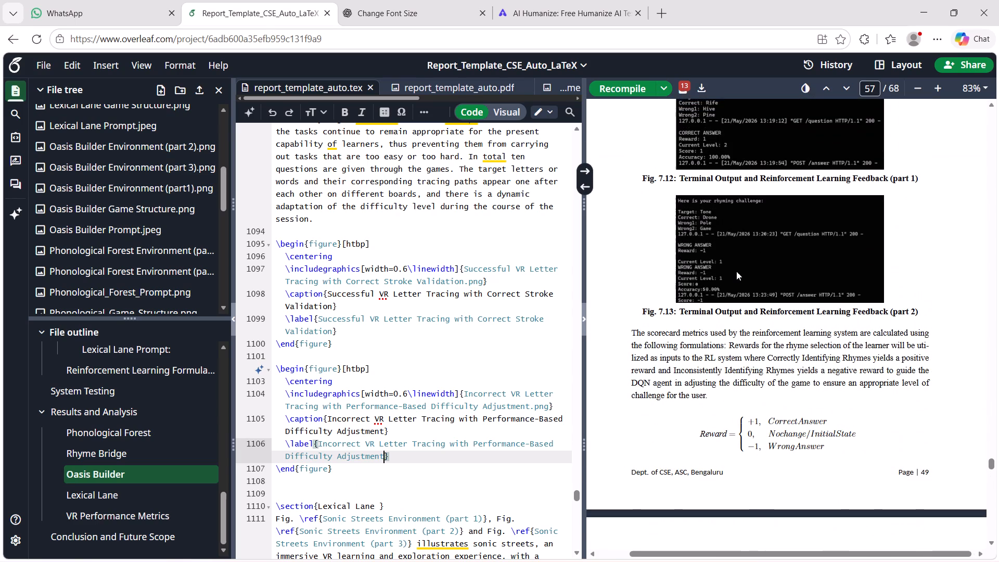
pyautogui.scroll(-1, 775, 364)
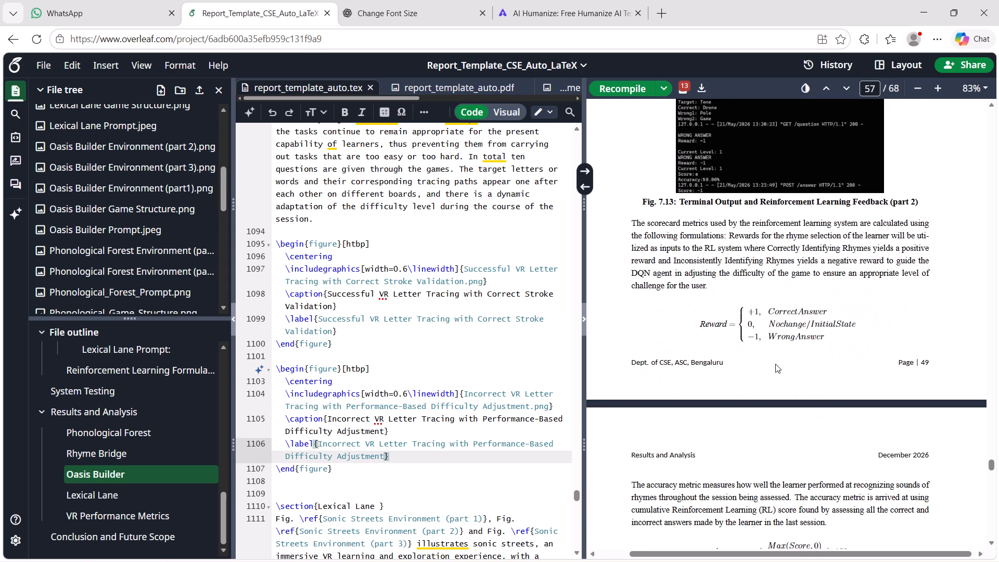
pyautogui.scroll(-2, 775, 364)
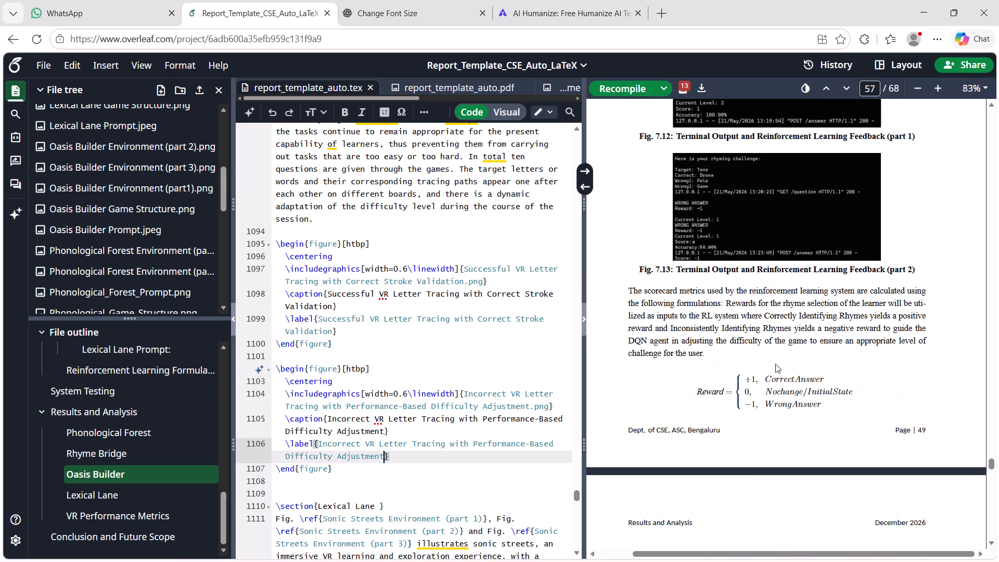
pyautogui.scroll(-5, 775, 364)
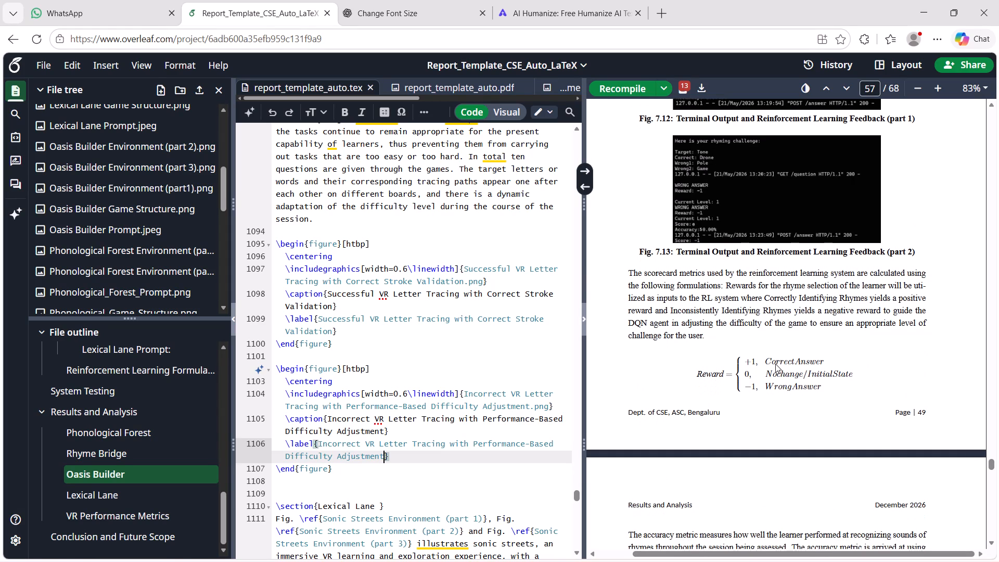
# Look through the compiled report from Oasis Builder past Lexical Lane to the VR Performance Metrics section and Table 7.1.
pyautogui.scroll(-8, 775, 364)
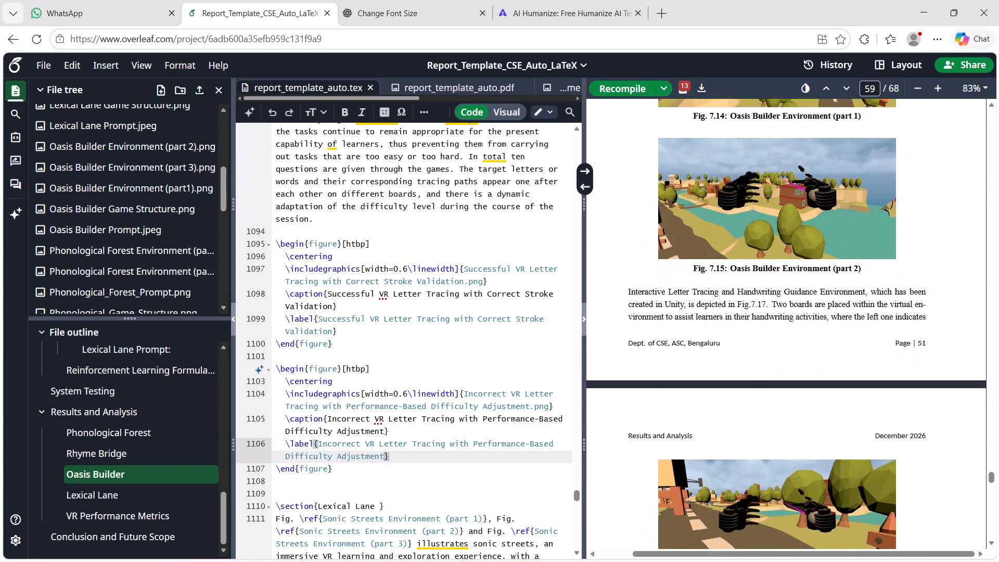
pyautogui.scroll(-5, 775, 364)
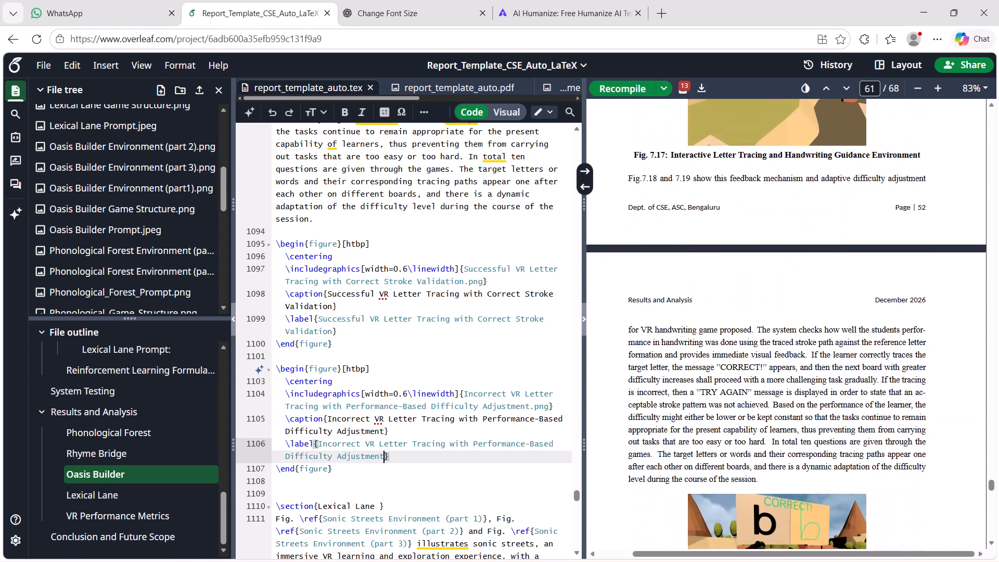
pyautogui.scroll(-6, 775, 364)
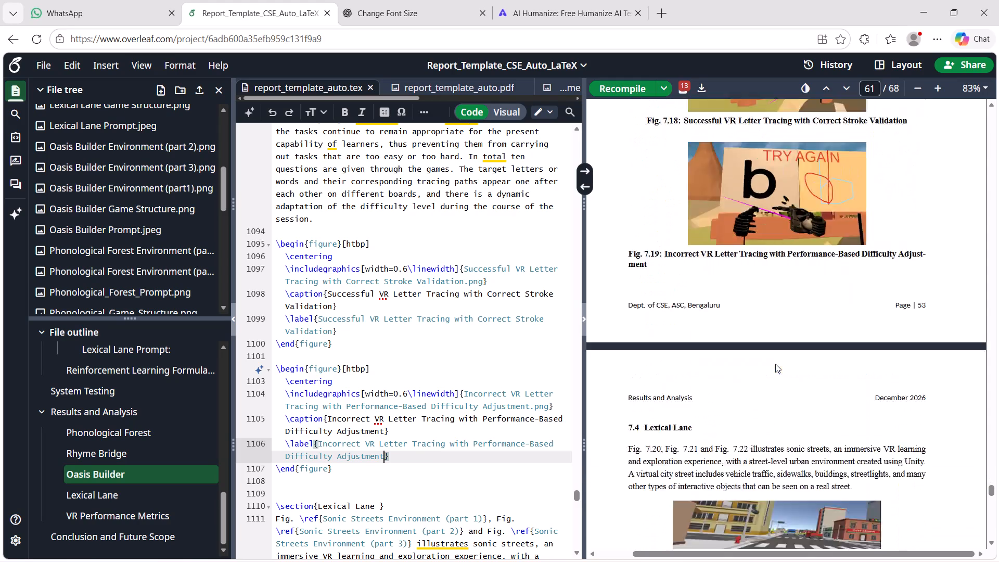
pyautogui.scroll(-6, 775, 364)
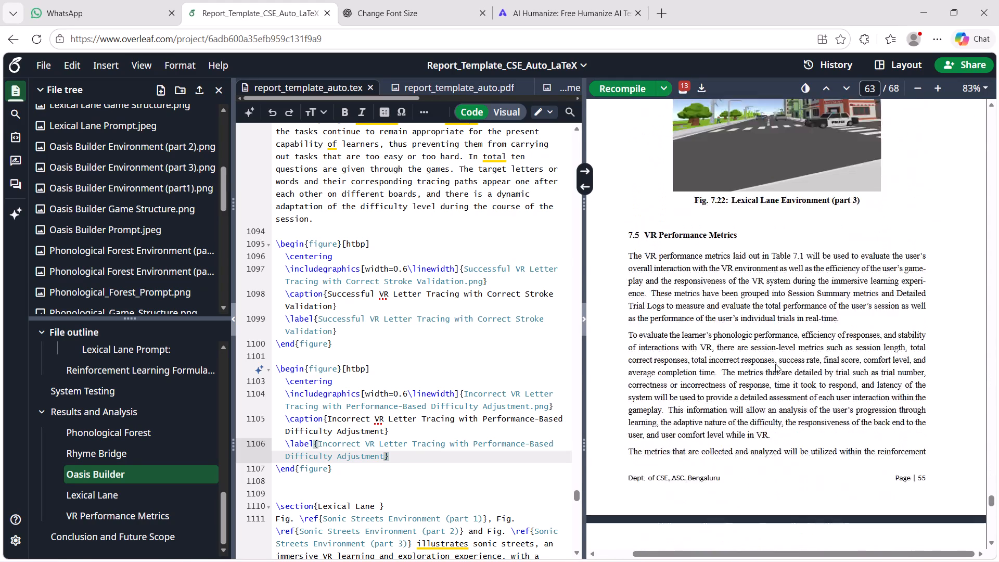
pyautogui.scroll(-1, 775, 364)
pyautogui.scroll(2, 775, 364)
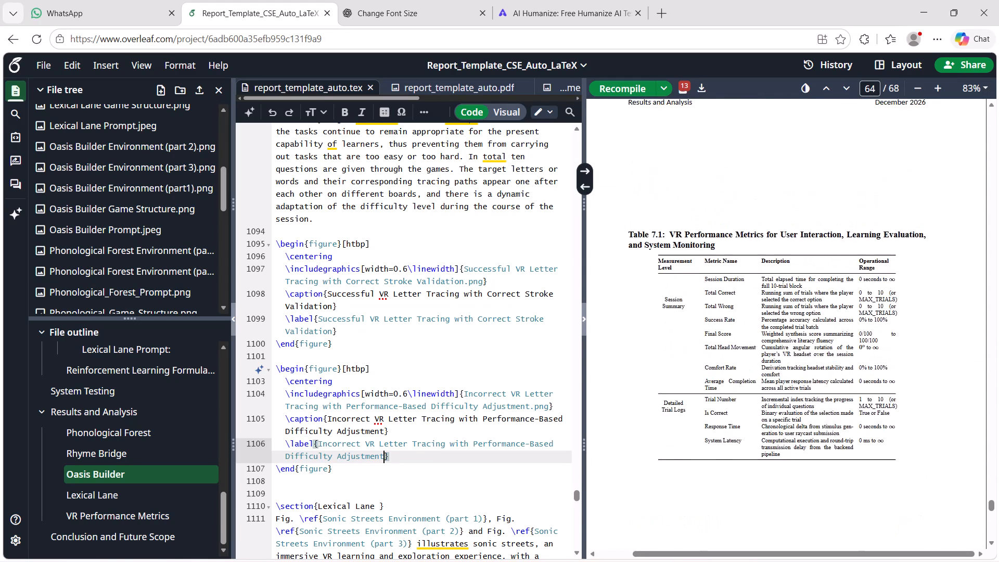
pyautogui.scroll(3, 775, 364)
pyautogui.scroll(-1, 775, 364)
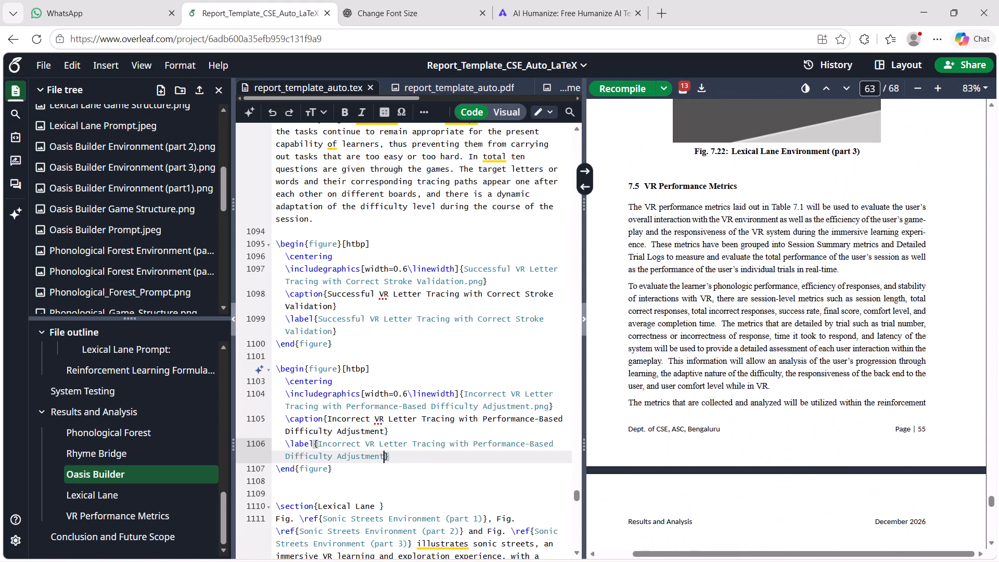
# In the VR Performance Metrics source, delete the blank line between the end of the table and the "To evaluate the learner's phonologic performance" paragraph.
pyautogui.scroll(-6, 775, 364)
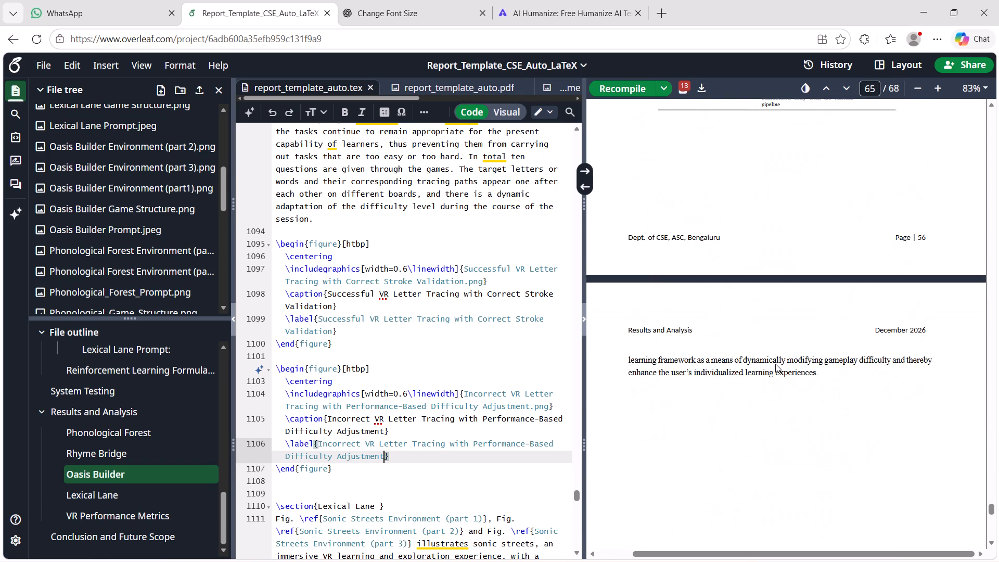
pyautogui.scroll(-2, 775, 364)
pyautogui.scroll(5, 775, 364)
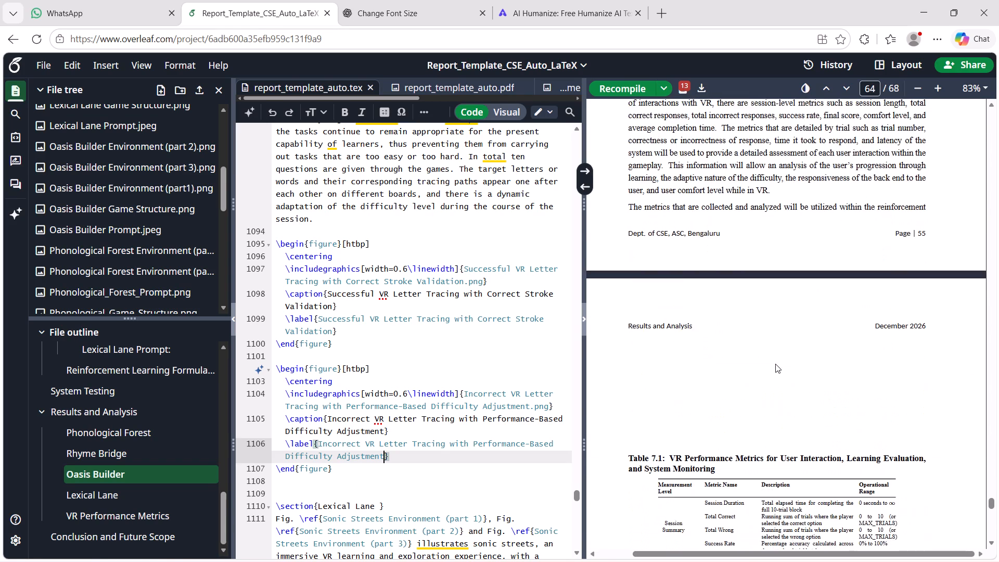
pyautogui.scroll(2, 775, 364)
pyautogui.scroll(1, 685, 252)
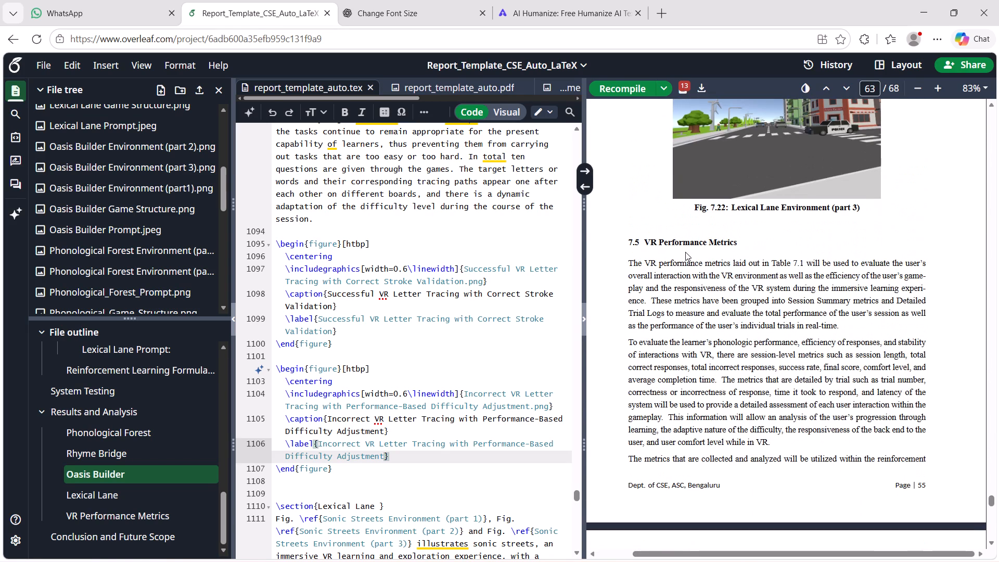
pyautogui.doubleClick(637, 247)
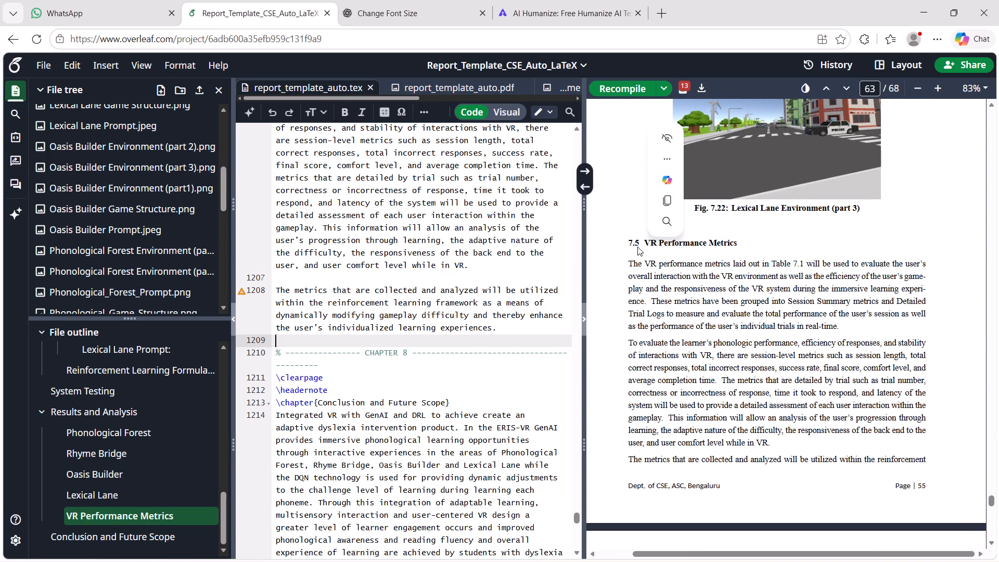
pyautogui.click(403, 348)
pyautogui.scroll(2, 493, 306)
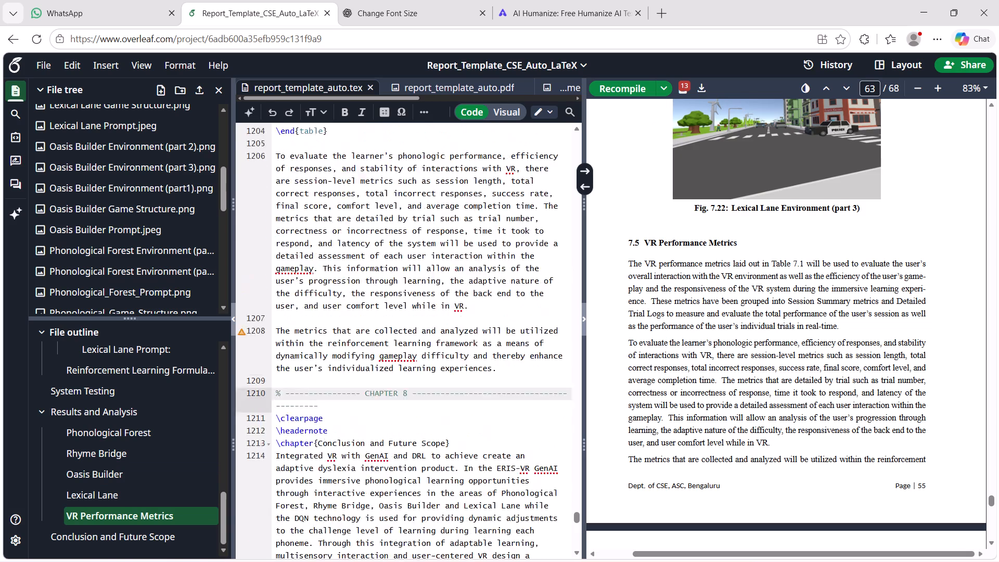
pyautogui.scroll(2, 493, 306)
pyautogui.scroll(-1, 493, 306)
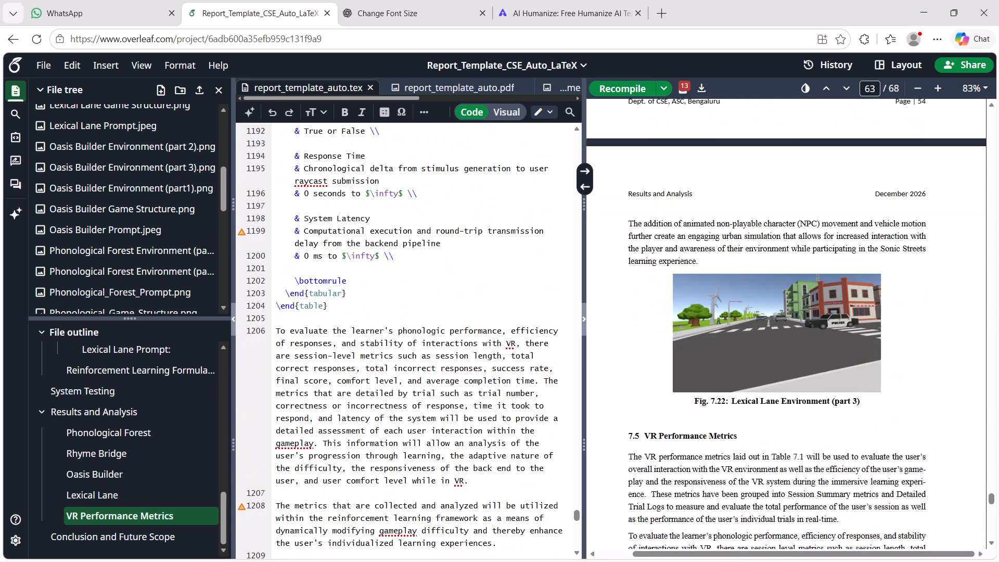
pyautogui.scroll(-1, 746, 291)
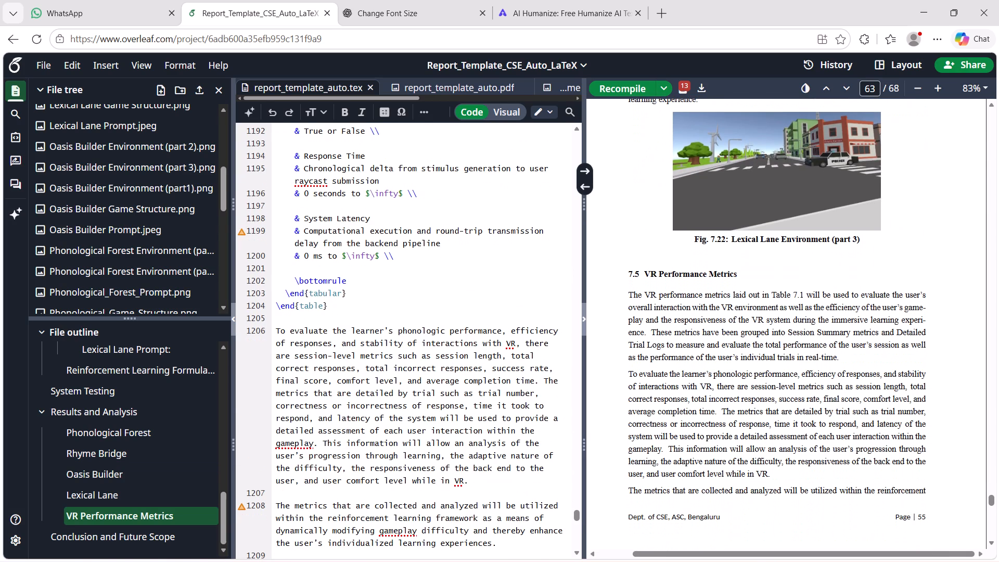
pyautogui.click(279, 321)
pyautogui.press('BackSpace')
# Delete the blank line before the "The metrics that are collected and analyzed" paragraph to join it to the preceding text, and recompile the report.
pyautogui.press('Down')
pyautogui.press('Down')
pyautogui.press('Down')
pyautogui.press('Down')
pyautogui.press('Down')
pyautogui.press('Down')
pyautogui.press('Down')
pyautogui.press('Down')
pyautogui.press('Down')
pyautogui.press('Down')
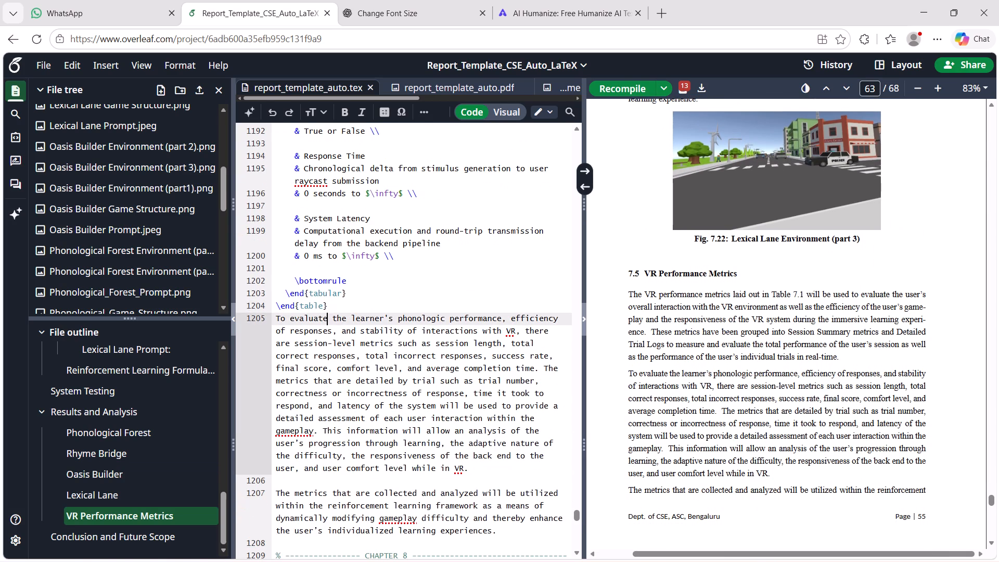
pyautogui.press('Down')
pyautogui.press('Down')
pyautogui.press('Down')
pyautogui.press('Down')
pyautogui.press('BackSpace')
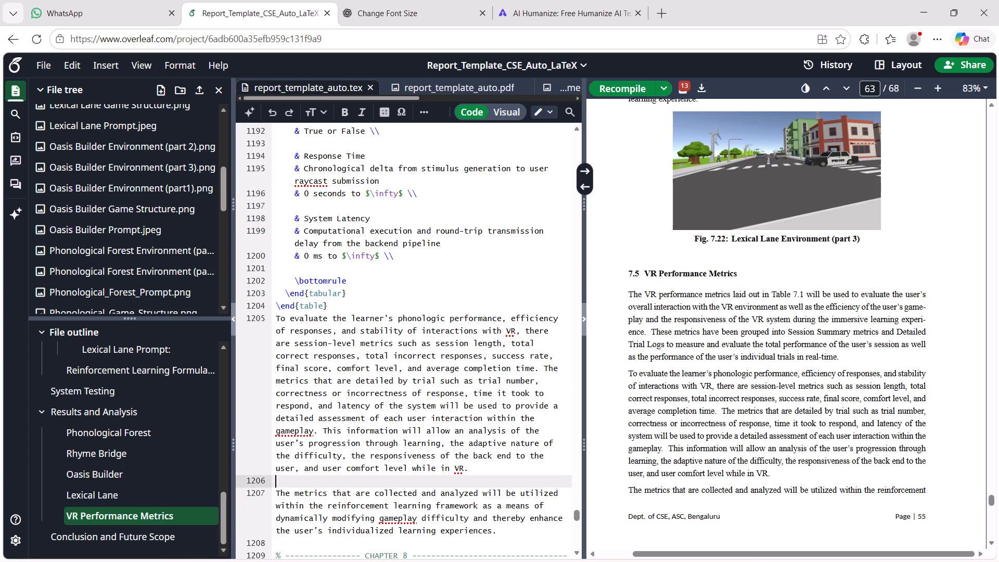
pyautogui.hotkey('ctrl', 's')
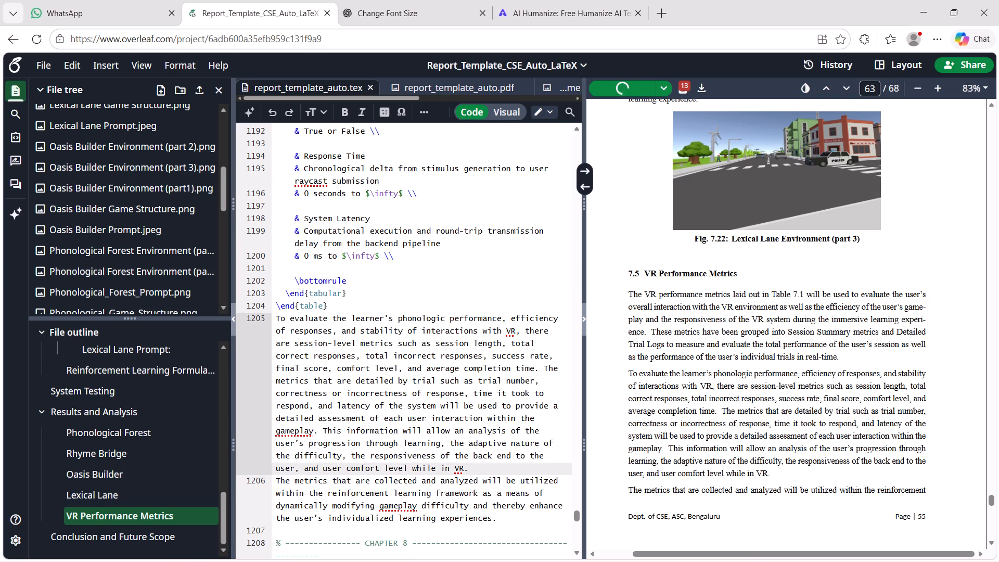
# Check the metrics table source and the recompiled VR Performance Metrics pages, including where the section's last paragraph breaks across pages.
pyautogui.scroll(2, 507, 344)
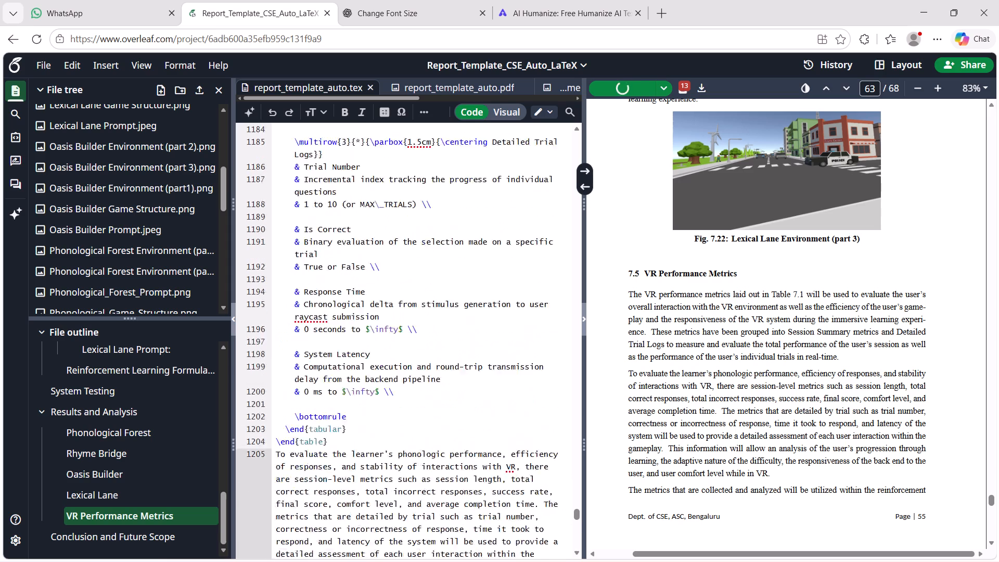
pyautogui.scroll(4, 507, 344)
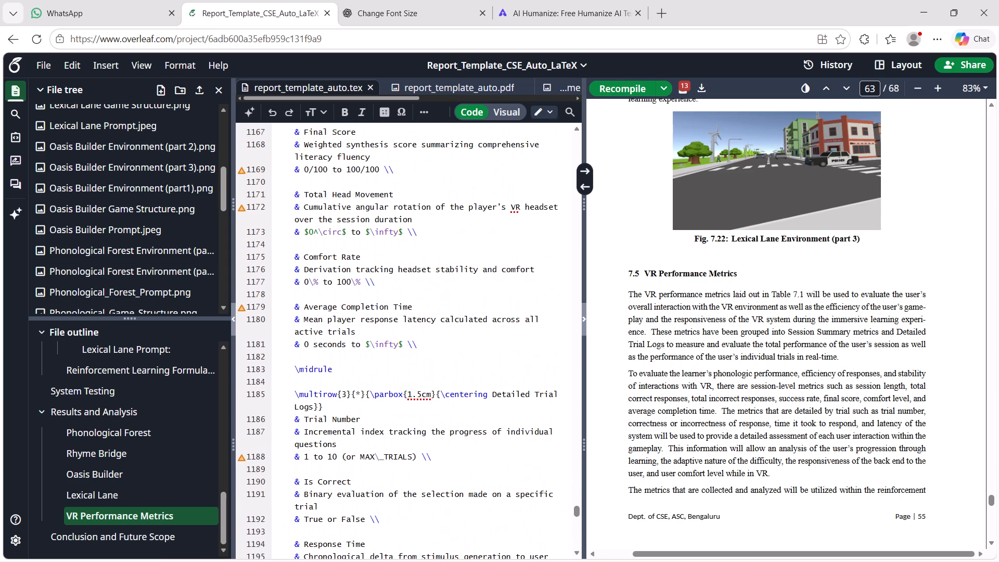
pyautogui.scroll(-2, 507, 344)
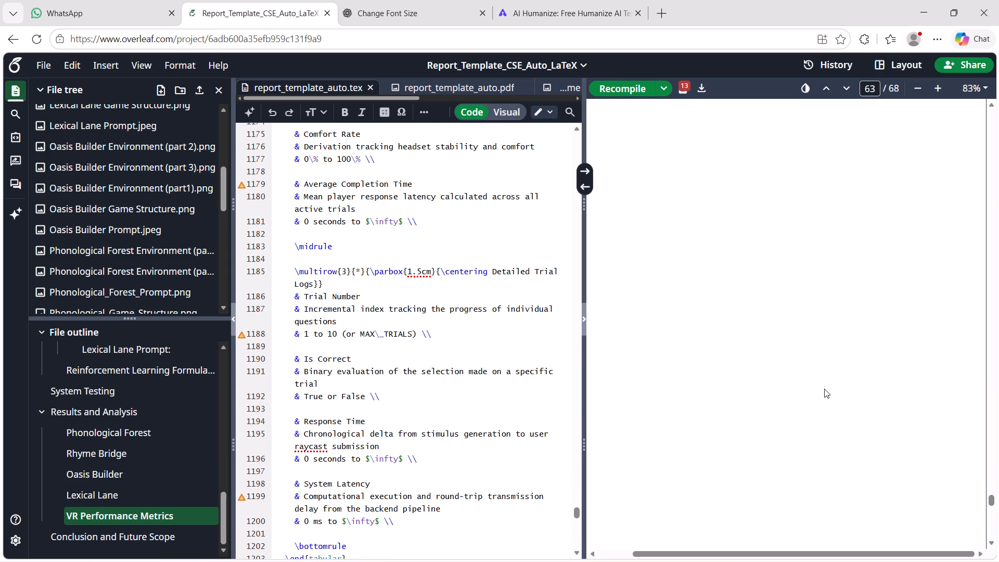
pyautogui.scroll(-6, 824, 389)
pyautogui.scroll(1, 824, 389)
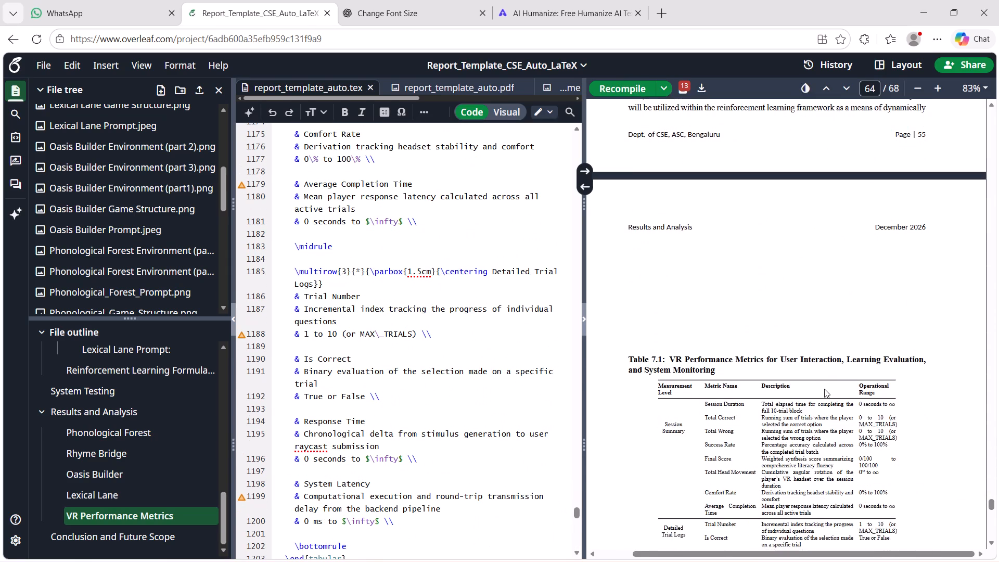
pyautogui.scroll(1, 824, 389)
pyautogui.scroll(-10, 824, 389)
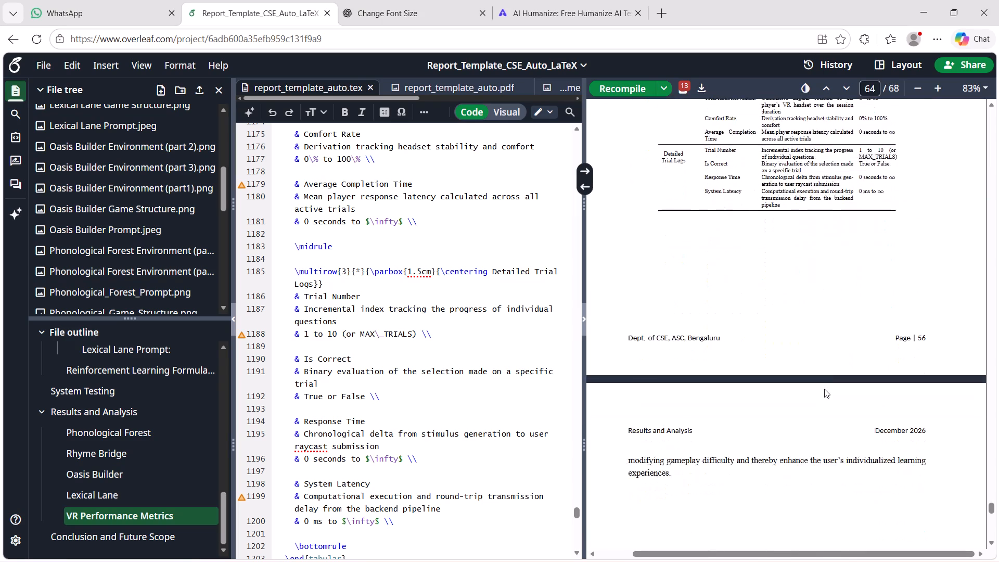
pyautogui.scroll(3, 824, 389)
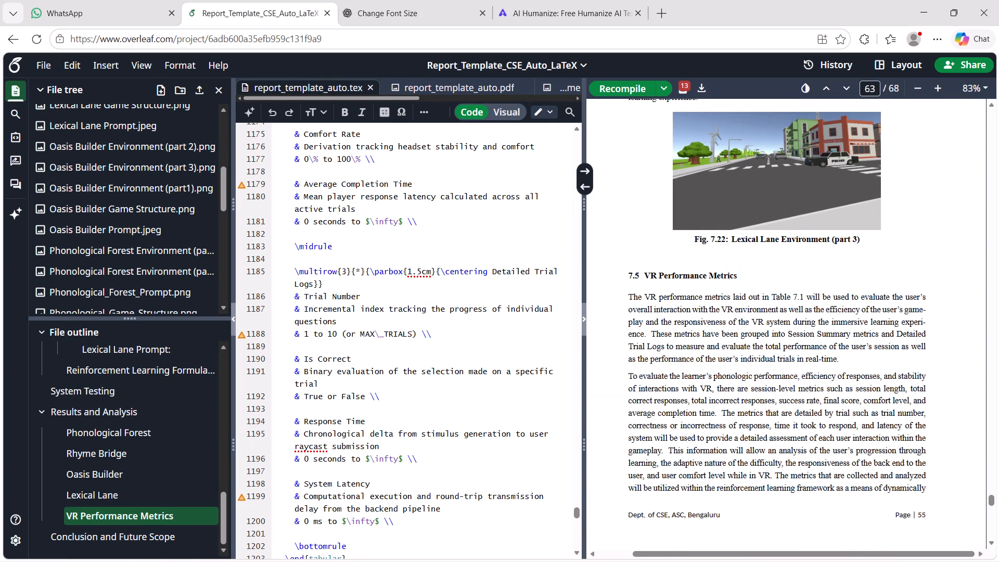
# Set the width of the Lexical Lane Environment (part 3) figure to 0.6\linewidth in the source and recompile.
pyautogui.scroll(1, 366, 294)
pyautogui.scroll(2, 798, 225)
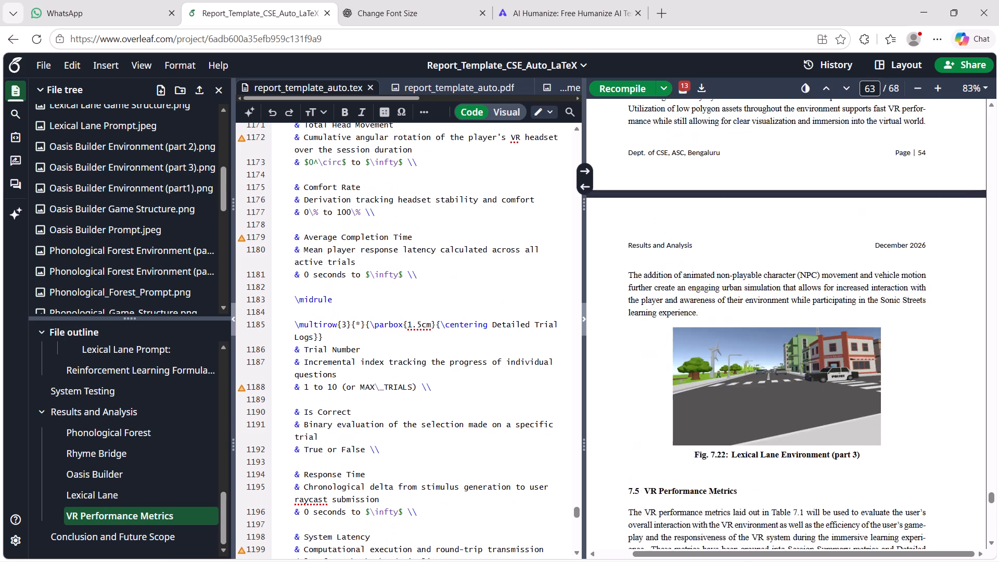
pyautogui.scroll(6, 798, 225)
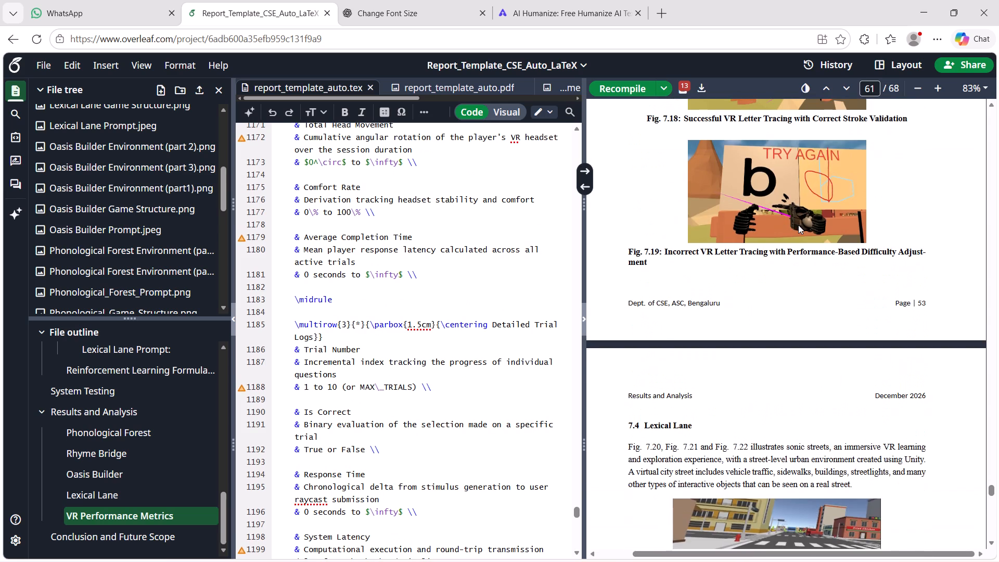
pyautogui.scroll(-4, 798, 225)
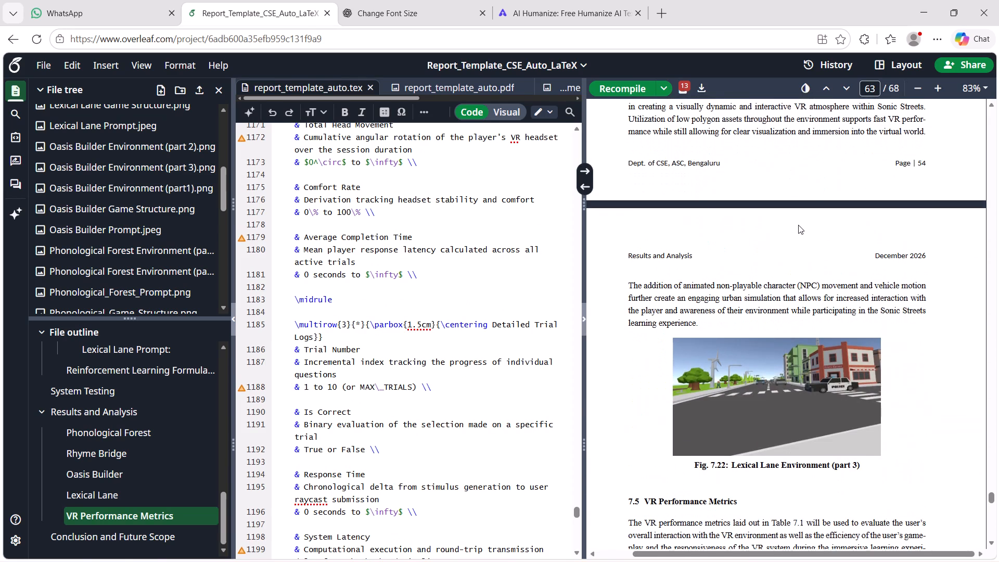
pyautogui.doubleClick(746, 374)
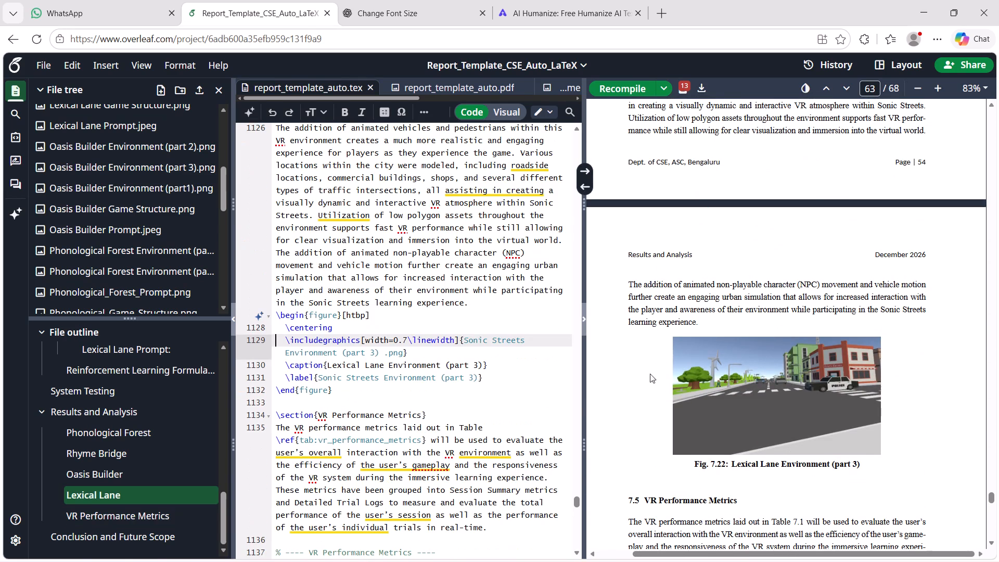
pyautogui.click(410, 341)
pyautogui.press('BackSpace')
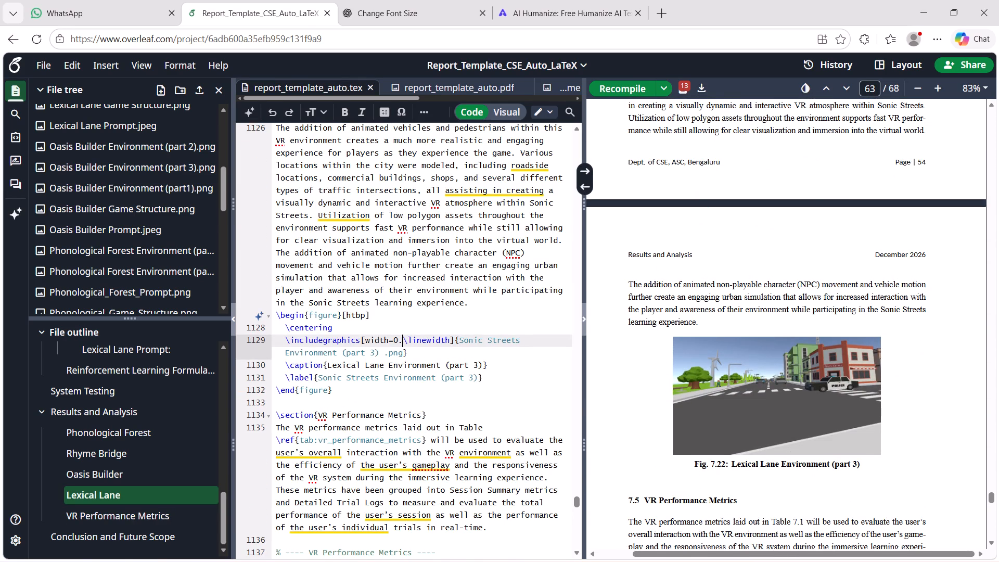
pyautogui.press('6')
pyautogui.hotkey('ctrl', 's')
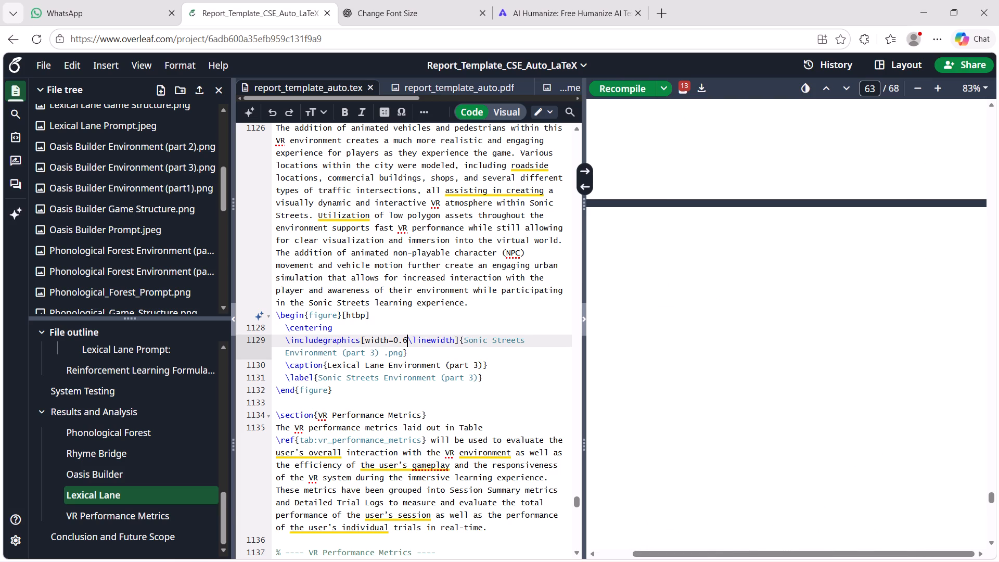
# Check the page break after VR Performance Metrics, and set the Lexical Lane Environment (part 2) figure's width to 0.6\linewidth.
pyautogui.scroll(-2, 671, 326)
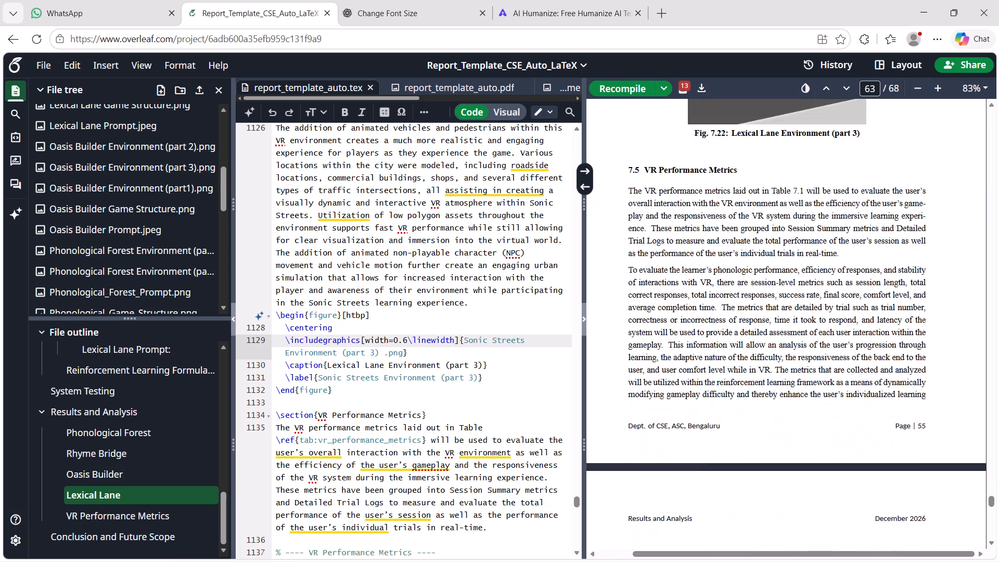
pyautogui.scroll(-12, 671, 326)
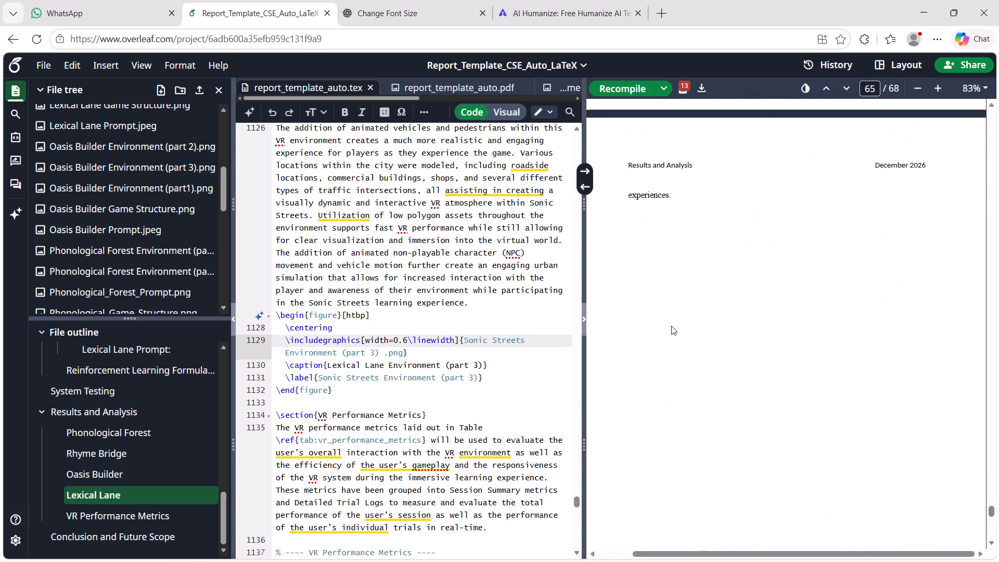
pyautogui.scroll(9, 671, 326)
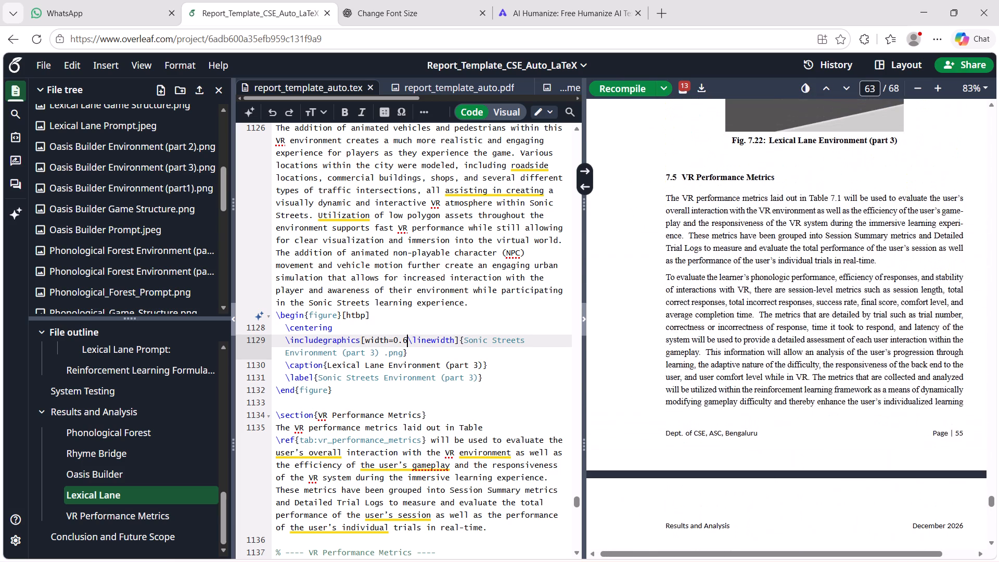
pyautogui.scroll(1, 671, 326)
pyautogui.hscroll(1, 671, 326)
pyautogui.scroll(2, 671, 326)
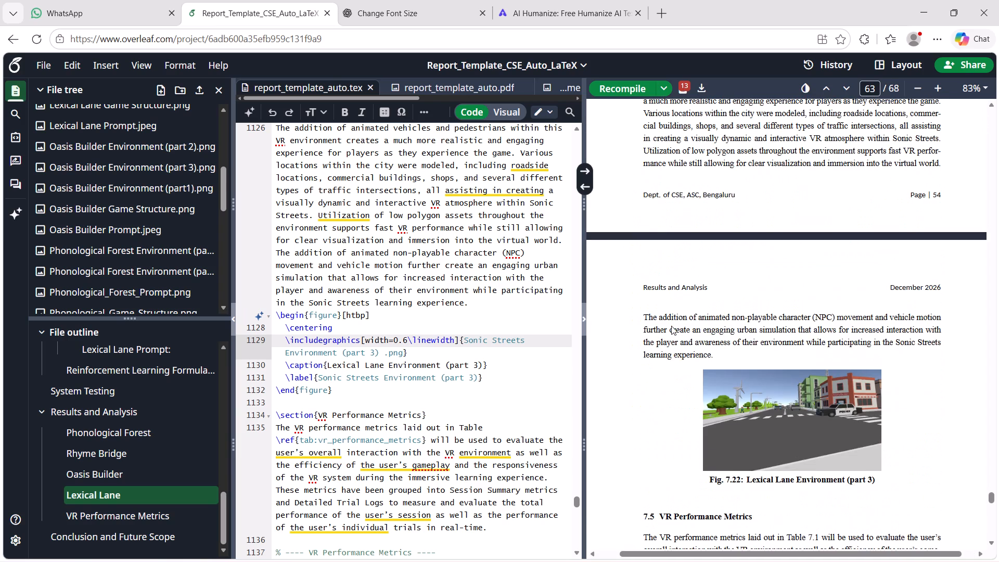
pyautogui.scroll(5, 671, 326)
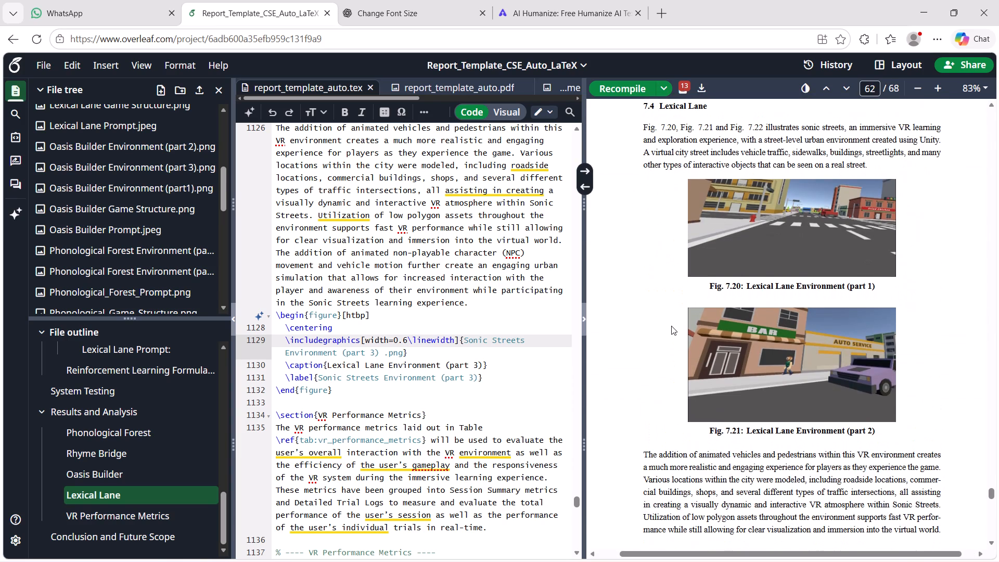
pyautogui.doubleClick(712, 344)
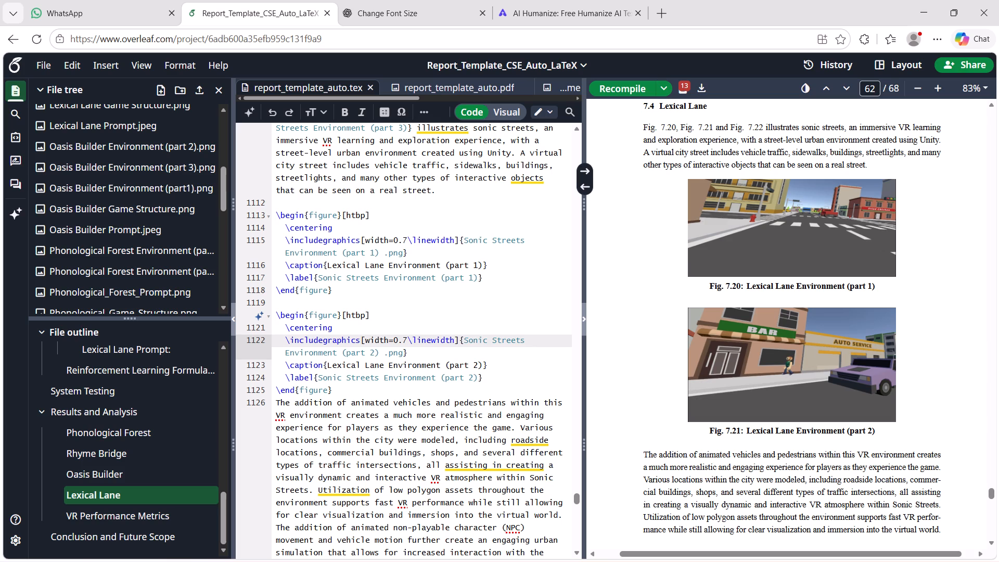
pyautogui.click(409, 341)
pyautogui.press('BackSpace')
pyautogui.press('6')
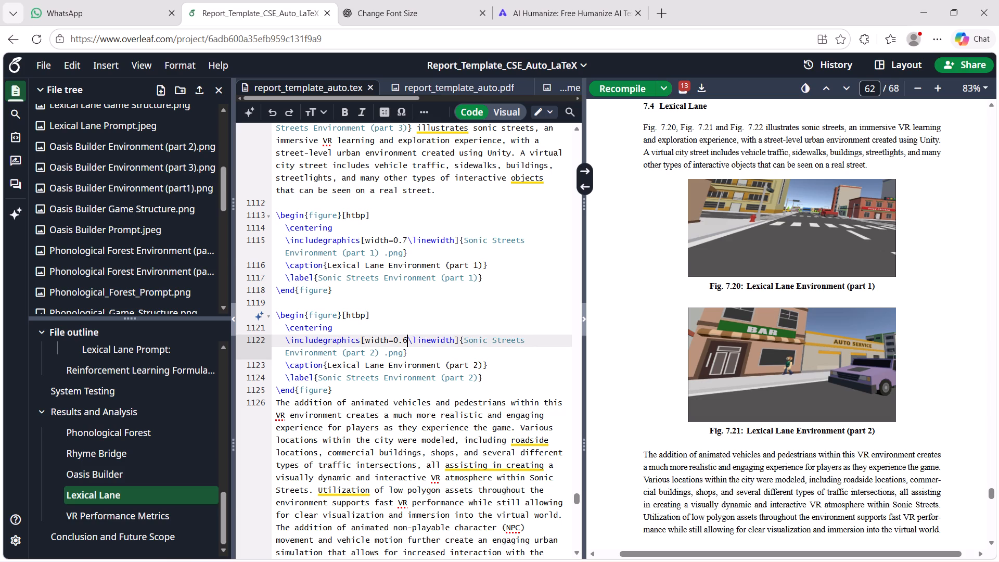
# Set the width of the Lexical Lane Environment (part 1) figure to 0.6\linewidth and recompile the report.
pyautogui.click(409, 238)
pyautogui.press('BackSpace')
pyautogui.press('6')
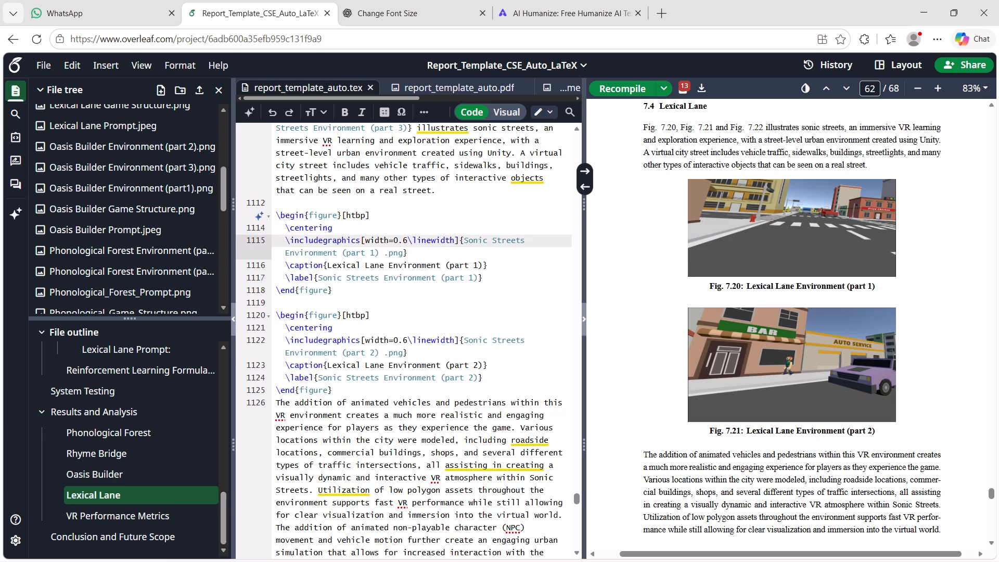
pyautogui.hotkey('ctrl', 's')
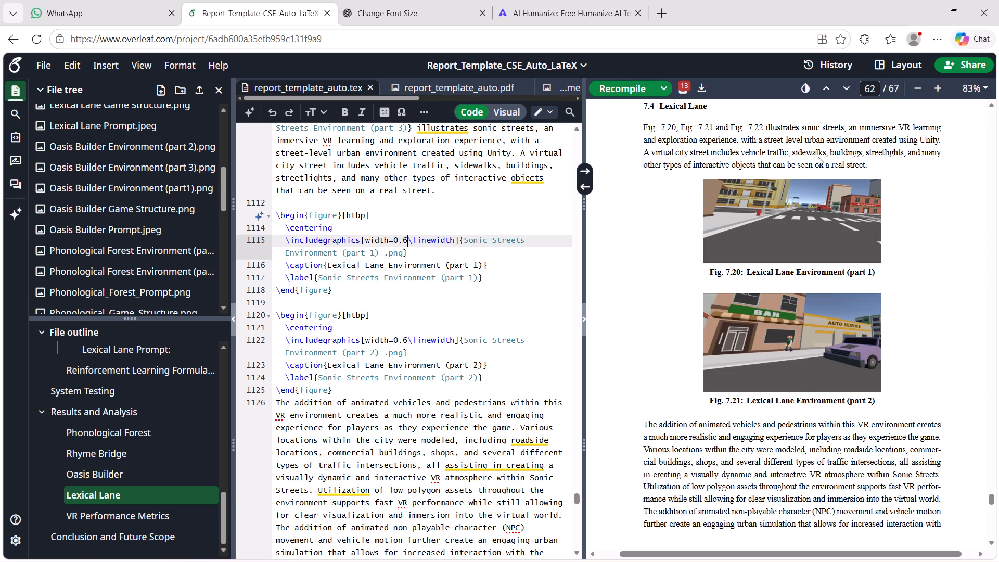
# Check the recompiled pages from Lexical Lane through VR Performance Metrics, the Conclusion chapter and the References for page breaks and figure placement.
pyautogui.scroll(-7, 828, 266)
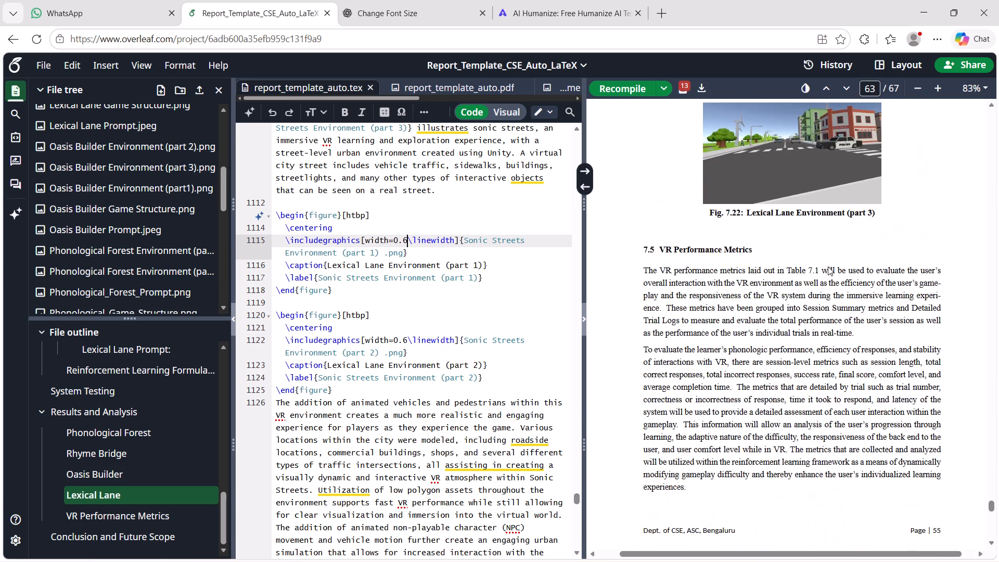
pyautogui.scroll(-8, 828, 266)
pyautogui.scroll(2, 828, 266)
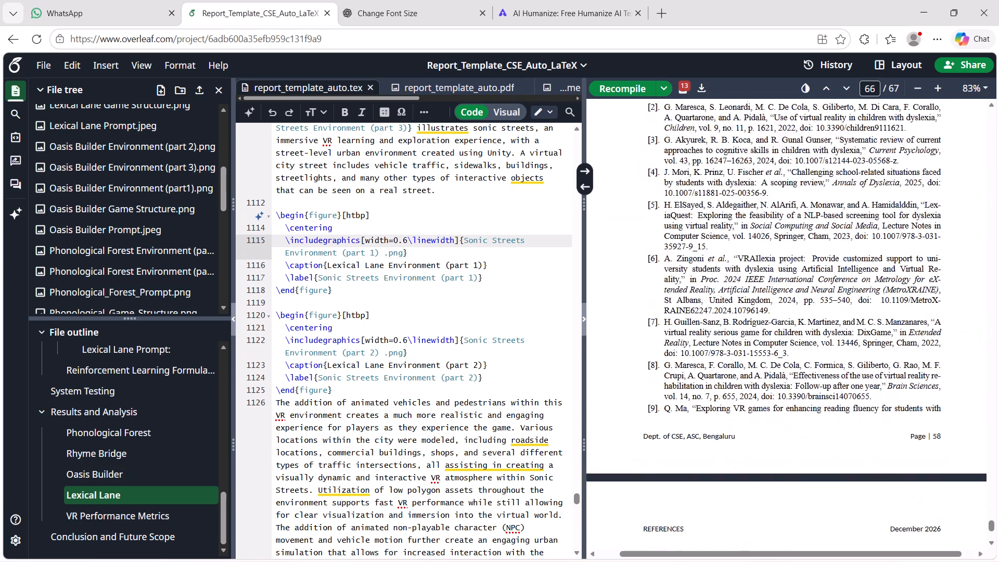
pyautogui.scroll(11, 828, 266)
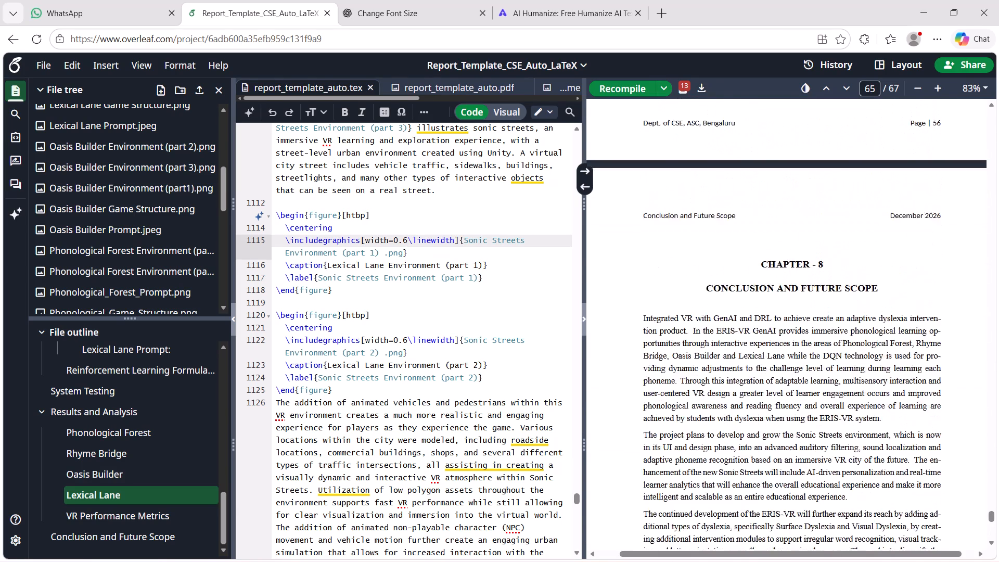
pyautogui.scroll(10, 828, 266)
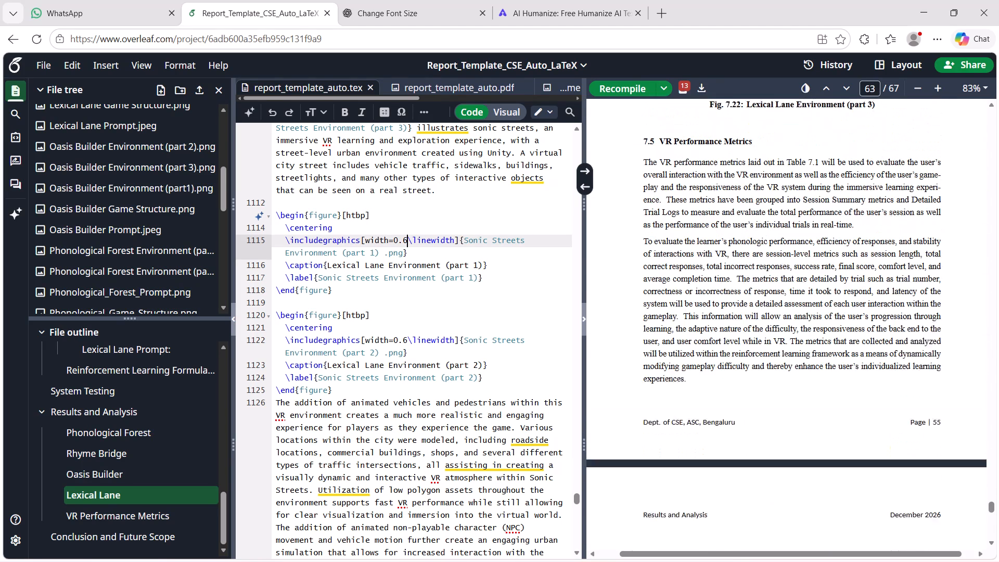
pyautogui.scroll(4, 828, 266)
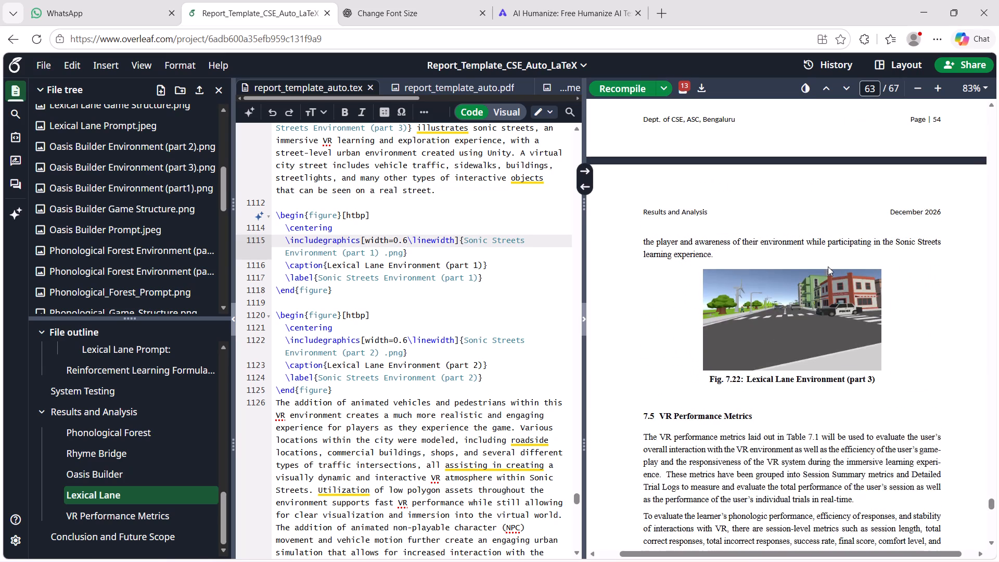
pyautogui.scroll(1, 828, 266)
pyautogui.scroll(-3, 137, 475)
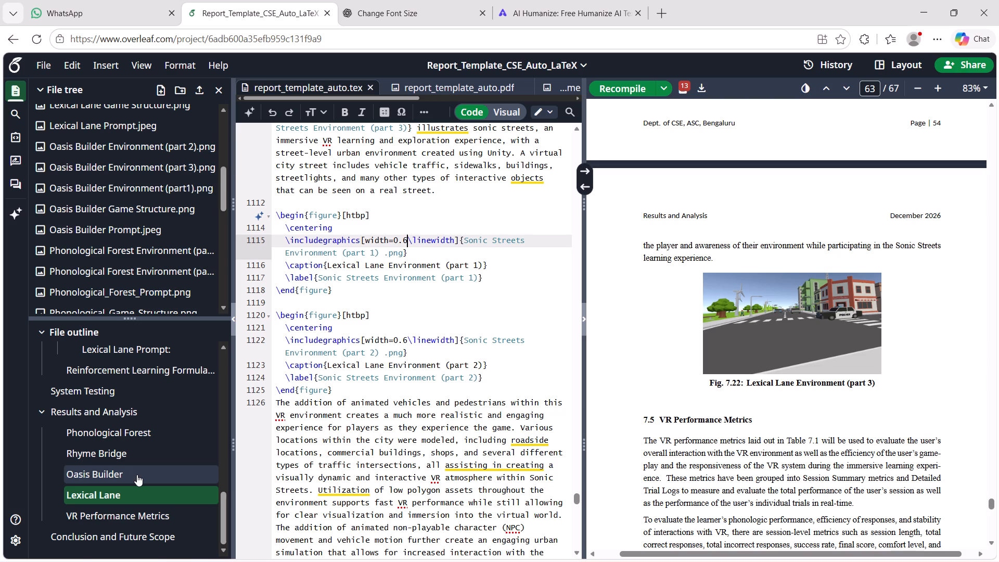
# Review the compiled pages back from Lexical Lane to Rhyme Bridge, examining page breaks around the terminal output figures and reward formulas.
pyautogui.scroll(2, 770, 348)
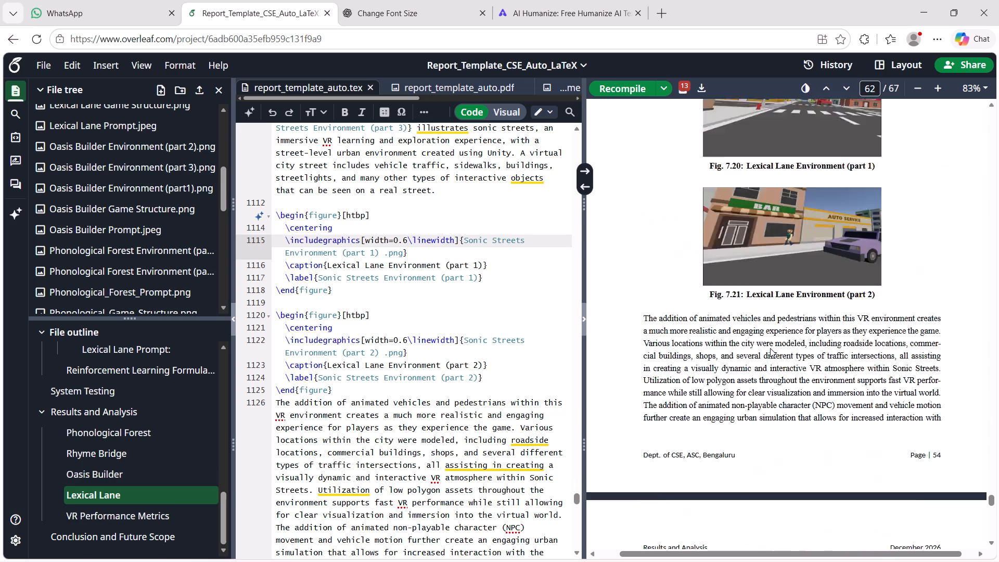
pyautogui.scroll(9, 770, 348)
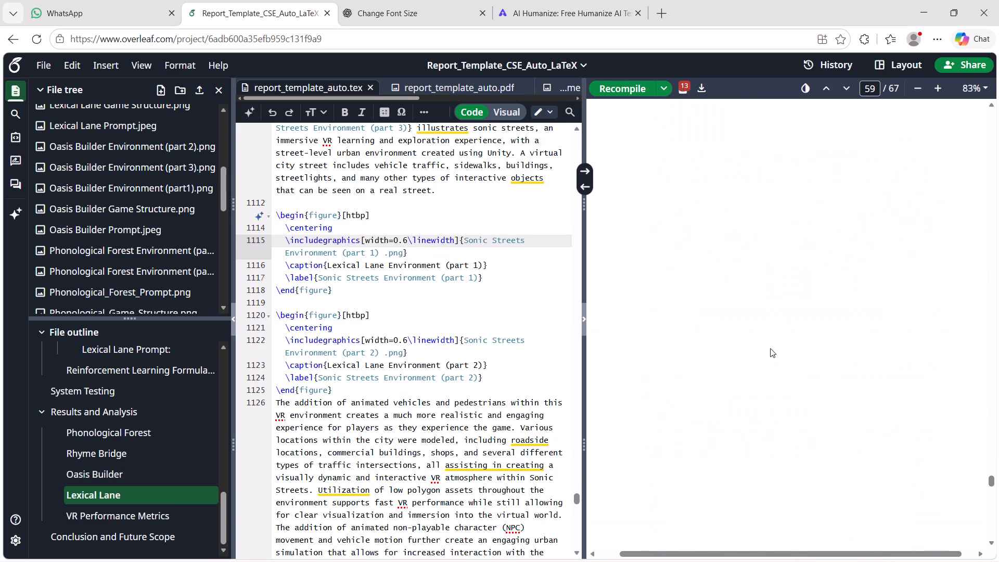
pyautogui.scroll(5, 770, 348)
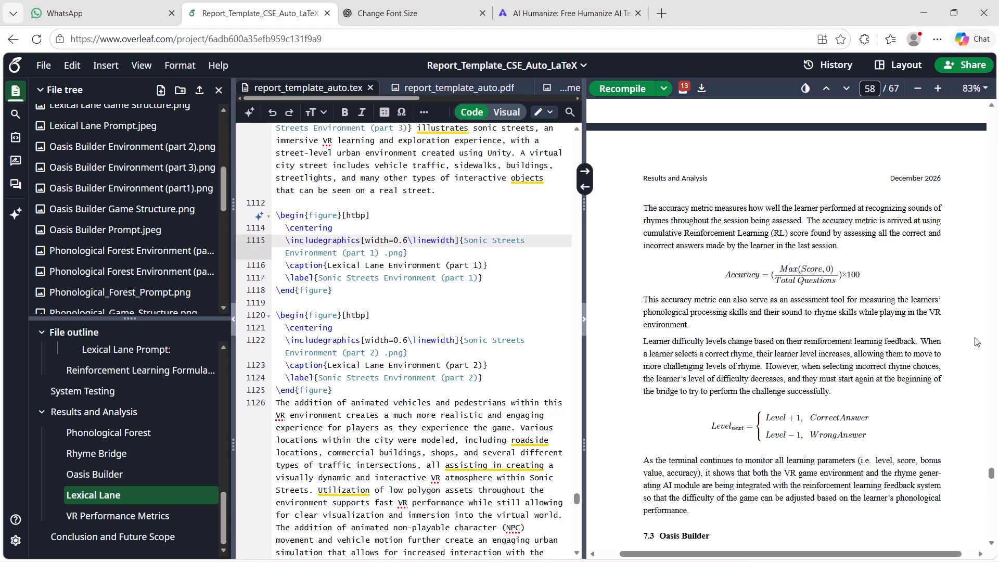
pyautogui.scroll(7, 791, 359)
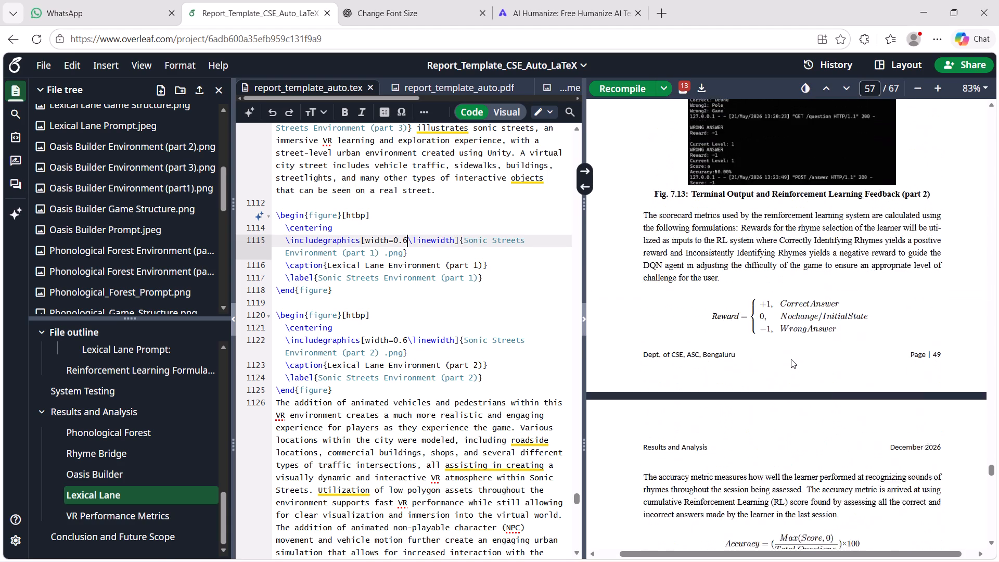
pyautogui.scroll(6, 791, 359)
pyautogui.scroll(-1, 791, 359)
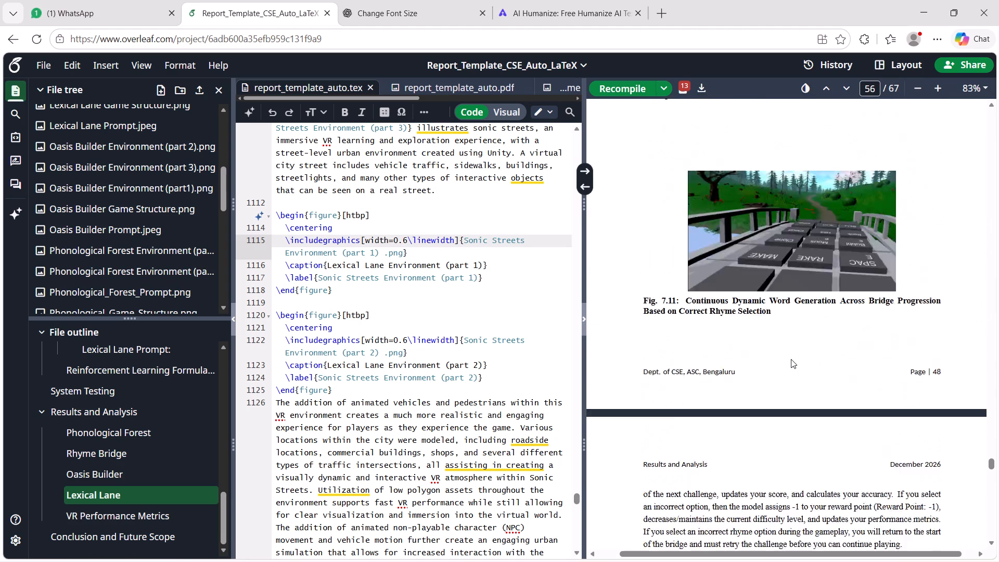
pyautogui.scroll(-1, 791, 359)
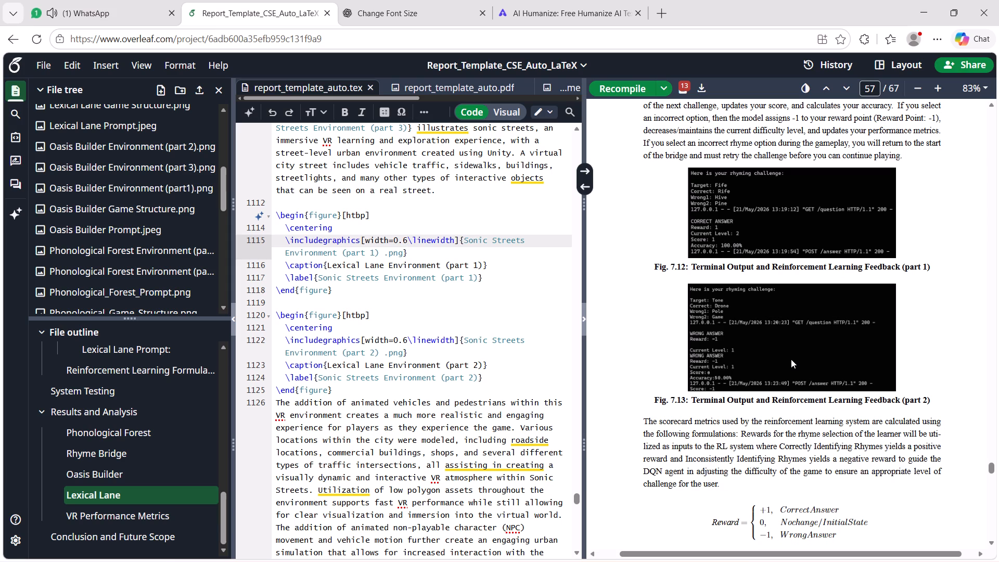
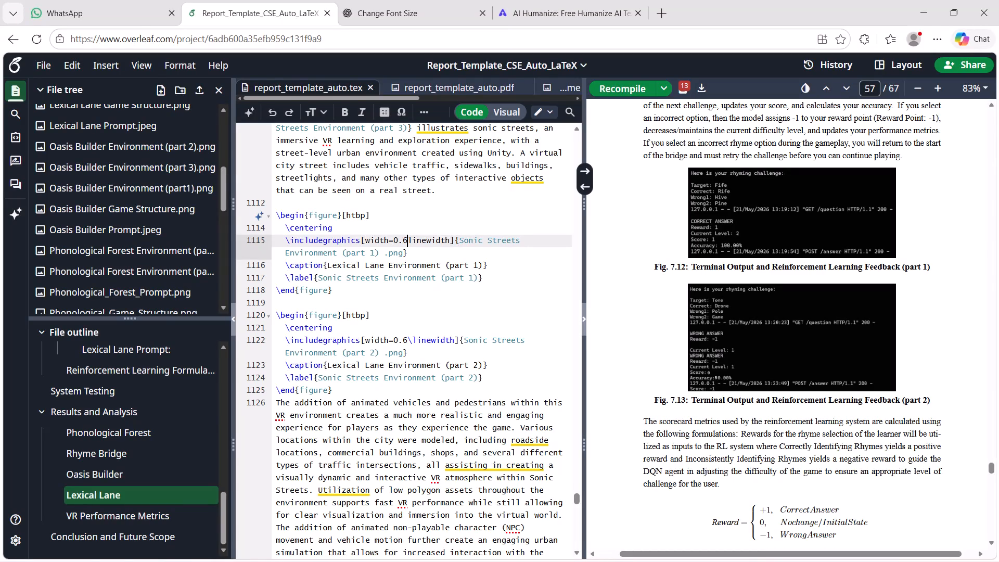
# Undo the deletion of the backslash before linewidth in the Lexical Lane Environment (part 1) figure's width, and recompile the report.
pyautogui.hotkey('ctrl', 'z')
pyautogui.hotkey('ctrl', 's')
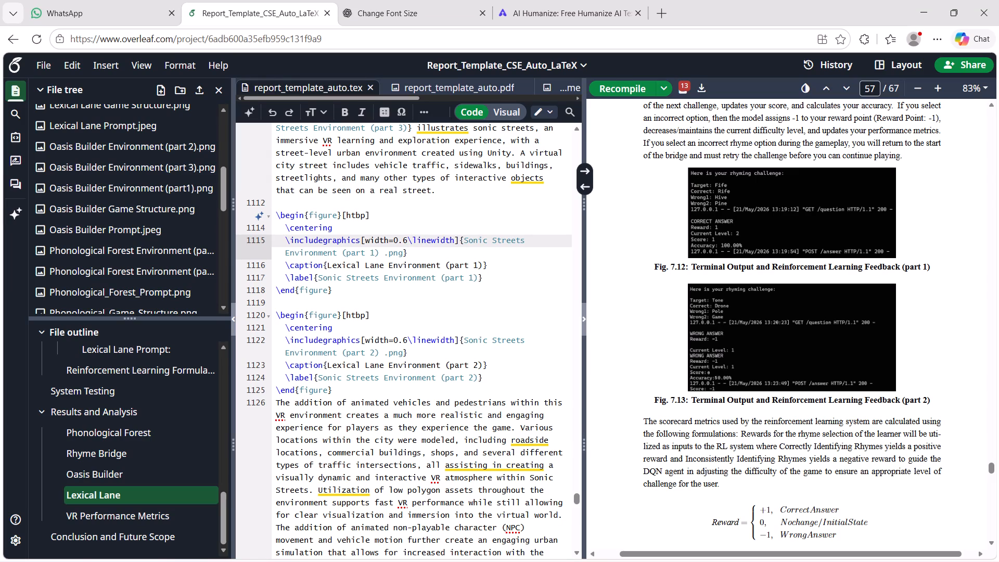
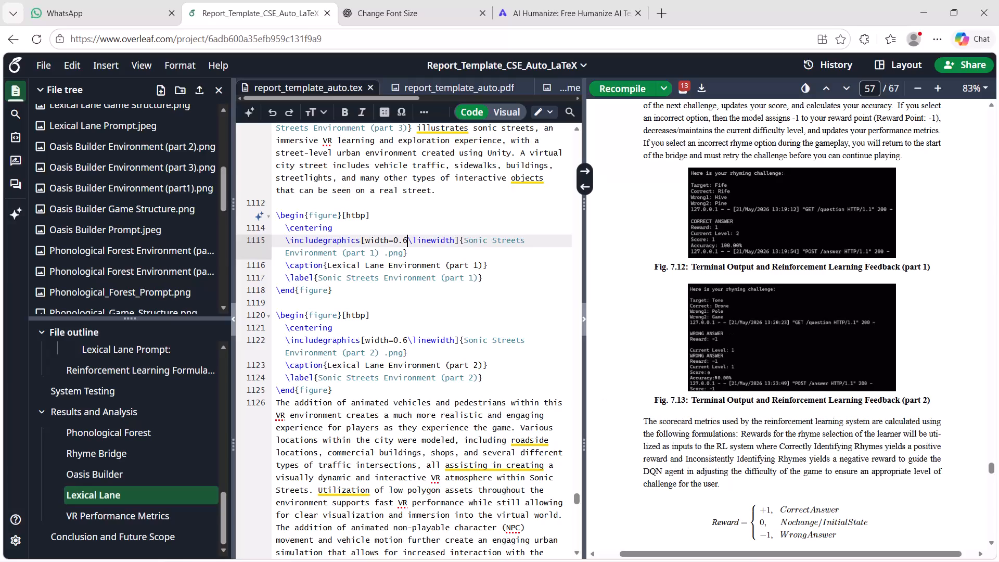
# Review the compiled report's front matter, checking the table of contents, list of figures and list of tables.
pyautogui.click(200, 472)
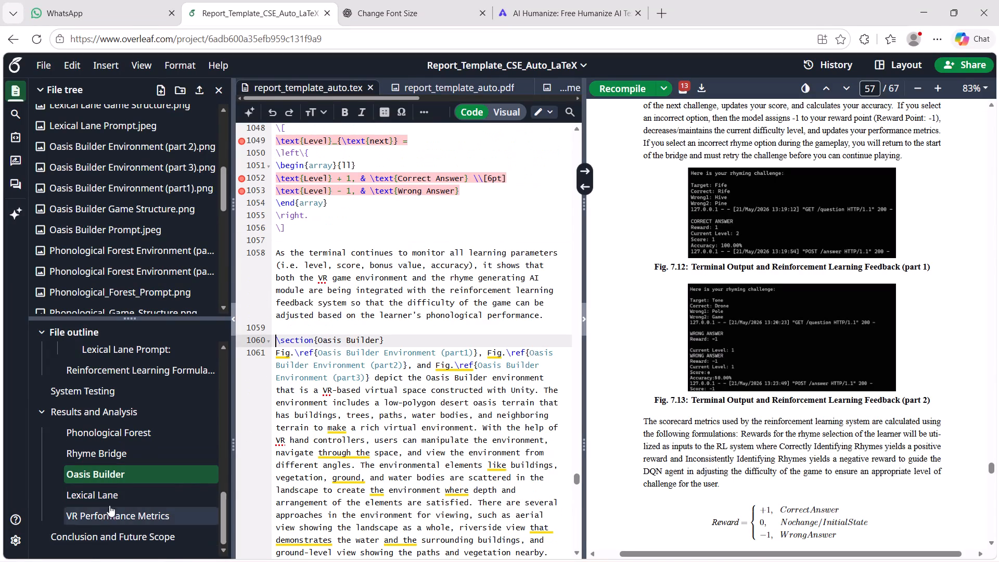
pyautogui.click(114, 501)
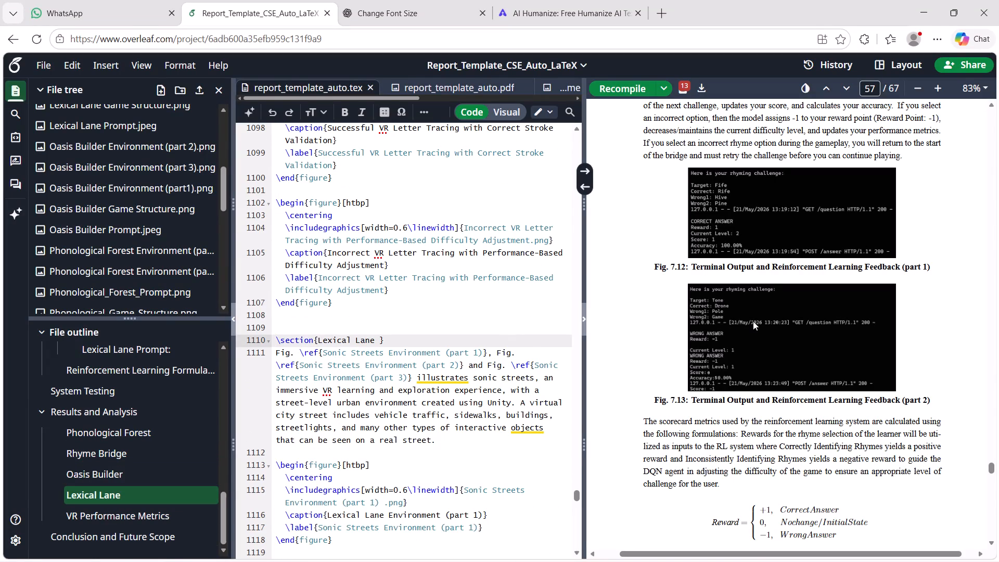
pyautogui.scroll(17, 753, 321)
pyautogui.scroll(4, 753, 321)
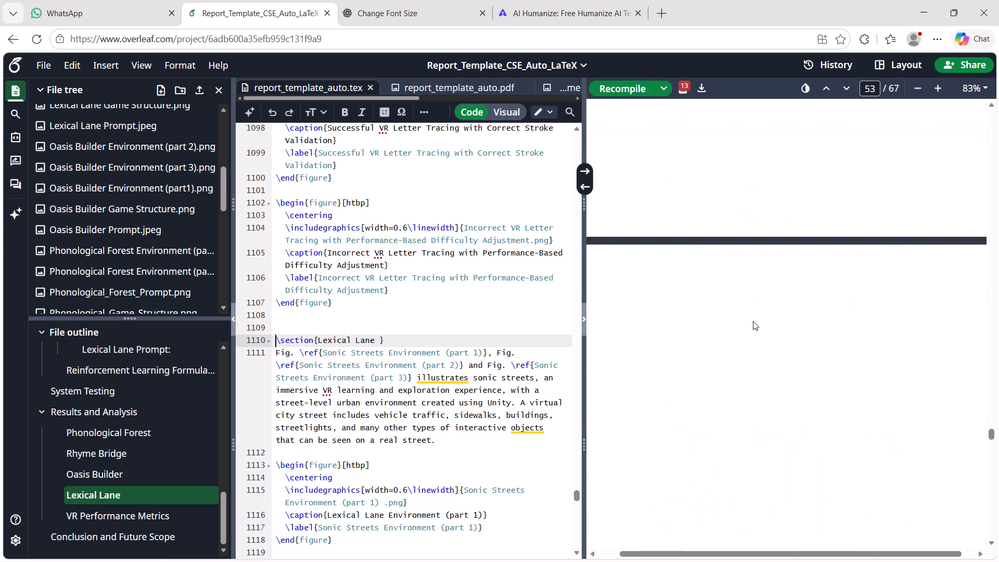
pyautogui.scroll(10, 753, 321)
pyautogui.scroll(18, 753, 321)
pyautogui.scroll(6, 753, 321)
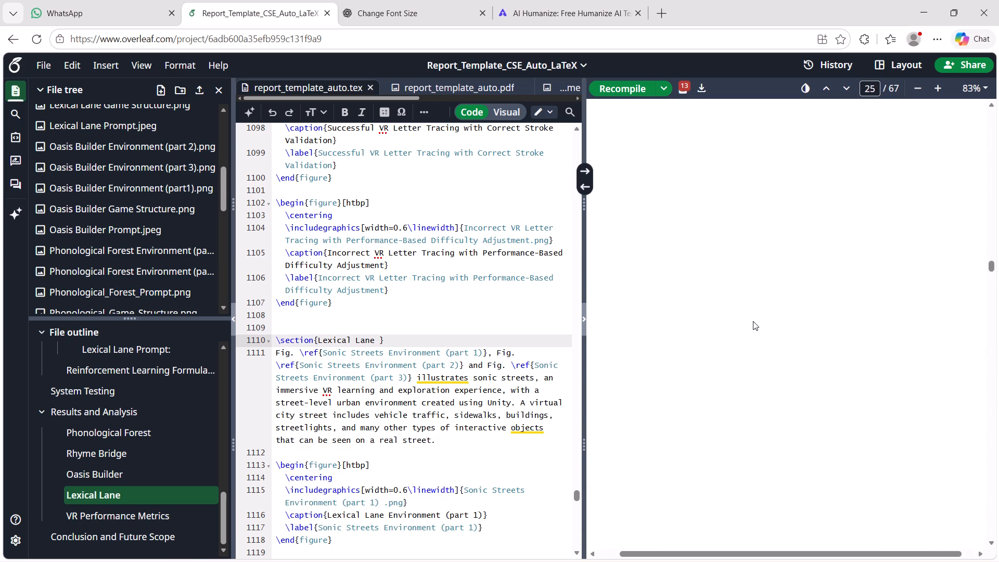
pyautogui.scroll(16, 753, 321)
pyautogui.scroll(6, 753, 321)
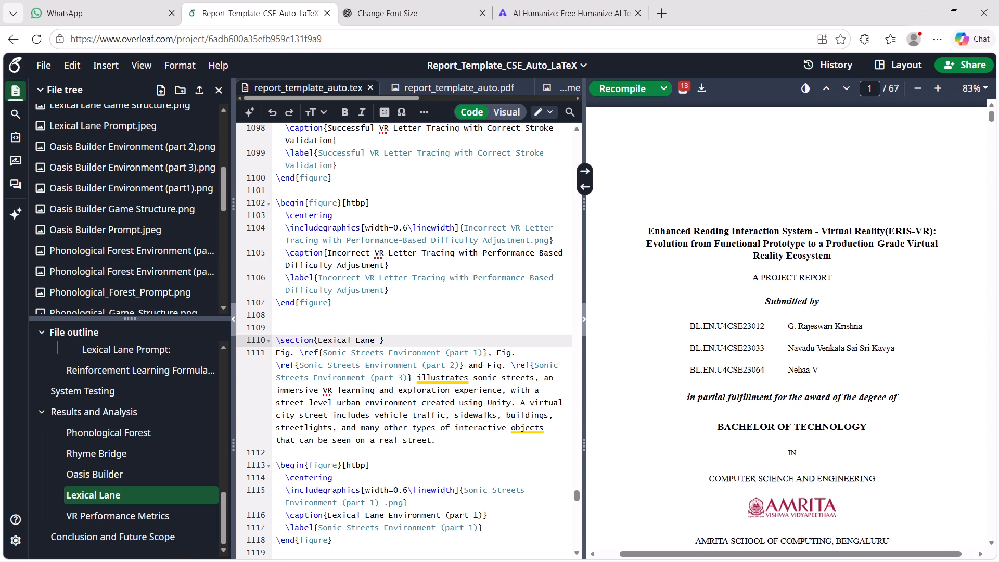
pyautogui.scroll(2, 753, 321)
pyautogui.scroll(-11, 753, 321)
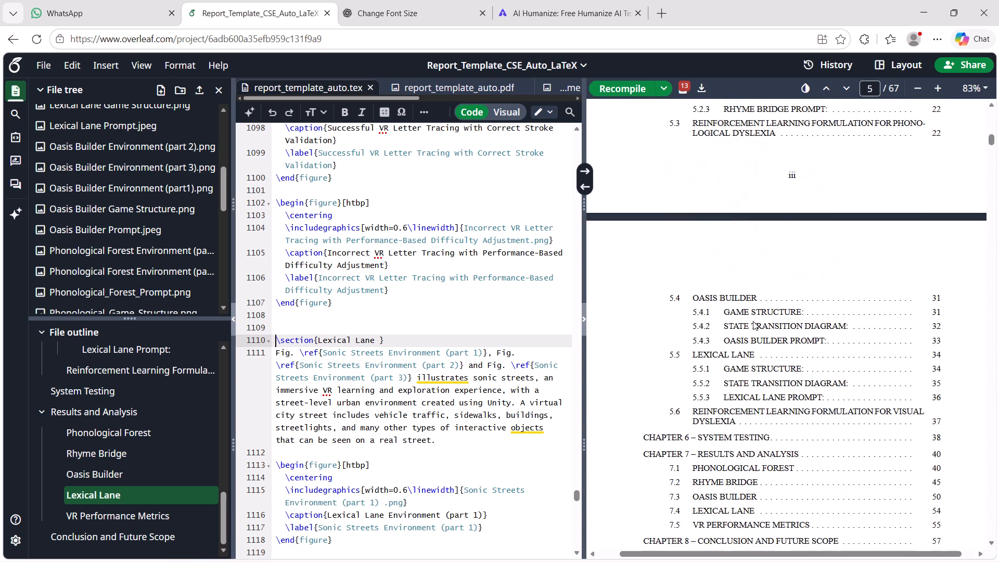
pyautogui.scroll(-13, 753, 321)
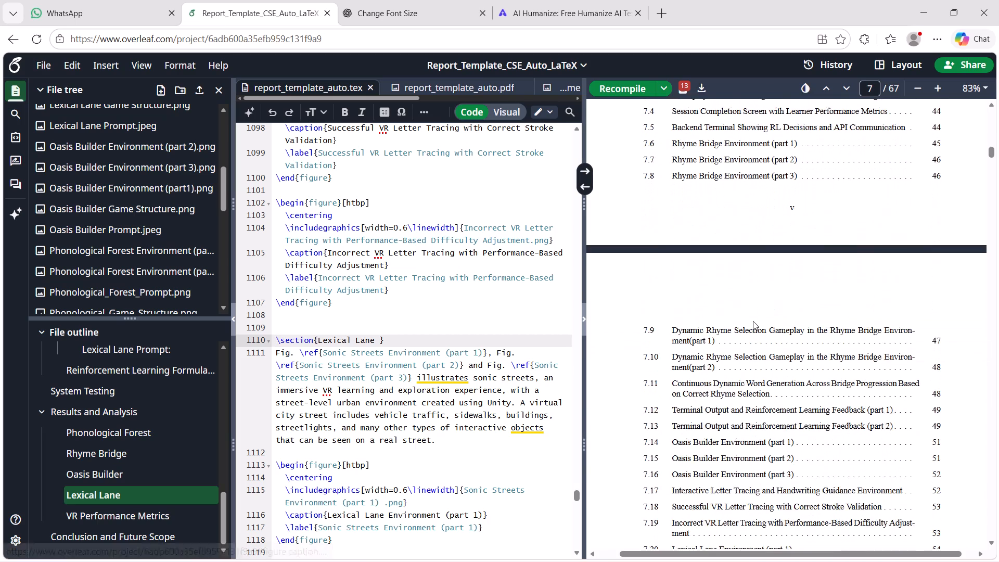
pyautogui.scroll(-1, 753, 321)
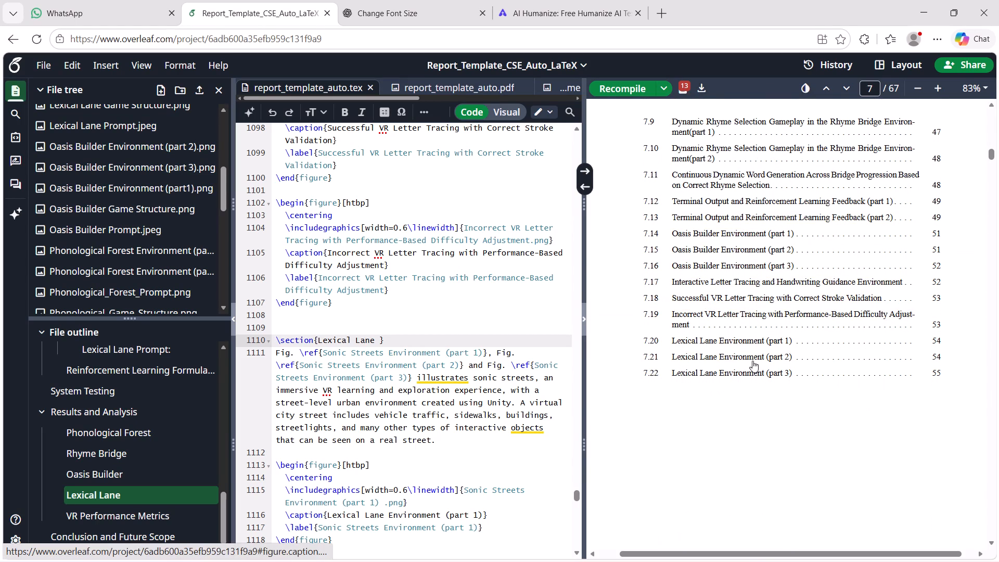
pyautogui.click(813, 487)
pyautogui.scroll(-1, 813, 487)
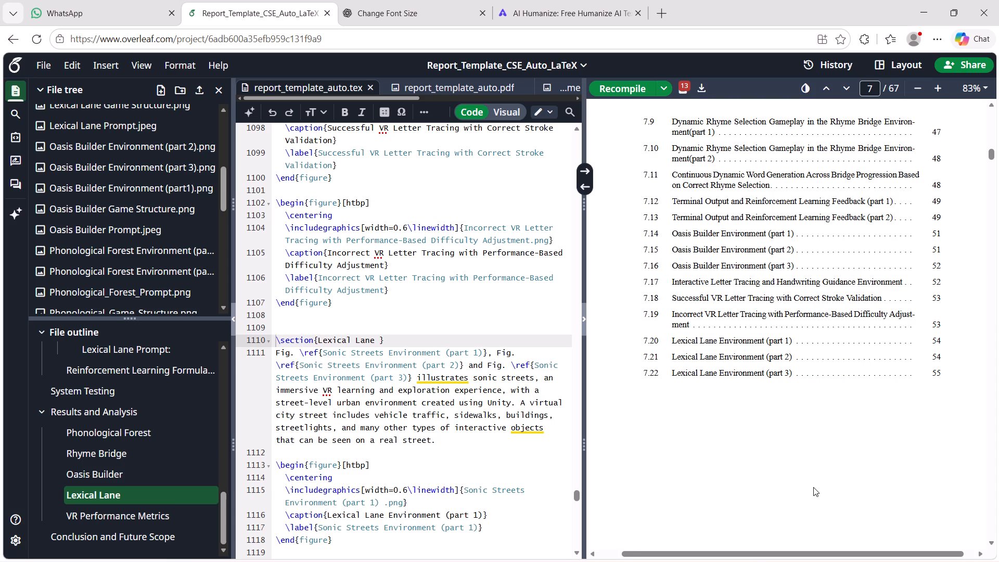
pyautogui.scroll(-5, 813, 487)
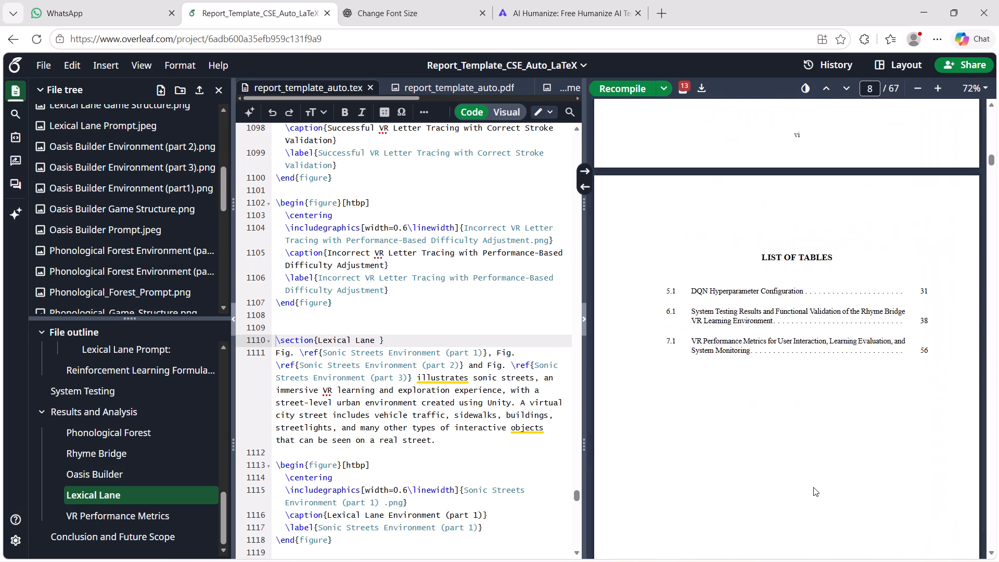
pyautogui.scroll(-1, 813, 487)
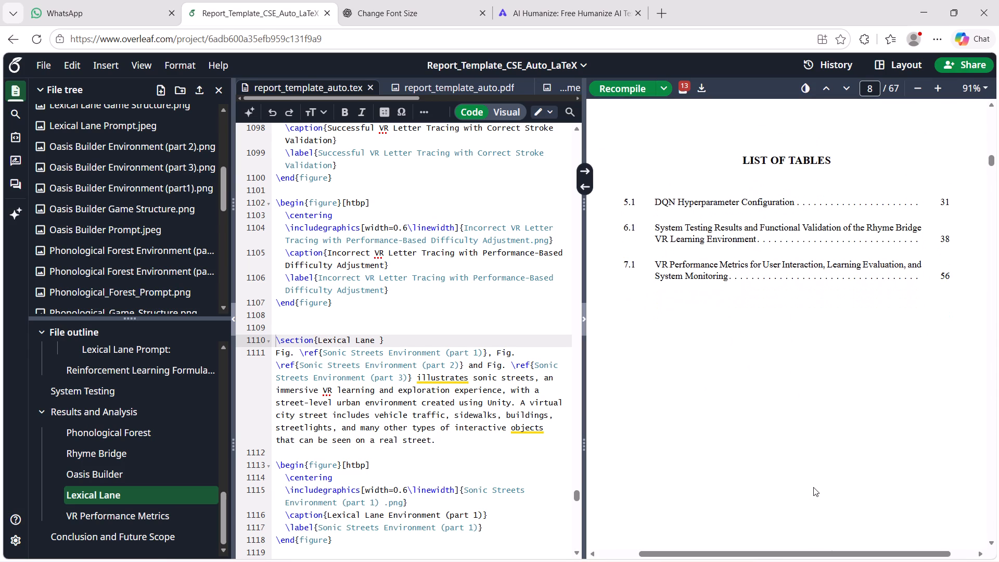
pyautogui.scroll(-2, 813, 500)
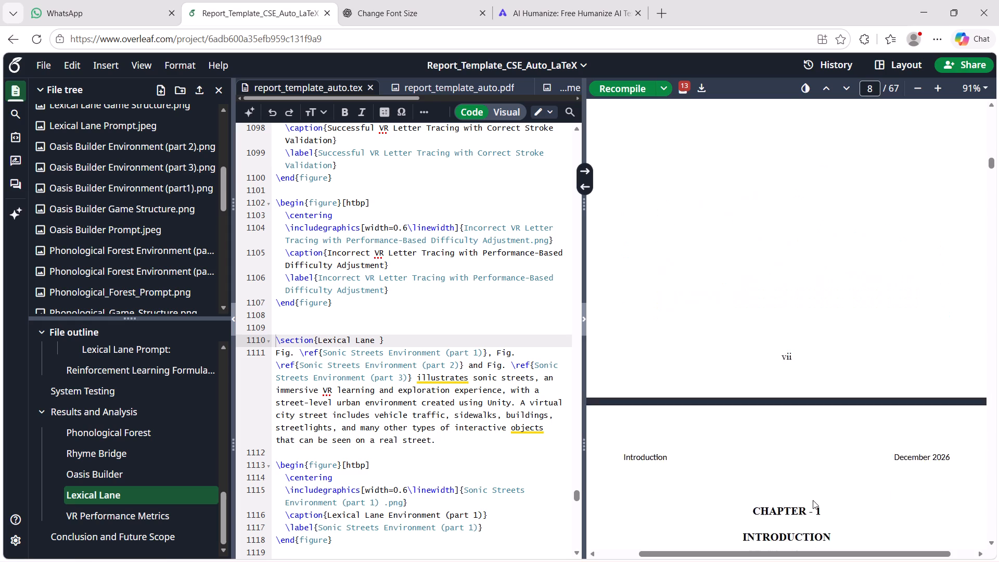
# Review the compiled pages from the Introduction to System Implementation, examining the Phonological Forest game structure and state transition figures up close.
pyautogui.scroll(-6, 813, 500)
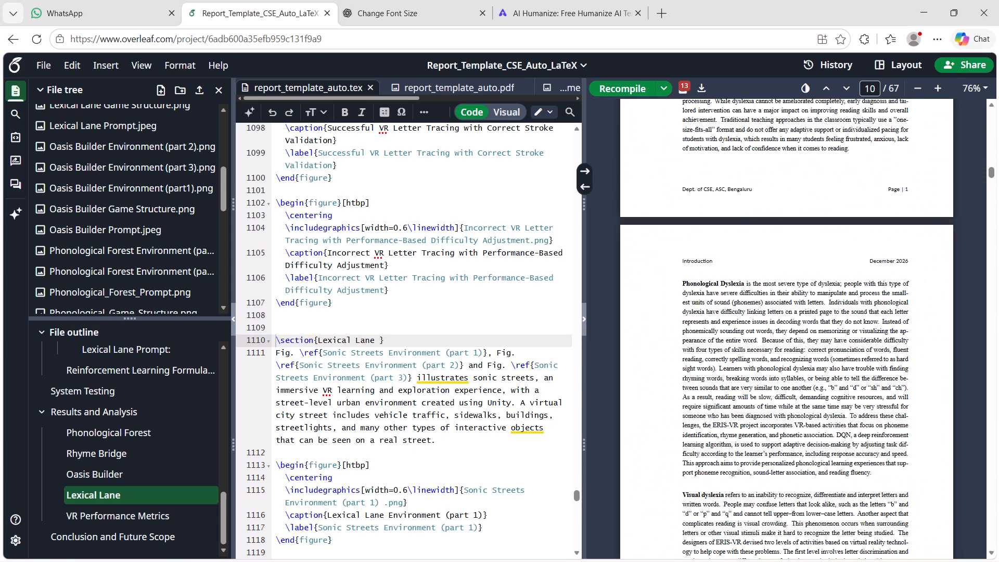
pyautogui.scroll(-8, 813, 500)
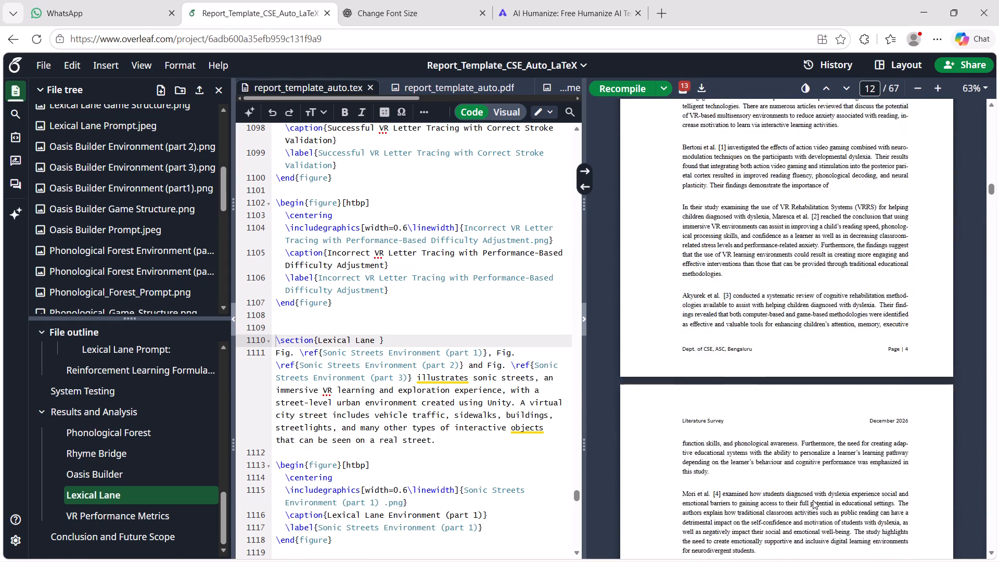
pyautogui.scroll(-5, 813, 500)
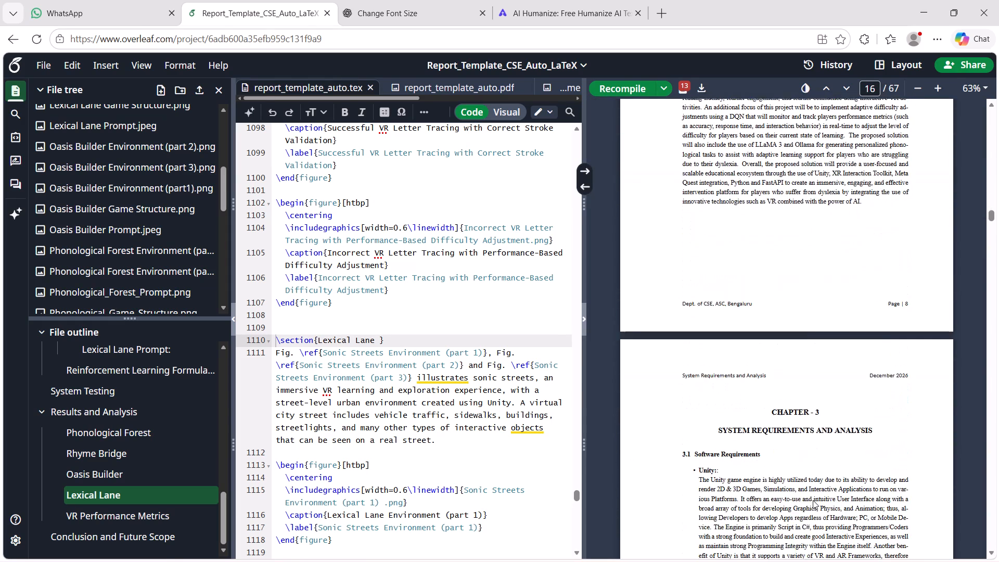
pyautogui.scroll(-1, 813, 500)
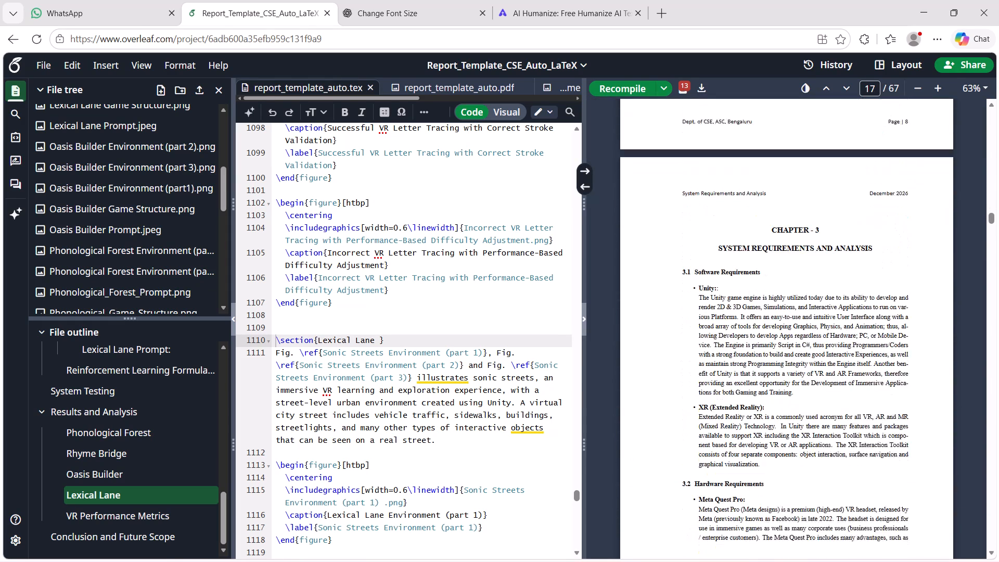
pyautogui.scroll(-4, 813, 500)
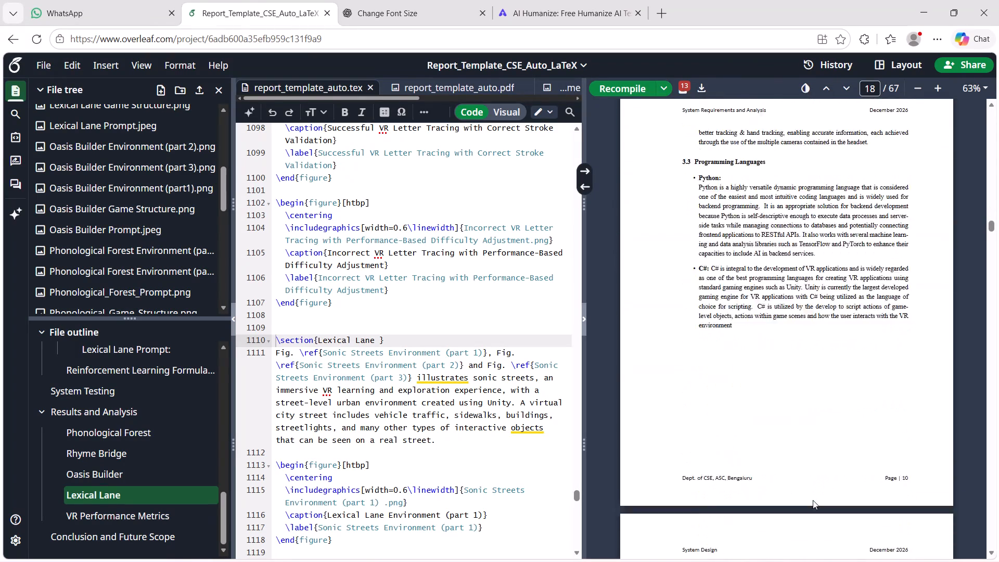
pyautogui.scroll(-3, 813, 500)
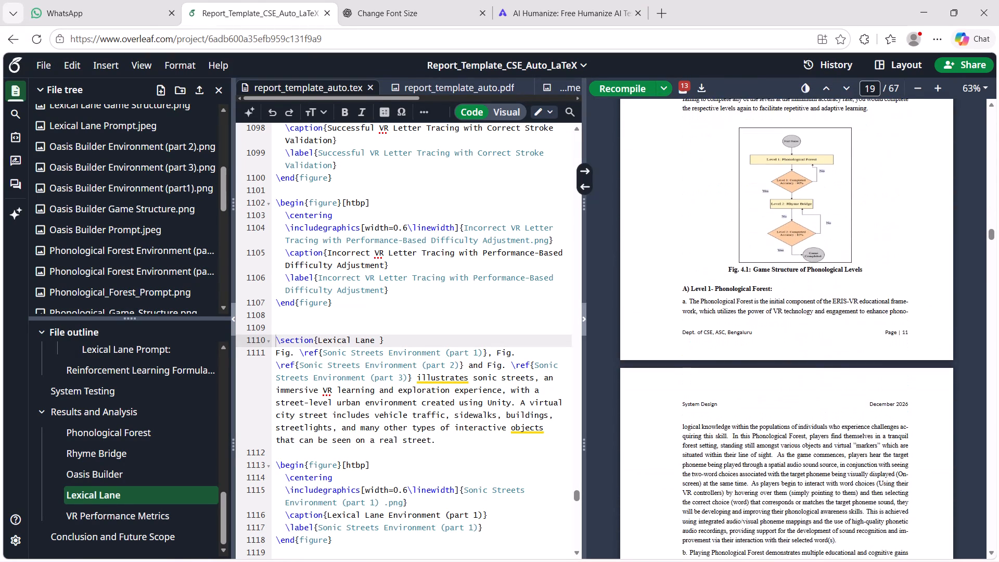
pyautogui.scroll(-4, 813, 500)
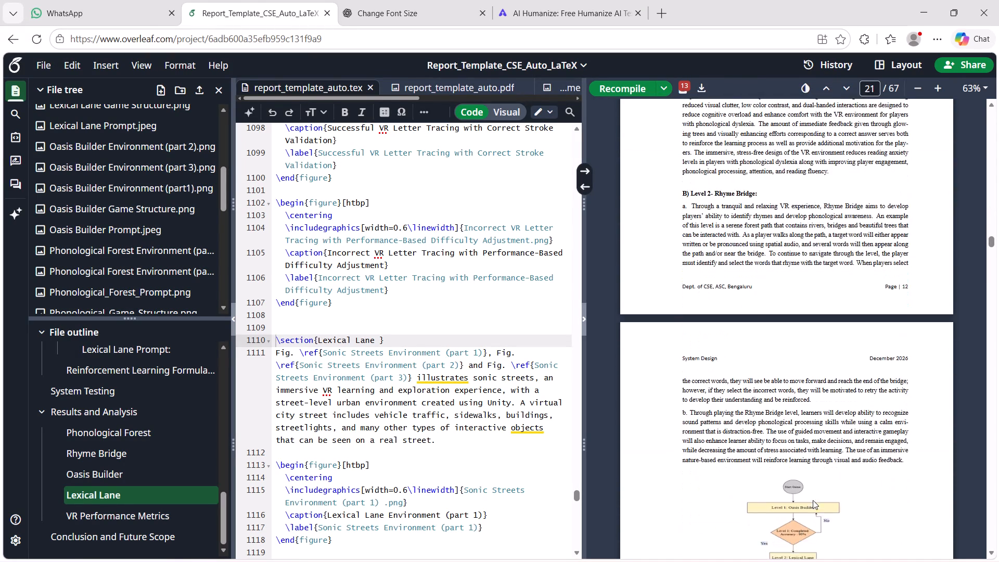
pyautogui.scroll(-5, 813, 500)
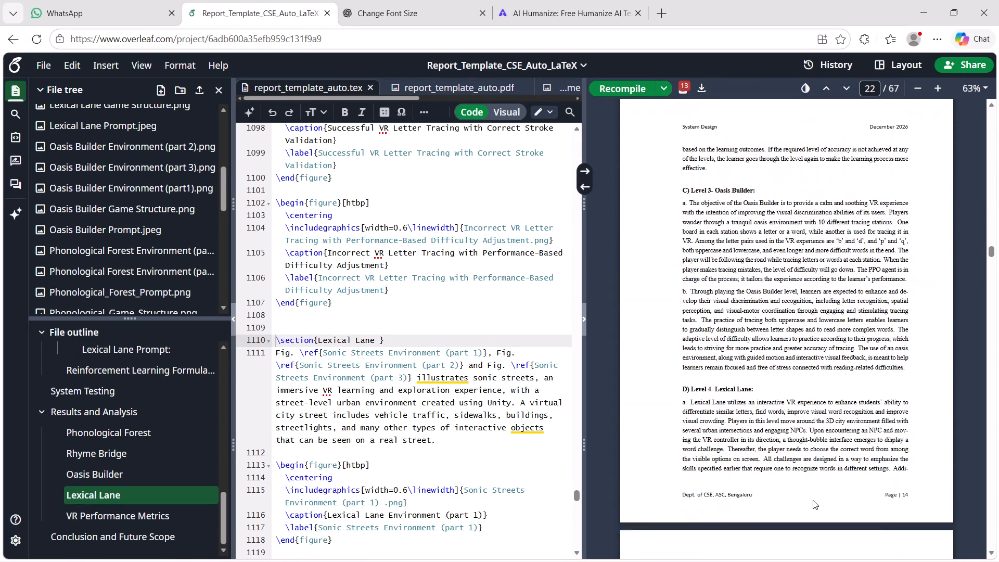
pyautogui.scroll(-4, 813, 500)
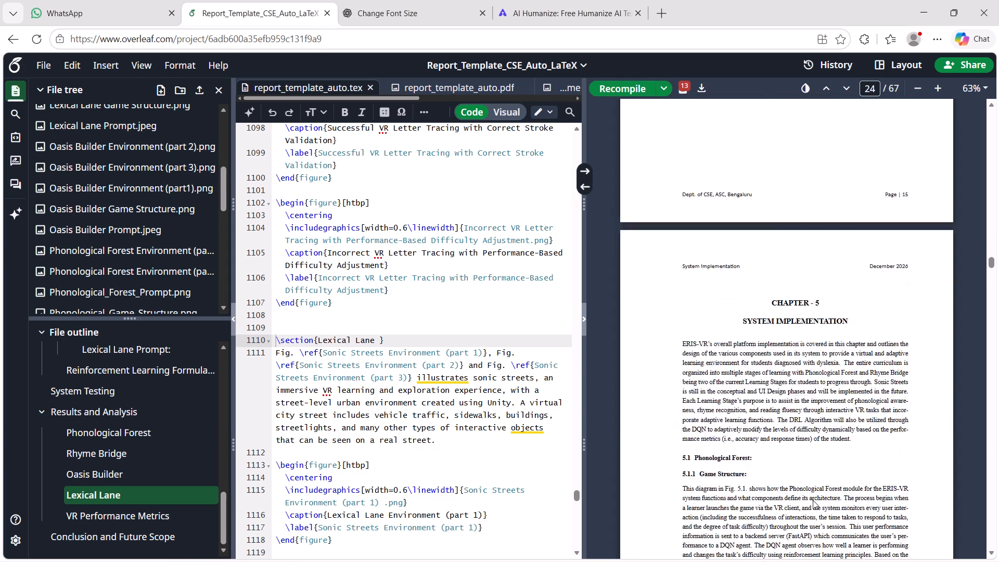
pyautogui.scroll(-3, 813, 500)
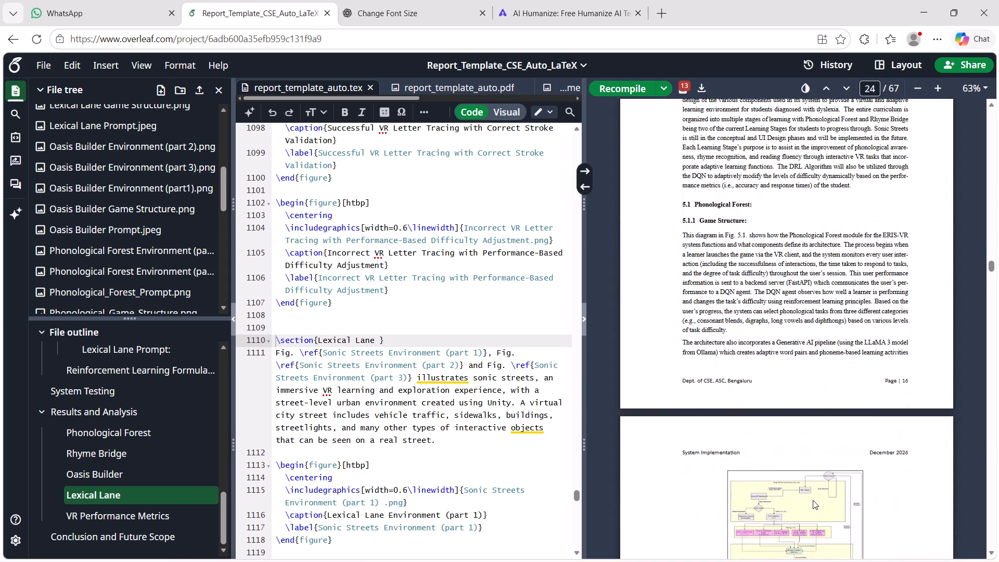
pyautogui.scroll(-3, 813, 500)
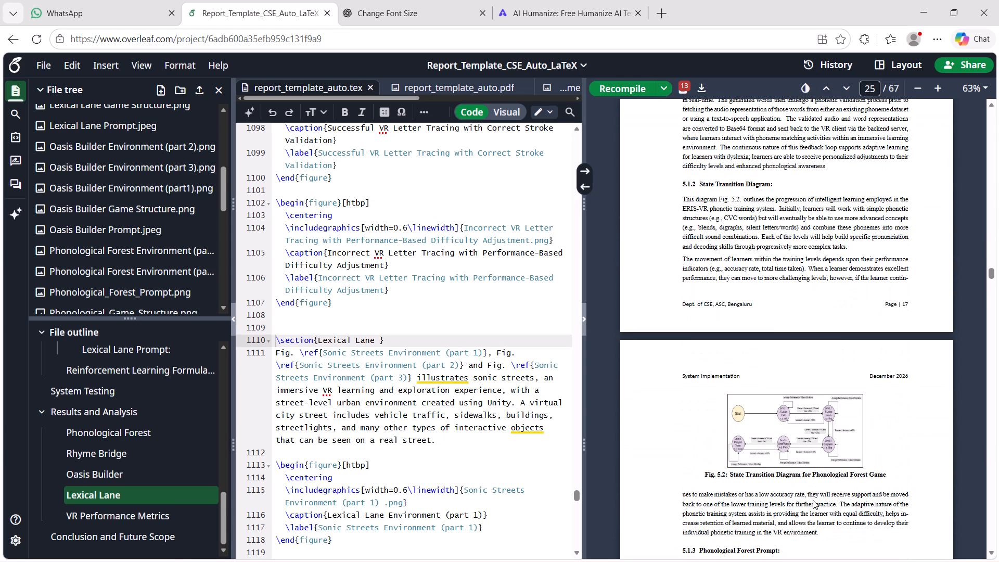
pyautogui.scroll(-1, 813, 500)
pyautogui.scroll(1, 813, 500)
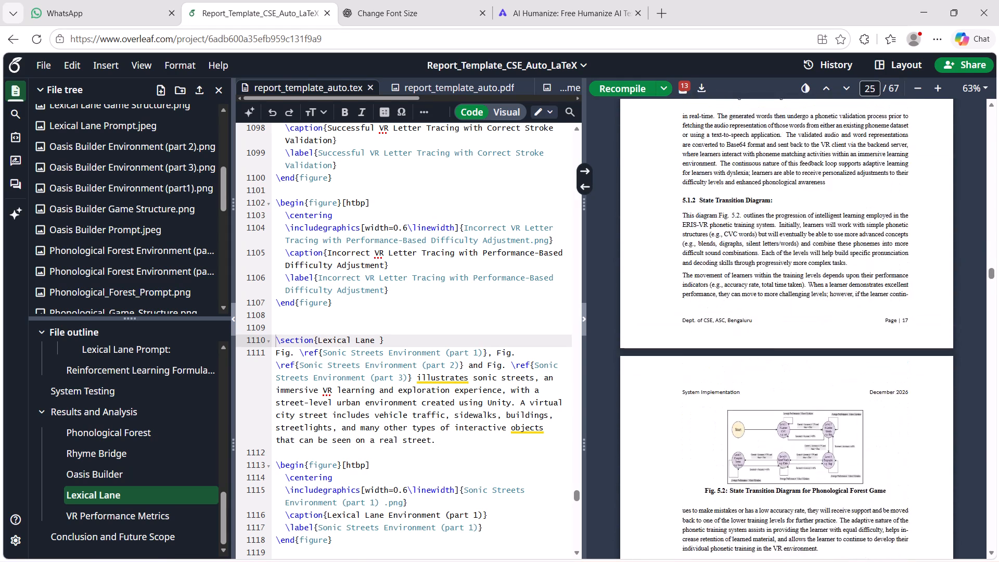
pyautogui.scroll(1, 813, 500)
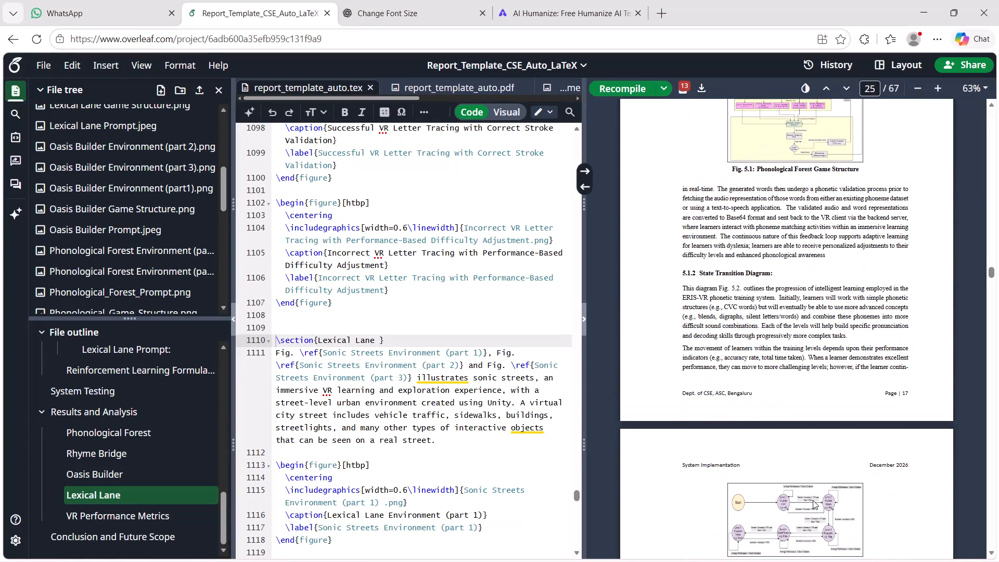
pyautogui.scroll(5, 813, 500)
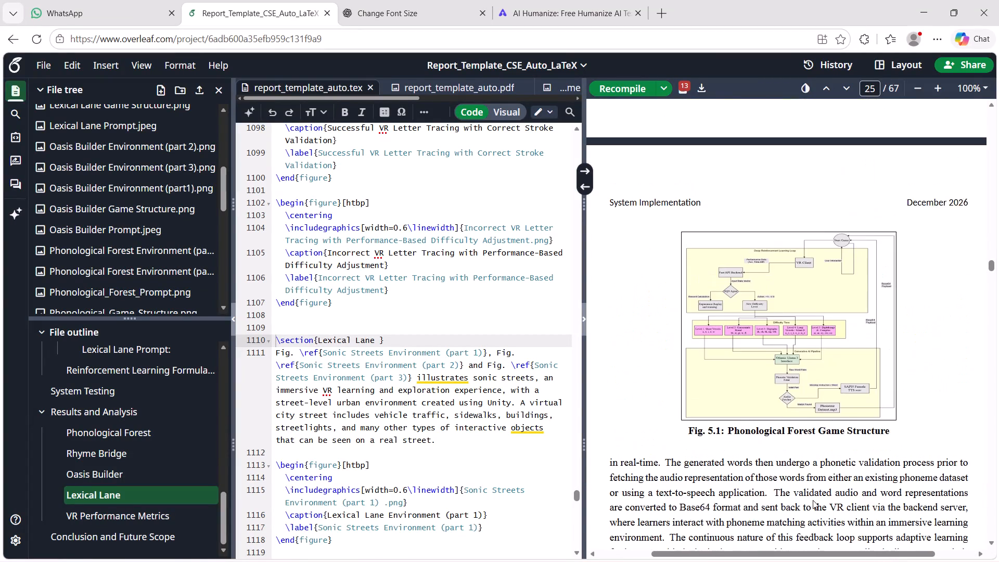
pyautogui.scroll(2, 810, 329)
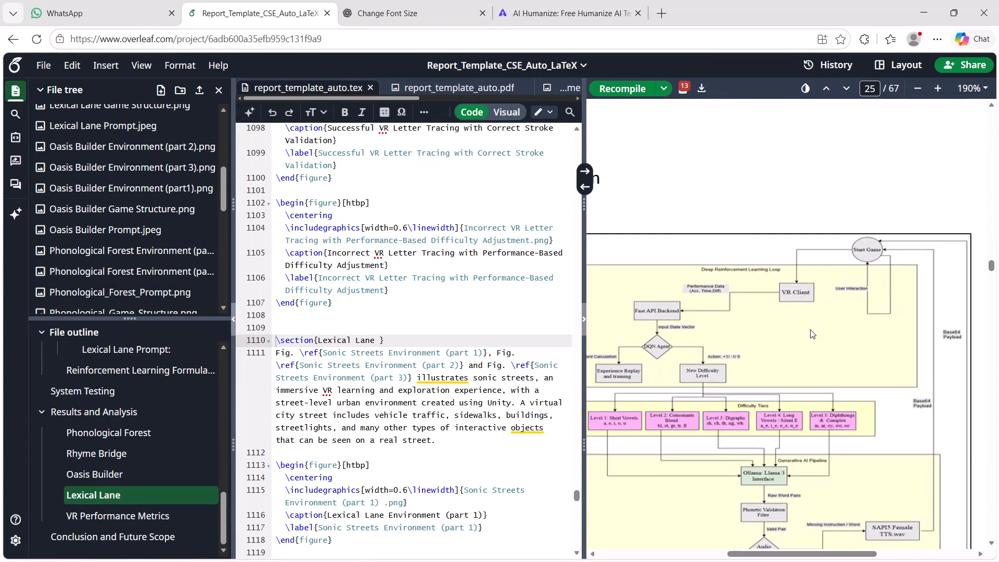
pyautogui.scroll(-4, 810, 329)
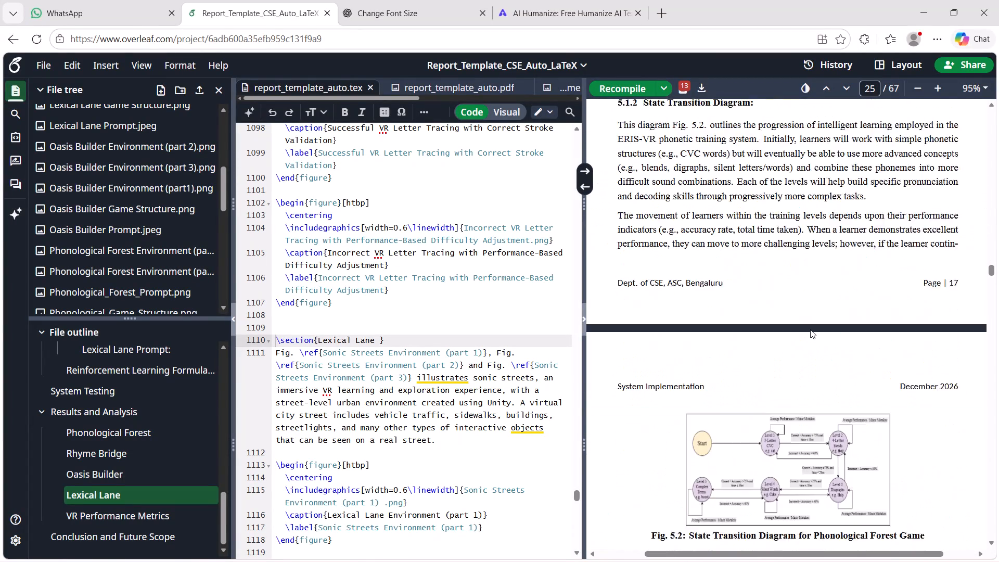
# Set the width of the State Transition Diagram for Phonological Forest Game figure to 0.7\linewidth in the source.
pyautogui.scroll(-2, 810, 329)
pyautogui.doubleClick(774, 312)
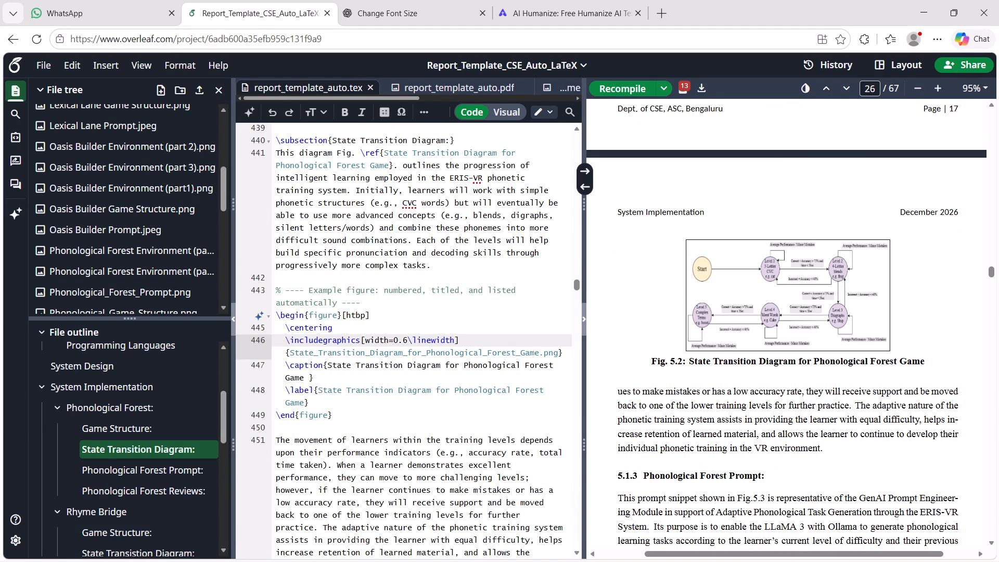
pyautogui.click(410, 342)
pyautogui.press('BackSpace')
pyautogui.press('7')
# Set the width of the Phonological Forest Prompt figure to 0.7\linewidth in the source.
pyautogui.scroll(-1, 856, 401)
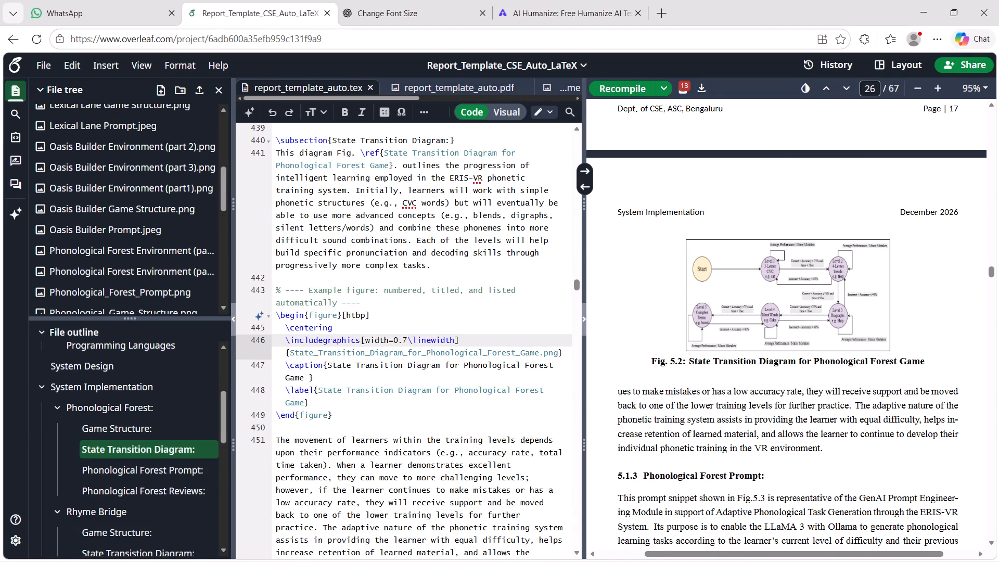
pyautogui.scroll(-4, 856, 401)
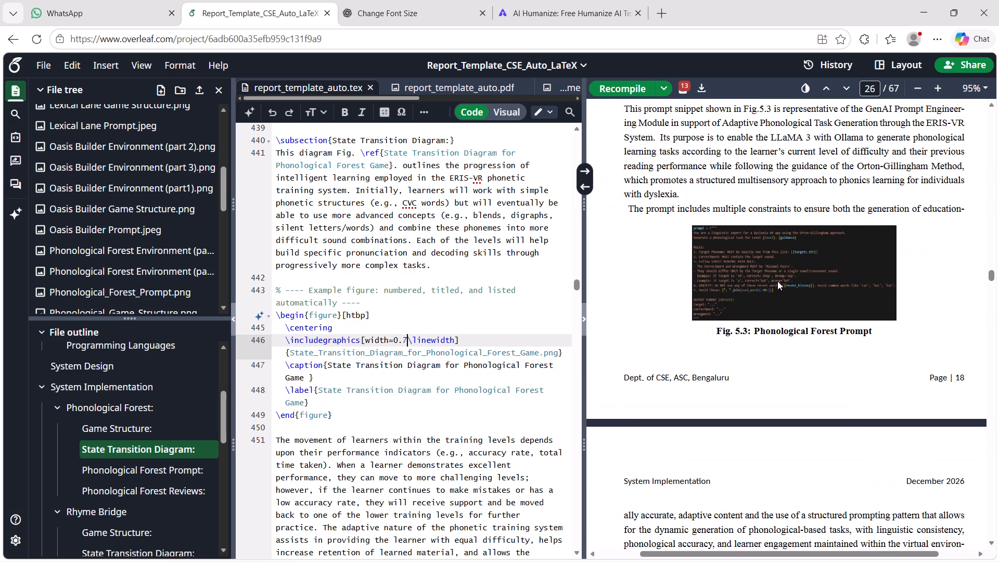
pyautogui.doubleClick(767, 258)
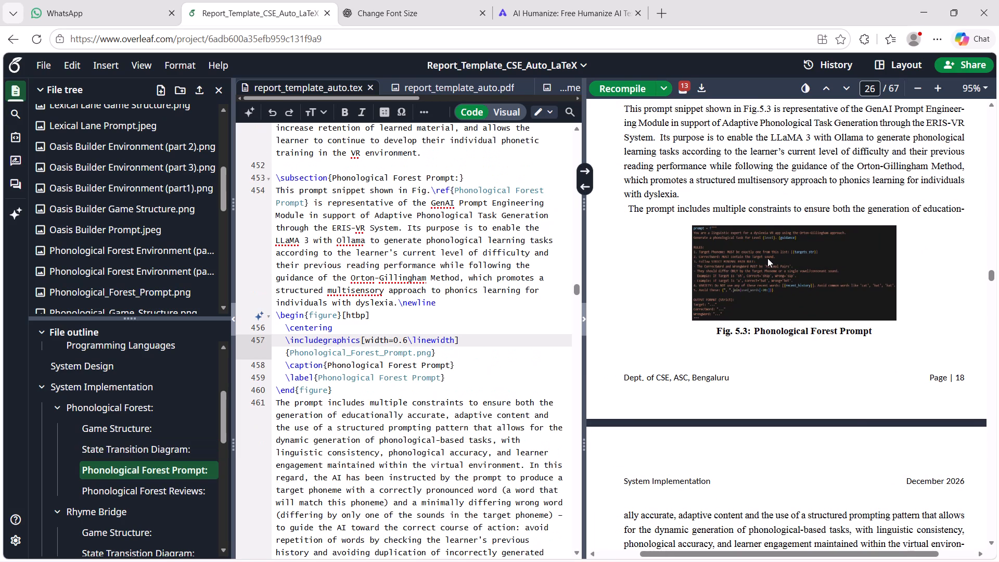
pyautogui.click(407, 345)
pyautogui.press('BackSpace')
pyautogui.press('7')
pyautogui.scroll(-6, 933, 290)
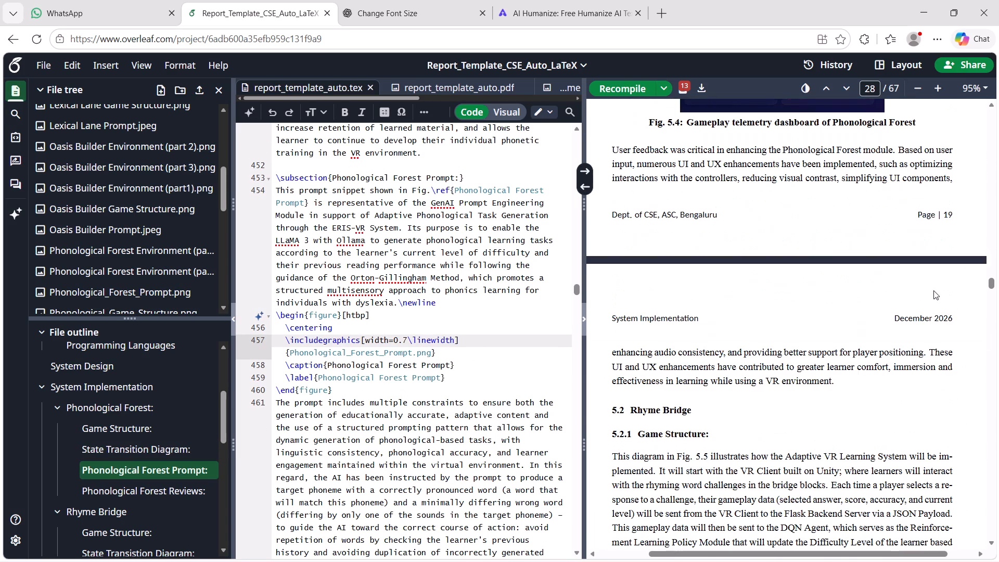
# Set the width of the State Transition Diagram for Rhyme Bridge figure to 0.7\linewidth in the source.
pyautogui.scroll(-7, 933, 290)
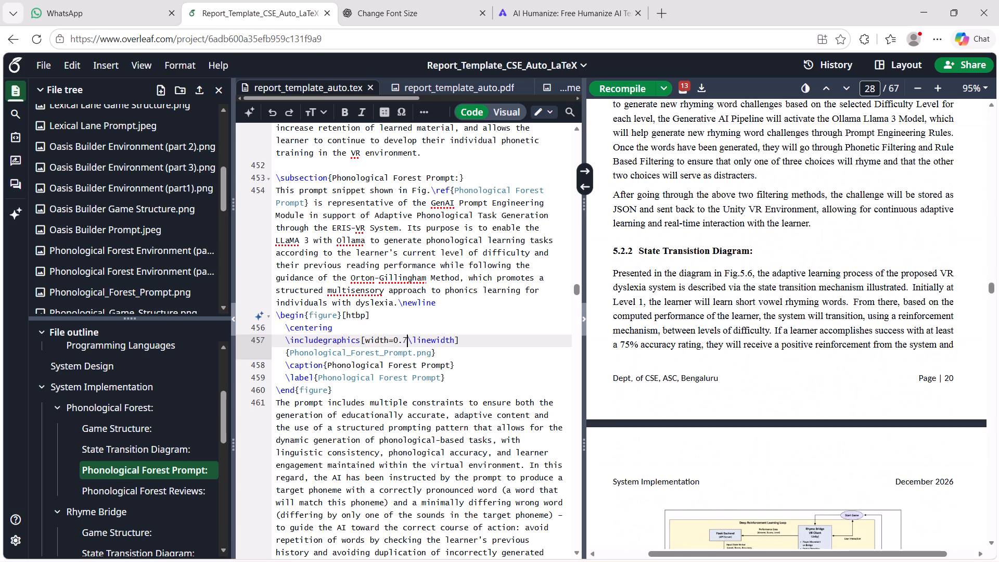
pyautogui.scroll(-4, 933, 290)
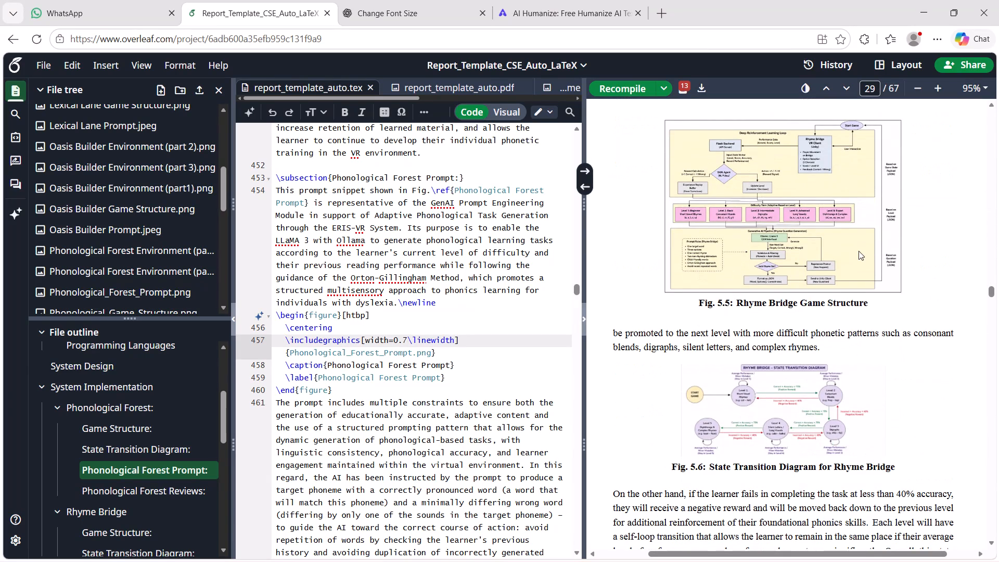
pyautogui.doubleClick(822, 244)
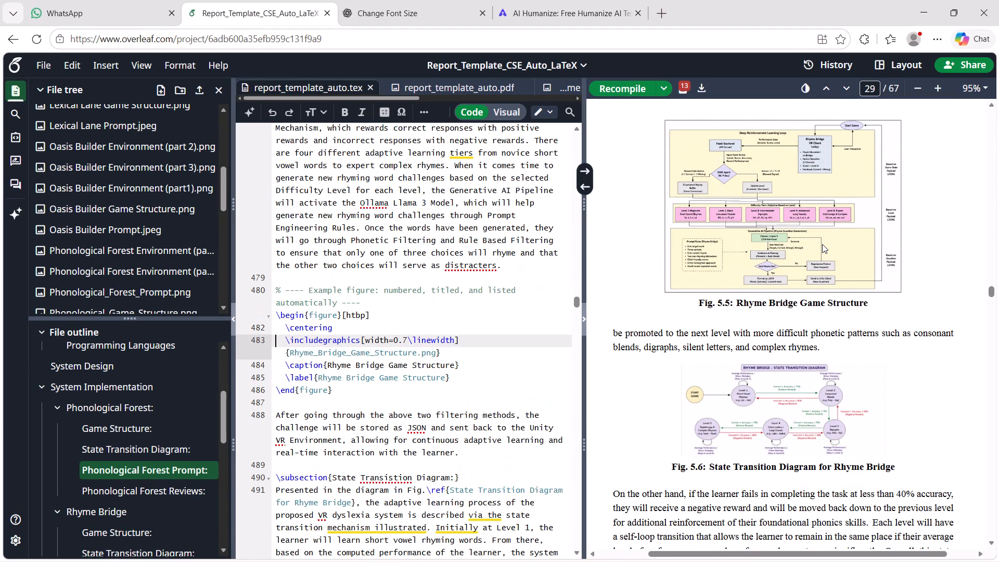
pyautogui.doubleClick(814, 428)
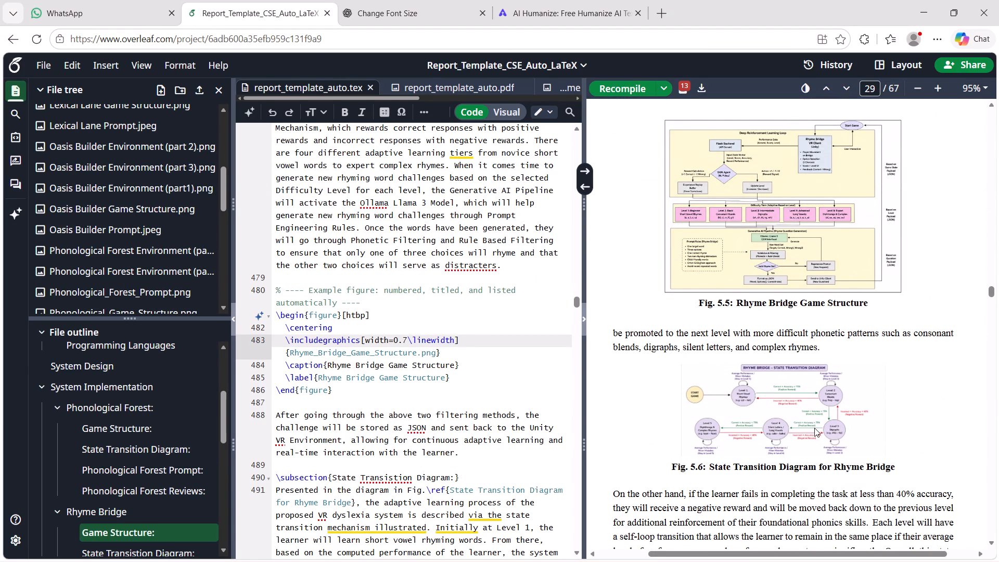
pyautogui.click(410, 341)
pyautogui.press('BackSpace')
pyautogui.press('7')
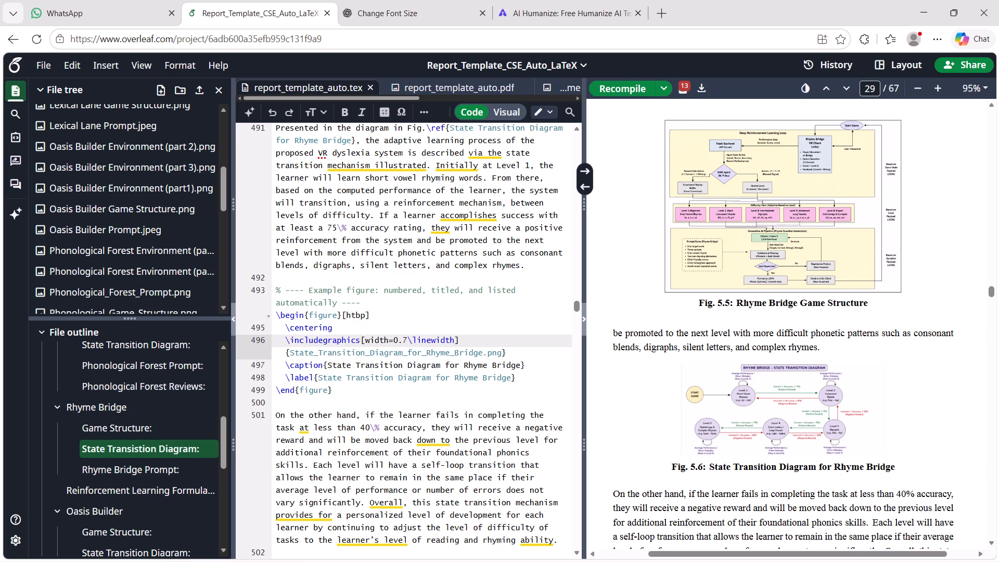
# Skim the compiled pages following the Rhyme Bridge figures, and recompile the report with the new figure widths.
pyautogui.scroll(-4, 720, 410)
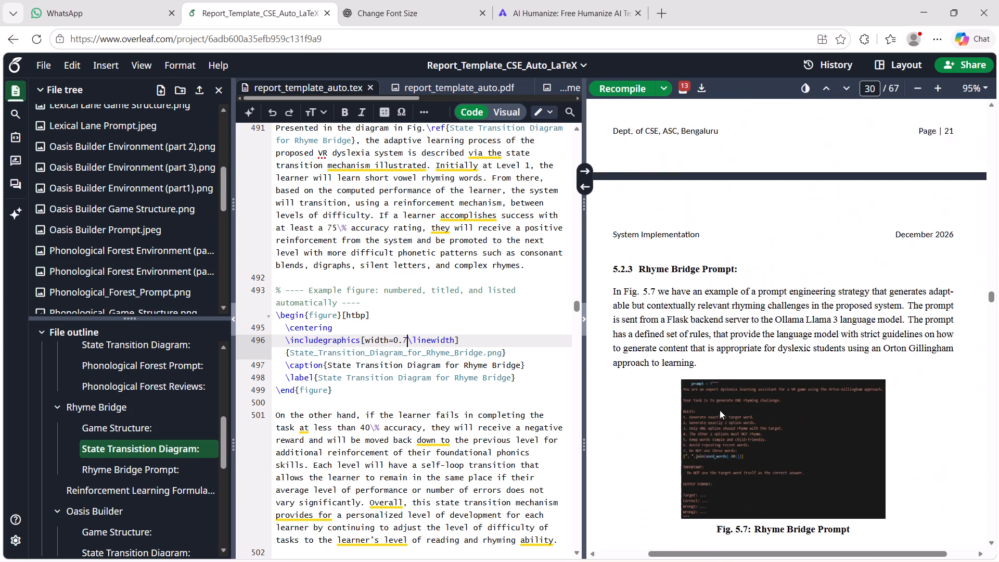
pyautogui.scroll(-7, 720, 410)
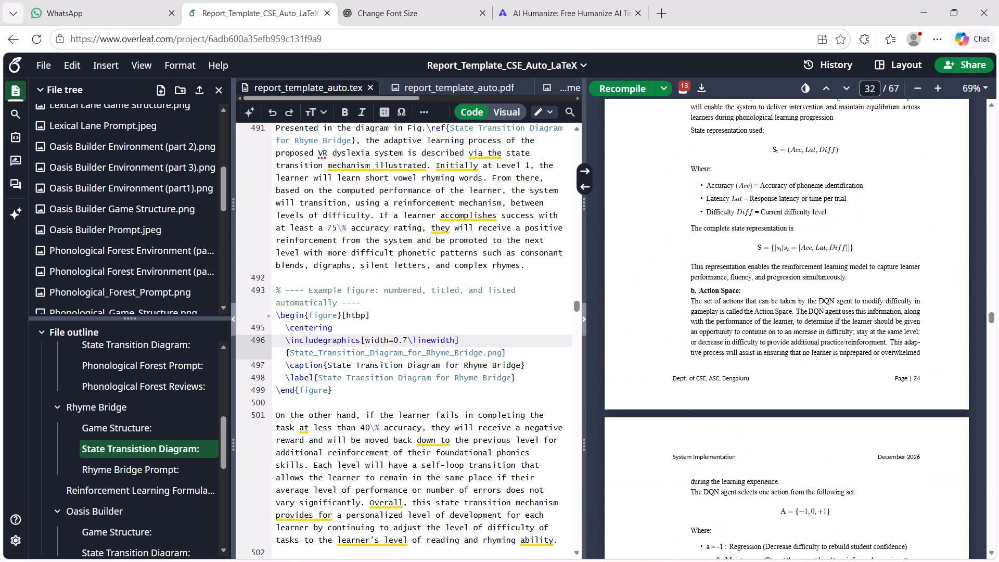
pyautogui.scroll(-6, 720, 410)
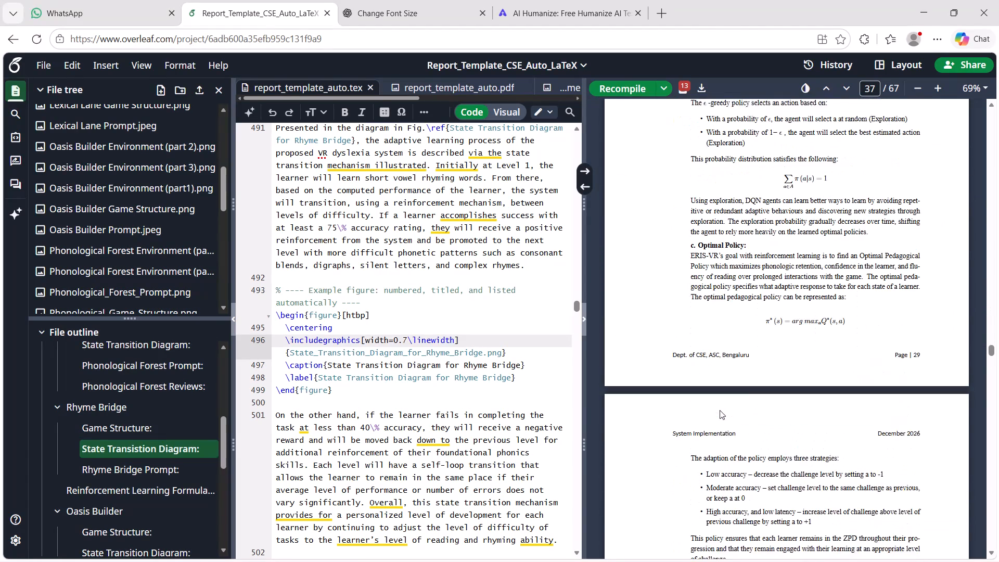
pyautogui.hscroll(-1, 720, 410)
pyautogui.scroll(-1, 720, 410)
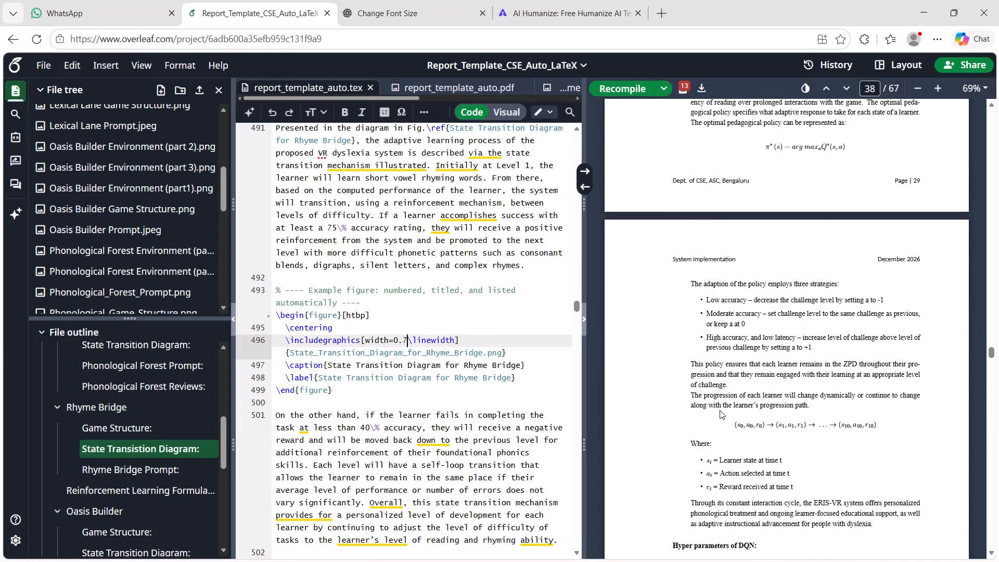
pyautogui.hotkey('ctrl', 's')
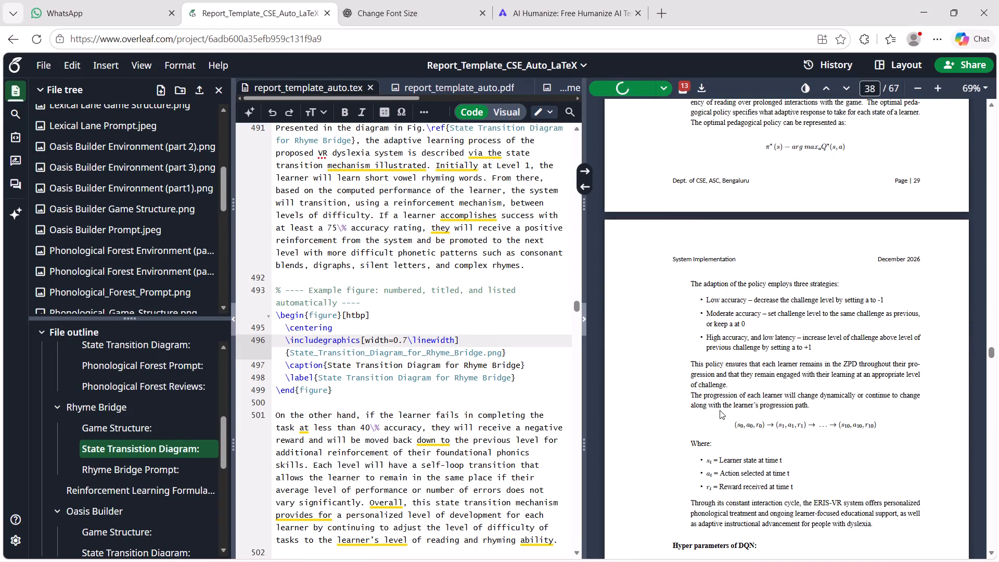
# Locate the State Transition Diagram for Rhyme Bridge in the recompiled PDF from its source line and check its layout.
pyautogui.scroll(3, 720, 410)
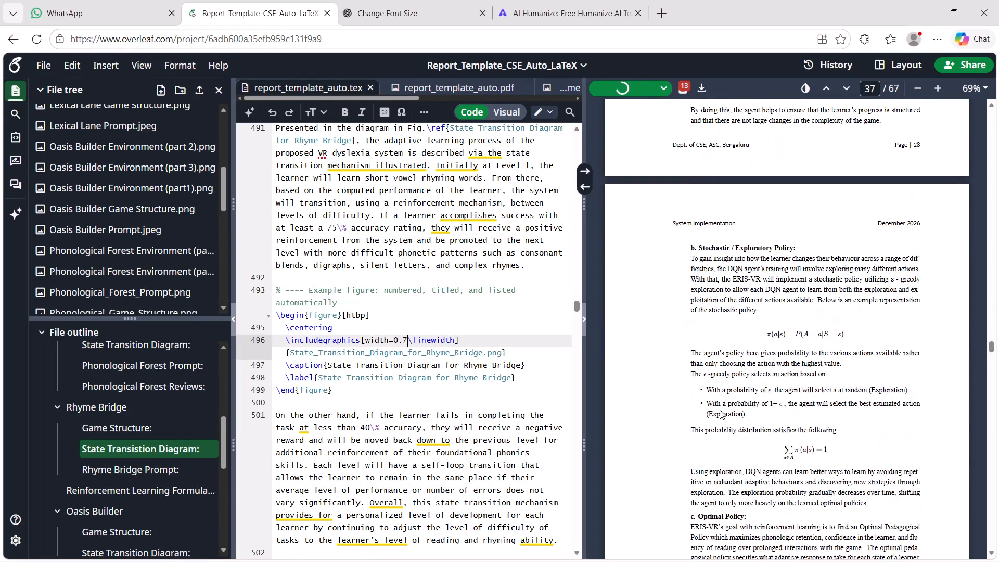
pyautogui.scroll(7, 720, 410)
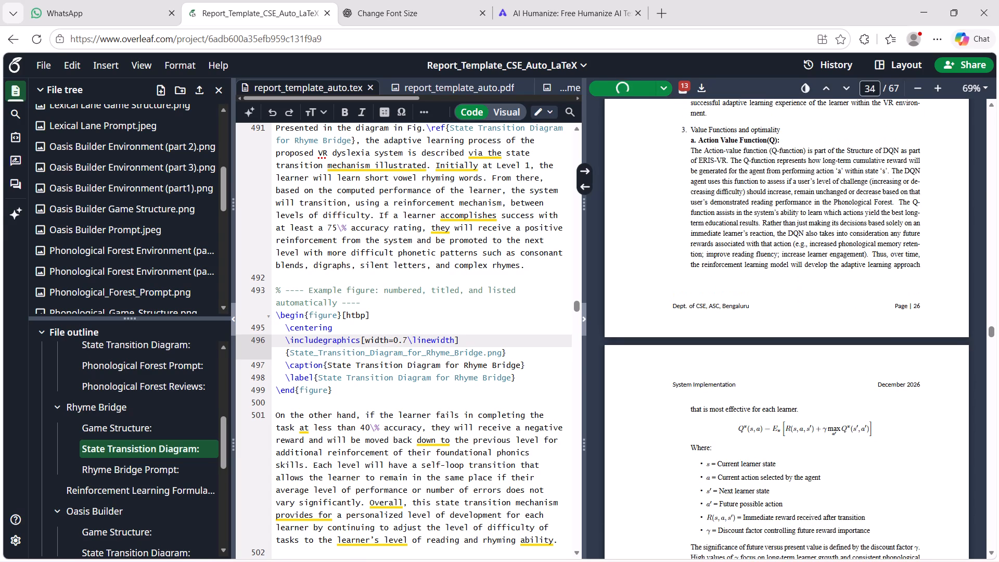
pyautogui.scroll(8, 720, 410)
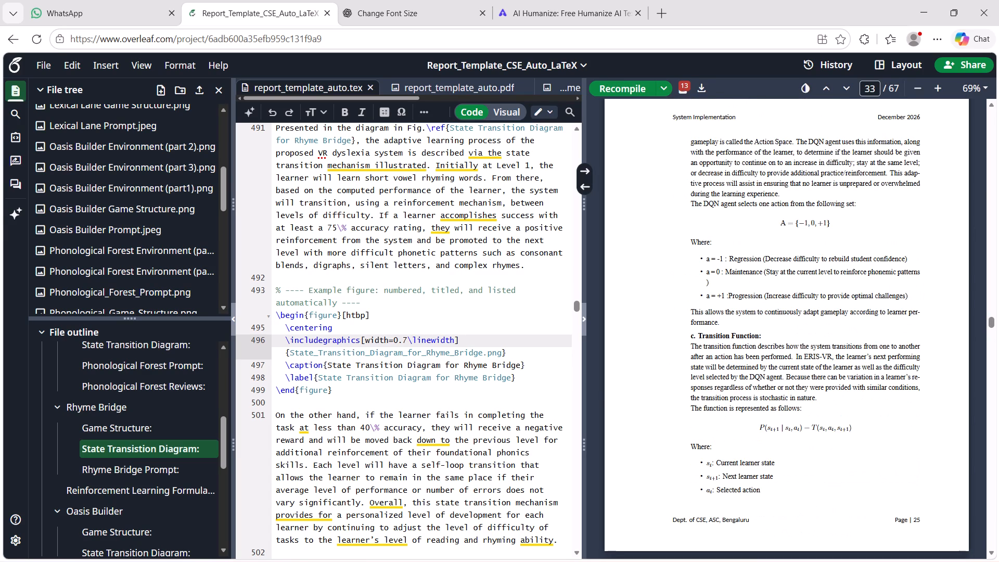
pyautogui.click(319, 339)
pyautogui.click(590, 171)
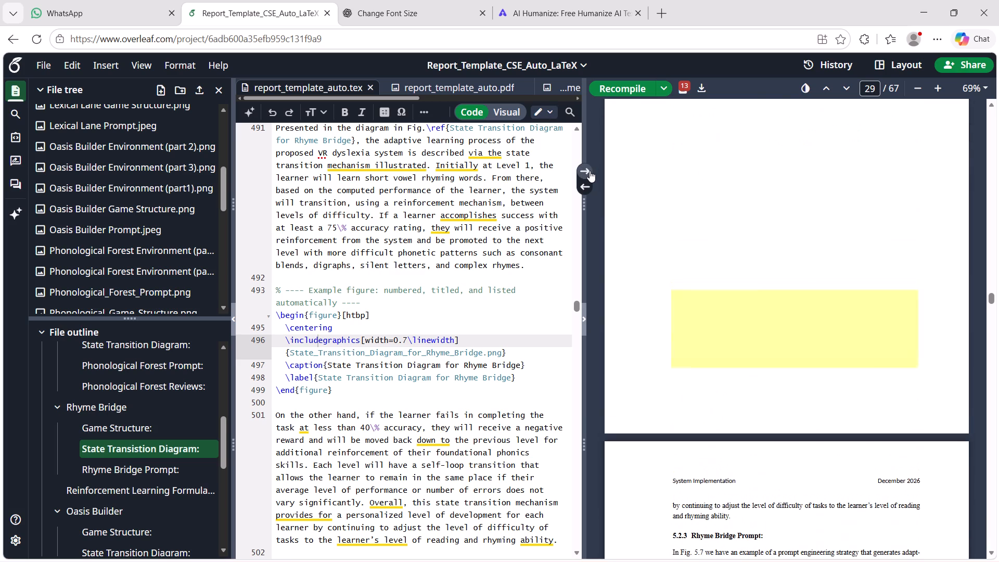
pyautogui.scroll(2, 821, 268)
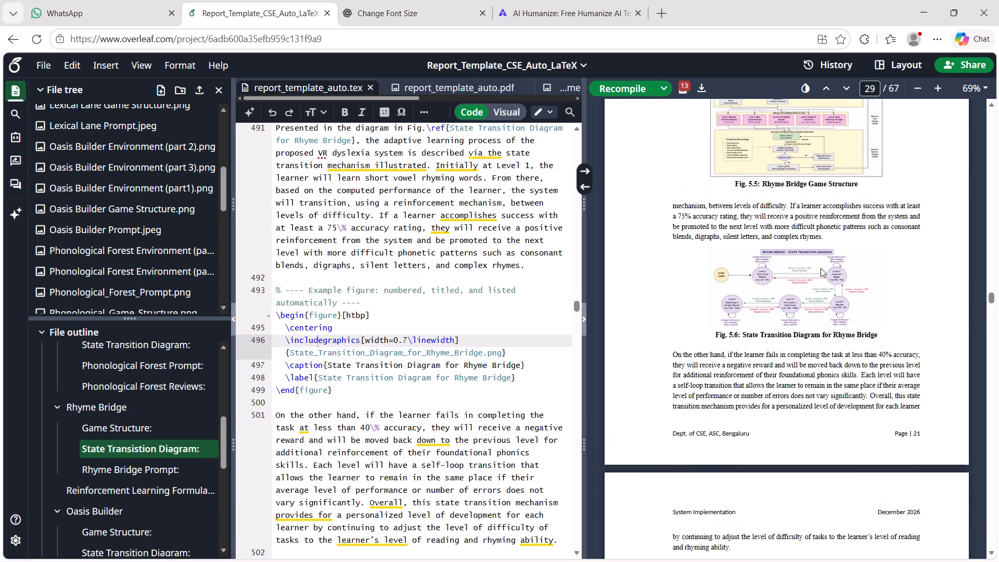
pyautogui.scroll(1, 821, 268)
# Review the recompiled pages from the Rhyme Bridge Prompt through the reinforcement learning formulation to the Oasis Builder figures.
pyautogui.scroll(-6, 821, 268)
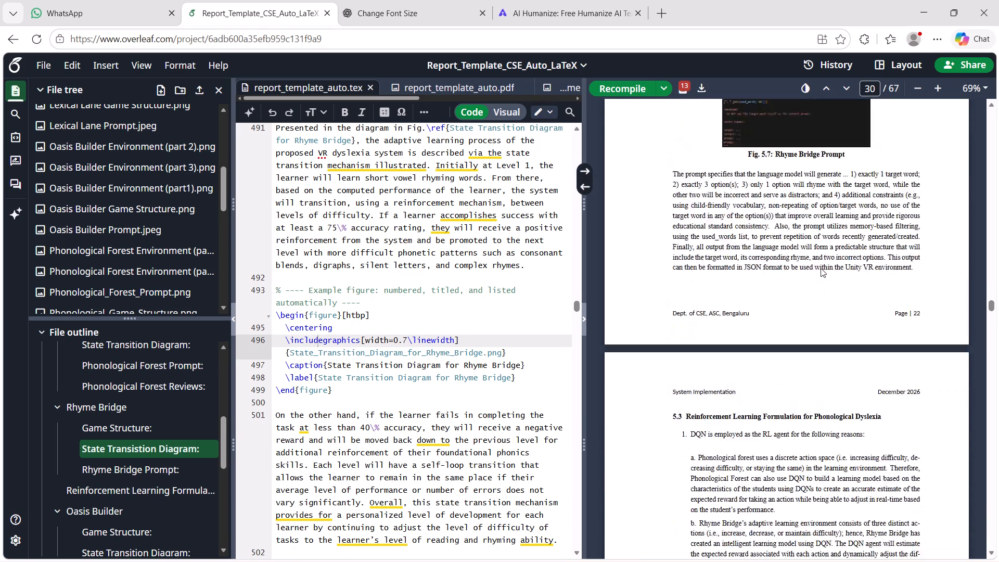
pyautogui.scroll(-4, 821, 268)
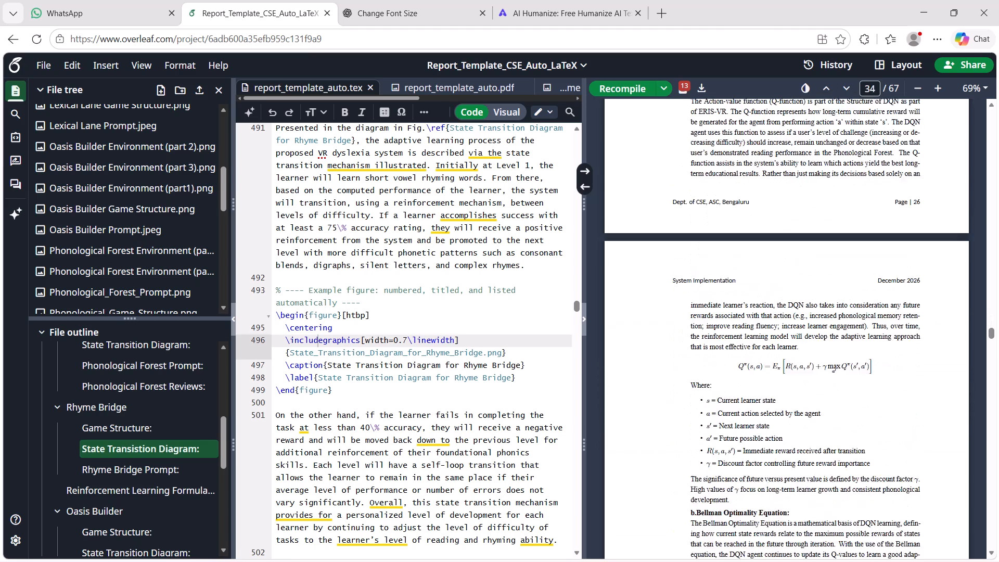
pyautogui.scroll(-4, 821, 268)
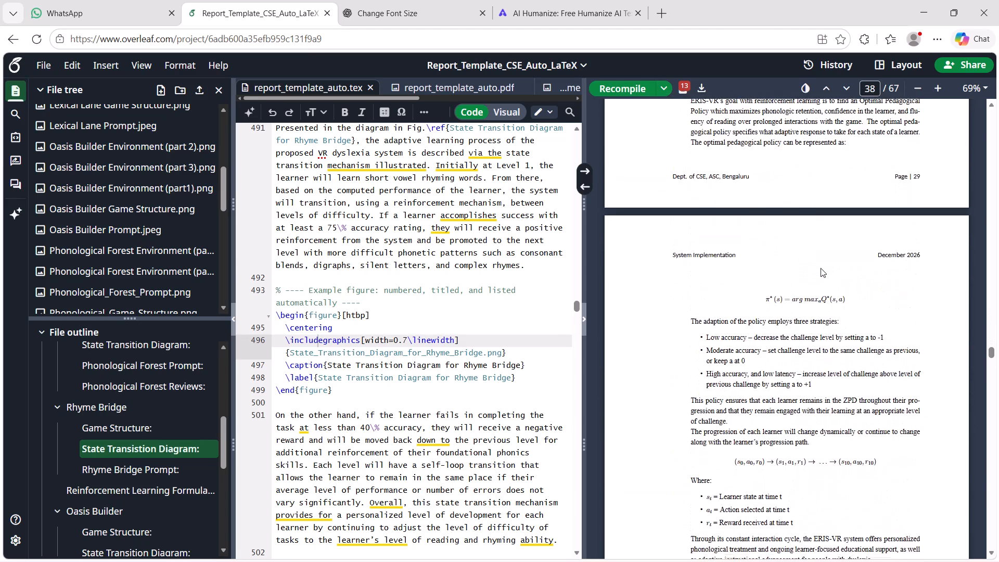
pyautogui.scroll(-5, 821, 268)
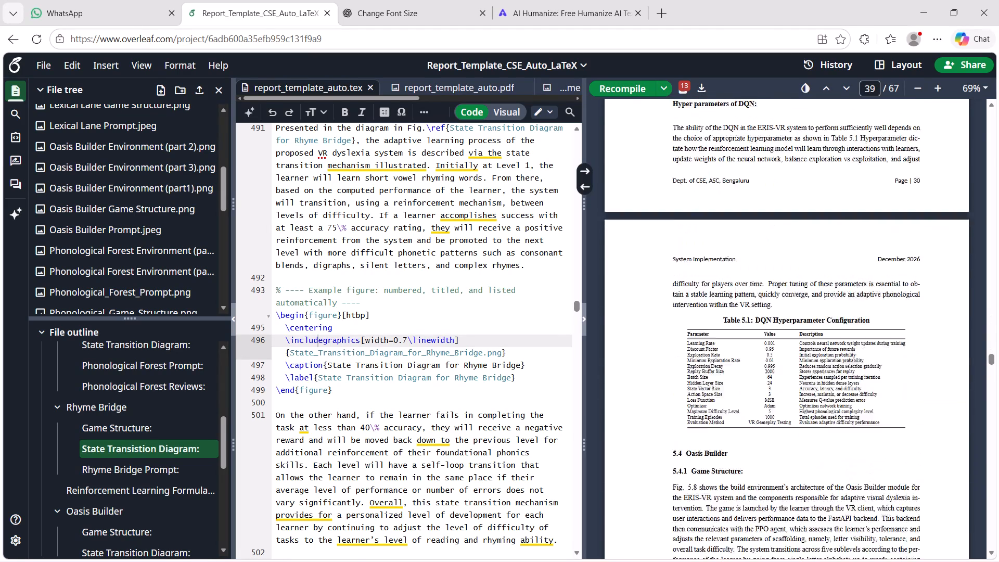
pyautogui.scroll(-3, 821, 268)
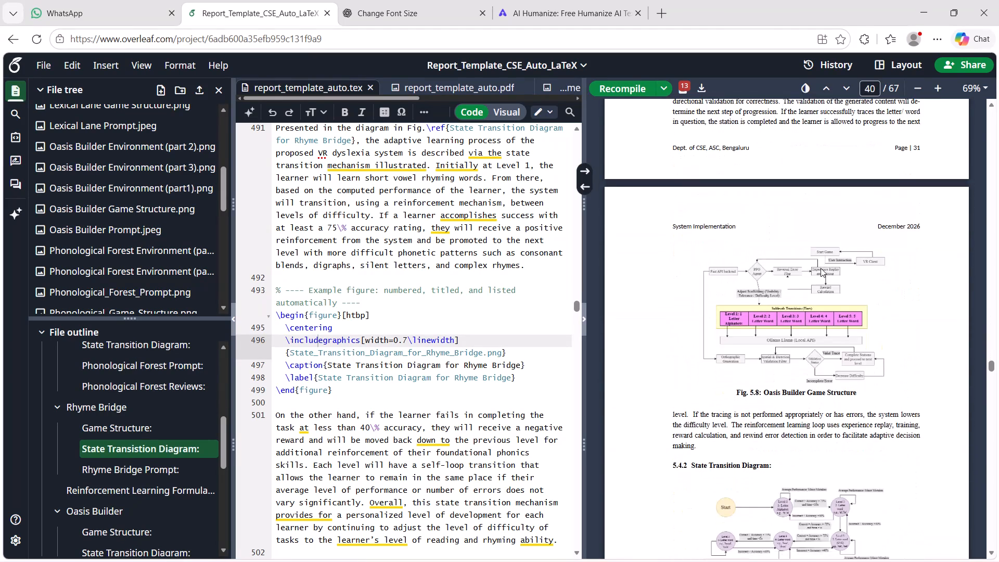
pyautogui.scroll(-3, 821, 268)
# Check the source width settings of the Oasis Builder State Transition Diagram and Lexical Lane Game Structure figures.
pyautogui.scroll(2, 821, 268)
pyautogui.doubleClick(786, 180)
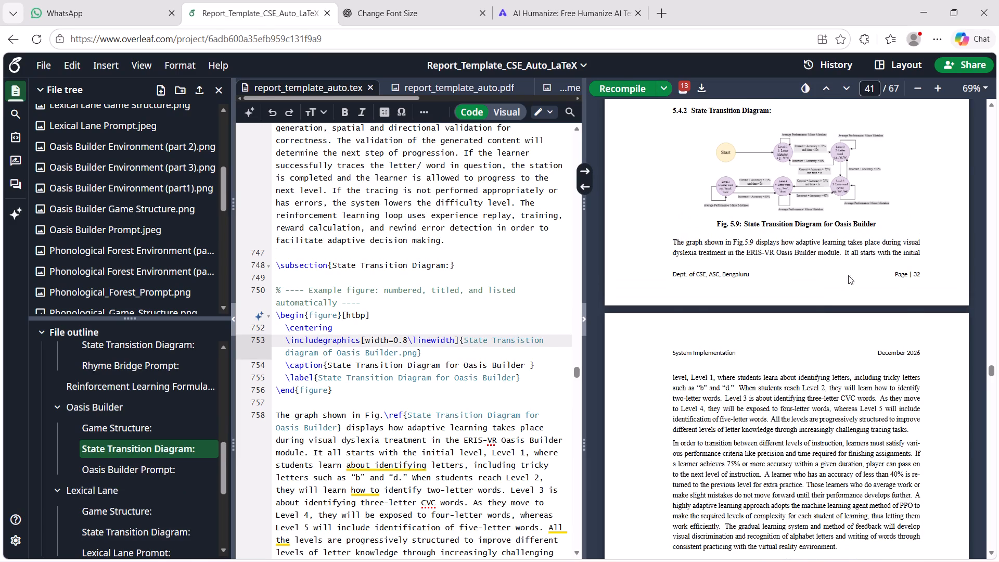
pyautogui.scroll(-11, 866, 331)
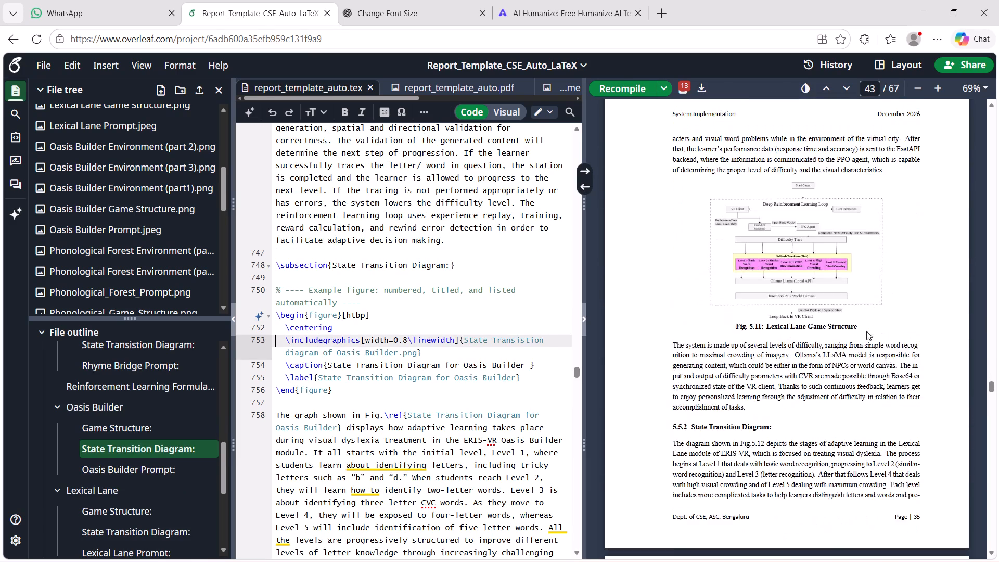
pyautogui.scroll(-3, 866, 331)
pyautogui.scroll(2, 804, 234)
pyautogui.doubleClick(775, 306)
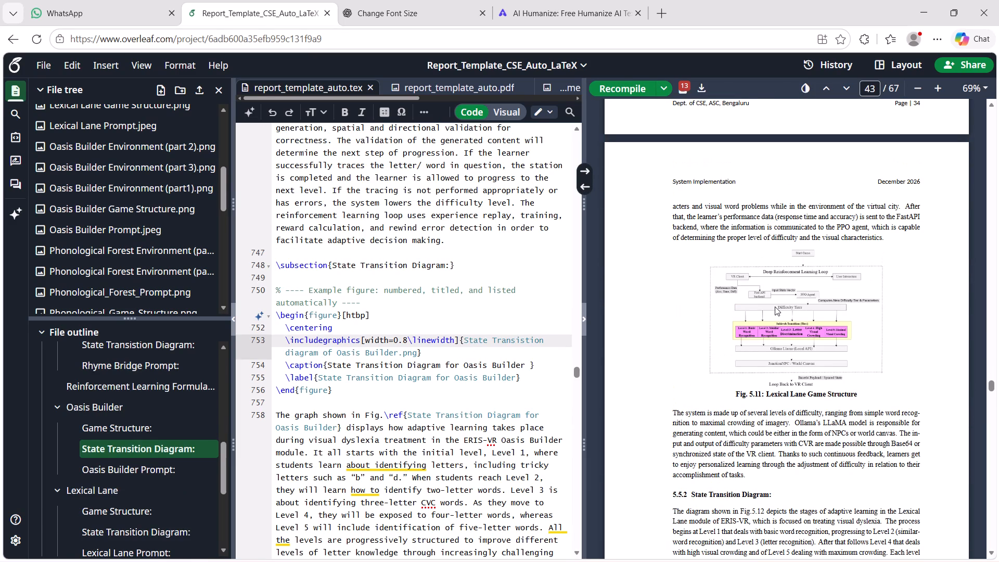
pyautogui.doubleClick(775, 306)
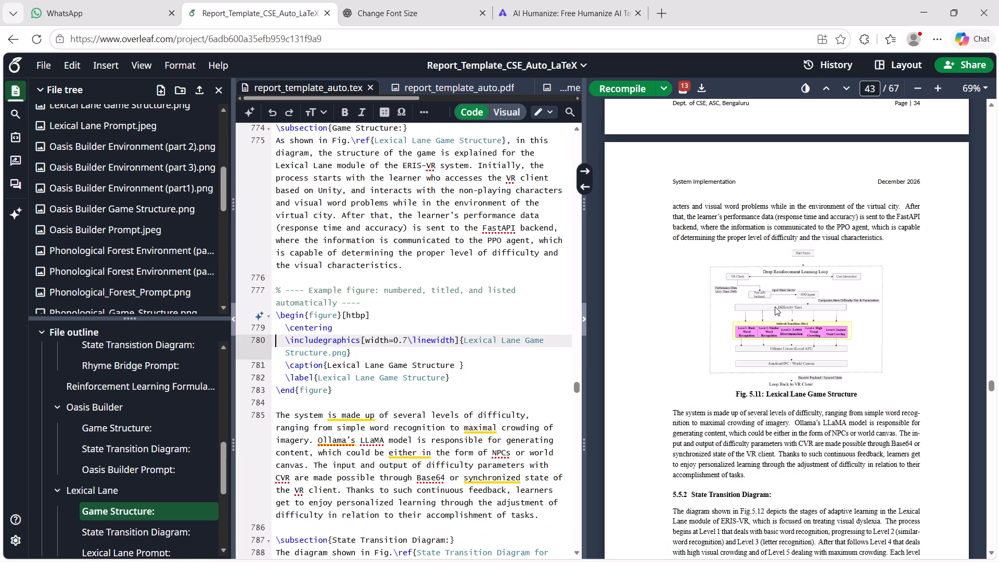
# Review the compiled pages from the Lexical Lane state transition section through the System Testing chapter, checking figure and table placement.
pyautogui.scroll(-3, 775, 306)
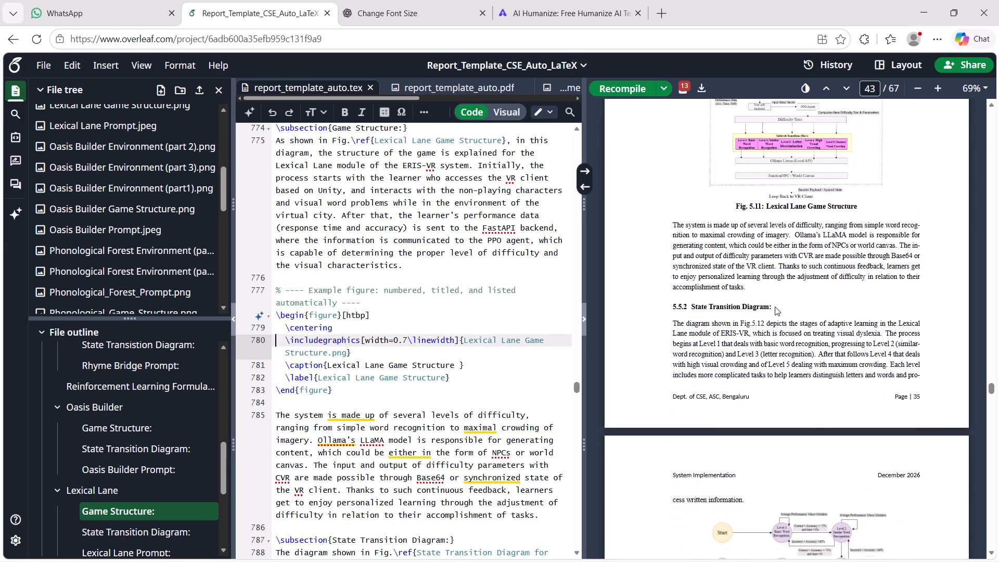
pyautogui.scroll(-3, 775, 306)
pyautogui.scroll(1, 775, 306)
pyautogui.scroll(-3, 774, 375)
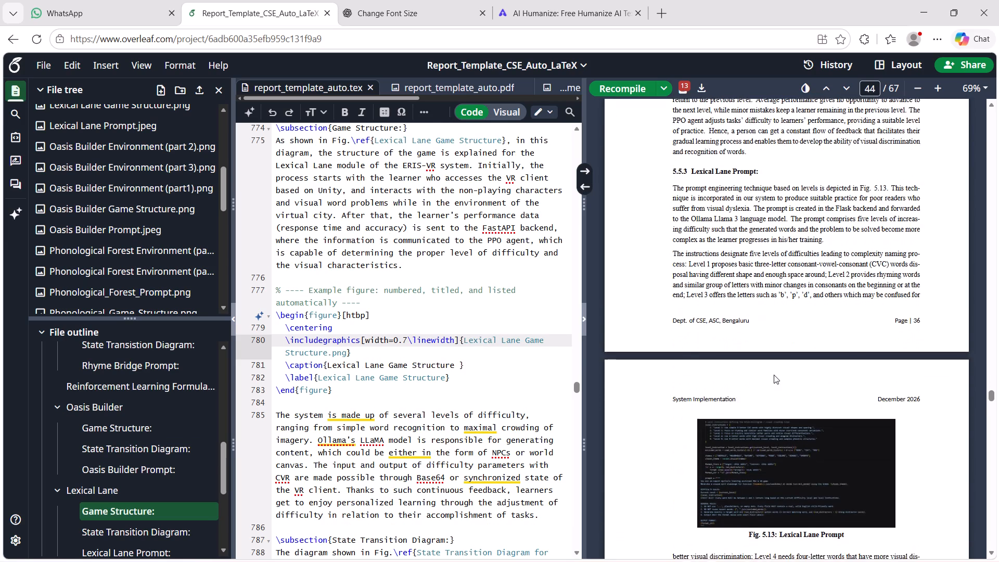
pyautogui.scroll(-6, 774, 375)
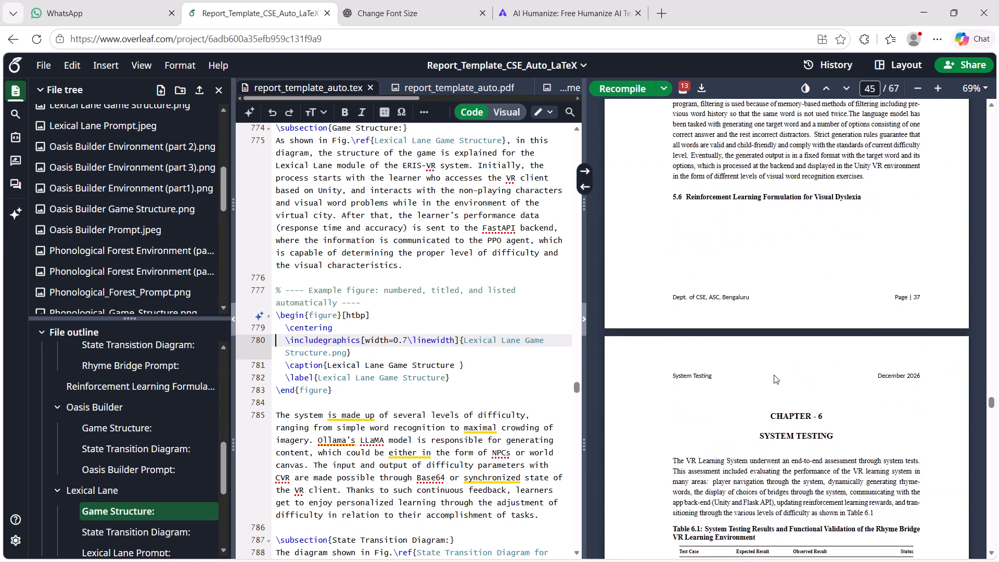
pyautogui.scroll(-2, 774, 375)
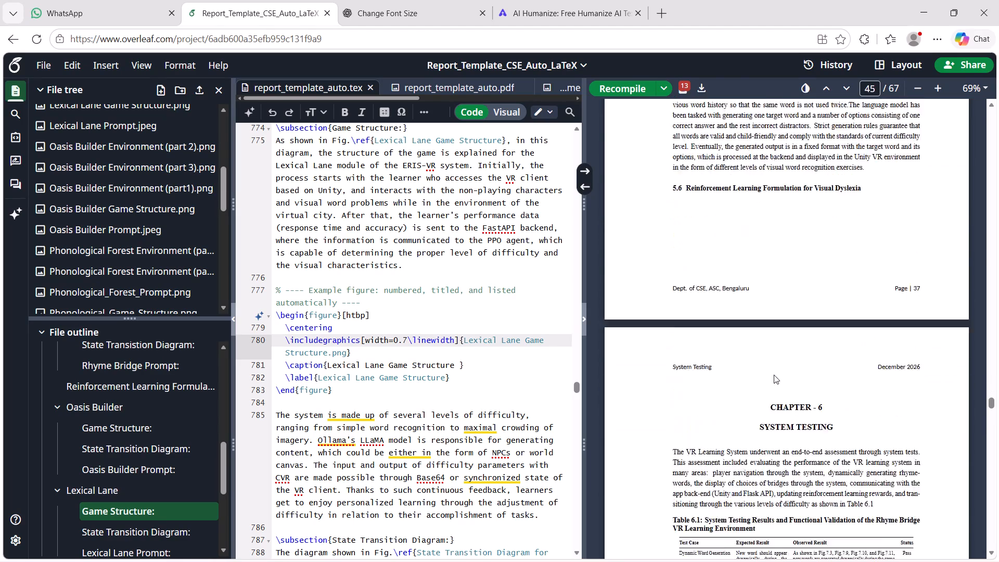
pyautogui.scroll(-3, 774, 375)
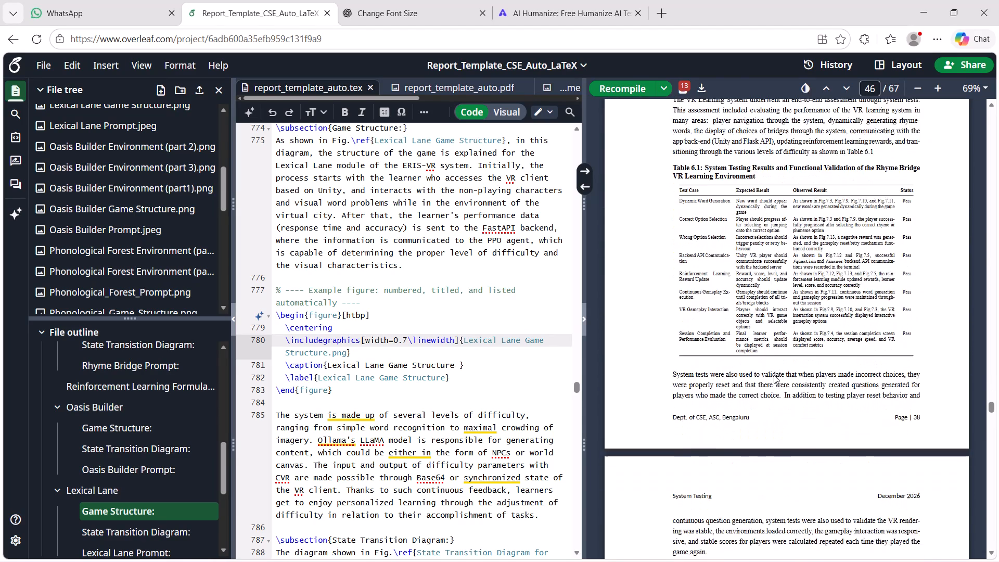
# Review the compiled pages from the system testing results through the Phonological Forest figures and performance formulas, checking page flow and figure placement.
pyautogui.scroll(-5, 774, 375)
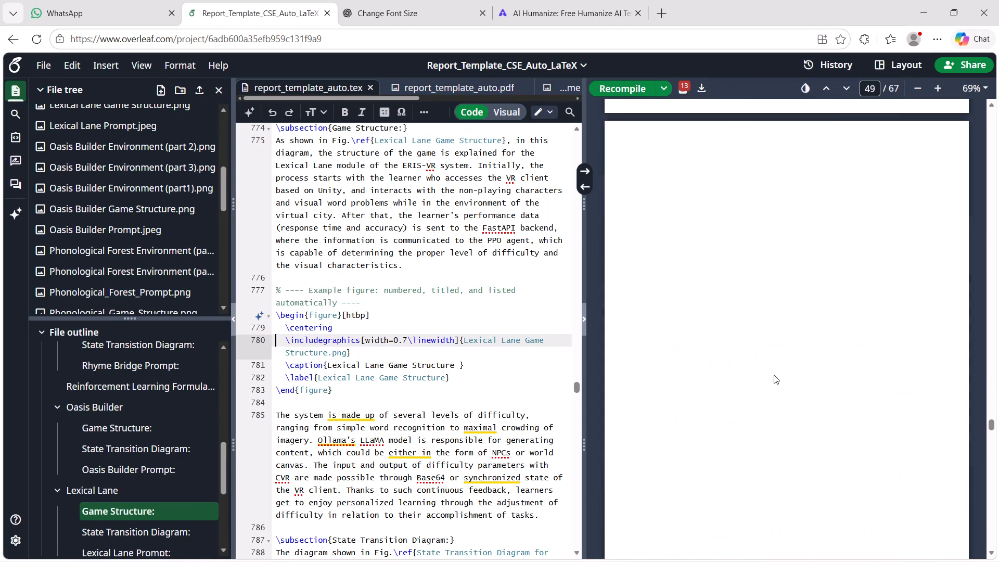
pyautogui.scroll(6, 774, 375)
pyautogui.scroll(-1, 774, 375)
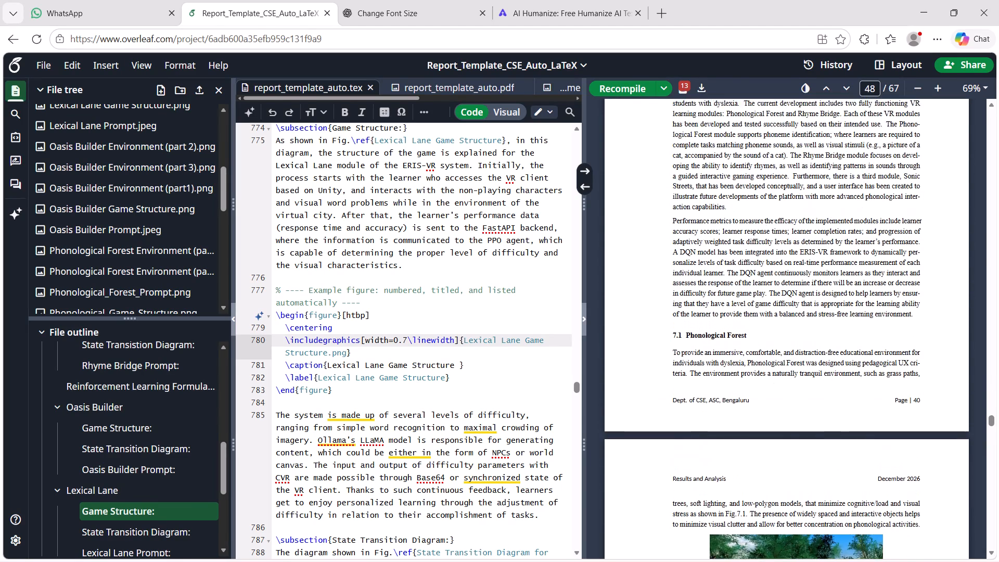
pyautogui.scroll(-2, 774, 375)
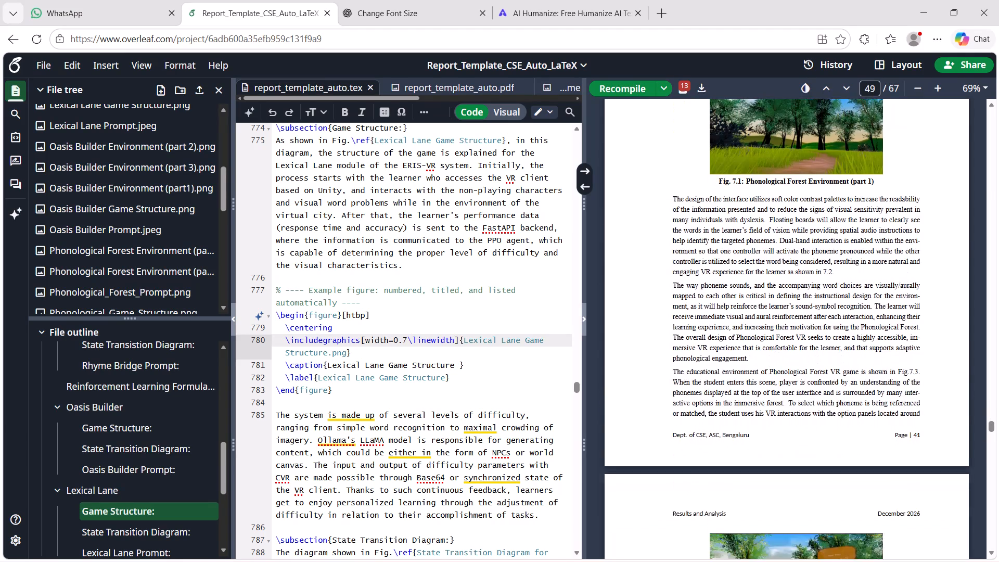
pyautogui.scroll(-5, 774, 375)
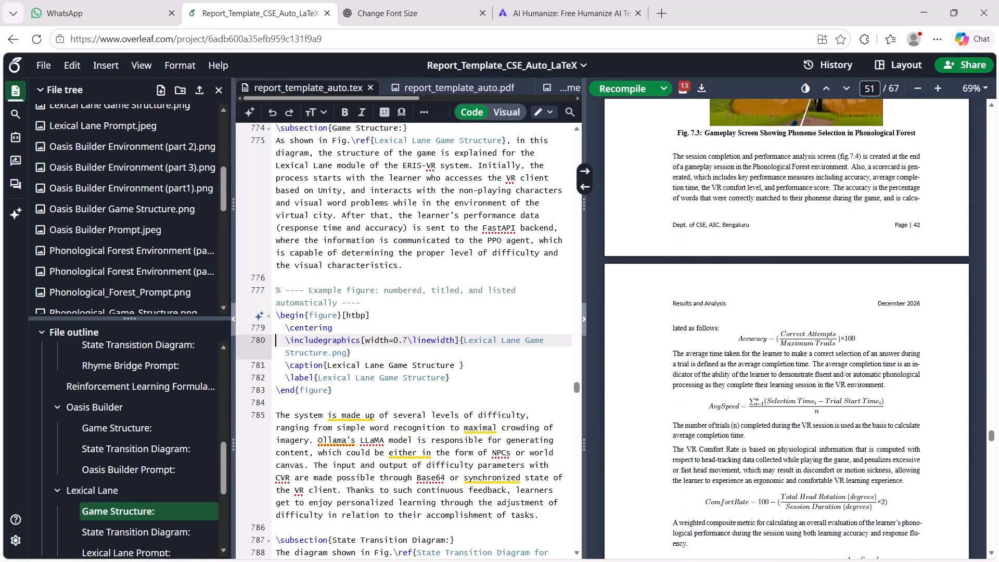
pyautogui.scroll(-3, 774, 375)
# Examine the placement of Figs. 7.3 to 7.5 in the Phonological Forest section relative to the accuracy, speed and comfort formulas.
pyautogui.scroll(1, 774, 375)
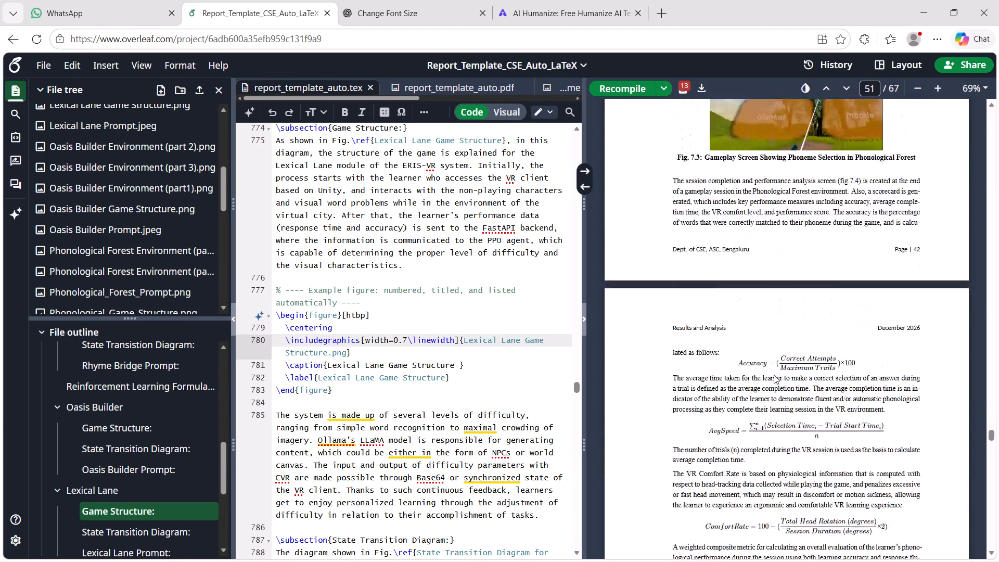
pyautogui.scroll(2, 774, 375)
pyautogui.scroll(-2, 774, 375)
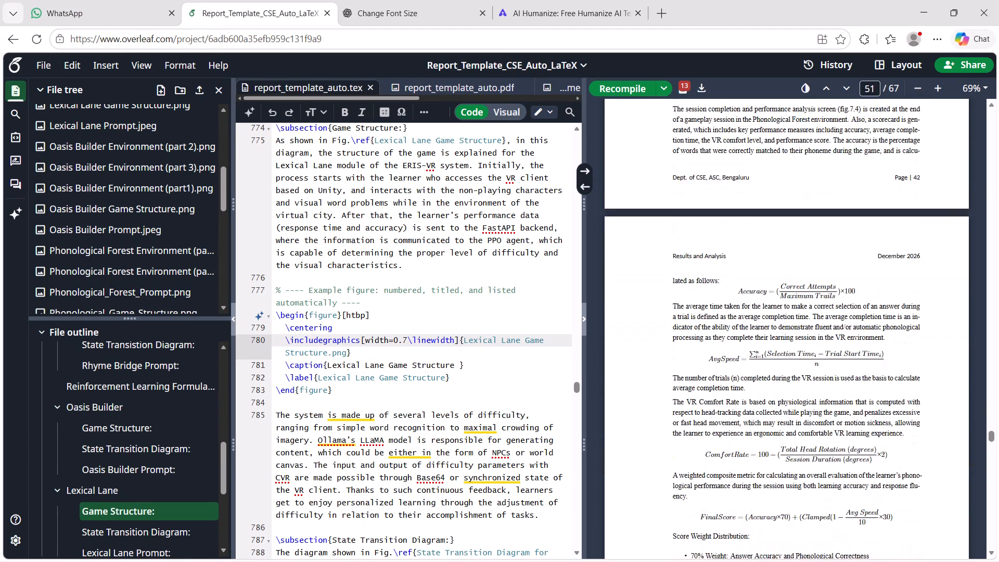
pyautogui.scroll(-5, 774, 375)
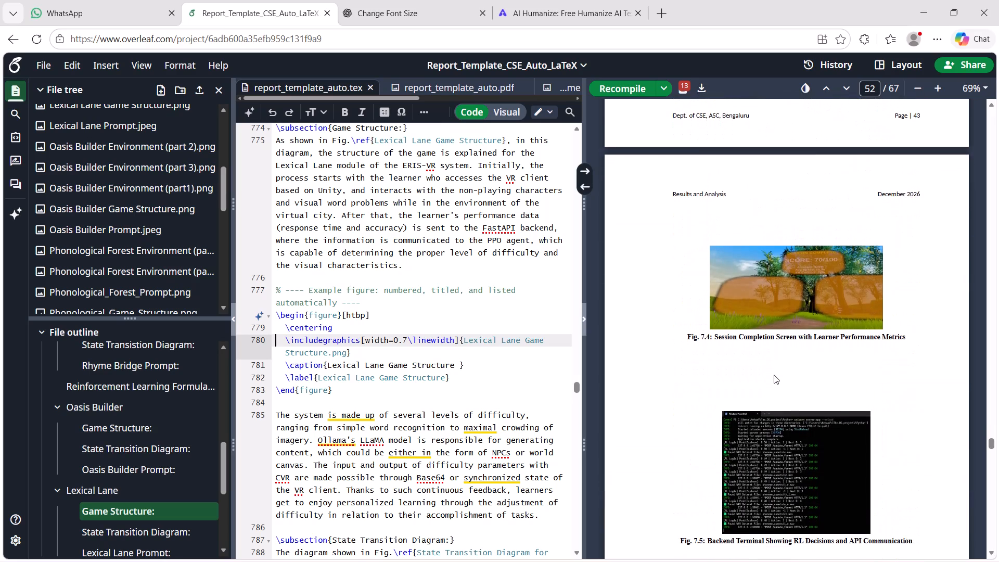
pyautogui.scroll(-1, 774, 375)
pyautogui.scroll(4, 774, 375)
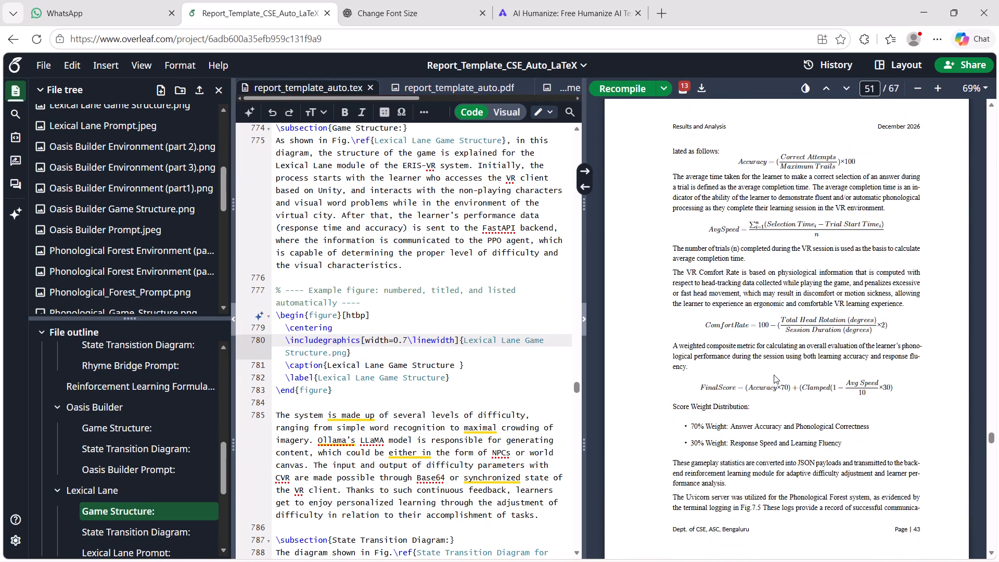
pyautogui.scroll(-3, 774, 375)
pyautogui.scroll(4, 774, 375)
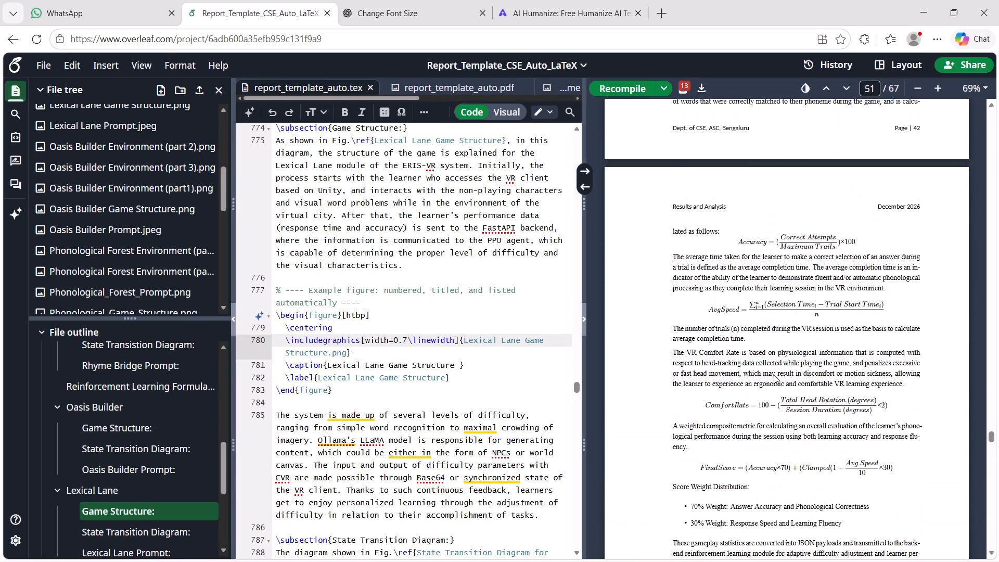
pyautogui.scroll(2, 774, 375)
pyautogui.scroll(-1, 774, 375)
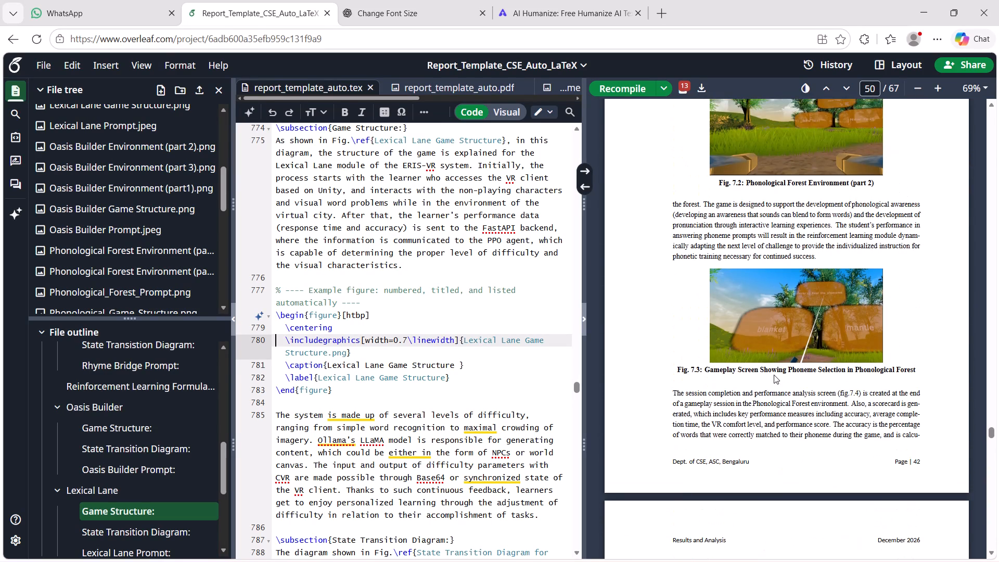
pyautogui.scroll(-4, 774, 375)
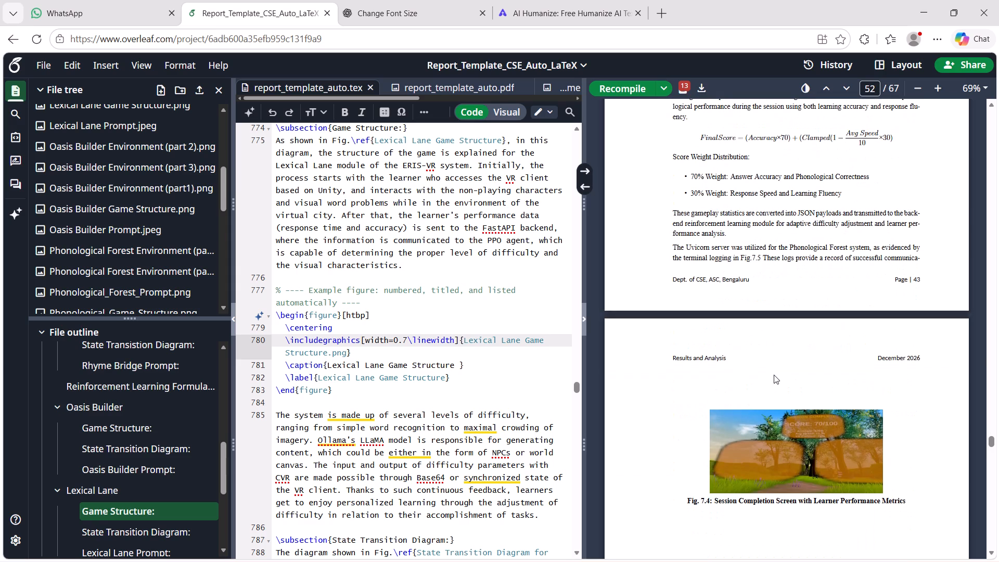
pyautogui.scroll(-1, 774, 375)
# Locate the Session Completion Screen figure and the VR Comfort Rate paragraph in the source and compare them with their compiled placement.
pyautogui.doubleClick(754, 337)
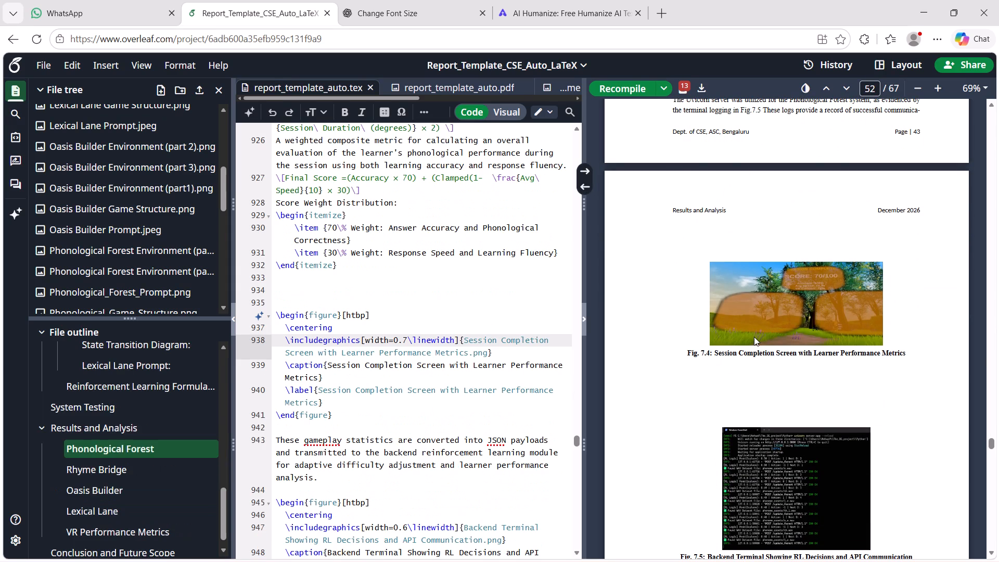
pyautogui.scroll(5, 754, 337)
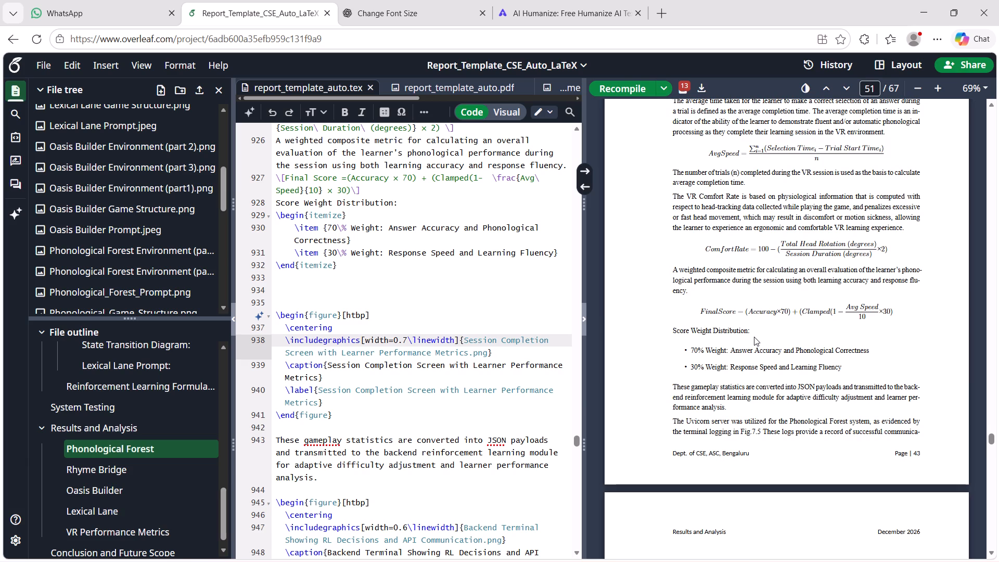
pyautogui.scroll(-4, 754, 337)
pyautogui.scroll(2, 754, 337)
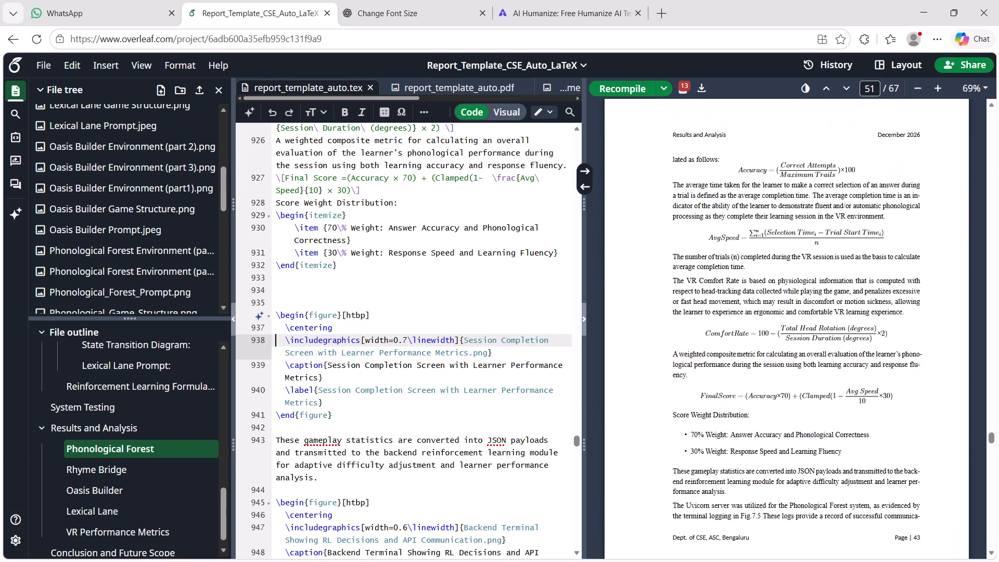
pyautogui.doubleClick(754, 337)
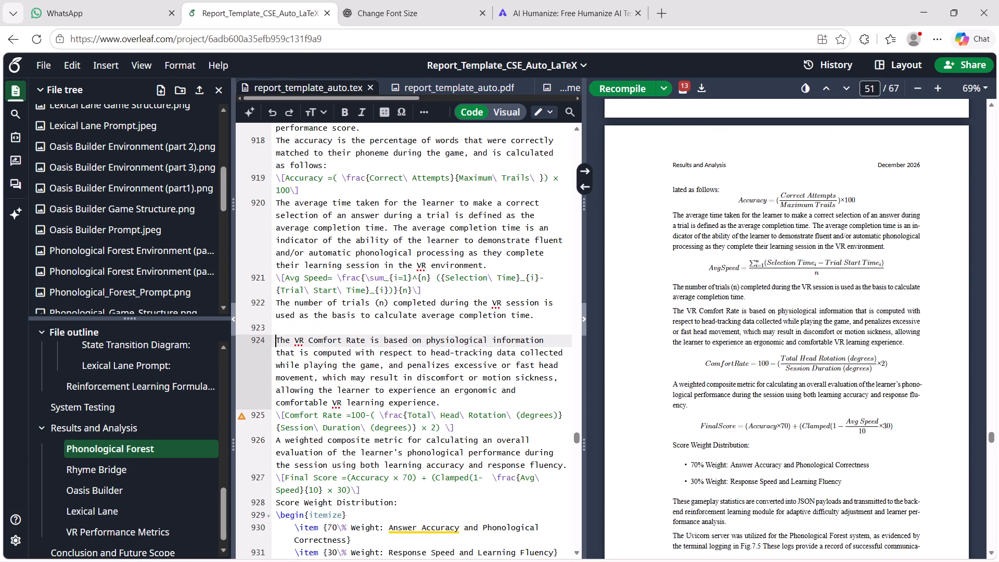
pyautogui.scroll(-1, 263, 393)
pyautogui.scroll(-3, 367, 423)
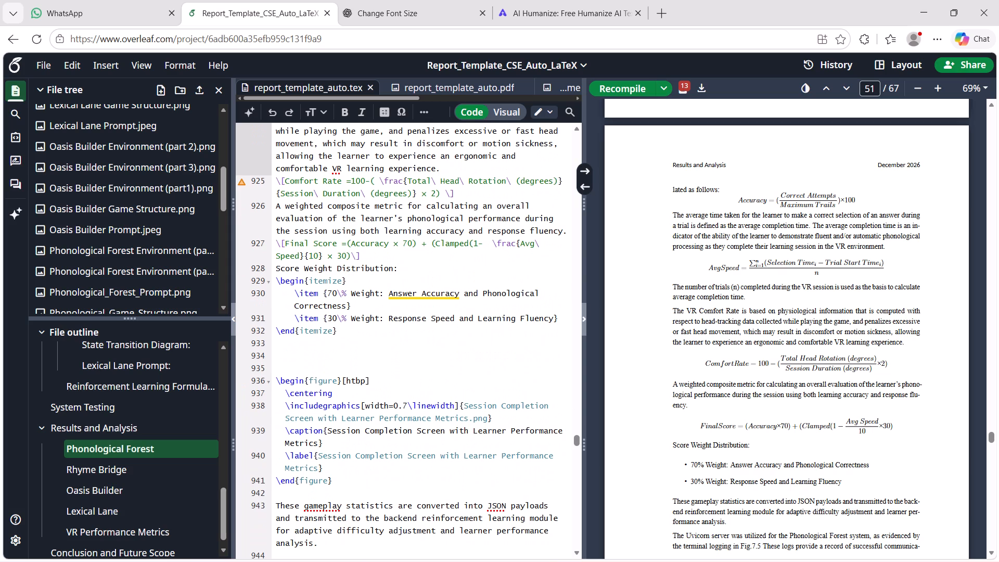
pyautogui.scroll(-4, 795, 561)
pyautogui.scroll(-4, 729, 273)
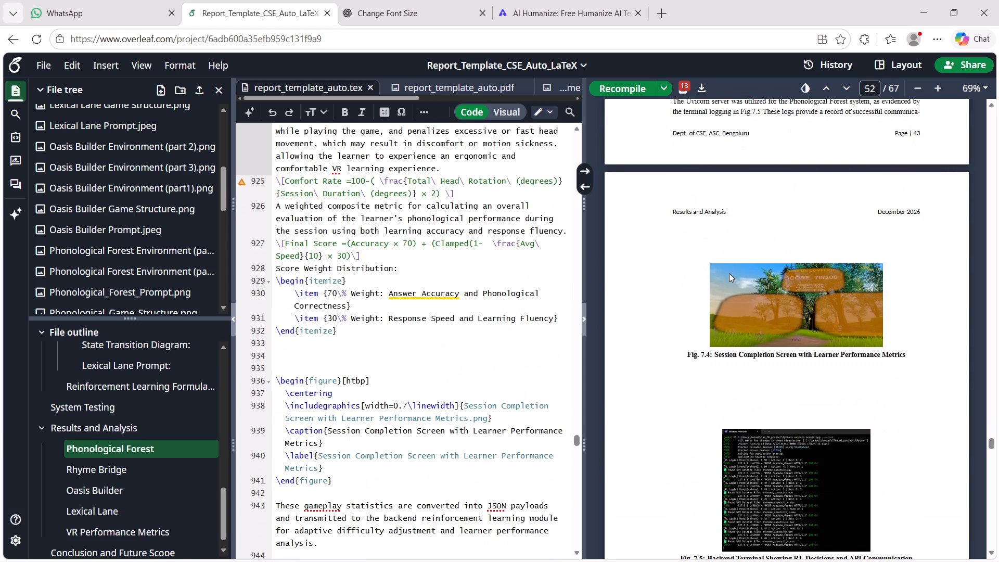
pyautogui.scroll(-1, 729, 273)
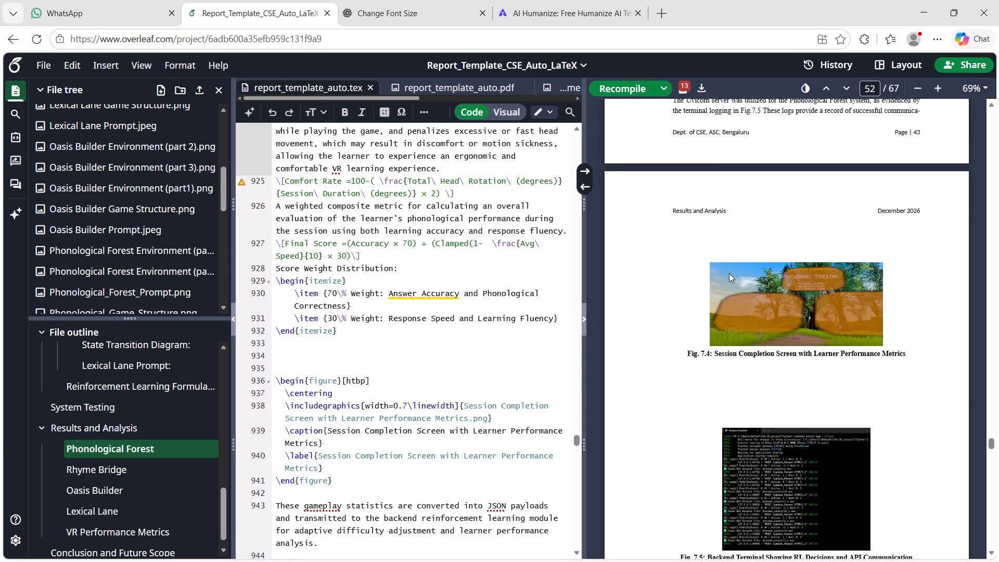
pyautogui.scroll(3, 654, 331)
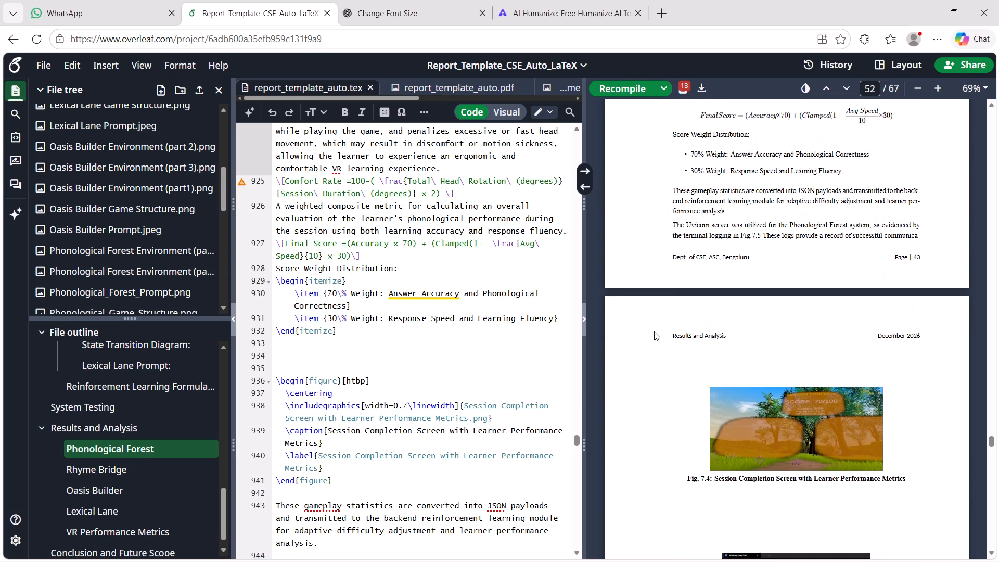
pyautogui.scroll(3, 654, 331)
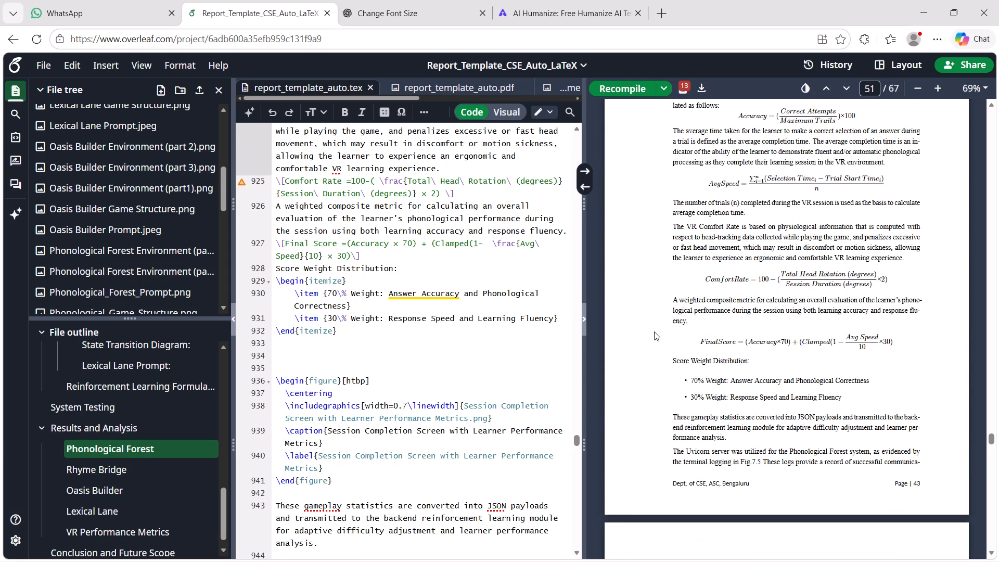
pyautogui.scroll(1, 654, 331)
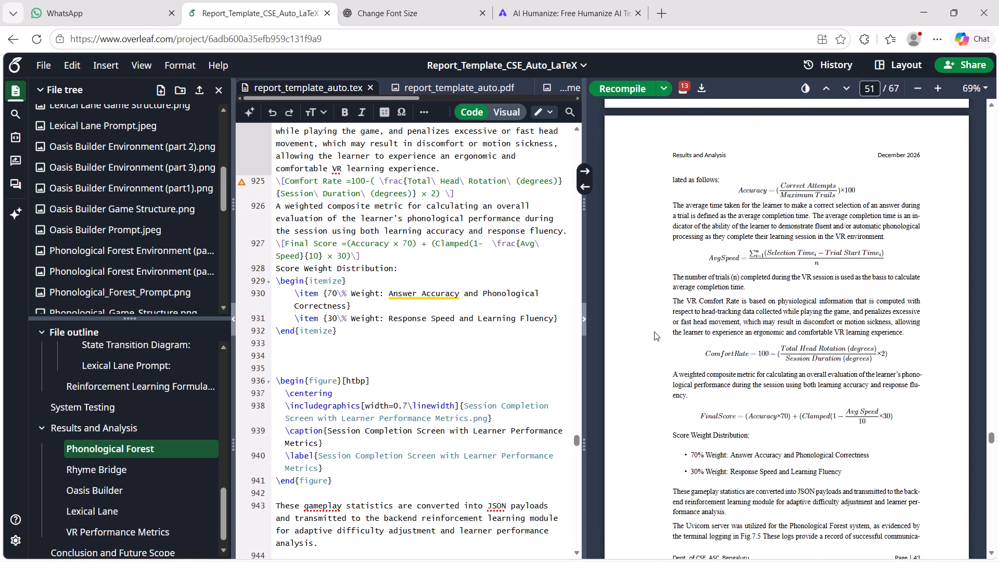
# Move the Session Completion Screen figure block to the blank line before the VR Comfort Rate paragraph and recompile the report.
pyautogui.scroll(1, 654, 331)
pyautogui.scroll(1, 411, 300)
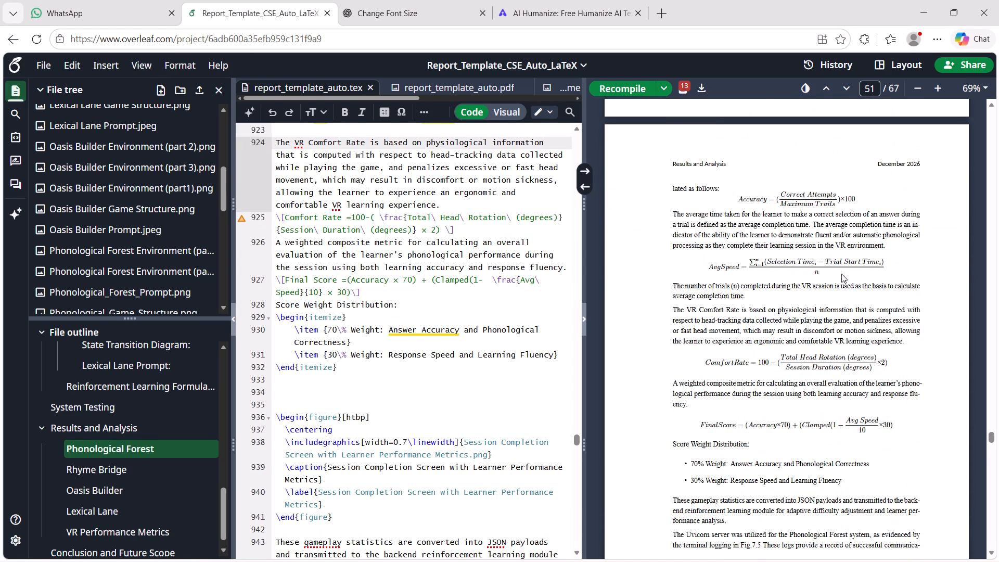
pyautogui.scroll(-1, 411, 385)
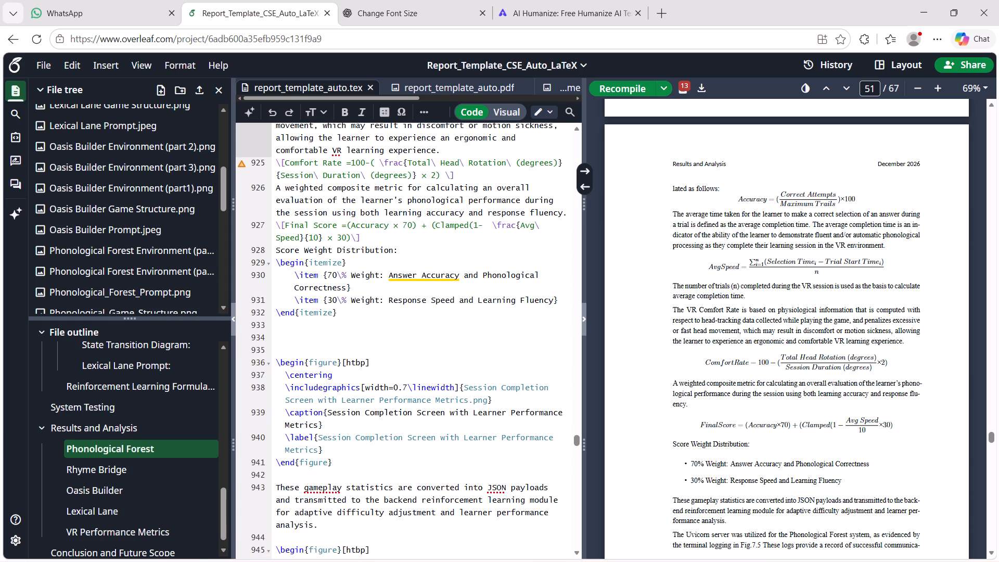
pyautogui.moveTo(337, 463); pyautogui.dragTo(271, 359)
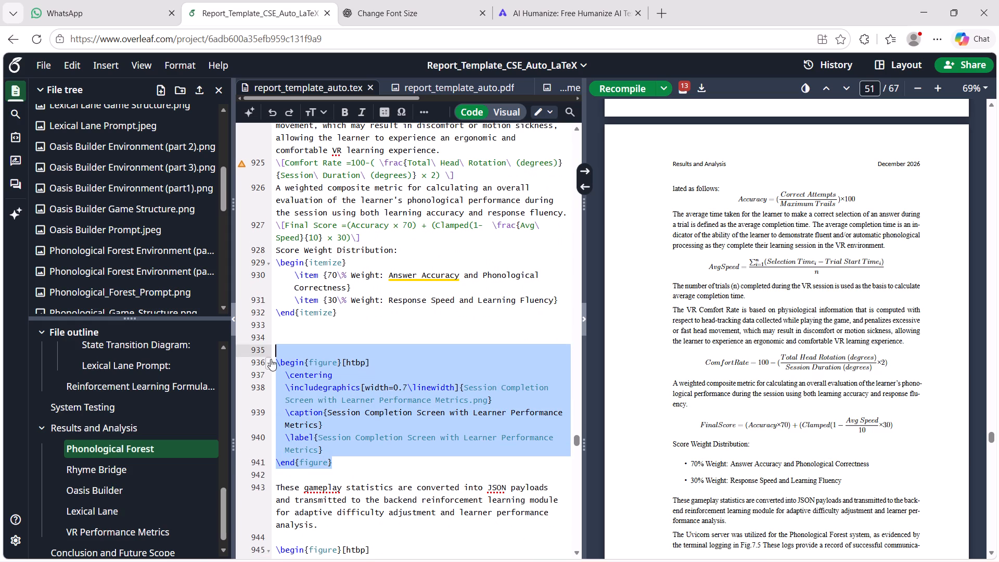
pyautogui.moveTo(271, 359); pyautogui.dragTo(271, 361)
pyautogui.hotkey('ctrl', 'x')
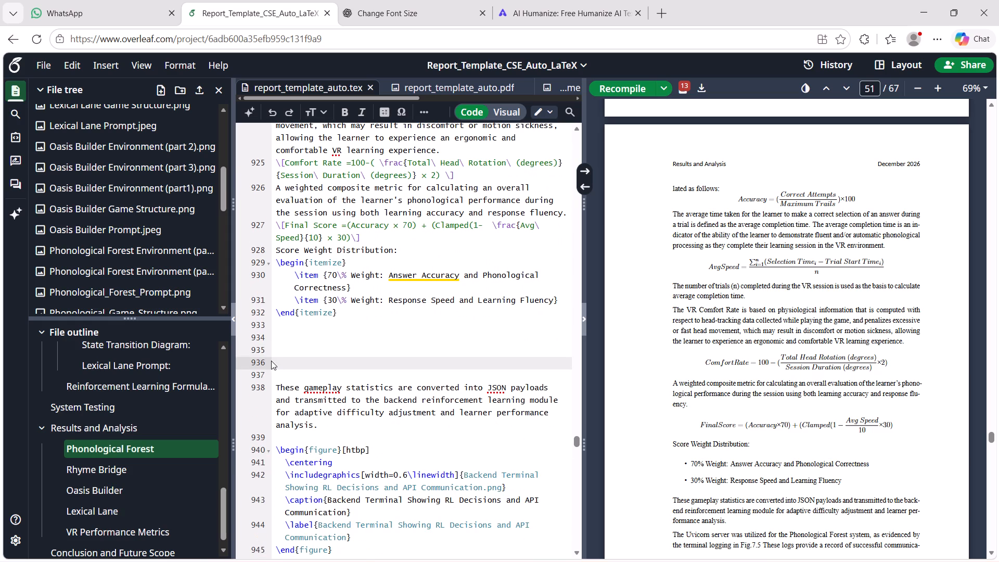
pyautogui.scroll(3, 426, 379)
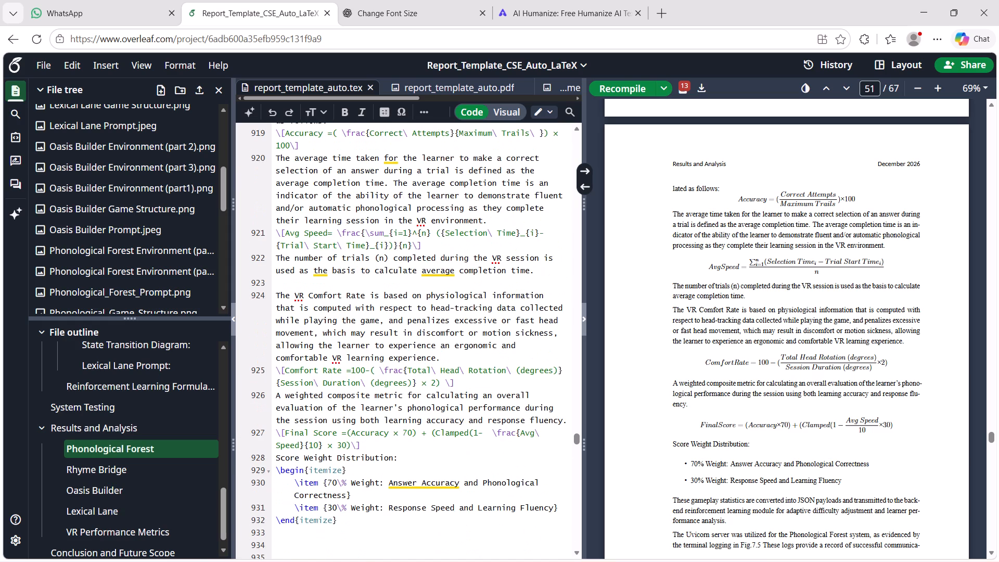
pyautogui.click(283, 287)
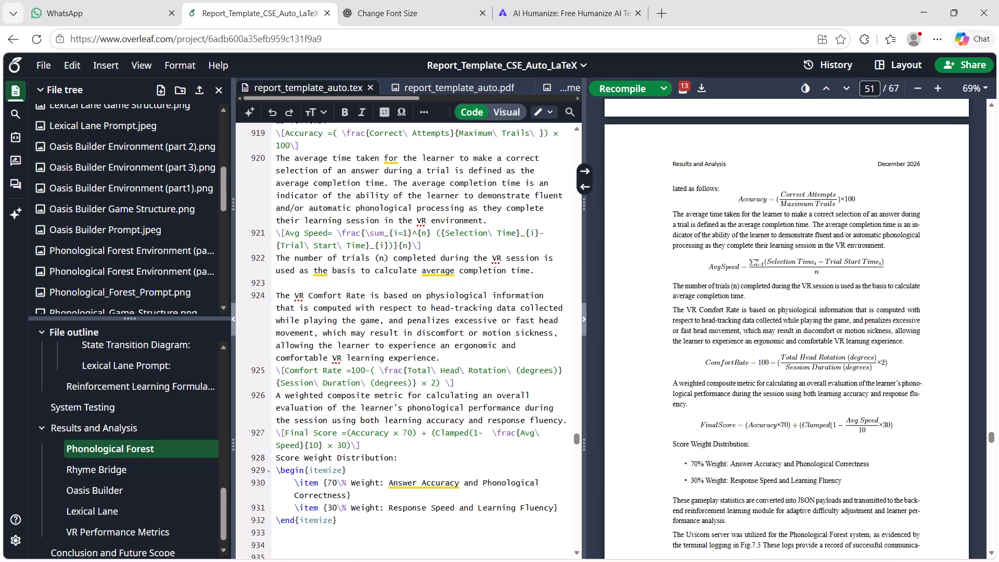
pyautogui.hotkey('ctrl', 'v')
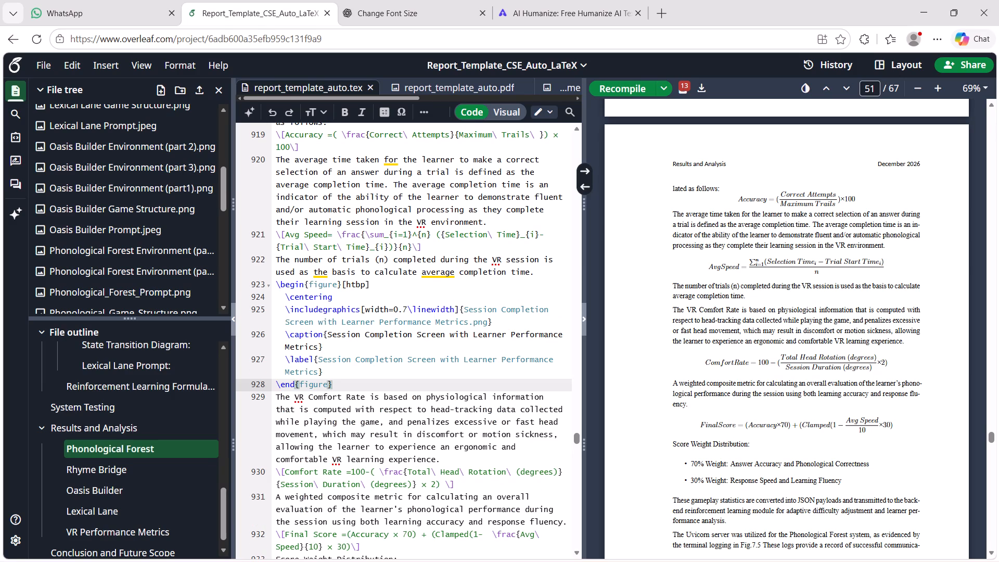
pyautogui.hotkey('ctrl', 's')
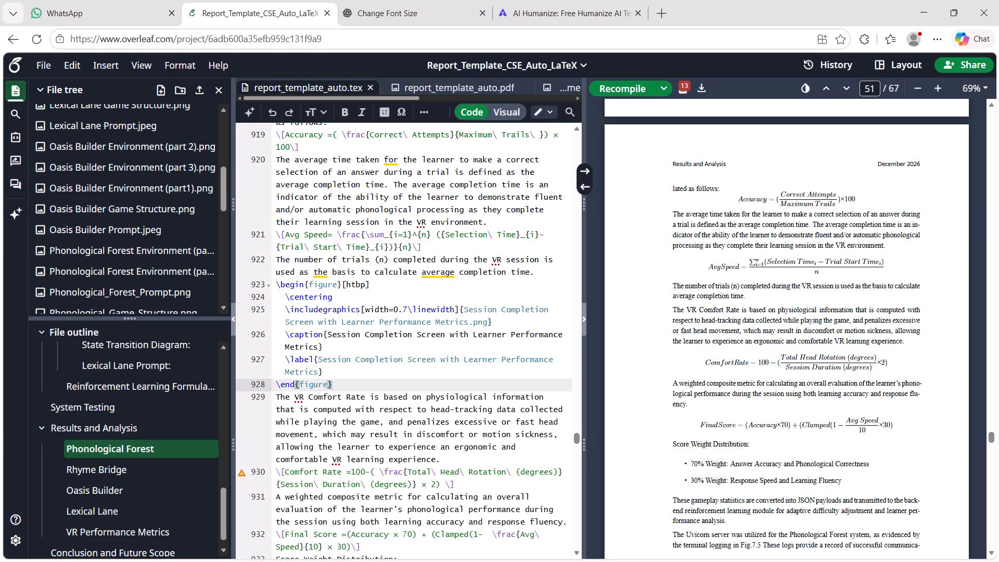
# Review the recompiled pages from the Session Completion Screen figure through the Rhyme Bridge figures, checking figure placement and page flow.
pyautogui.scroll(-6, 849, 323)
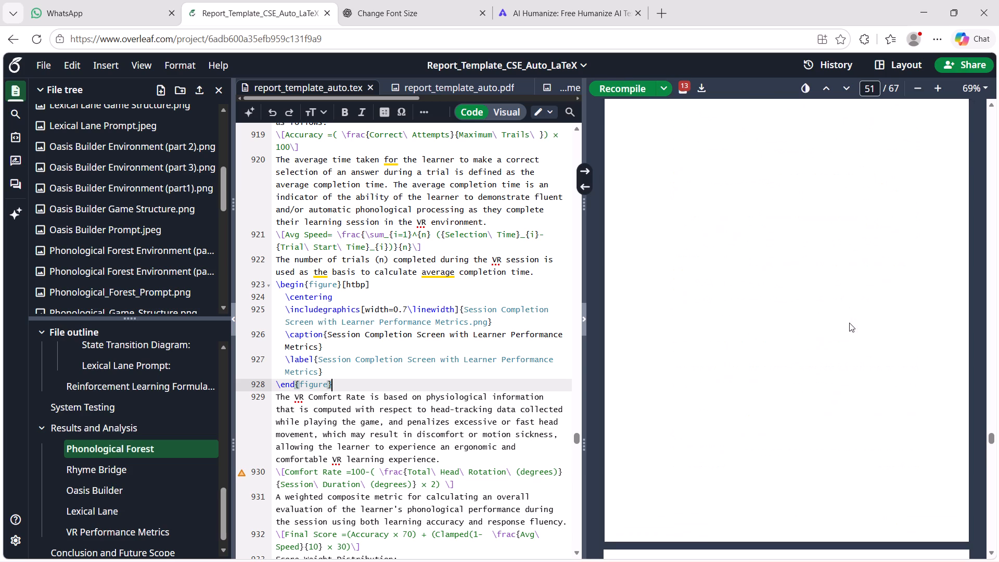
pyautogui.scroll(4, 849, 323)
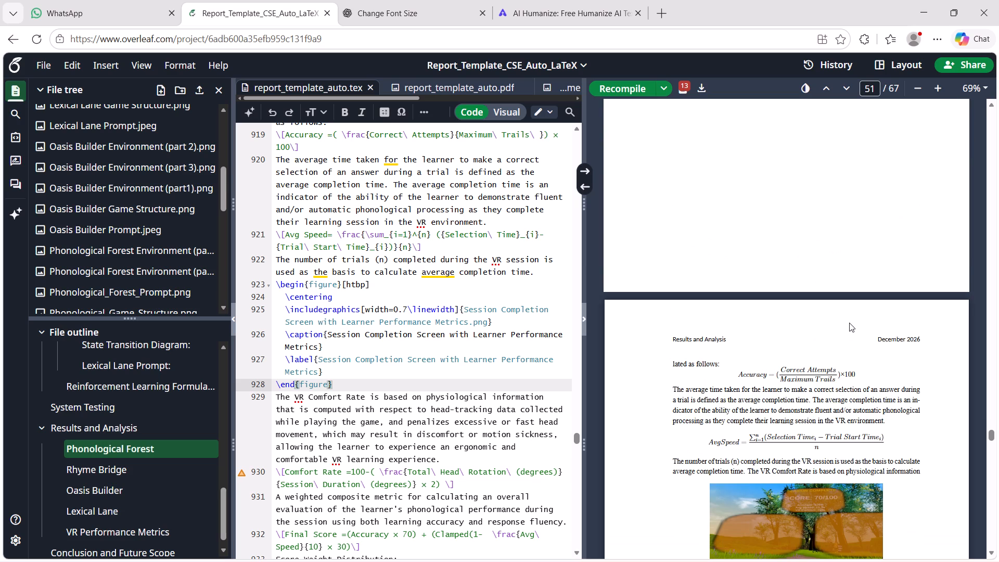
pyautogui.scroll(-5, 849, 323)
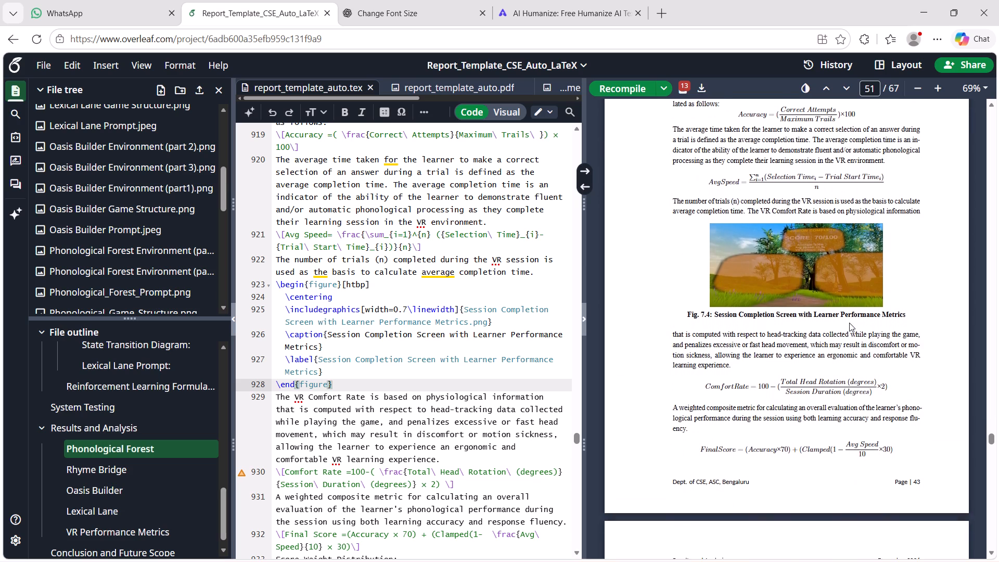
pyautogui.scroll(-1, 849, 323)
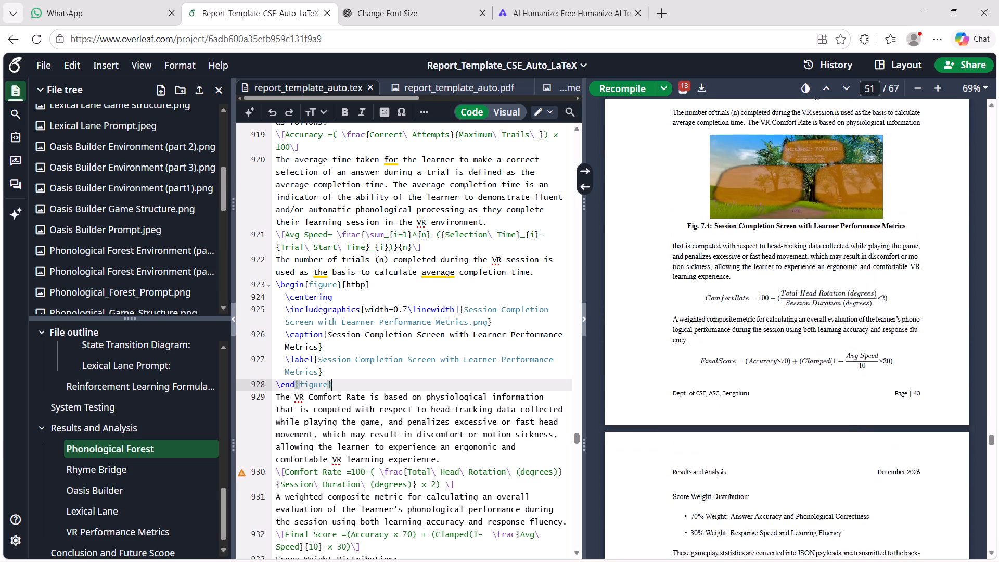
pyautogui.scroll(-5, 849, 323)
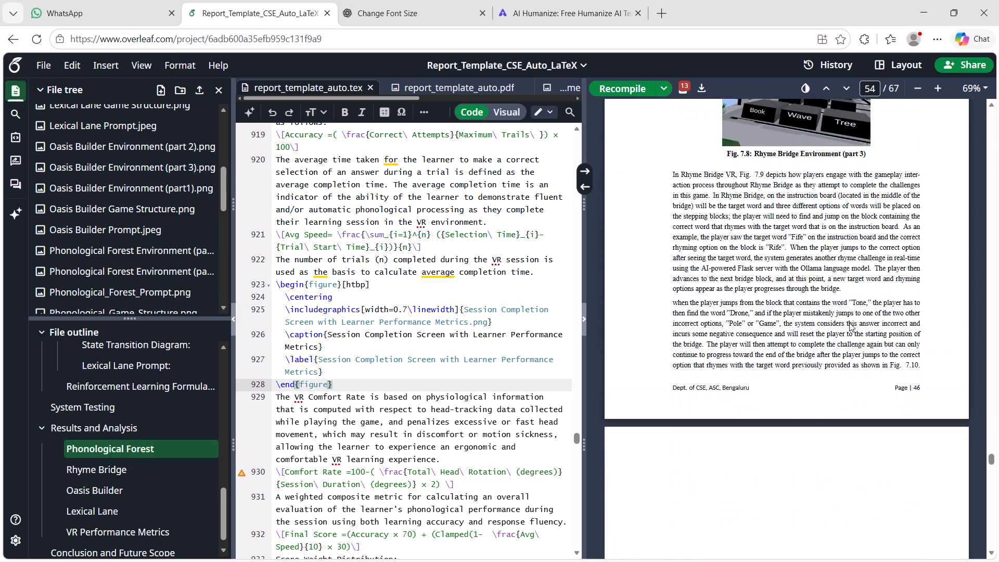
pyautogui.scroll(-2, 849, 323)
pyautogui.scroll(3, 849, 323)
pyautogui.hscroll(1, 849, 323)
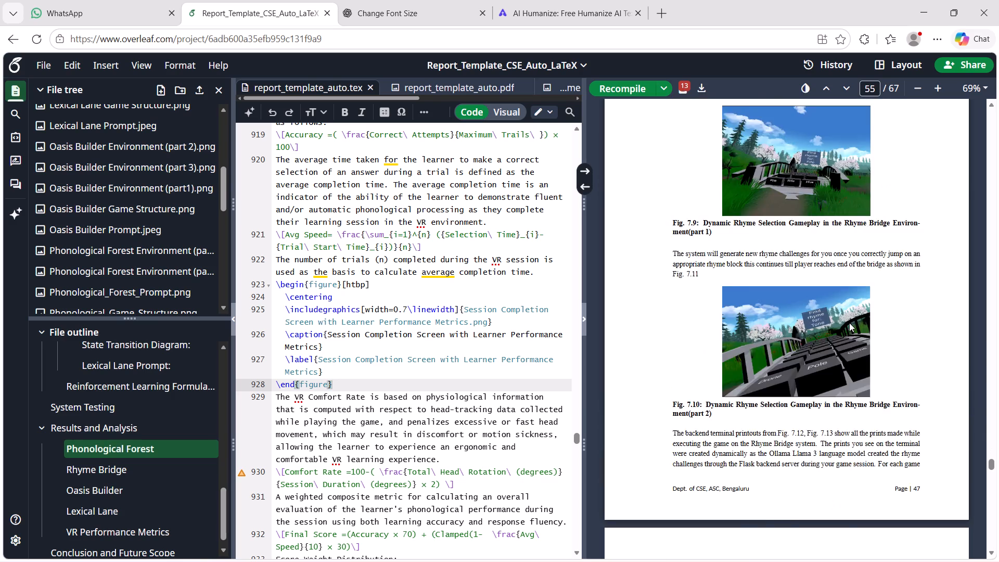
pyautogui.hscroll(1, 849, 323)
pyautogui.scroll(-4, 849, 323)
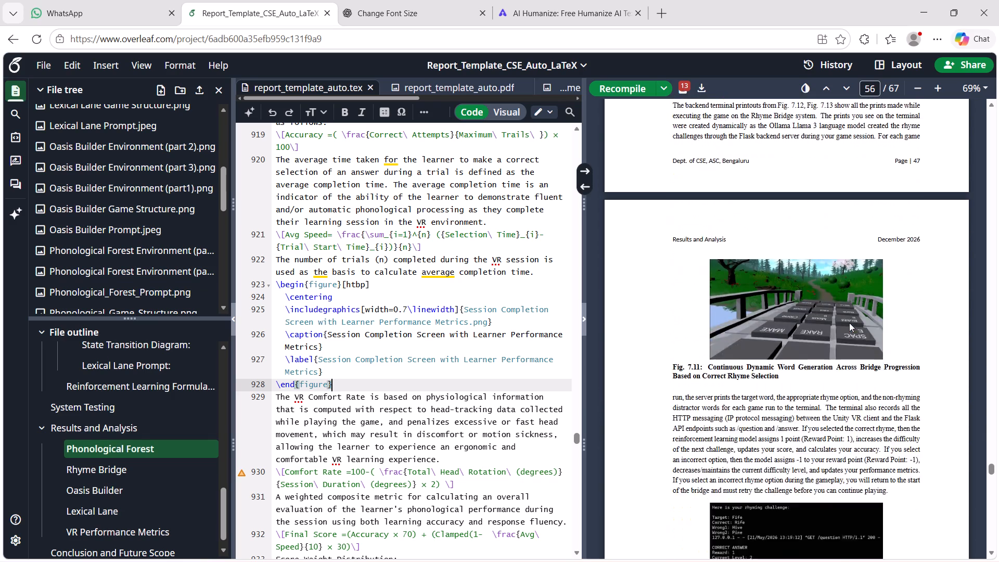
pyautogui.scroll(-6, 849, 323)
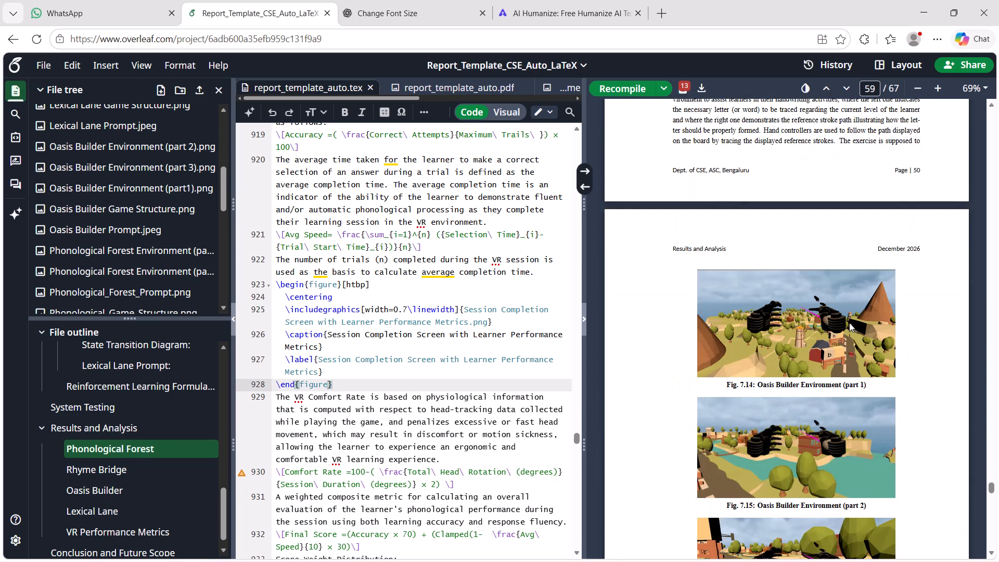
# Examine the Oasis Builder section's text and Figs. 7.14 to 7.18 for how the figures sit relative to their paragraphs.
pyautogui.scroll(-3, 849, 323)
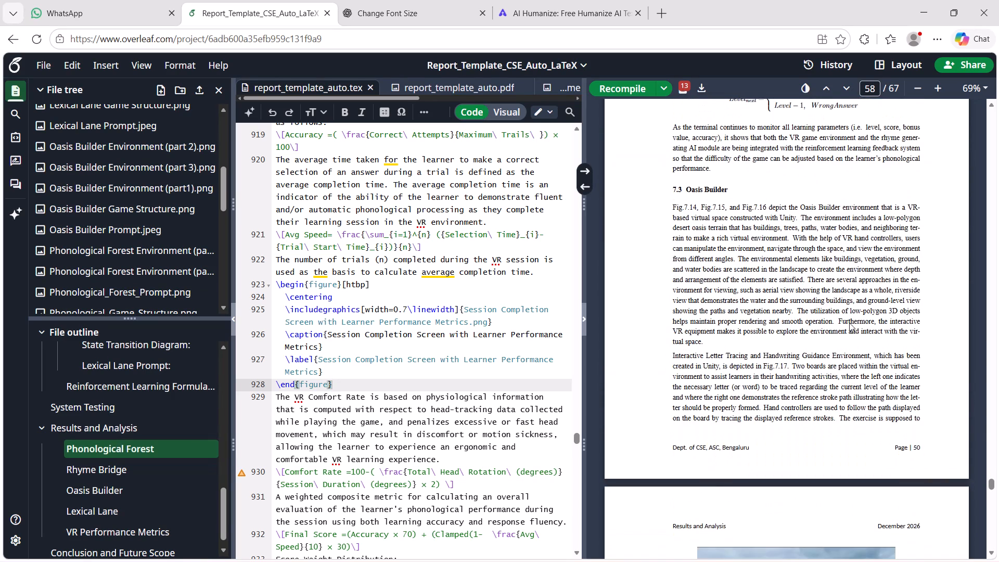
pyautogui.scroll(-1, 849, 323)
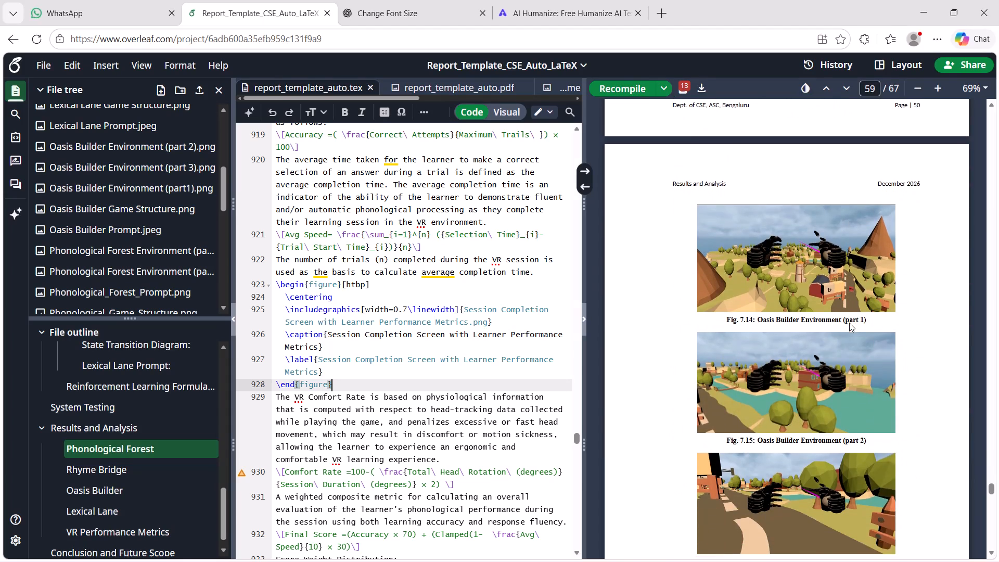
pyautogui.scroll(-1, 849, 323)
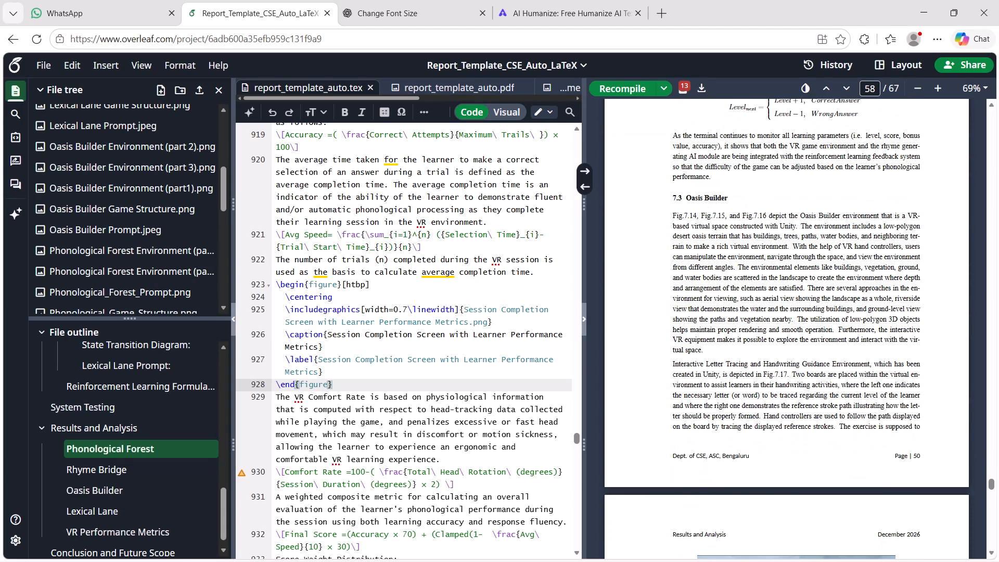
pyautogui.scroll(-2, 849, 323)
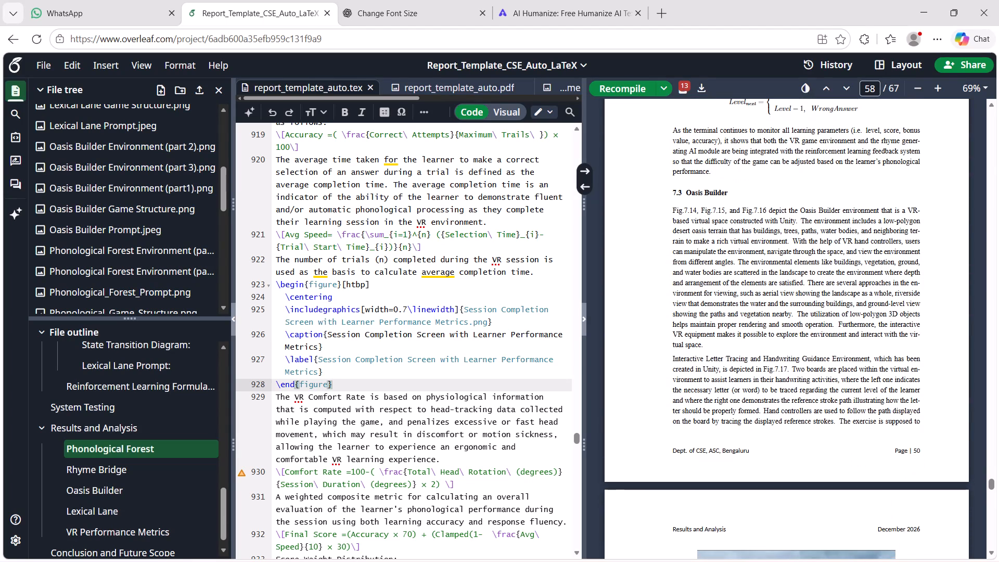
pyautogui.scroll(-2, 849, 323)
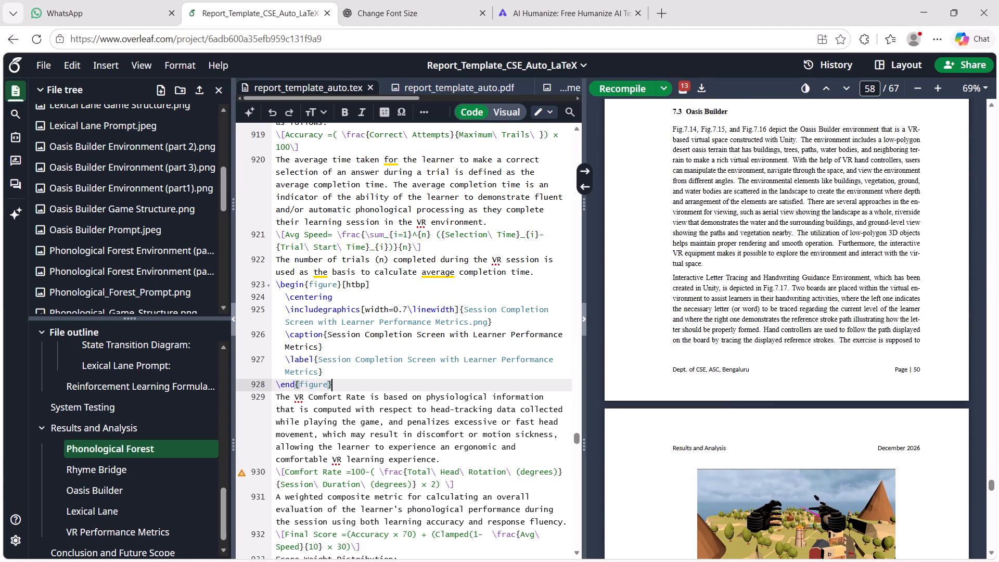
pyautogui.scroll(-2, 849, 323)
pyautogui.scroll(1, 849, 323)
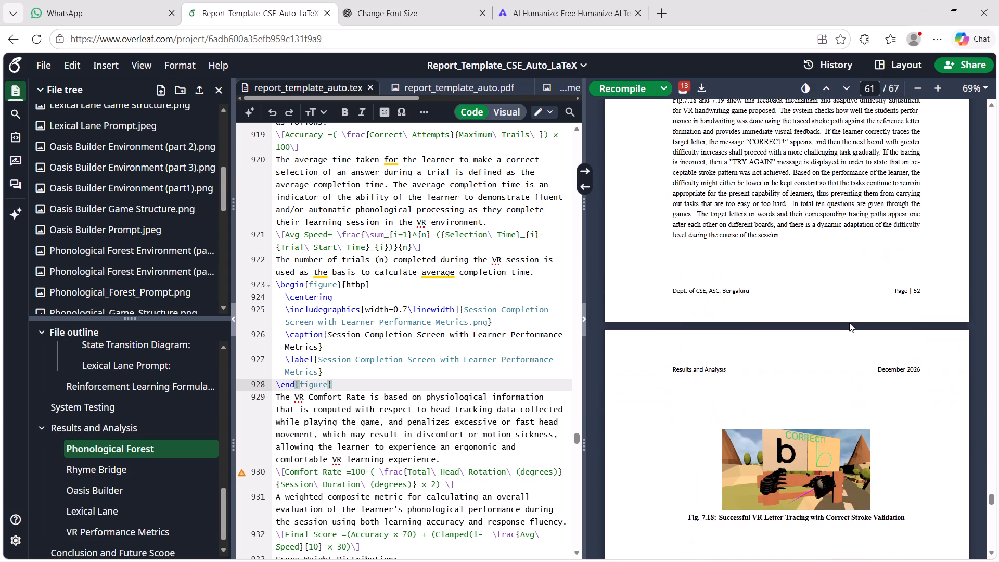
pyautogui.scroll(1, 849, 323)
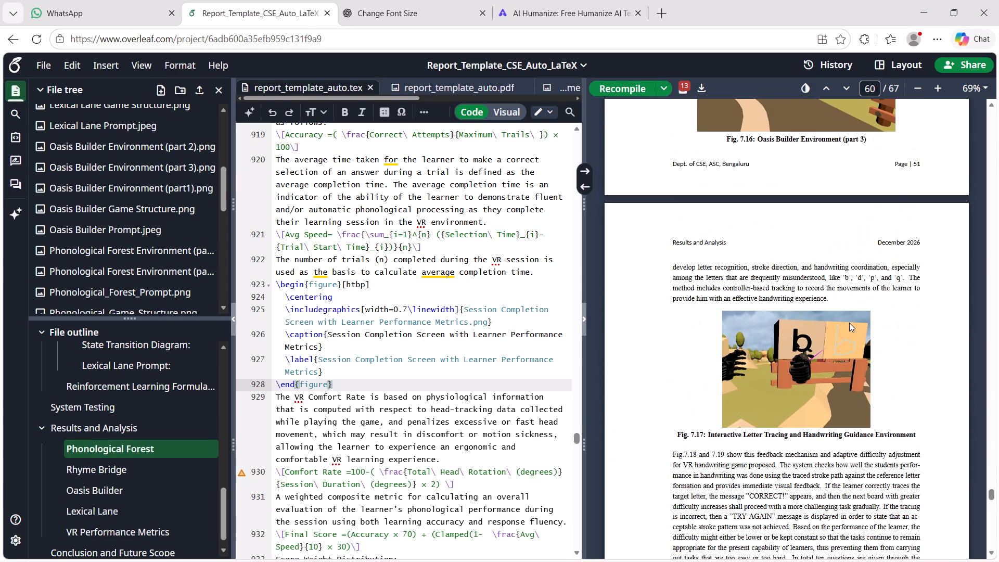
pyautogui.scroll(2, 849, 323)
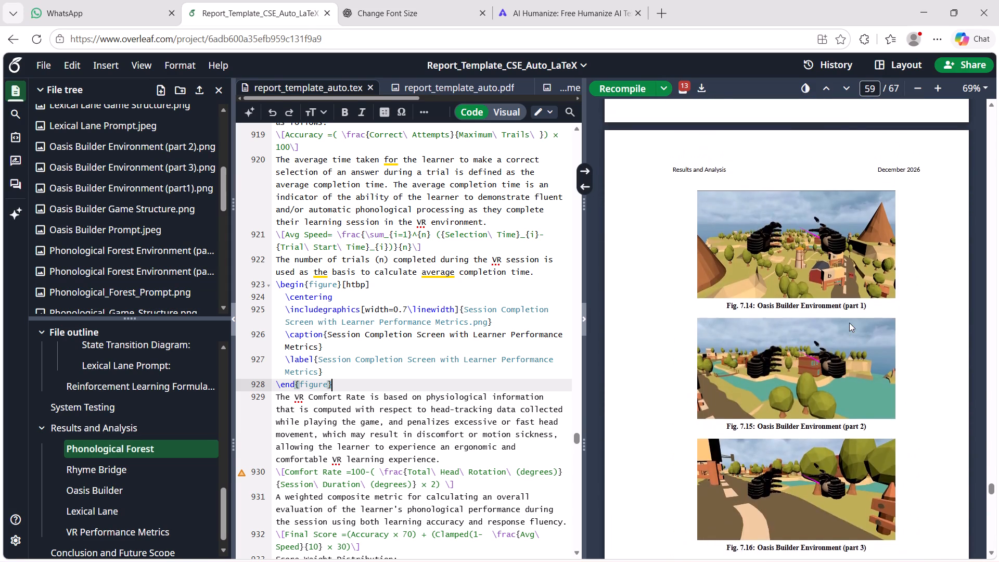
pyautogui.scroll(1, 849, 323)
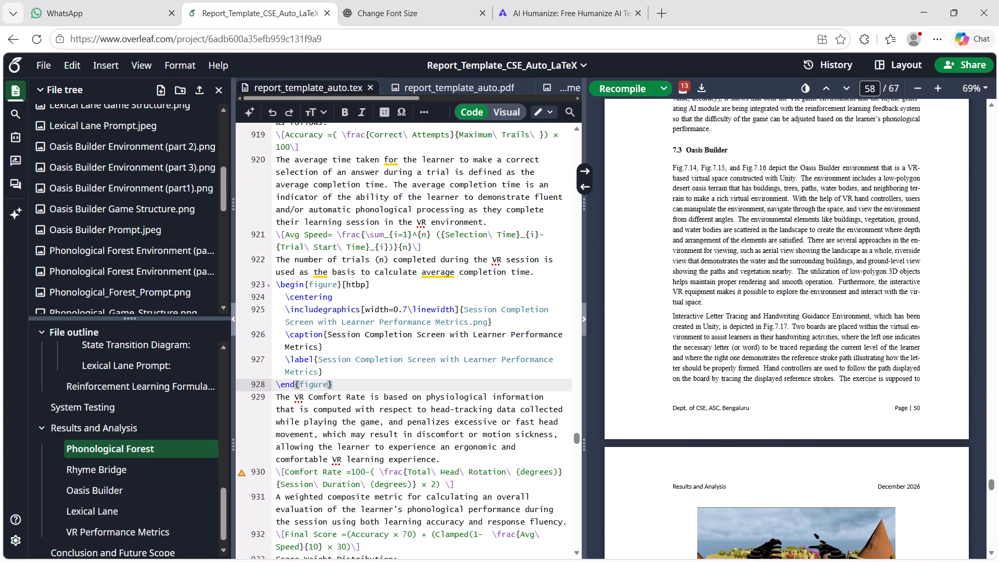
pyautogui.scroll(-4, 849, 323)
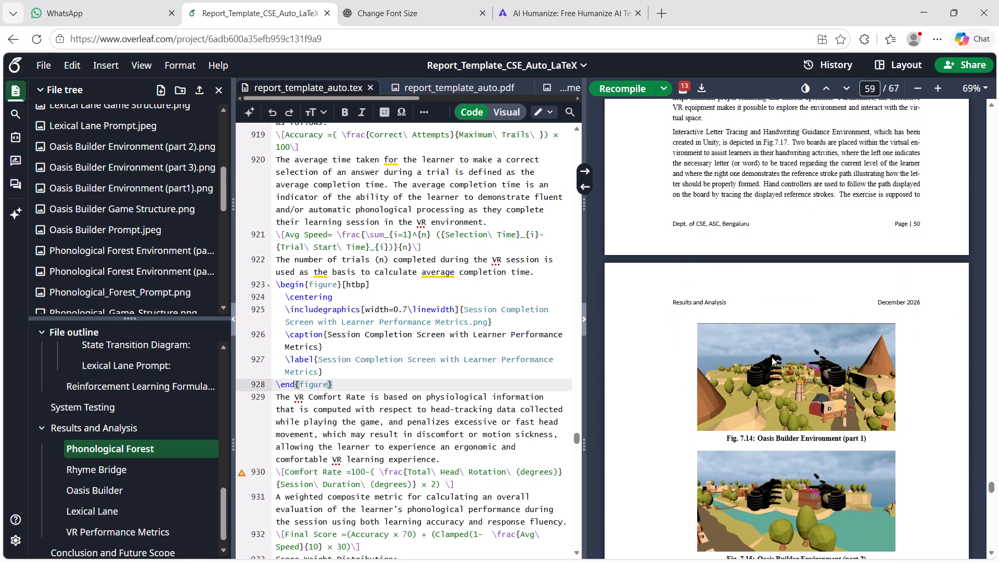
# Locate the Oasis Builder Environment (part 1) figure's source and split the preceding paragraph before "There are several approaches" with a blank line.
pyautogui.doubleClick(768, 357)
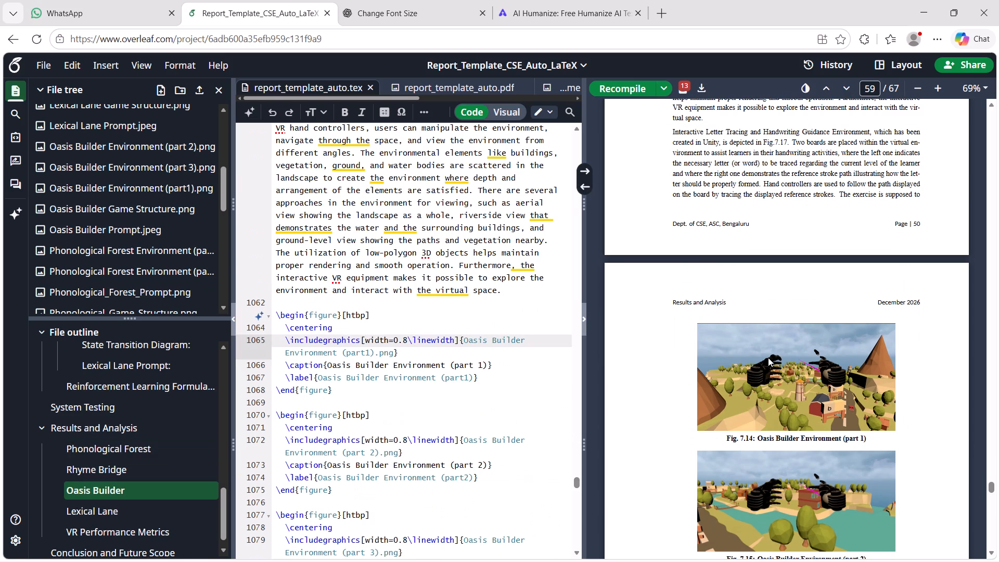
pyautogui.scroll(2, 396, 338)
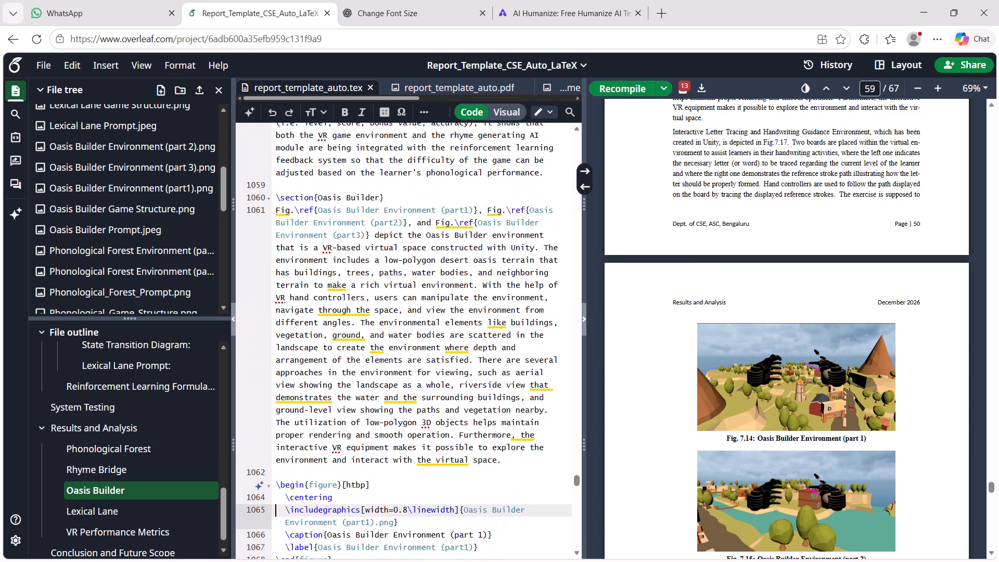
pyautogui.scroll(1, 396, 338)
pyautogui.scroll(3, 903, 254)
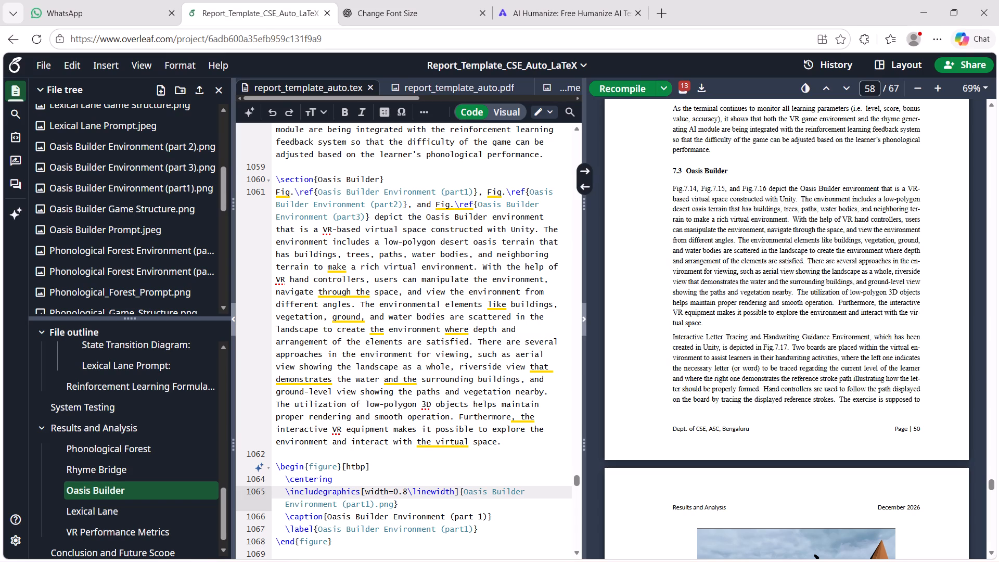
pyautogui.click(480, 349)
pyautogui.press('Up')
pyautogui.press('Return')
pyautogui.press('Return')
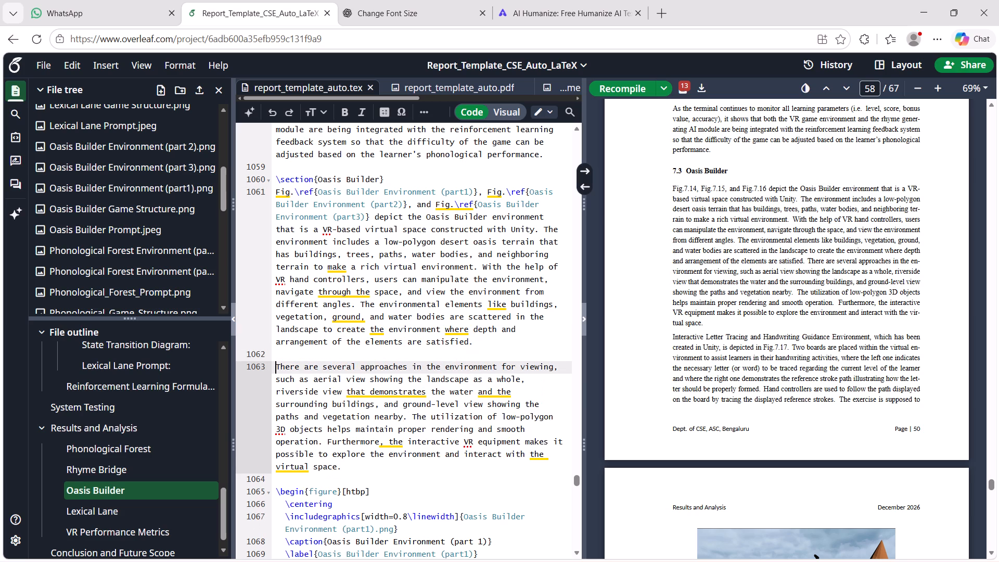
# Move the Oasis Builder Environment (part 1) figure block to the blank line before "There are several approaches" and recompile the report.
pyautogui.scroll(-3, 480, 349)
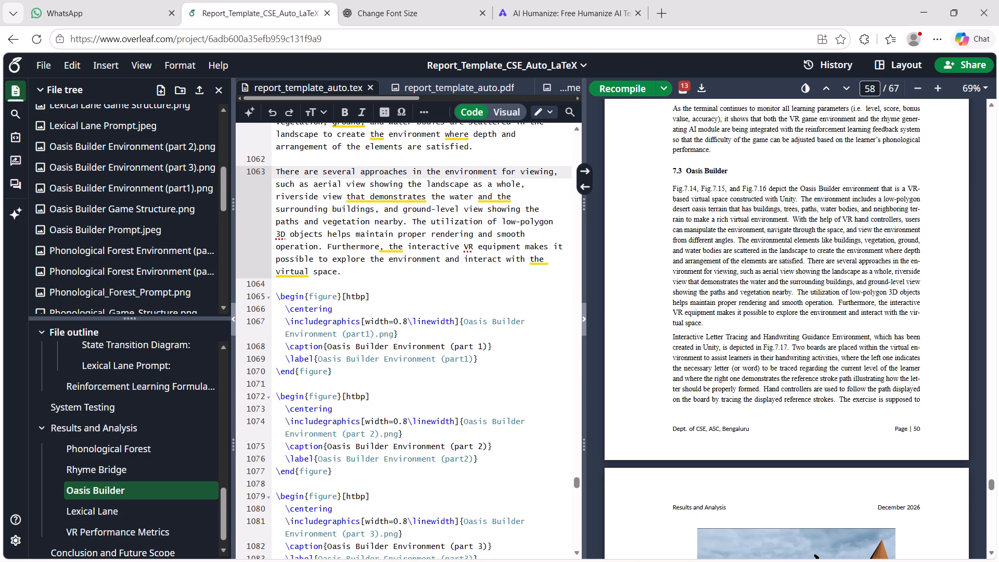
pyautogui.moveTo(278, 296); pyautogui.dragTo(354, 371)
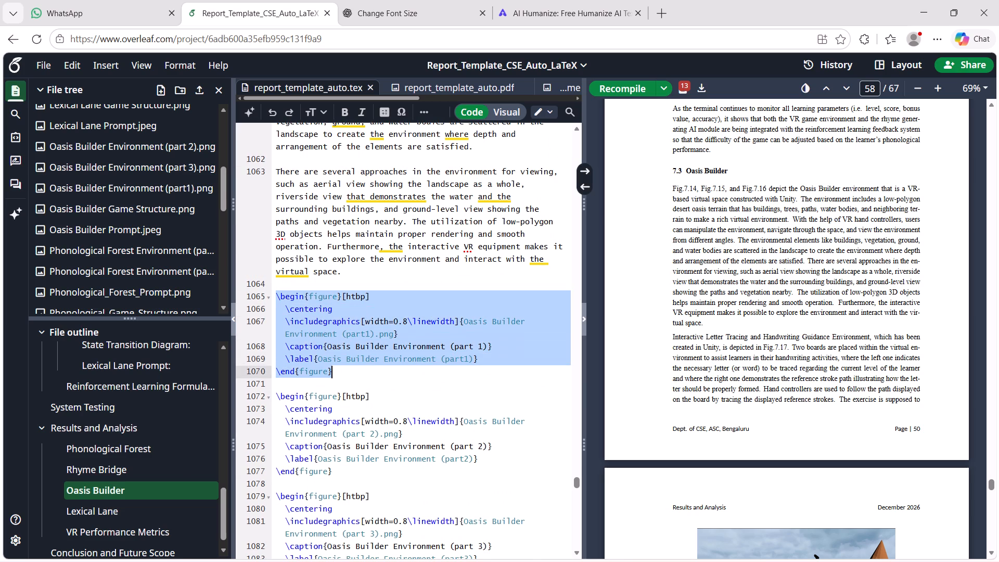
pyautogui.hotkey('ctrl', 'x')
pyautogui.click(291, 159)
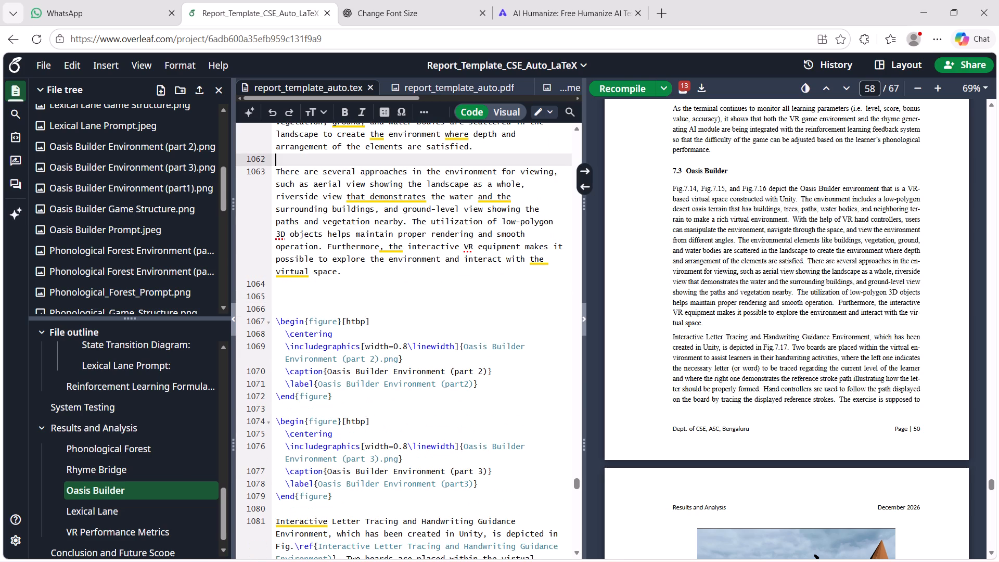
pyautogui.scroll(3, 291, 159)
pyautogui.hotkey('ctrl', 'v')
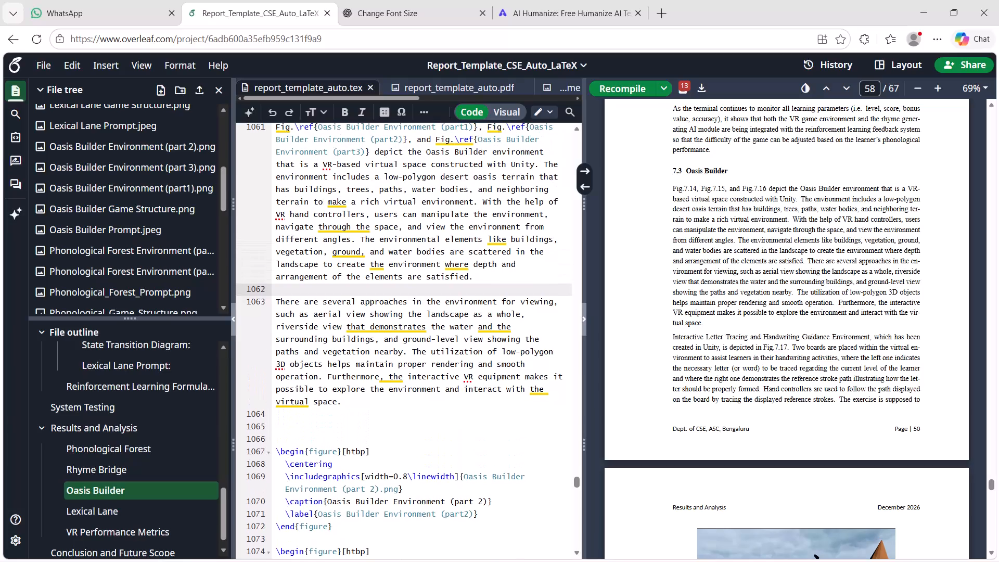
pyautogui.hotkey('ctrl', 's')
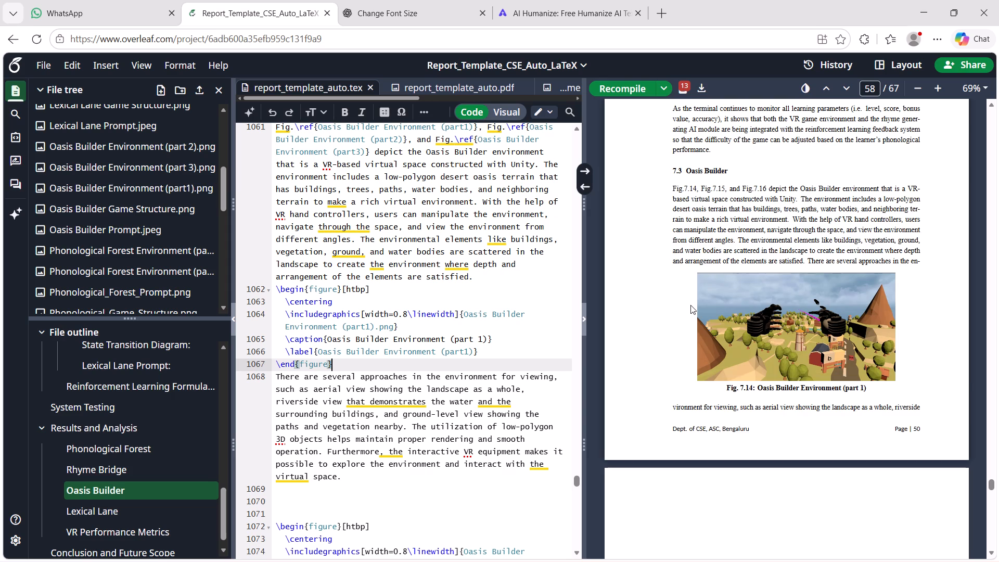
# Review the recompiled Oasis Builder pages from Fig. 7.14 through Fig. 7.18, checking figure placement and page gaps.
pyautogui.scroll(-3, 813, 346)
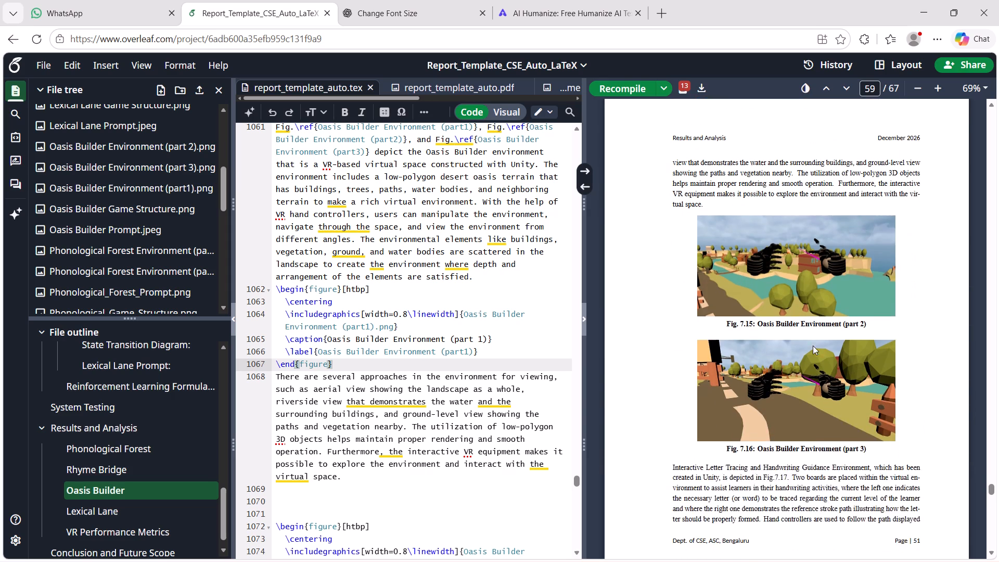
pyautogui.scroll(-1, 813, 346)
pyautogui.scroll(3, 813, 346)
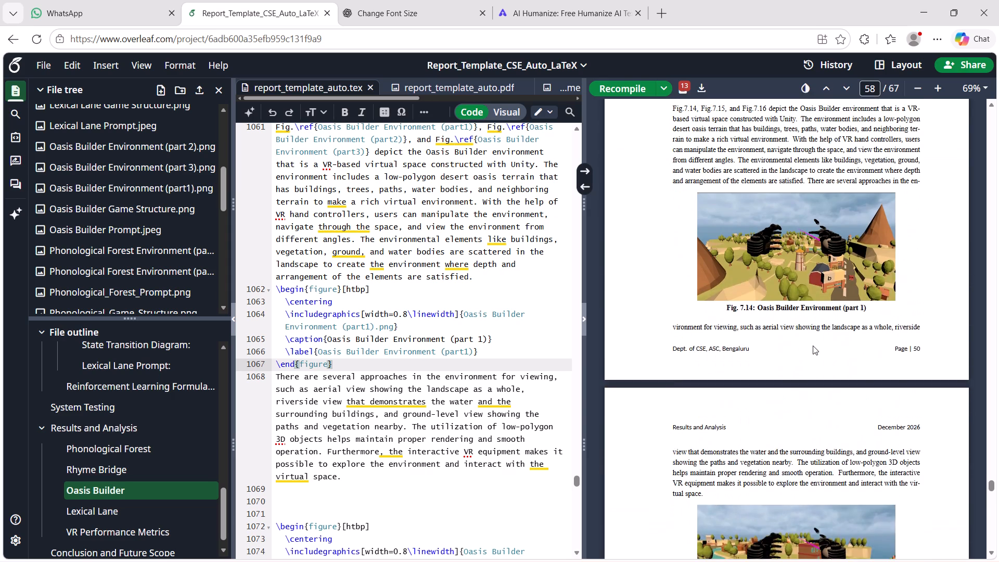
pyautogui.scroll(2, 813, 346)
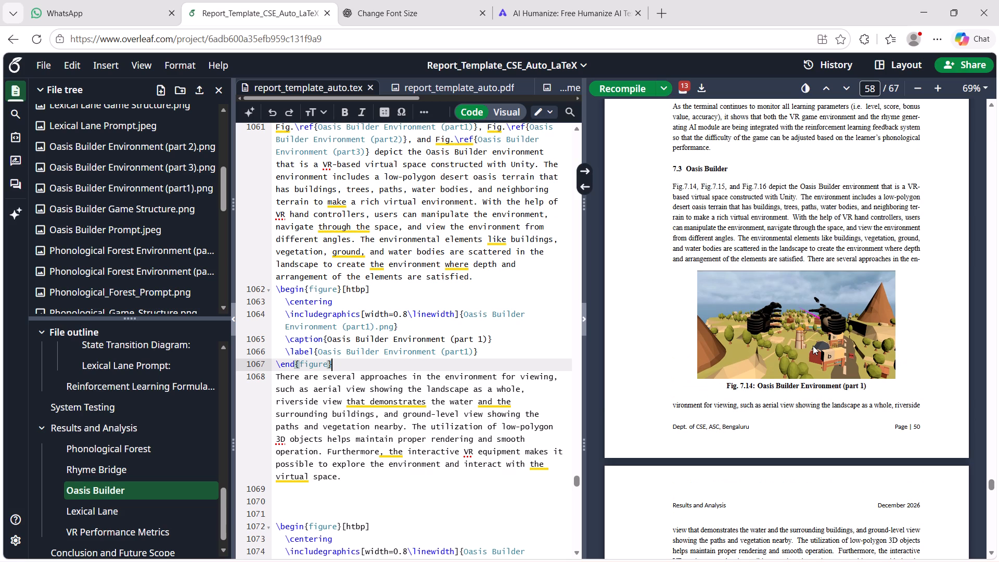
pyautogui.scroll(-3, 813, 346)
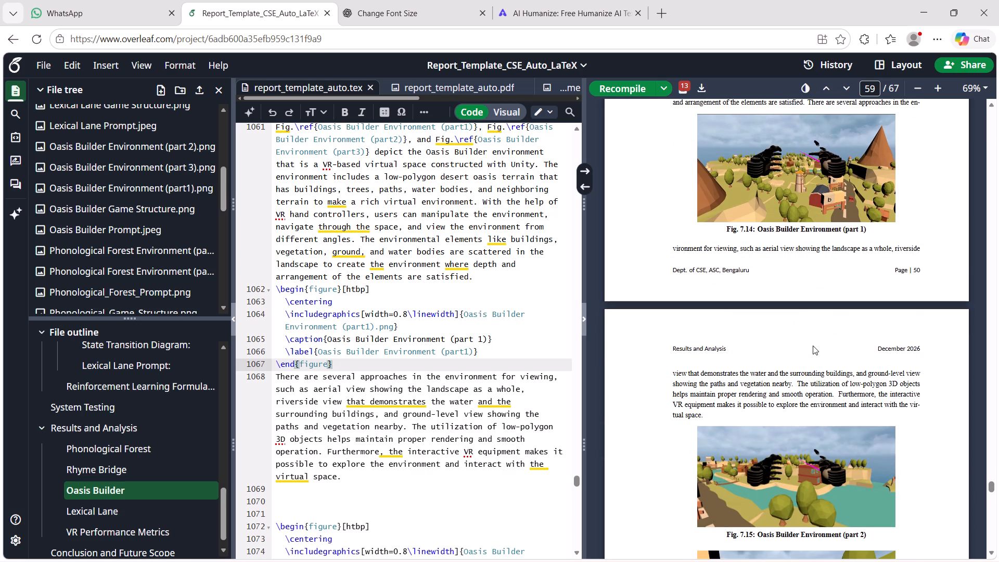
pyautogui.scroll(-4, 813, 346)
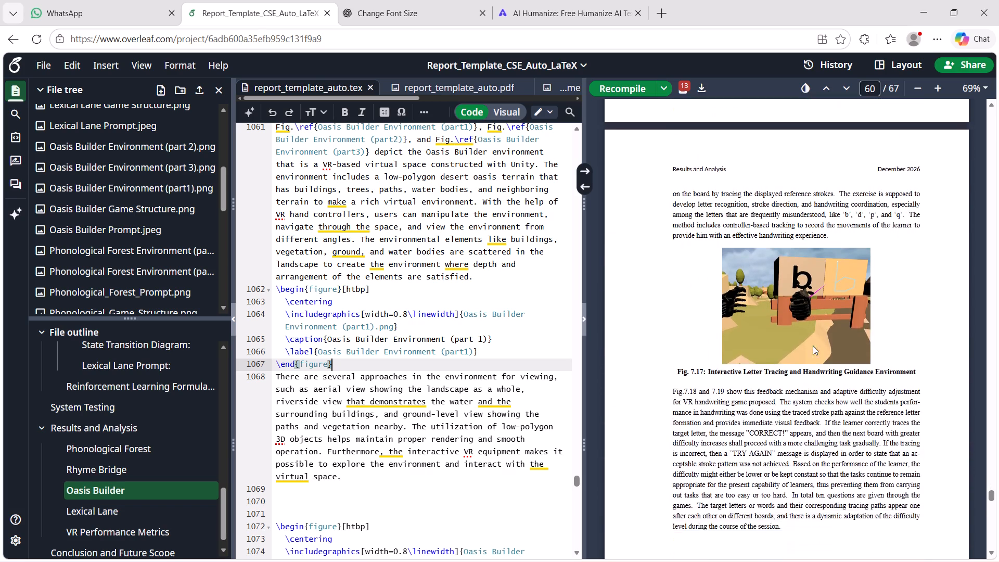
pyautogui.scroll(-1, 813, 346)
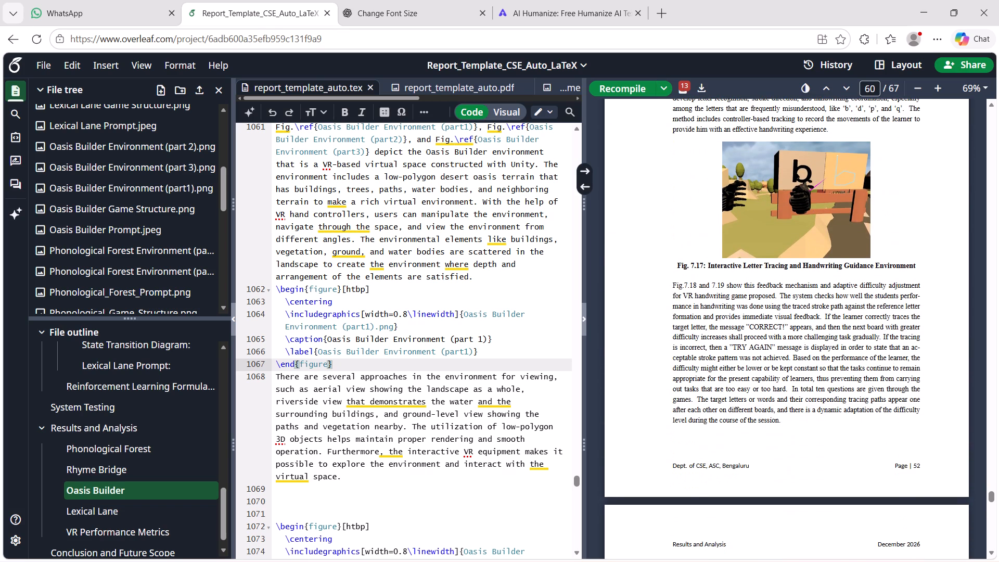
pyautogui.scroll(-3, 813, 346)
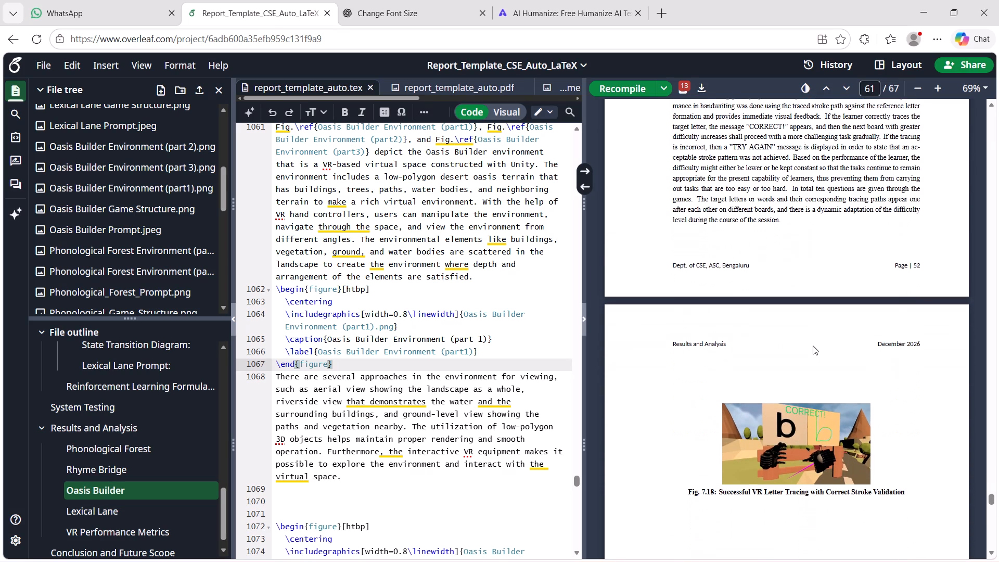
# Move the passage from "If the tracing is incorrect" to "session." below the Incorrect VR Letter Tracing figure block and recompile the report.
pyautogui.scroll(-2, 813, 346)
pyautogui.scroll(5, 813, 346)
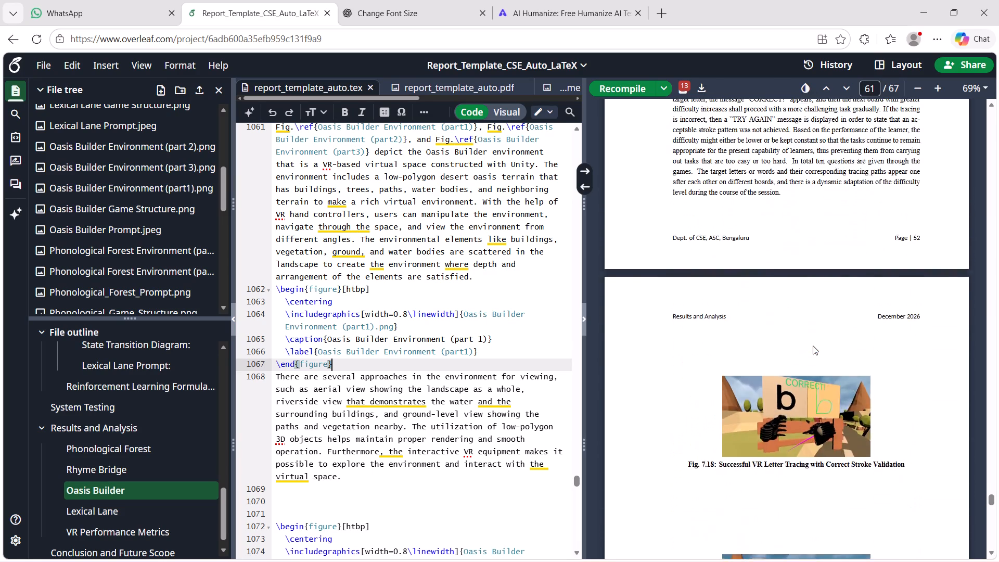
pyautogui.scroll(1, 813, 346)
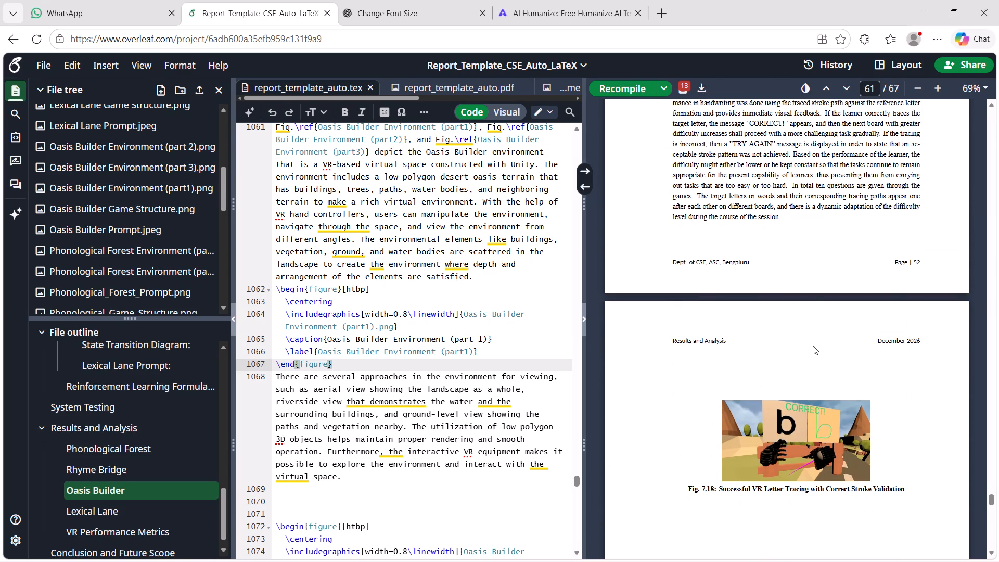
pyautogui.doubleClick(789, 424)
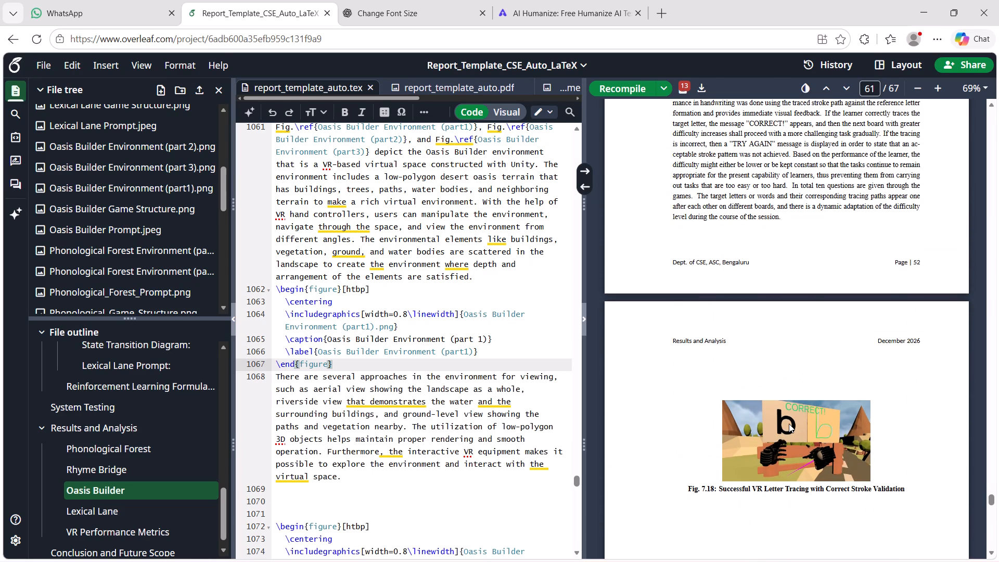
pyautogui.scroll(2, 516, 410)
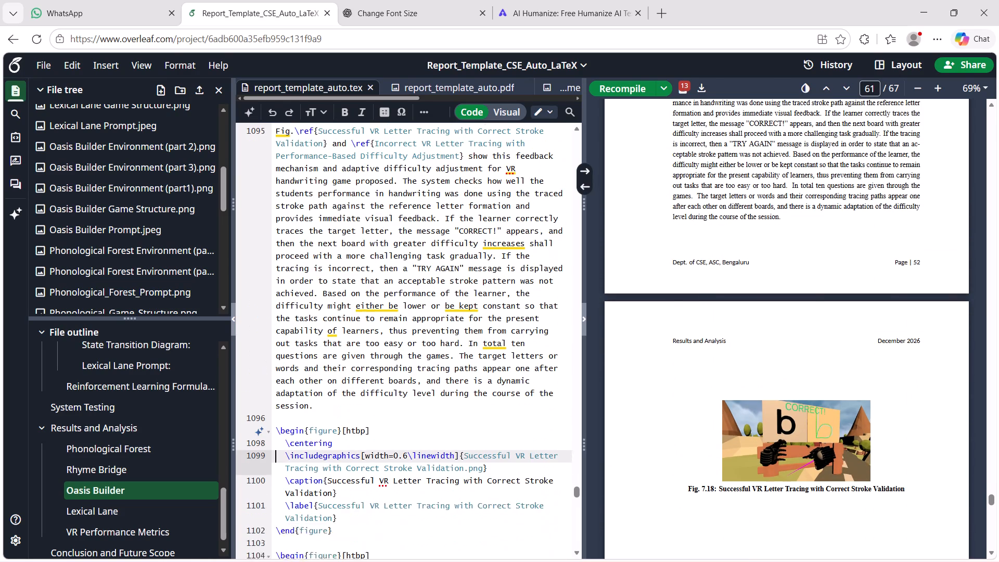
pyautogui.scroll(1, 516, 410)
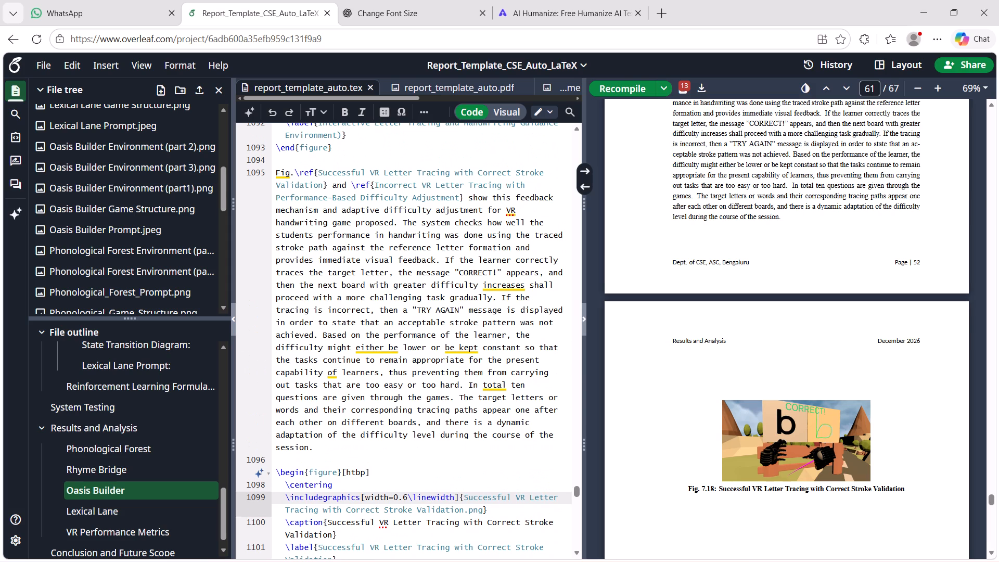
pyautogui.scroll(1, 762, 360)
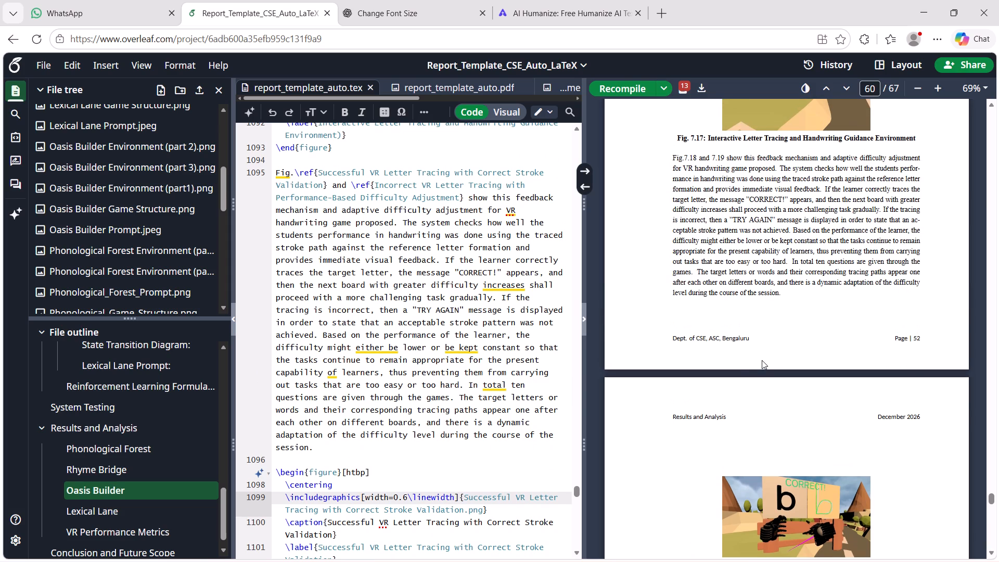
pyautogui.scroll(-1, 425, 355)
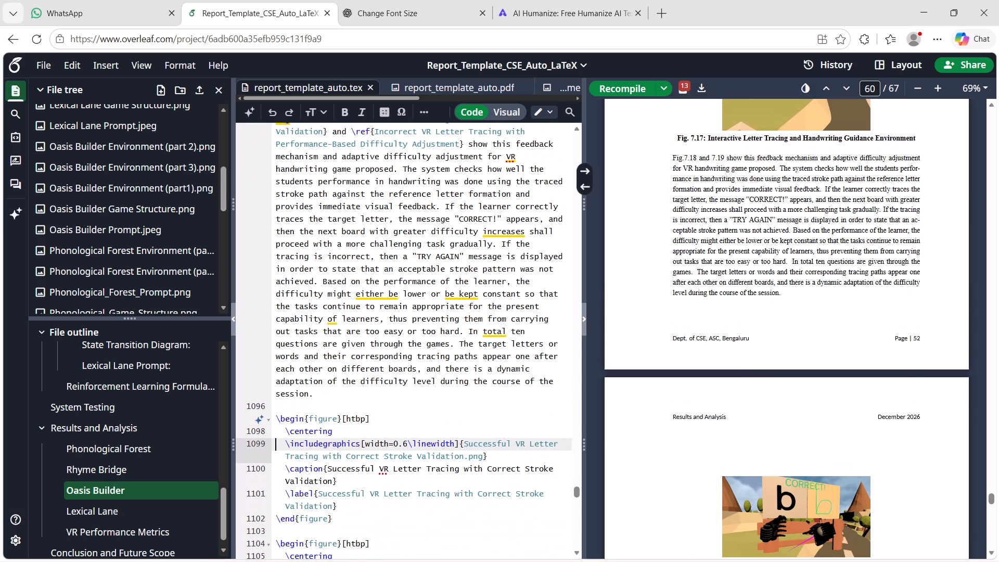
pyautogui.moveTo(501, 240); pyautogui.dragTo(497, 375)
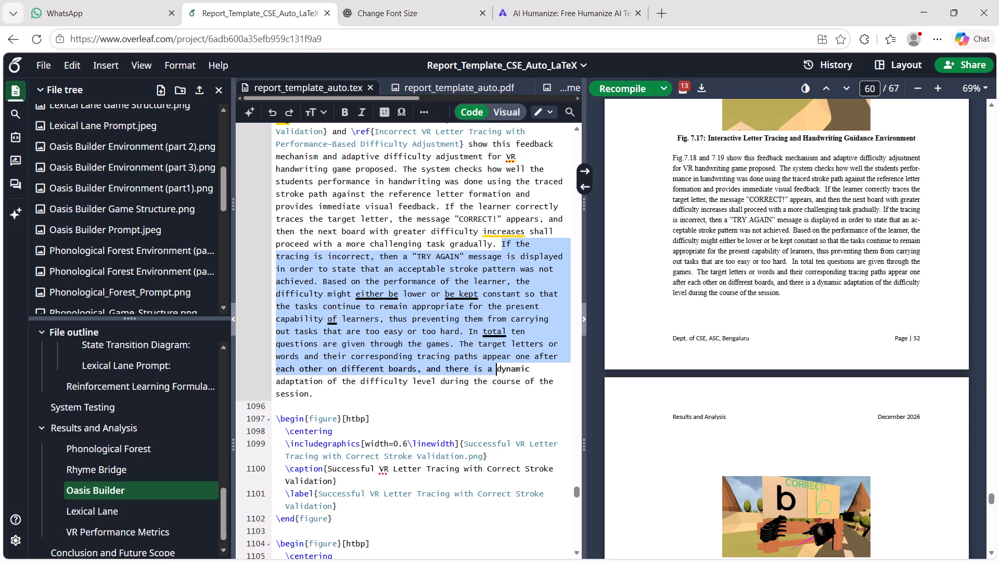
pyautogui.moveTo(497, 375); pyautogui.dragTo(493, 391)
pyautogui.hotkey('ctrl', 'x')
pyautogui.scroll(-1, 493, 391)
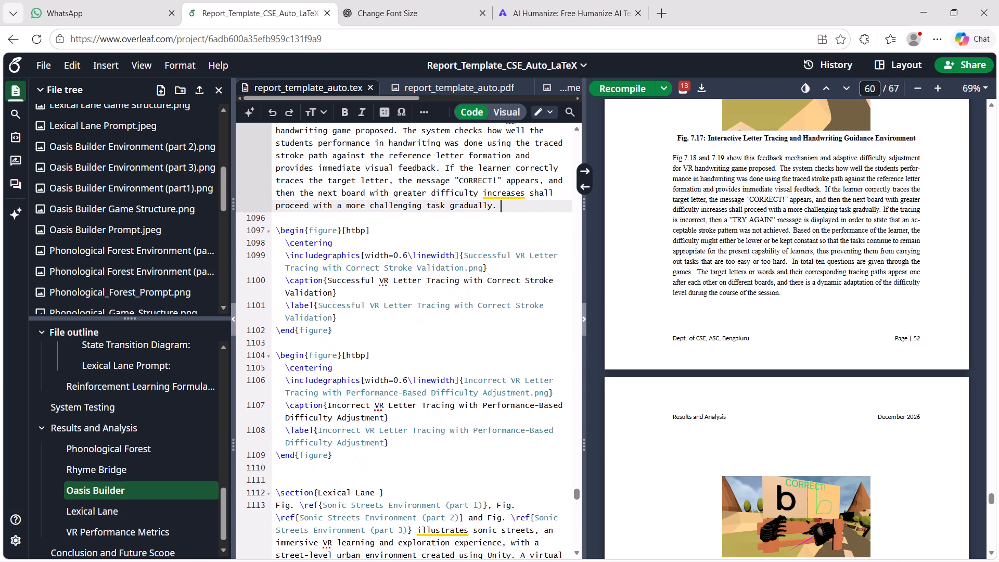
pyautogui.click(287, 477)
pyautogui.click(288, 468)
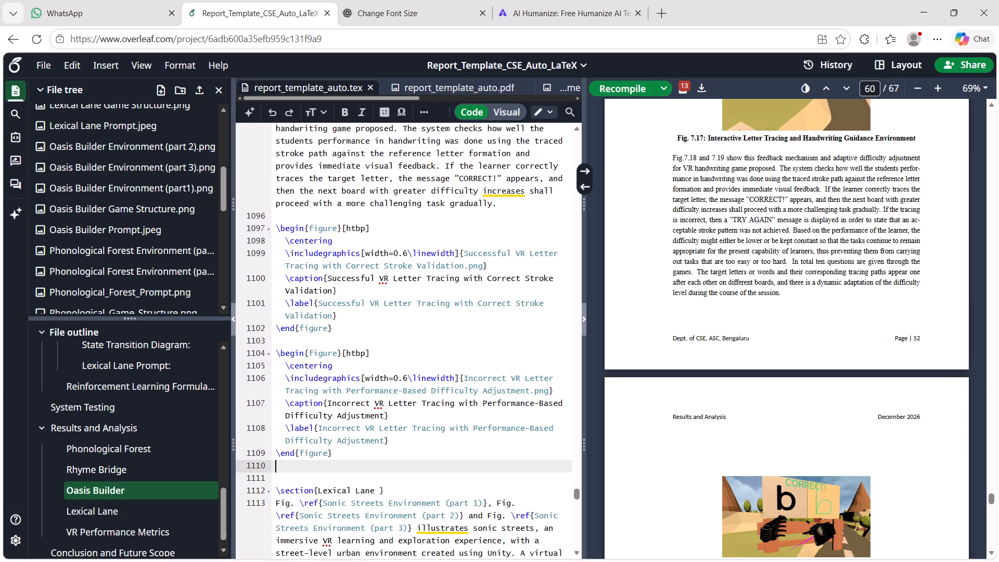
pyautogui.hotkey('ctrl', 'v')
pyautogui.hotkey('ctrl', 's')
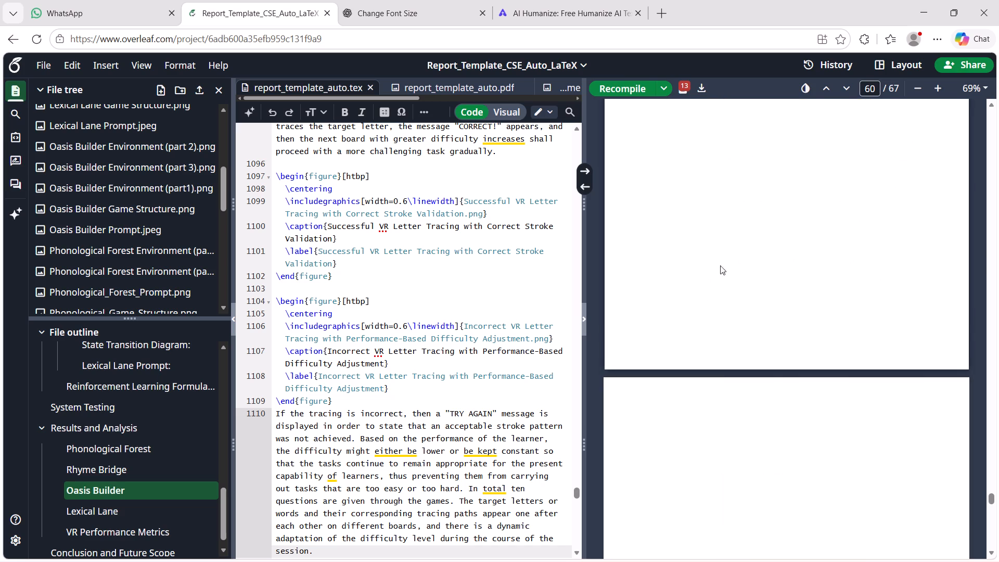
# Review the recompiled pages from Fig. 7.17 through Fig. 7.21, checking how the text and figures fill each page.
pyautogui.scroll(4, 726, 264)
pyautogui.scroll(-1, 726, 264)
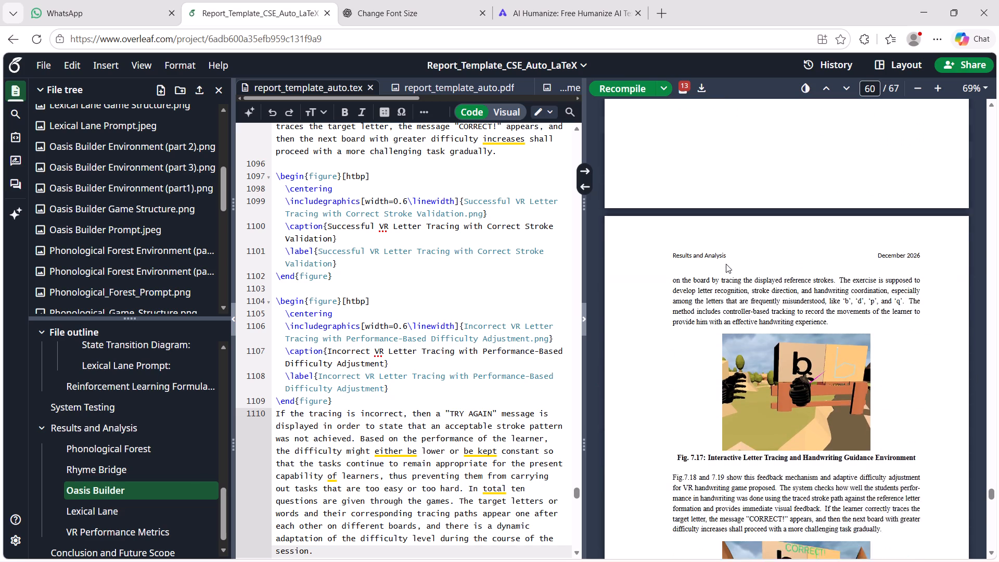
pyautogui.scroll(-2, 726, 264)
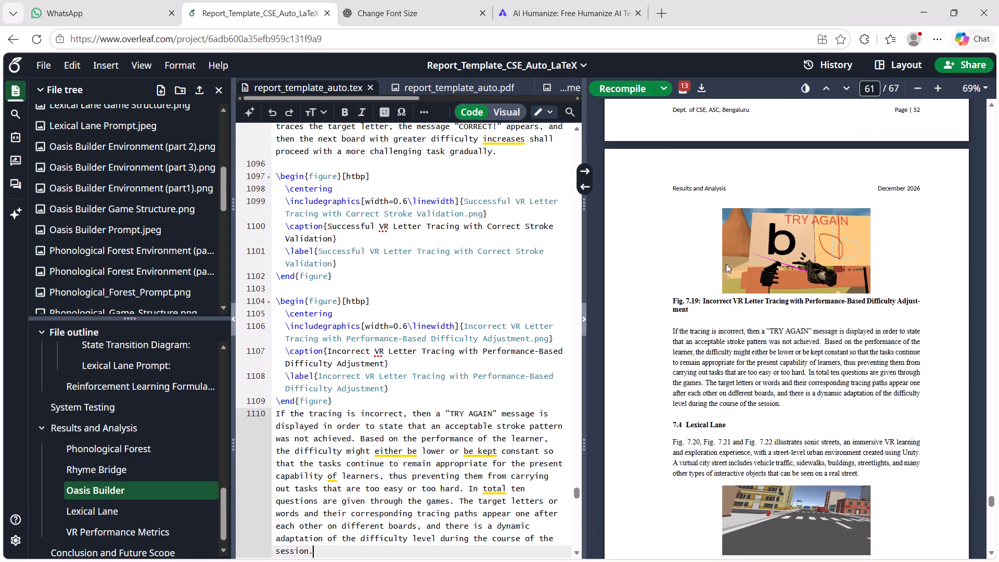
pyautogui.scroll(-1, 726, 264)
pyautogui.scroll(5, 726, 264)
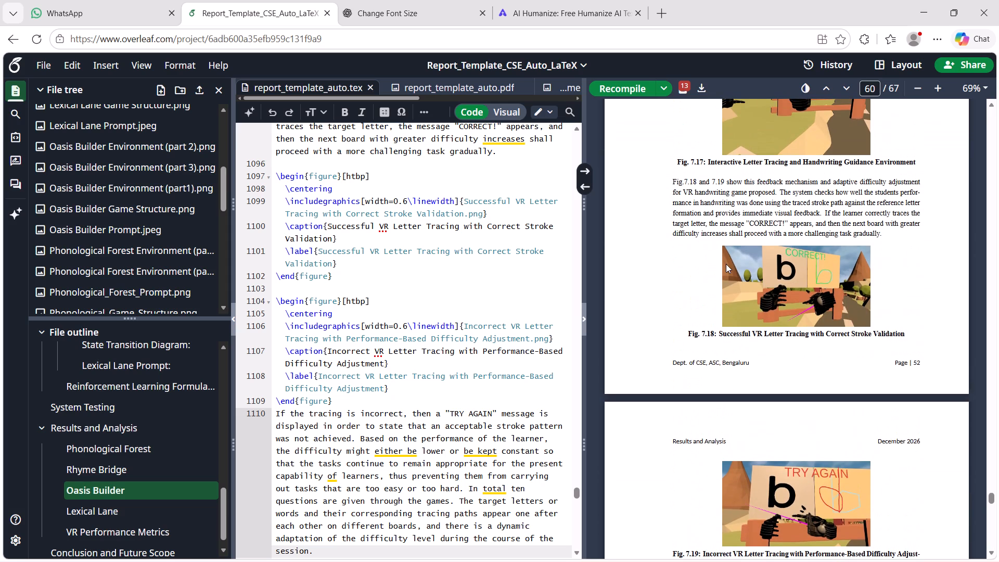
pyautogui.scroll(-8, 726, 264)
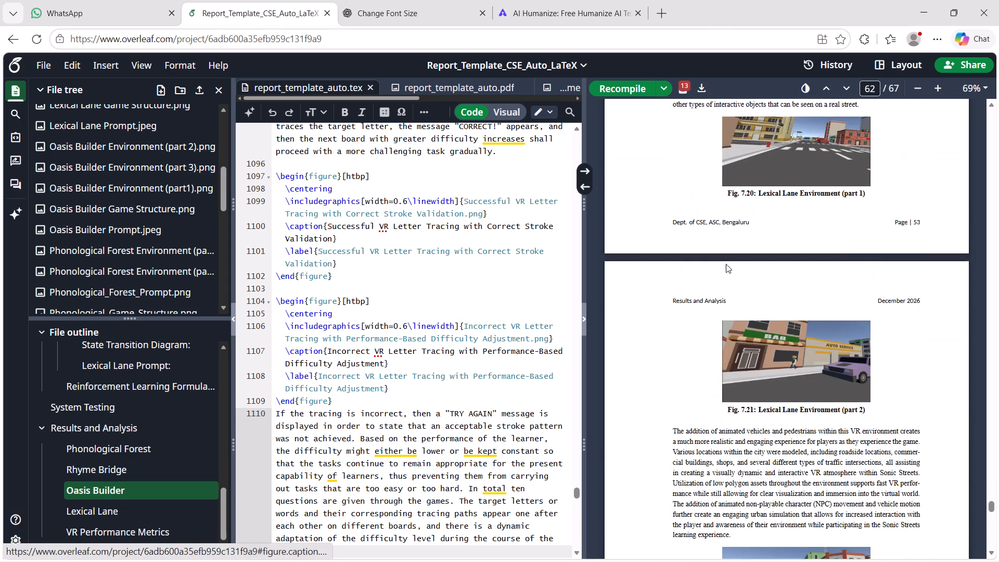
pyautogui.scroll(-1, 726, 264)
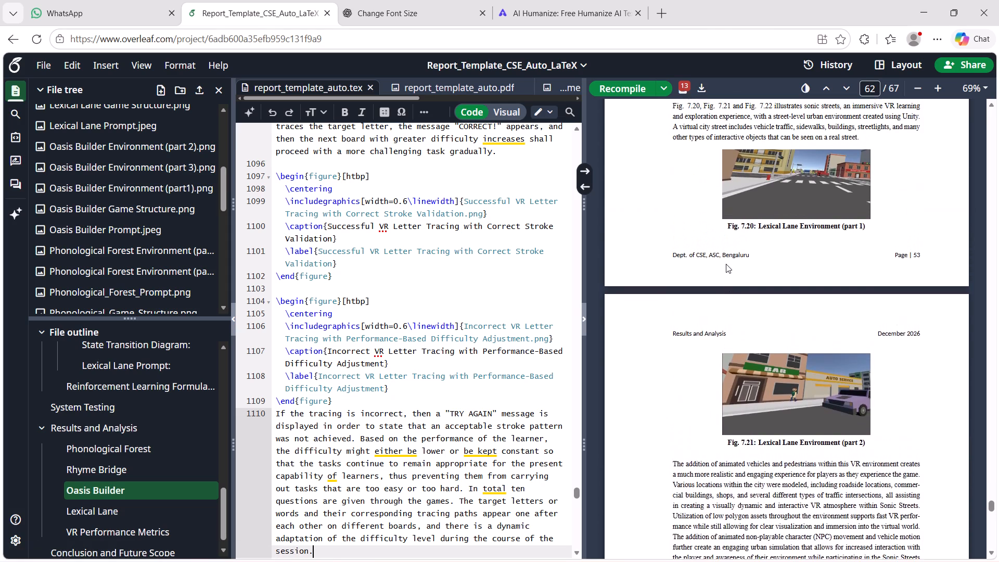
# Check the page flow from Fig. 7.22 through VR Performance Metrics, the Conclusion and Future Scope chapter and the references.
pyautogui.scroll(-5, 726, 264)
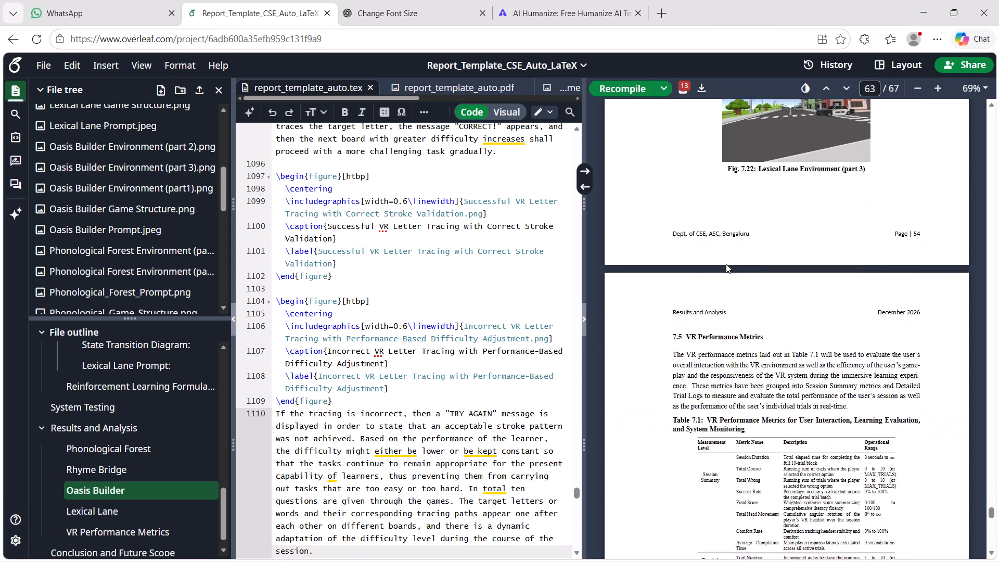
pyautogui.scroll(-4, 726, 264)
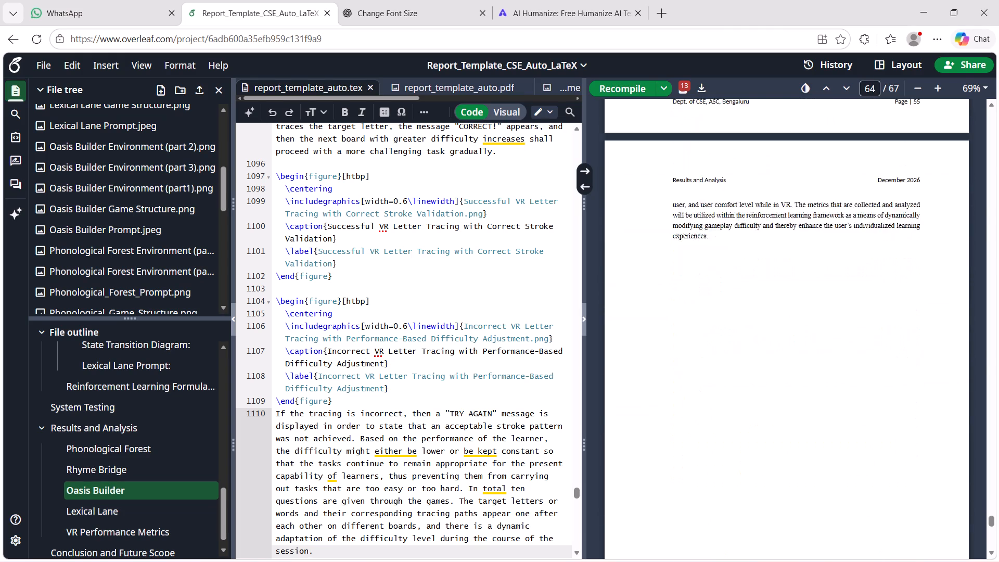
pyautogui.scroll(-1, 726, 264)
pyautogui.scroll(6, 726, 264)
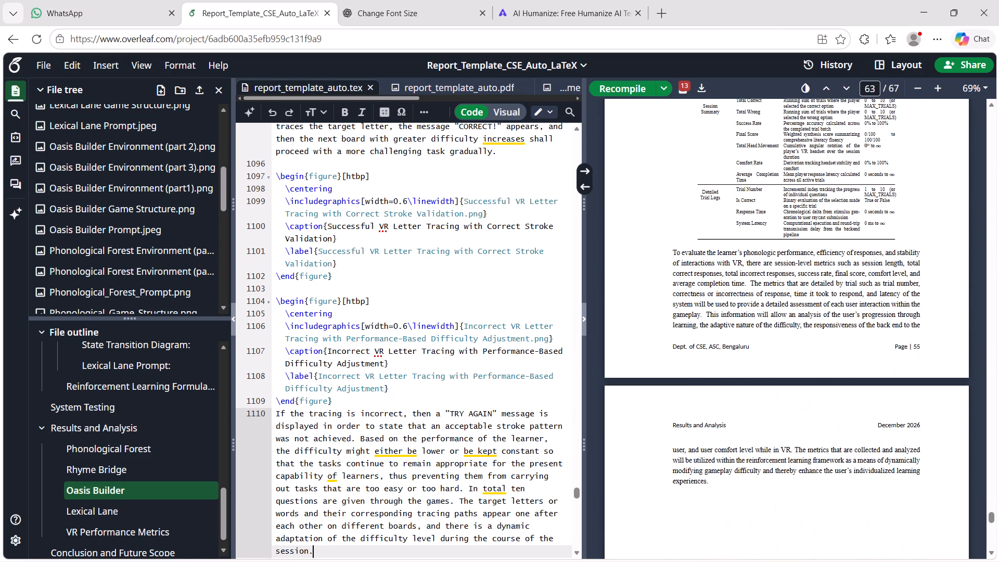
pyautogui.scroll(7, 726, 264)
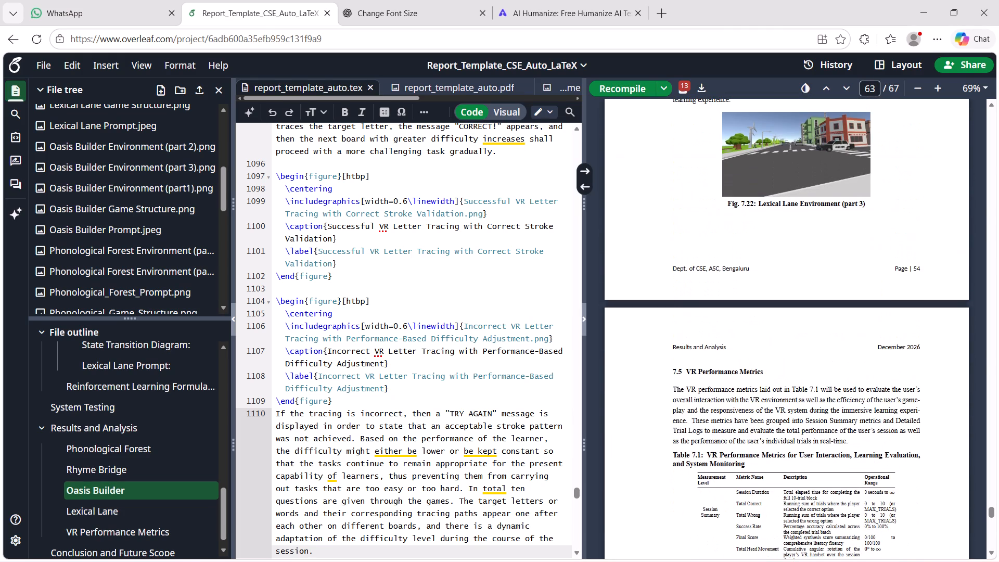
pyautogui.scroll(-5, 726, 264)
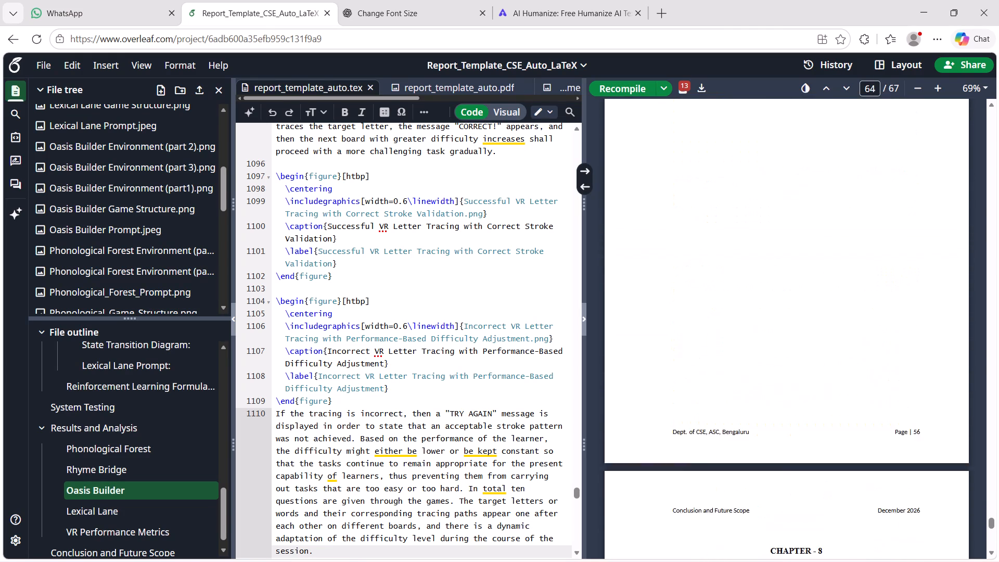
pyautogui.scroll(-5, 726, 264)
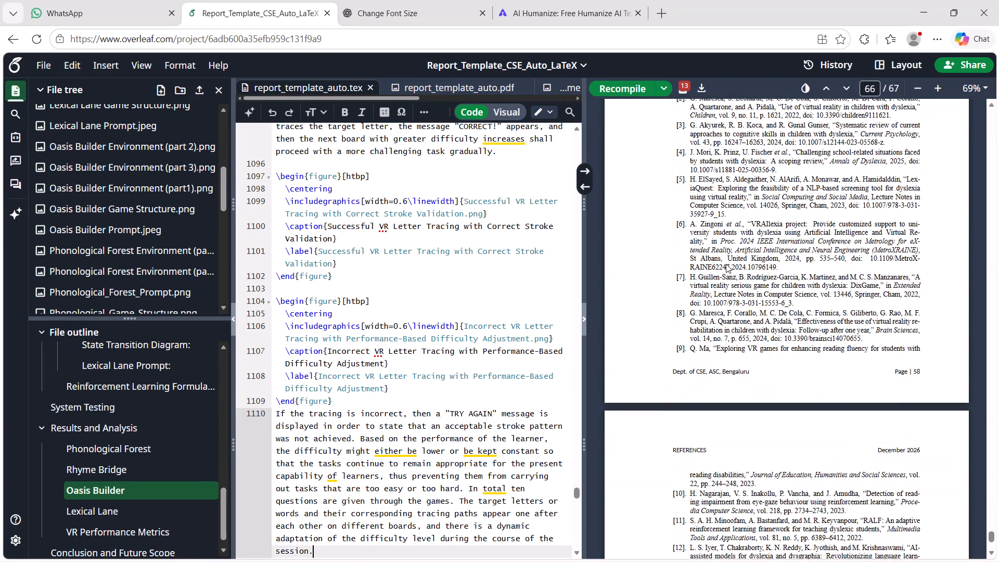
pyautogui.scroll(-4, 726, 264)
pyautogui.scroll(9, 726, 264)
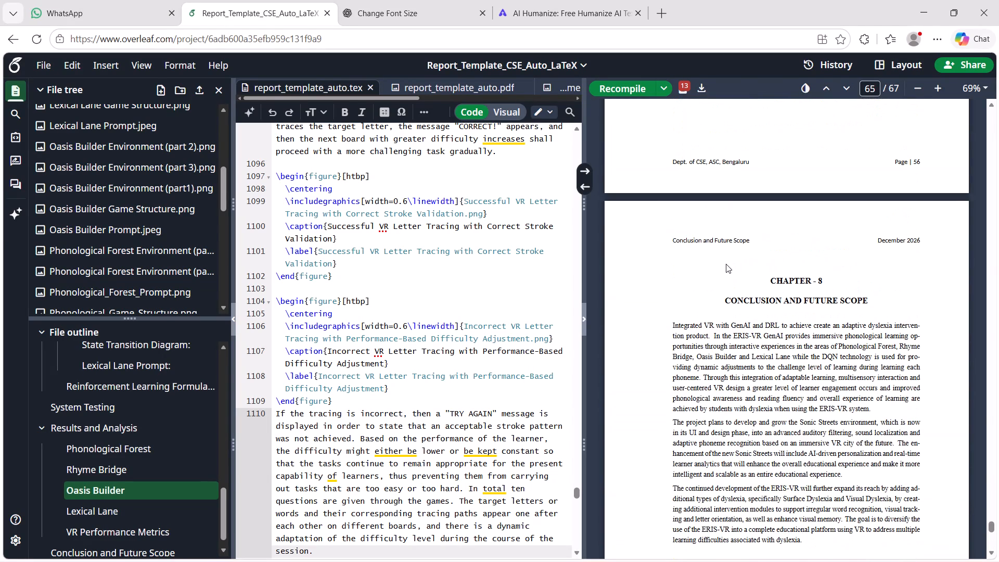
# Recheck the layout from the letter-tracing figures, starting at Fig. 7.17, through to the final references page.
pyautogui.scroll(12, 726, 264)
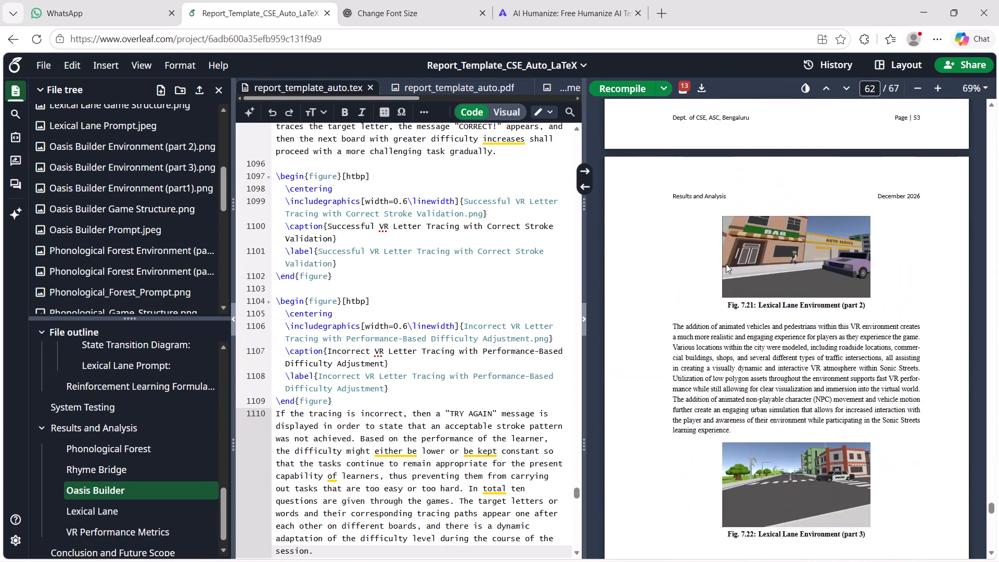
pyautogui.scroll(1, 726, 264)
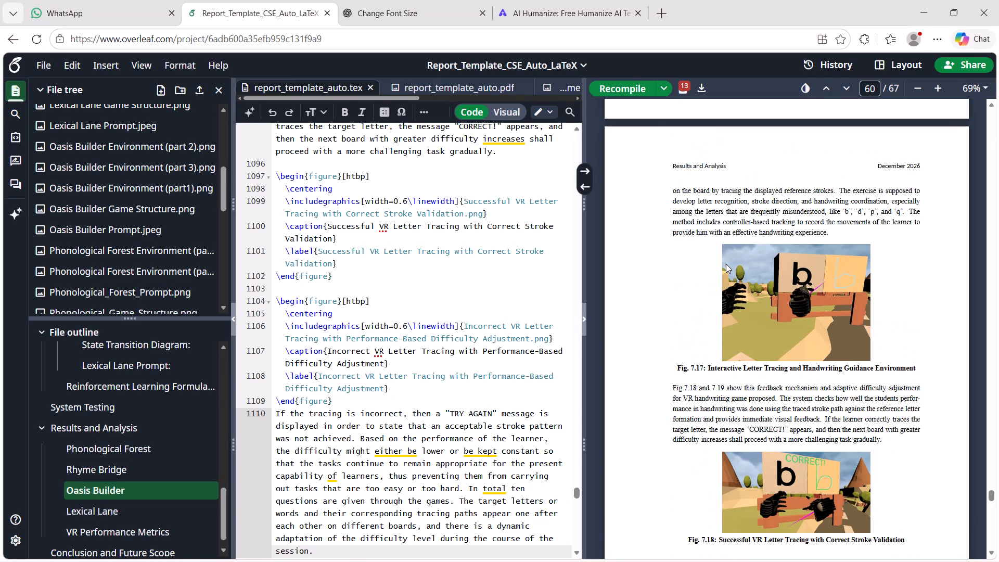
pyautogui.scroll(-4, 727, 345)
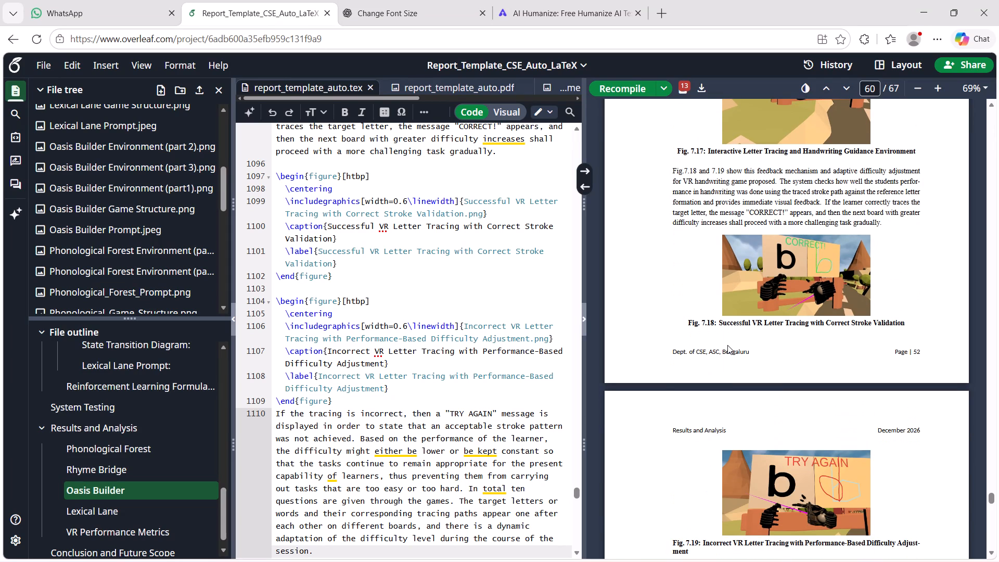
pyautogui.scroll(-1, 727, 345)
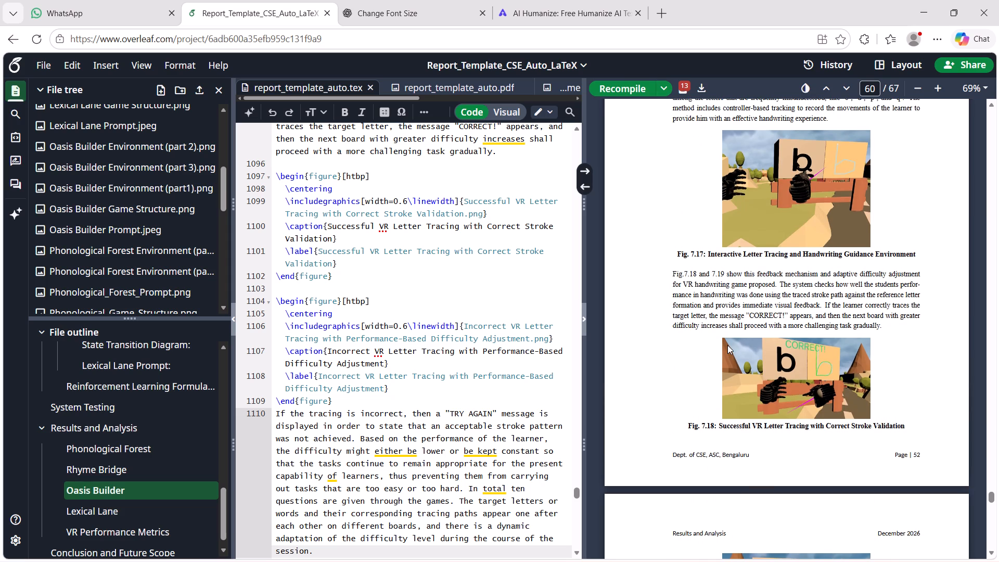
pyautogui.scroll(-3, 727, 345)
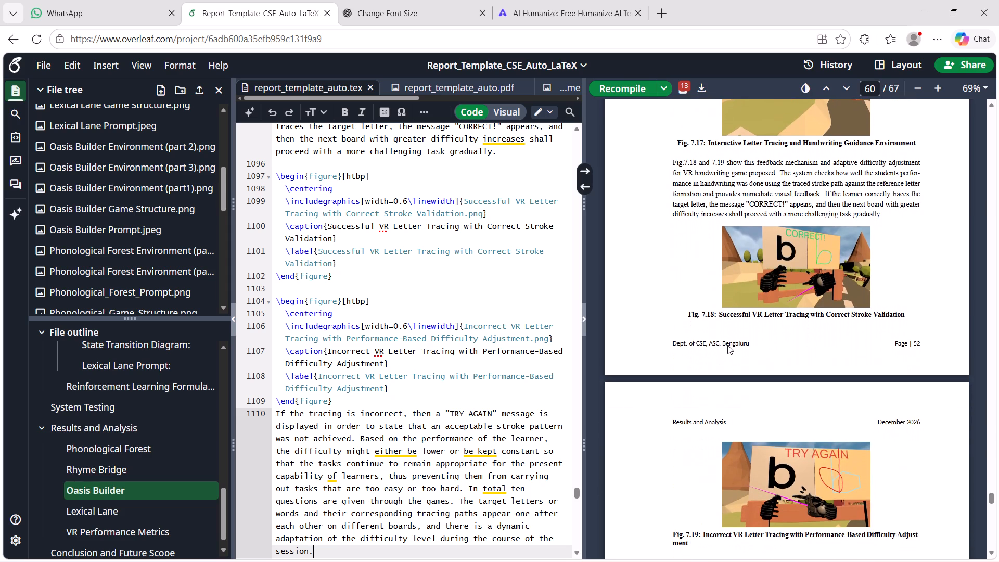
pyautogui.scroll(-4, 727, 345)
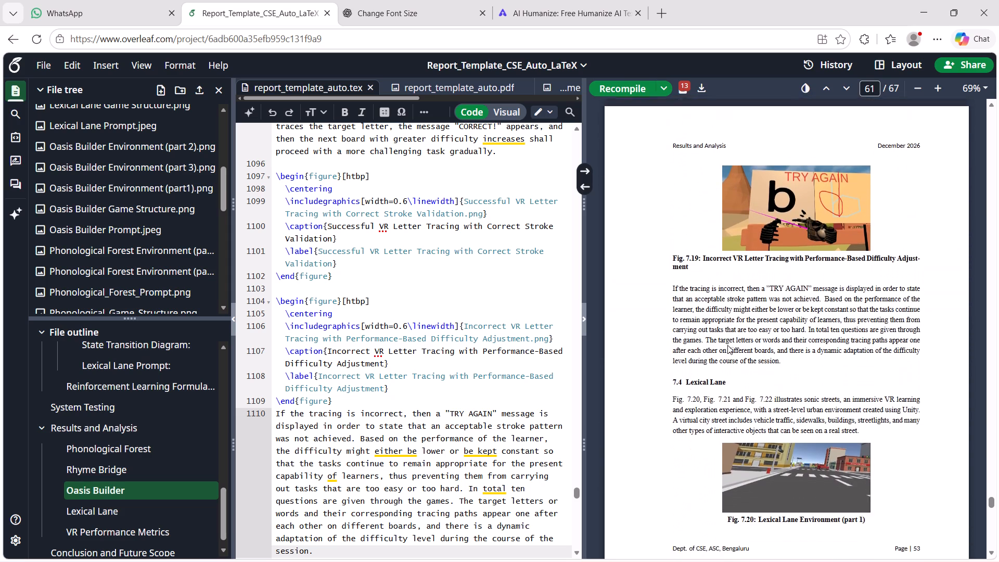
pyautogui.scroll(-9, 727, 345)
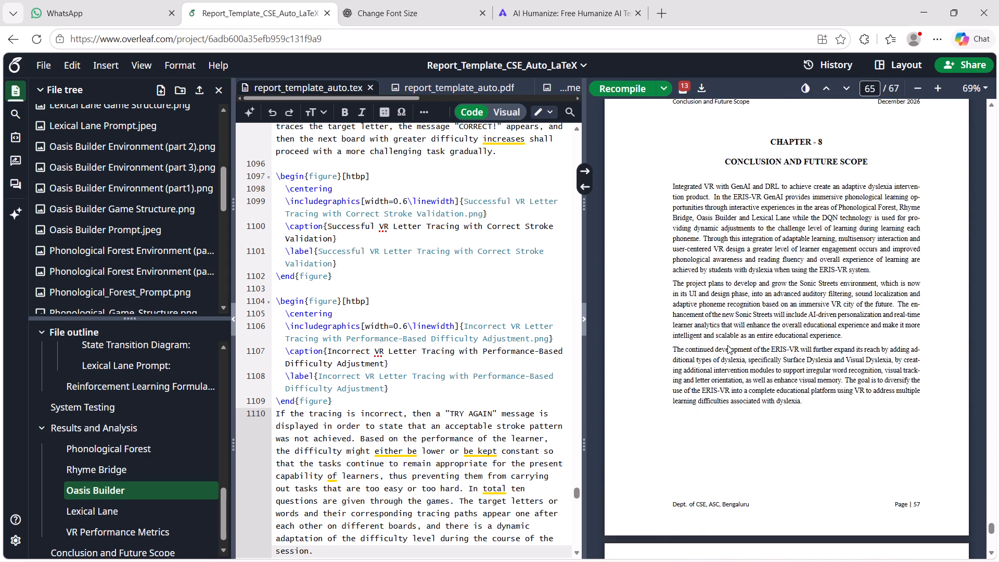
pyautogui.scroll(-4, 727, 345)
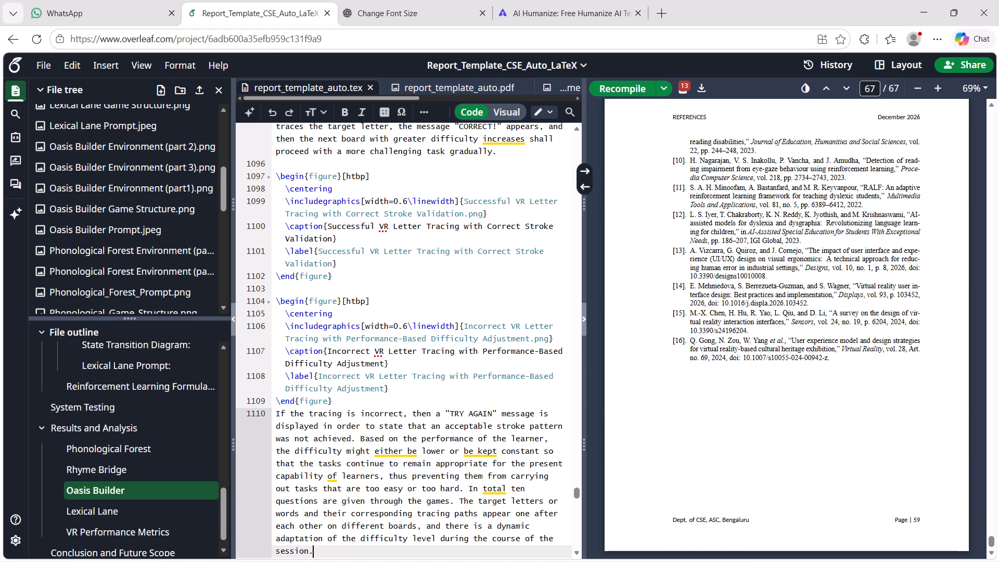
# Save and recompile the report.
pyautogui.scroll(4, 727, 345)
pyautogui.hotkey('ctrl', 's')
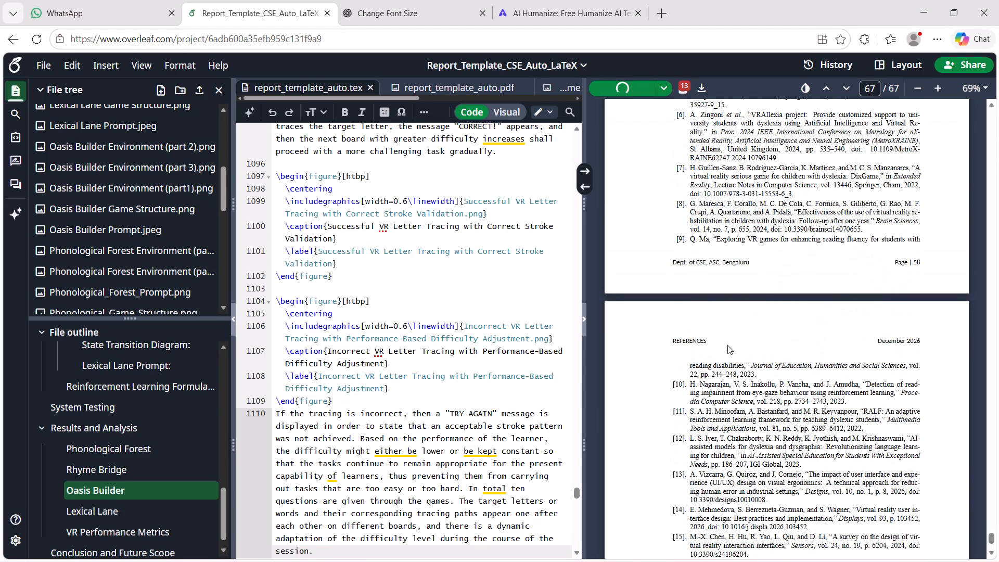
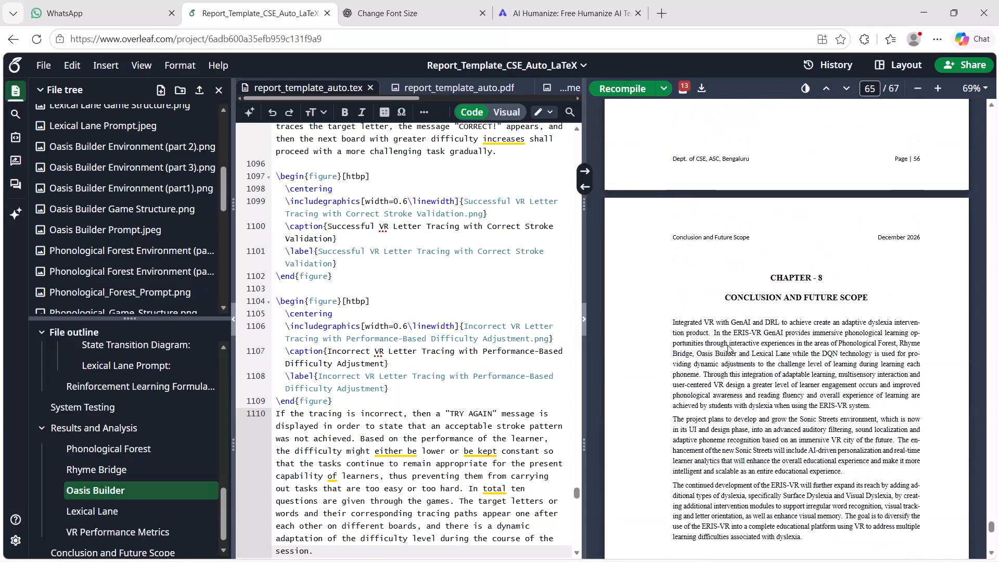
# Review the compiled pages backwards from the Conclusion and Future Scope chapter through Lexical Lane to the letter-tracing figures at Fig. 7.17.
pyautogui.scroll(10, 727, 345)
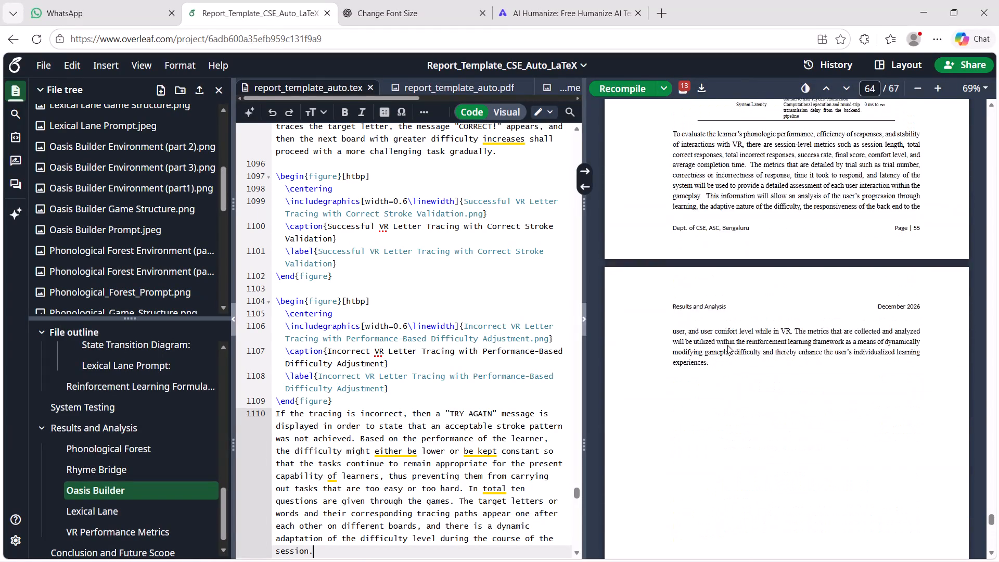
pyautogui.scroll(6, 727, 345)
pyautogui.scroll(-2, 727, 345)
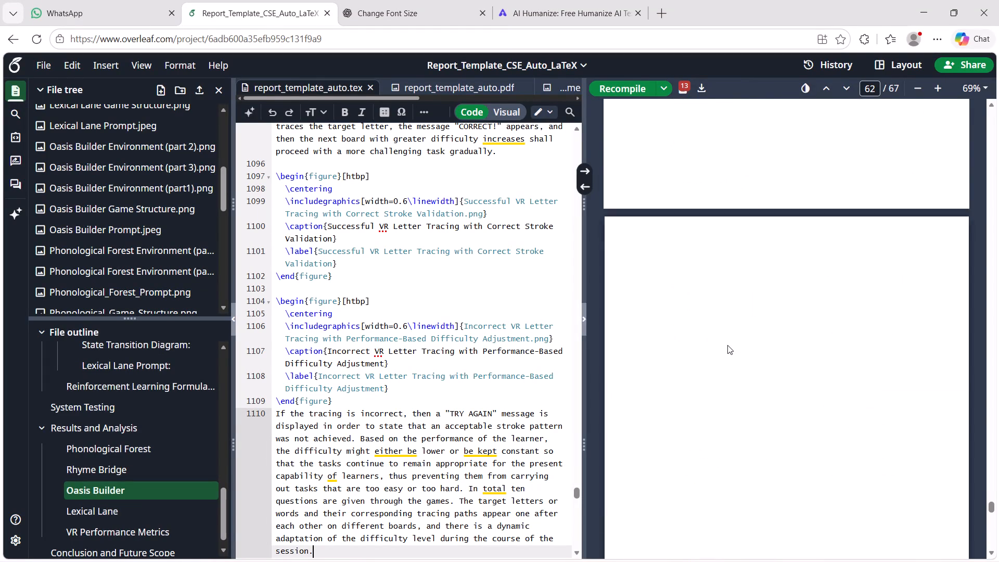
pyautogui.scroll(-2, 727, 345)
pyautogui.scroll(6, 727, 345)
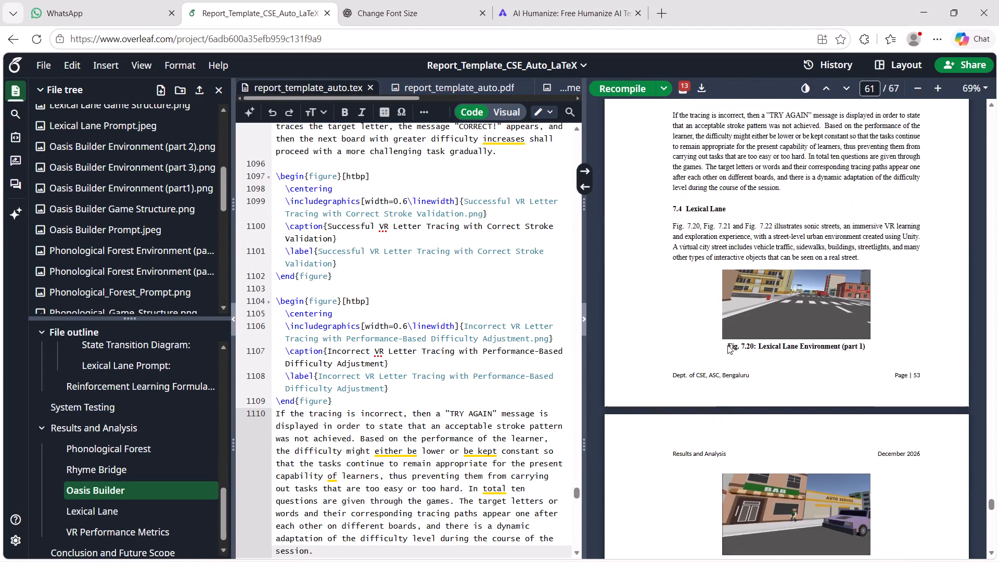
pyautogui.scroll(3, 727, 345)
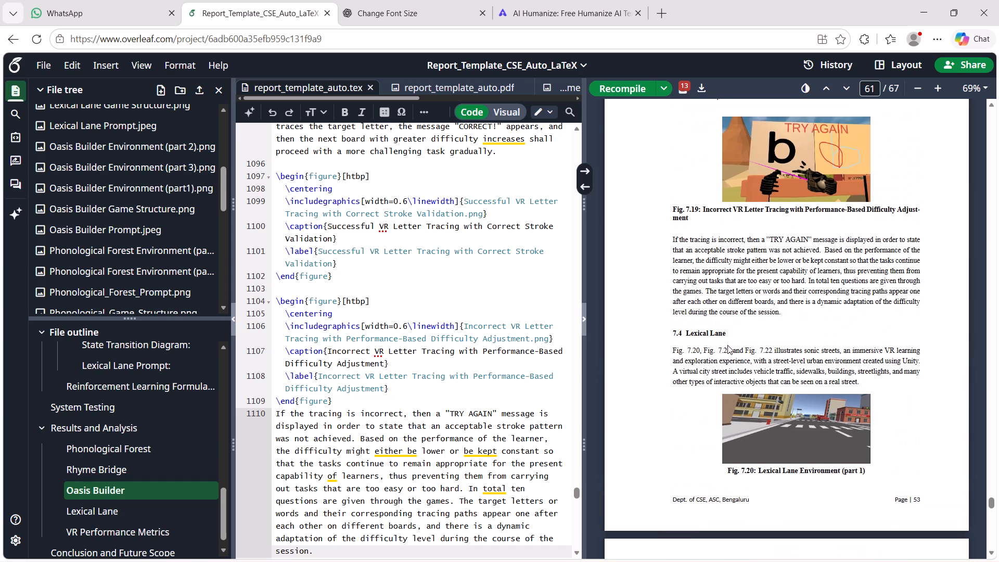
pyautogui.scroll(6, 727, 345)
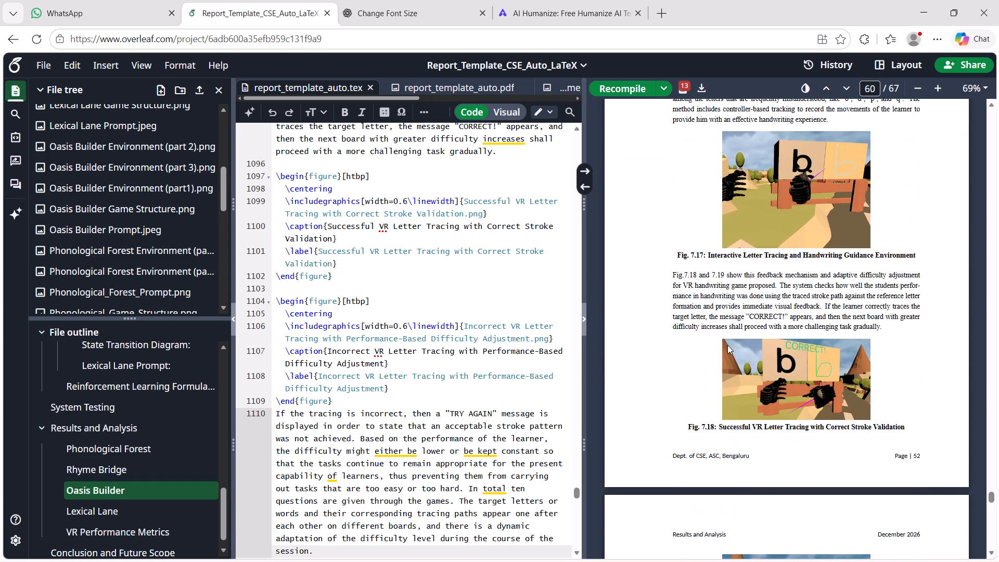
# Review the page flow around the Oasis Builder section, from Fig. 7.14 through the letter-tracing figure Fig. 7.18.
pyautogui.click(727, 345)
pyautogui.scroll(1, 751, 271)
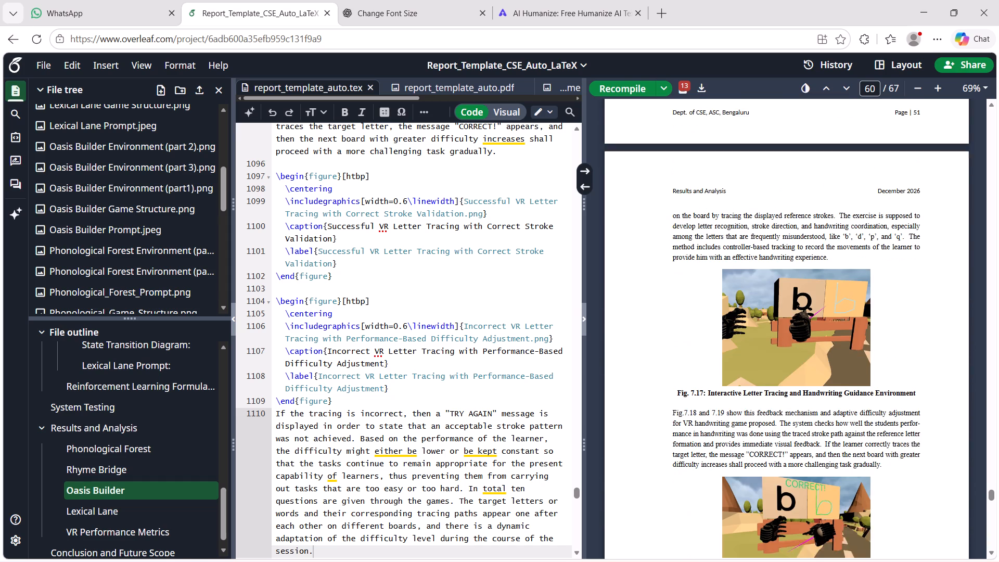
pyautogui.scroll(4, 751, 271)
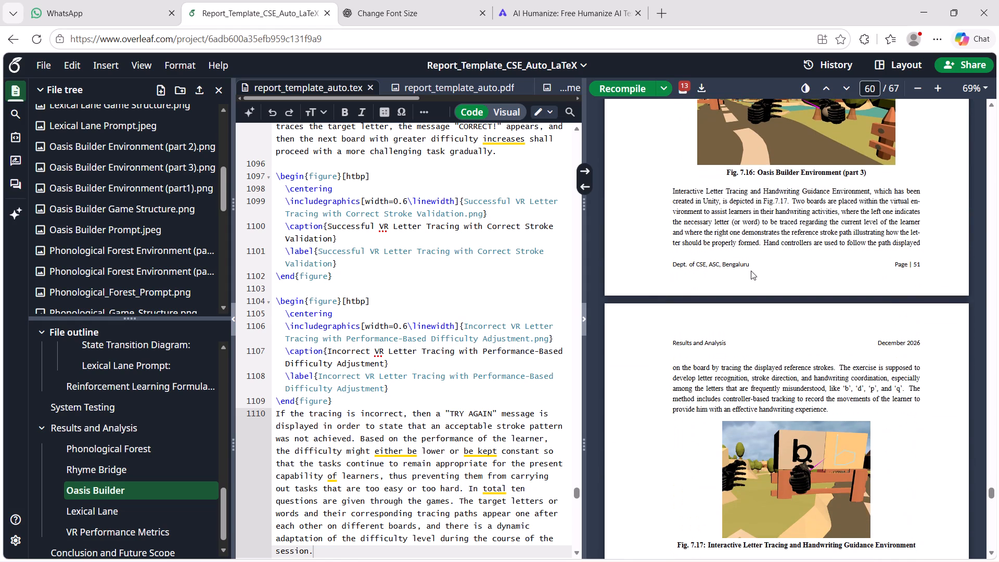
pyautogui.scroll(-3, 751, 271)
pyautogui.scroll(1, 751, 271)
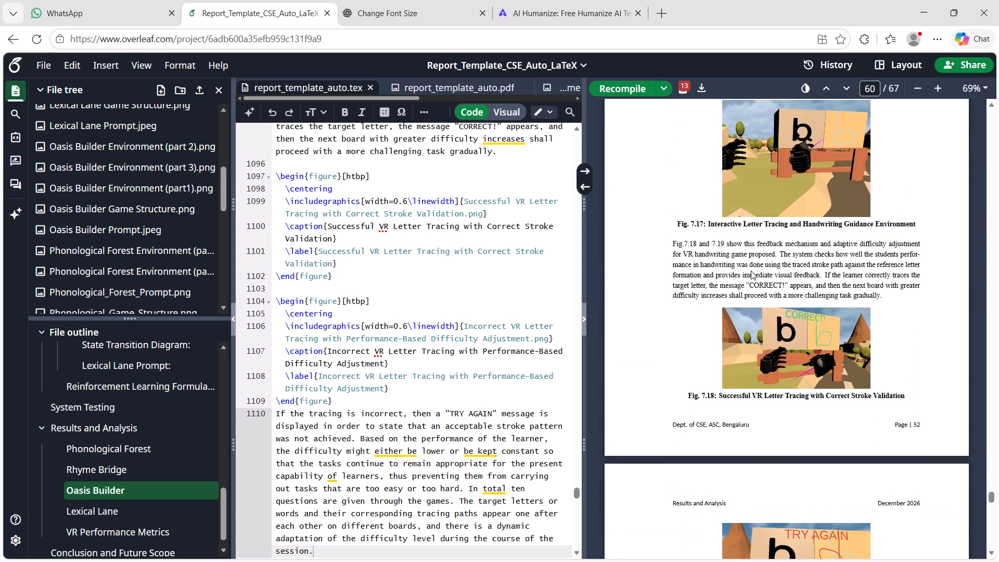
pyautogui.scroll(1, 751, 271)
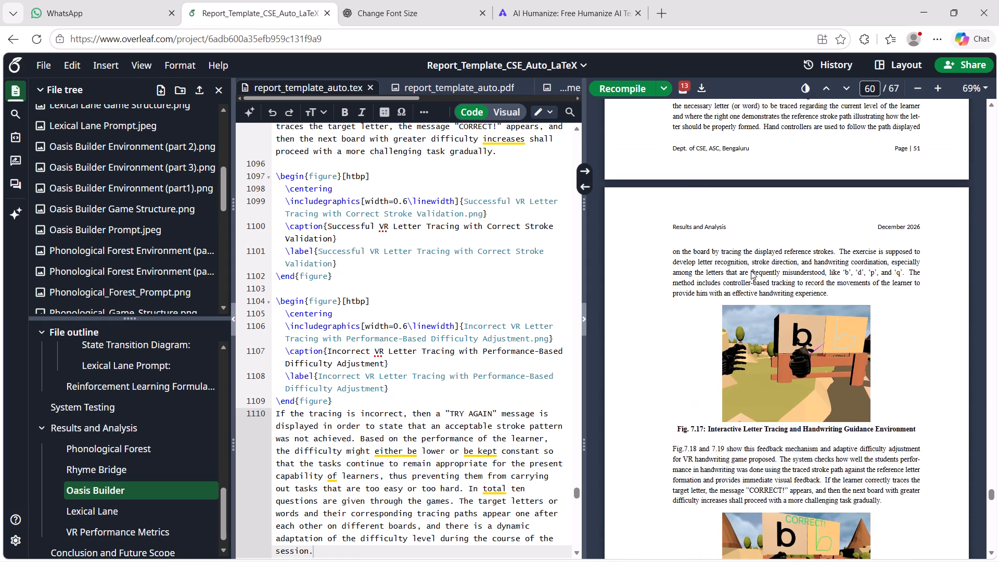
pyautogui.scroll(7, 751, 271)
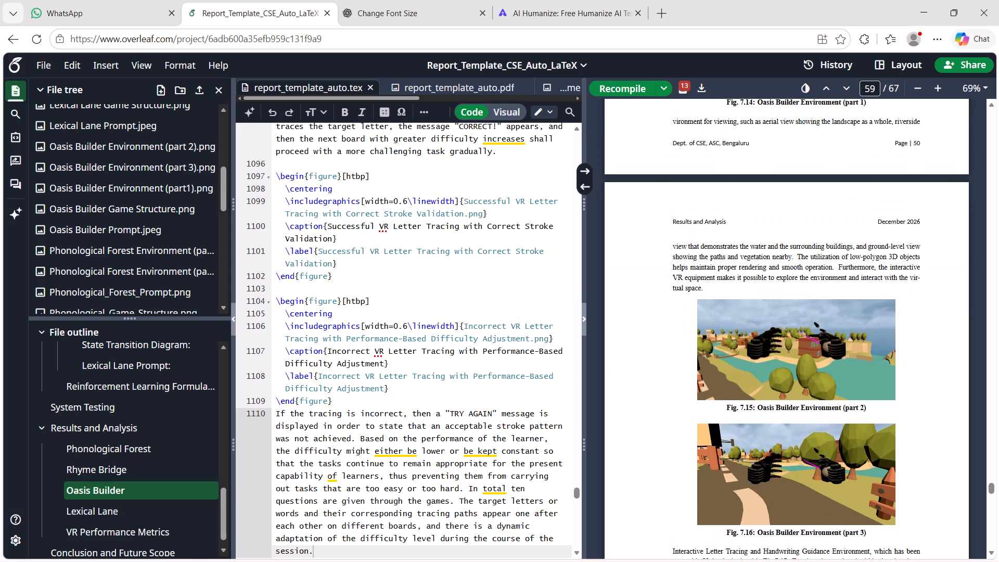
pyautogui.scroll(3, 751, 271)
pyautogui.scroll(-2, 751, 271)
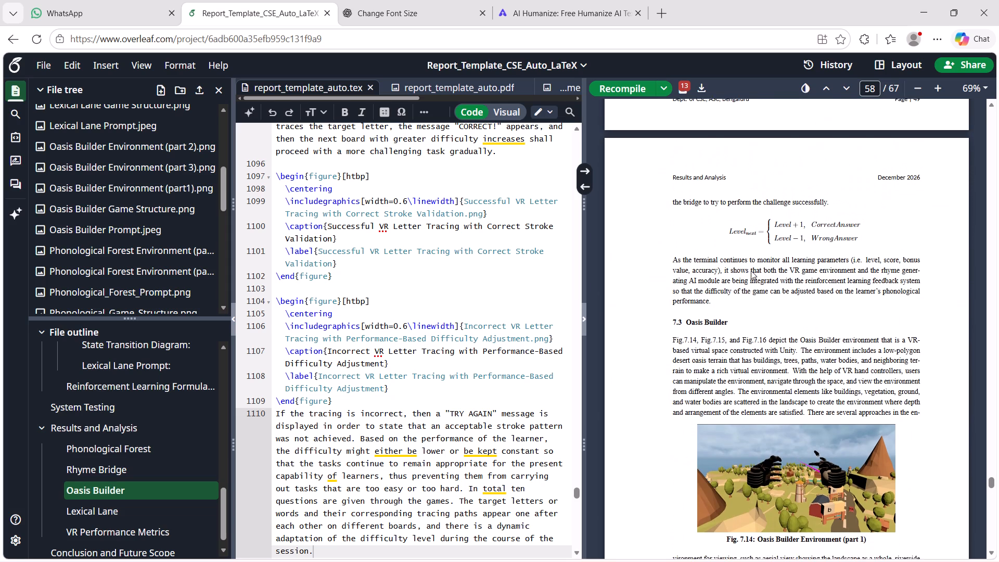
pyautogui.scroll(-5, 751, 271)
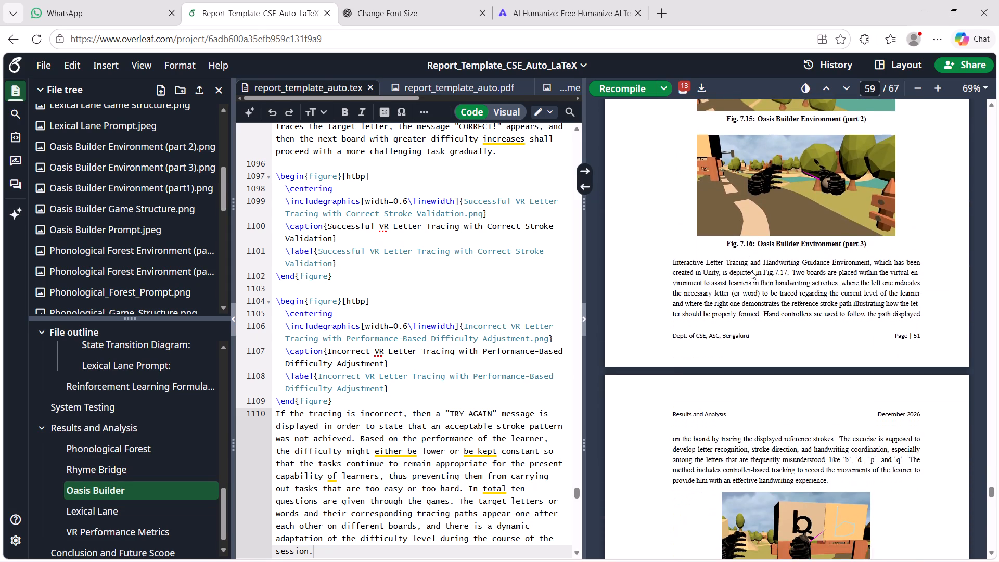
# Check the layout of the Lexical Lane figures and VR Performance Metrics pages, continuing through to the references.
pyautogui.scroll(-9, 751, 271)
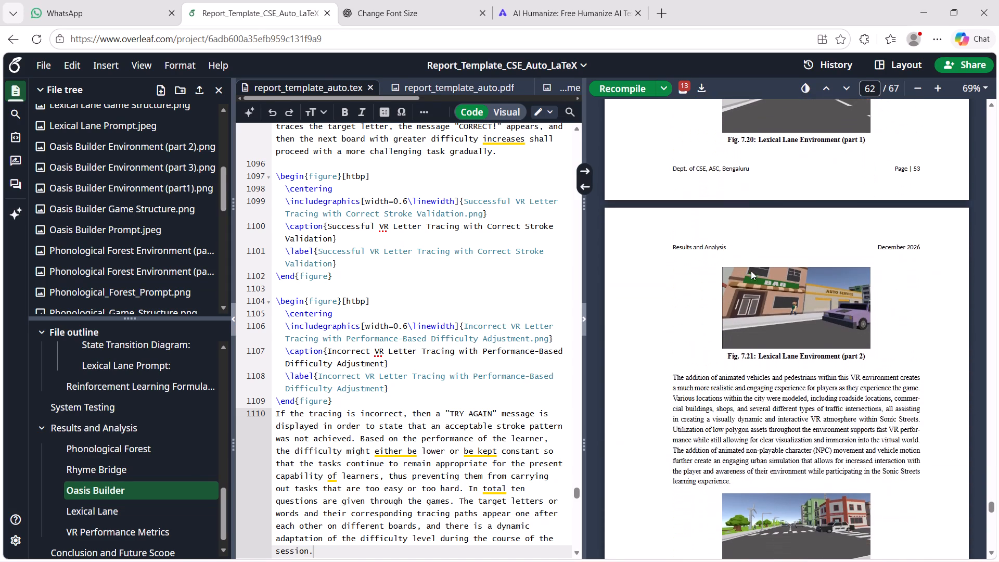
pyautogui.scroll(-9, 751, 271)
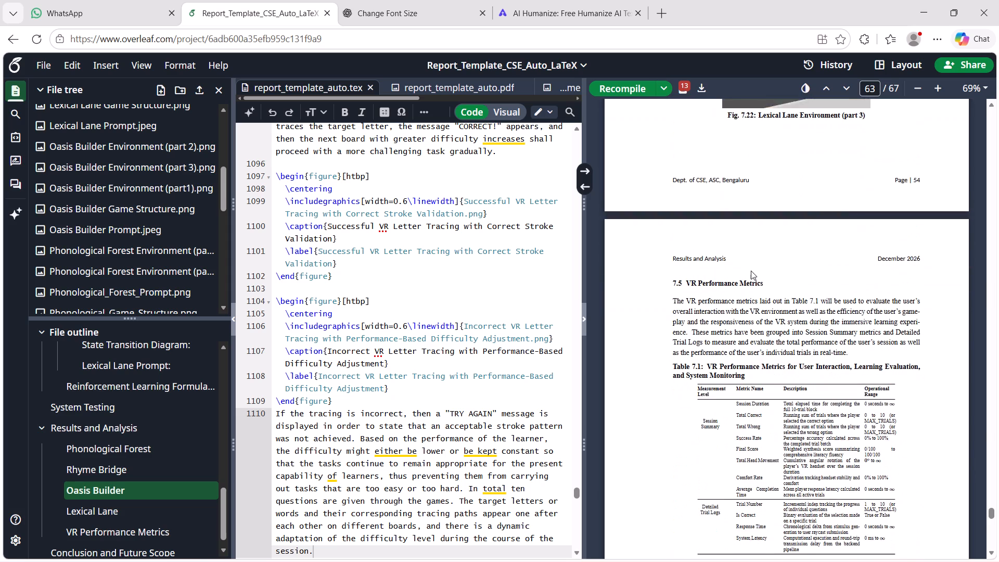
pyautogui.scroll(5, 751, 271)
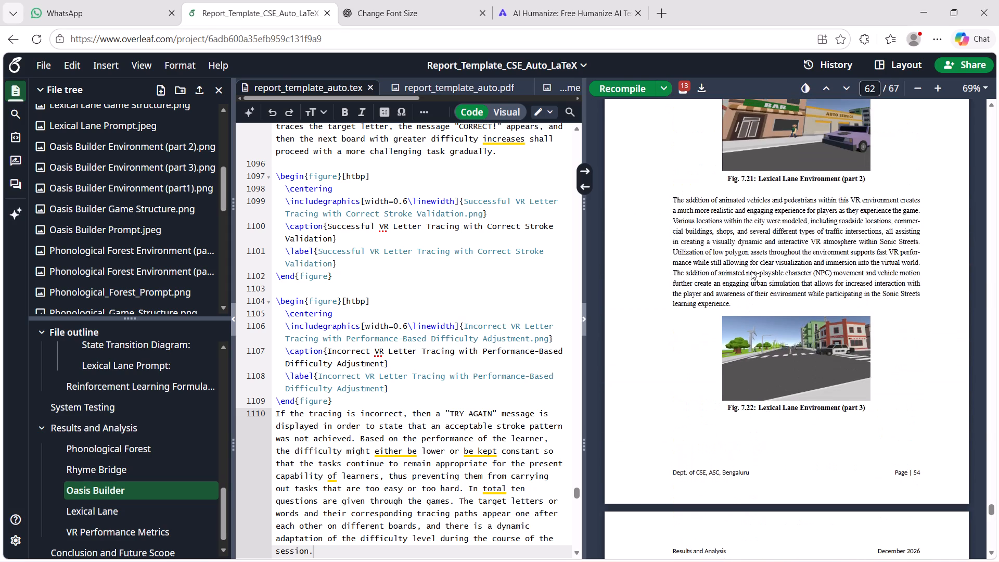
pyautogui.scroll(3, 751, 271)
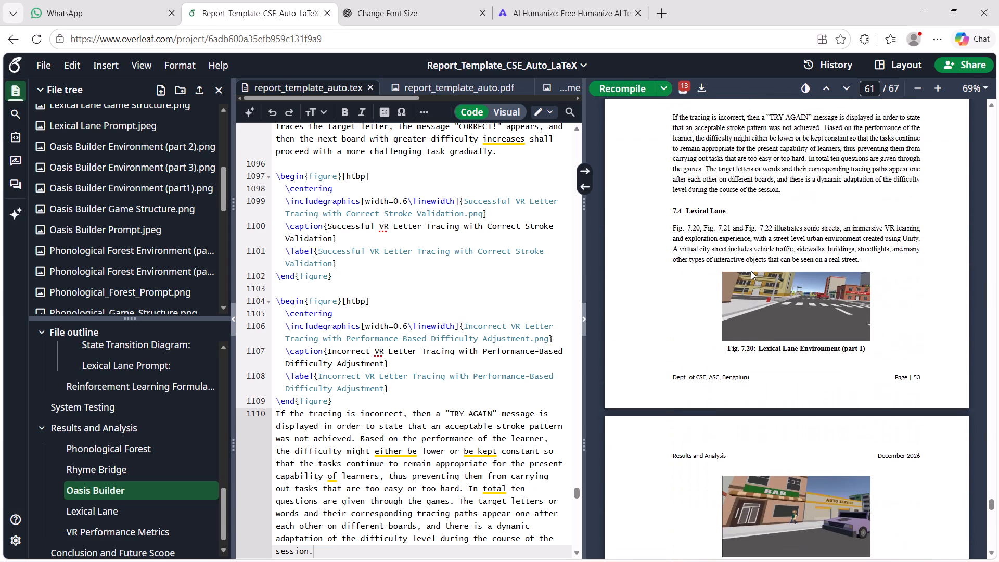
pyautogui.scroll(-11, 751, 271)
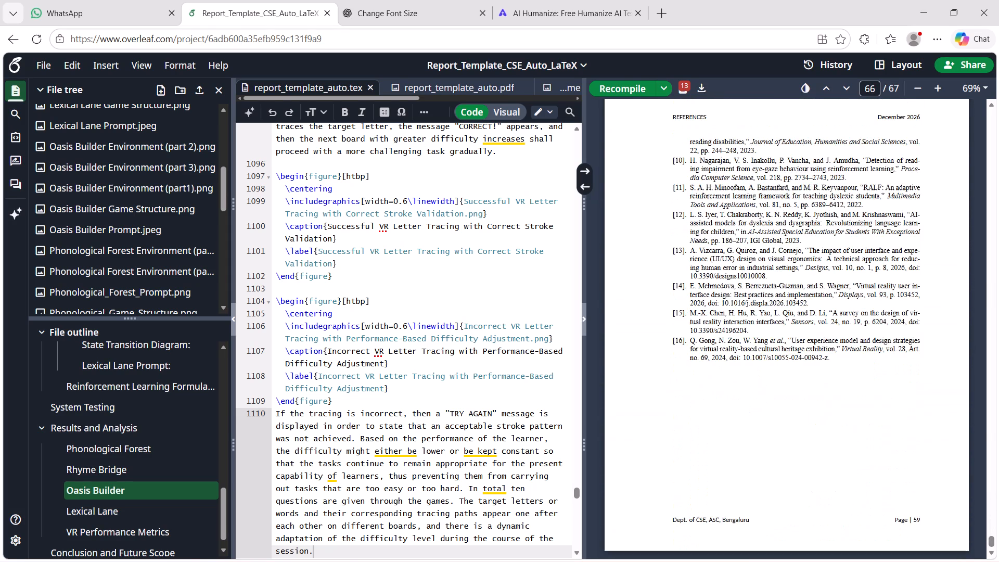
# Recompile the report.
pyautogui.scroll(10, 751, 271)
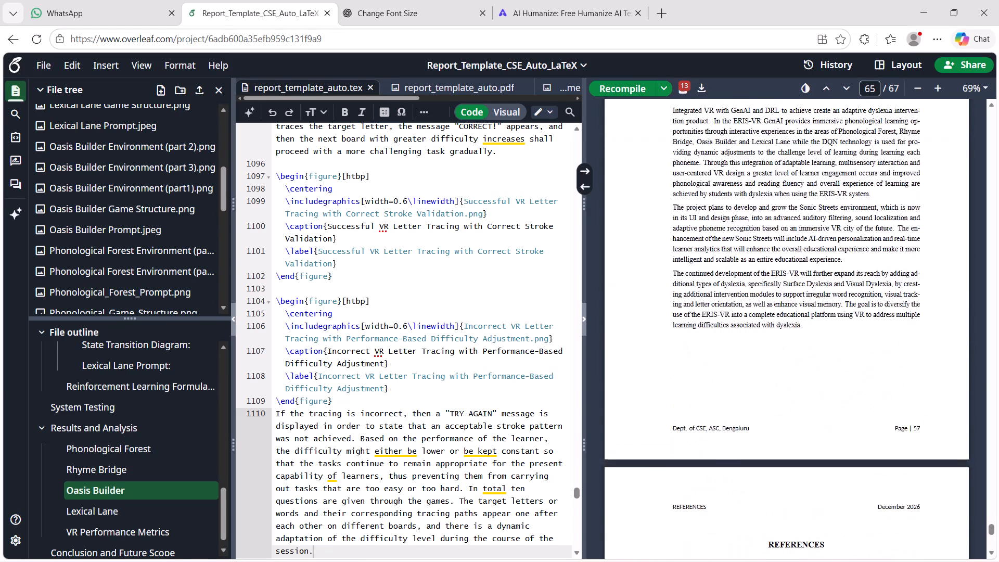
pyautogui.scroll(10, 751, 271)
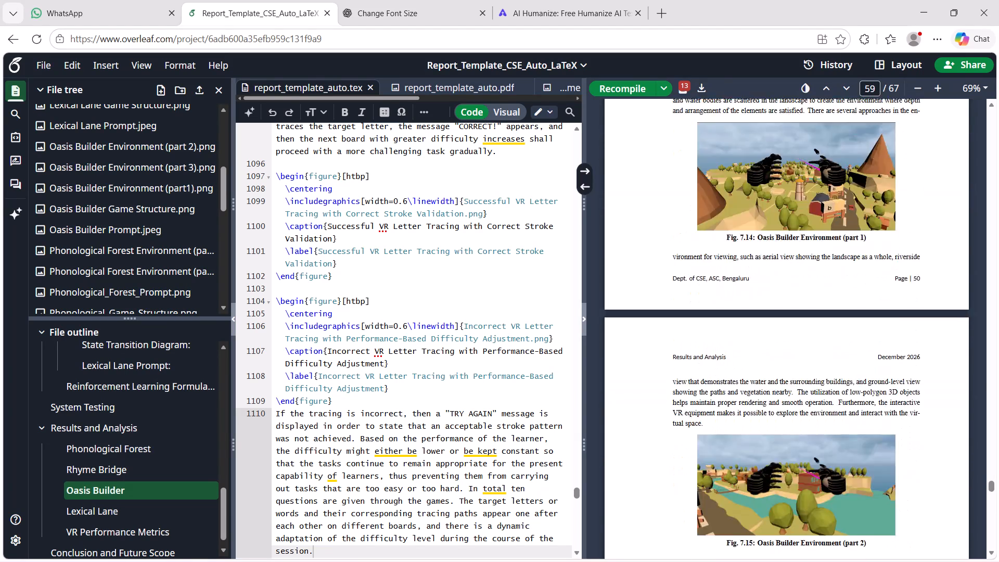
pyautogui.scroll(4, 751, 271)
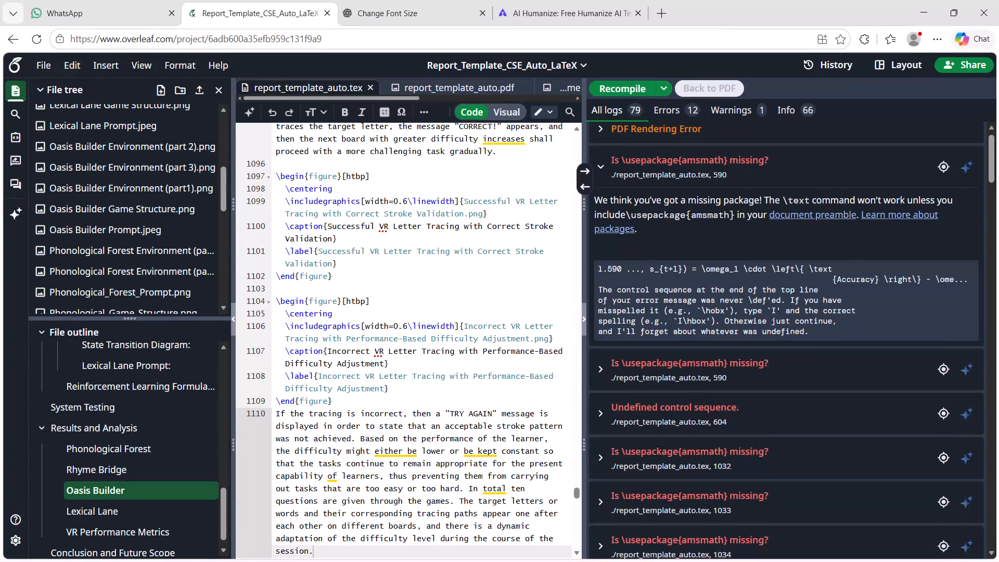
pyautogui.scroll(5, 783, 235)
pyautogui.click(623, 82)
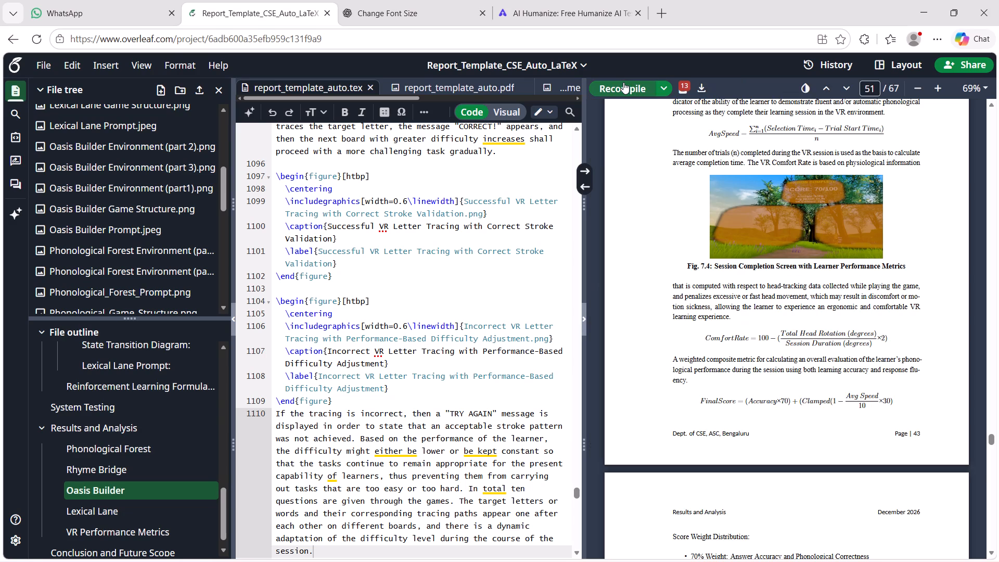
# Review the recompiled pages from the Phonological Forest figures to the references, then back through the Conclusion chapter to VR Performance Metrics.
pyautogui.click(682, 298)
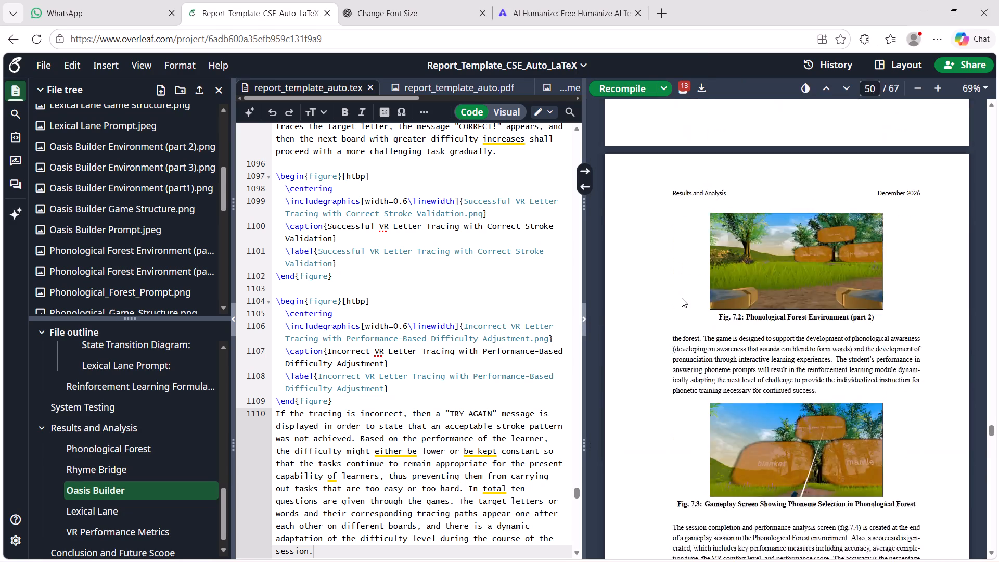
pyautogui.scroll(-18, 682, 298)
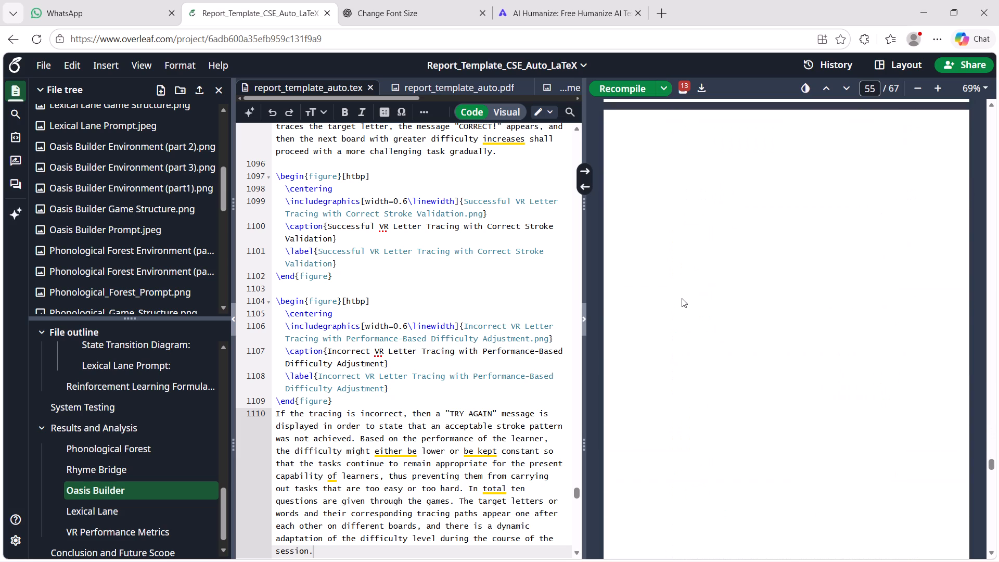
pyautogui.scroll(-14, 682, 298)
pyautogui.scroll(-15, 682, 298)
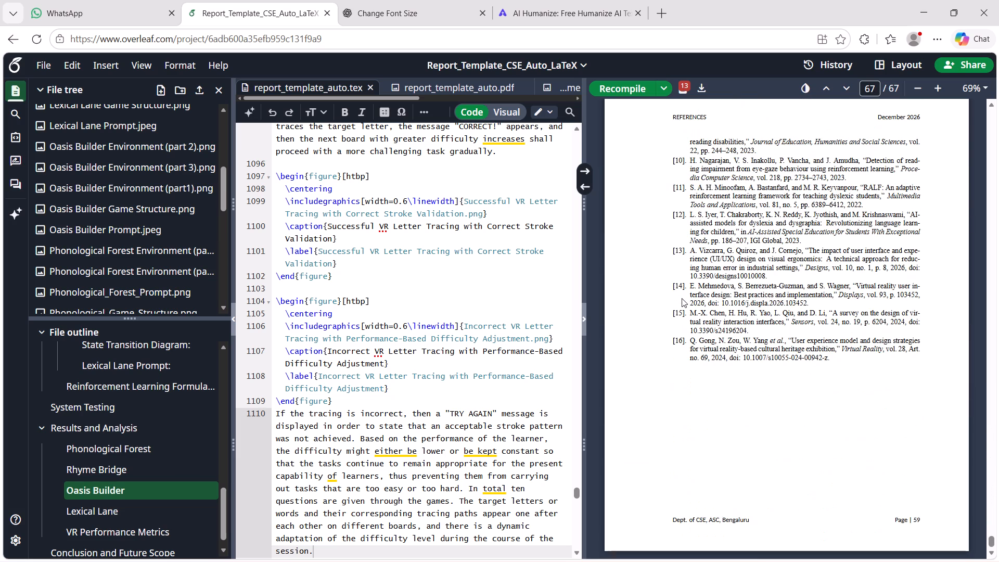
pyautogui.scroll(10, 682, 298)
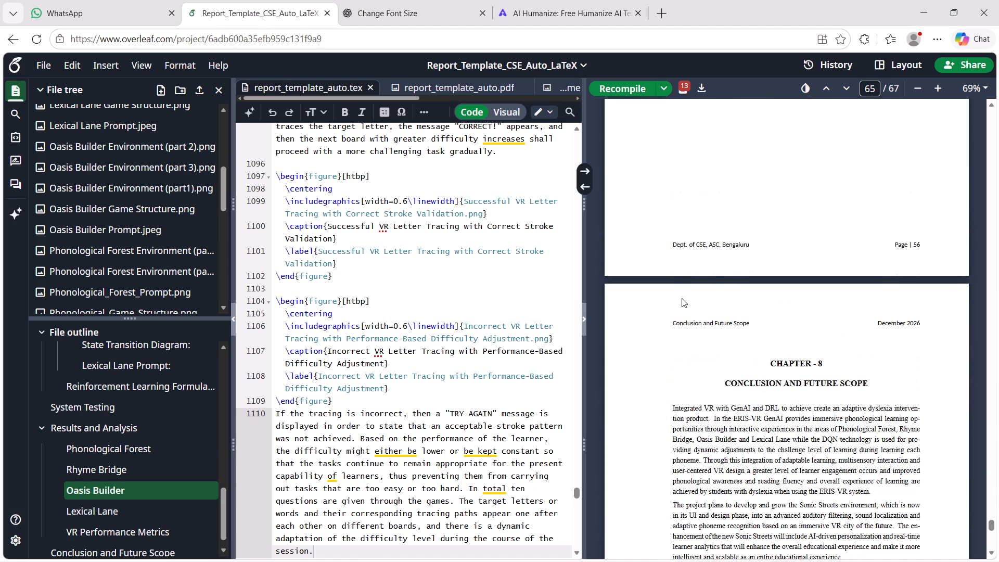
pyautogui.scroll(2, 682, 298)
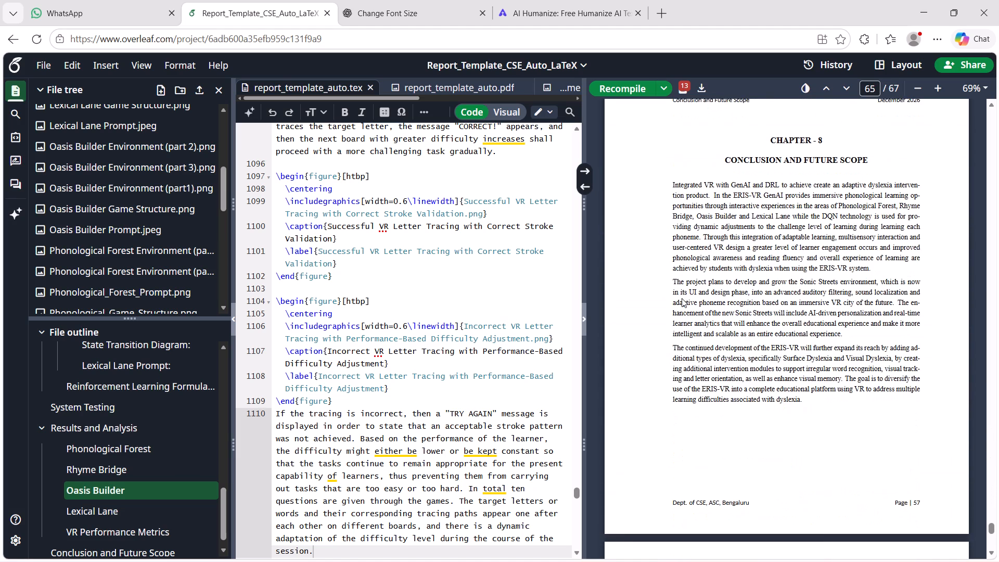
pyautogui.scroll(5, 682, 298)
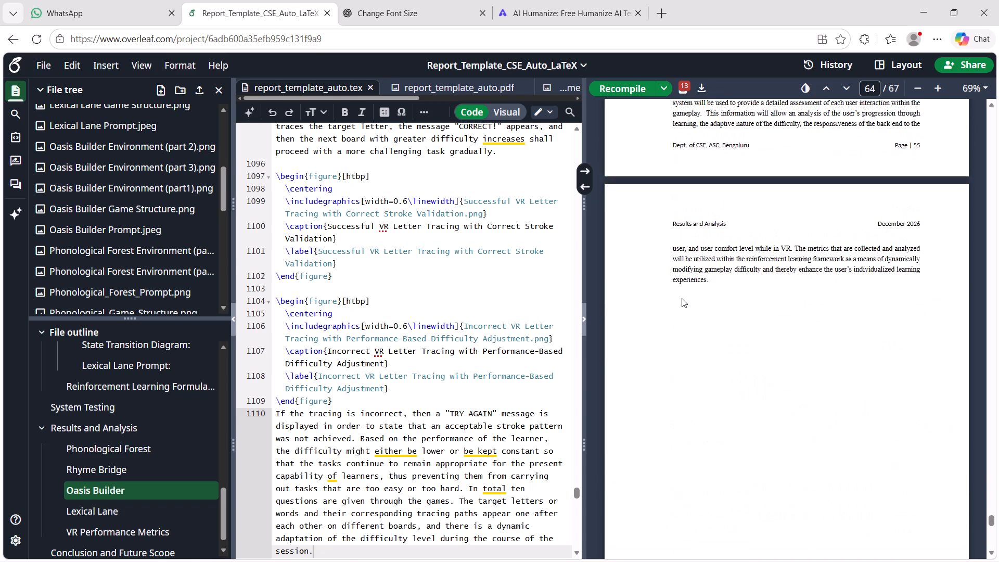
# Set the width of the Lexical Lane Environment part 1 and part 2 figures to 0.7\linewidth in the source.
pyautogui.scroll(8, 682, 298)
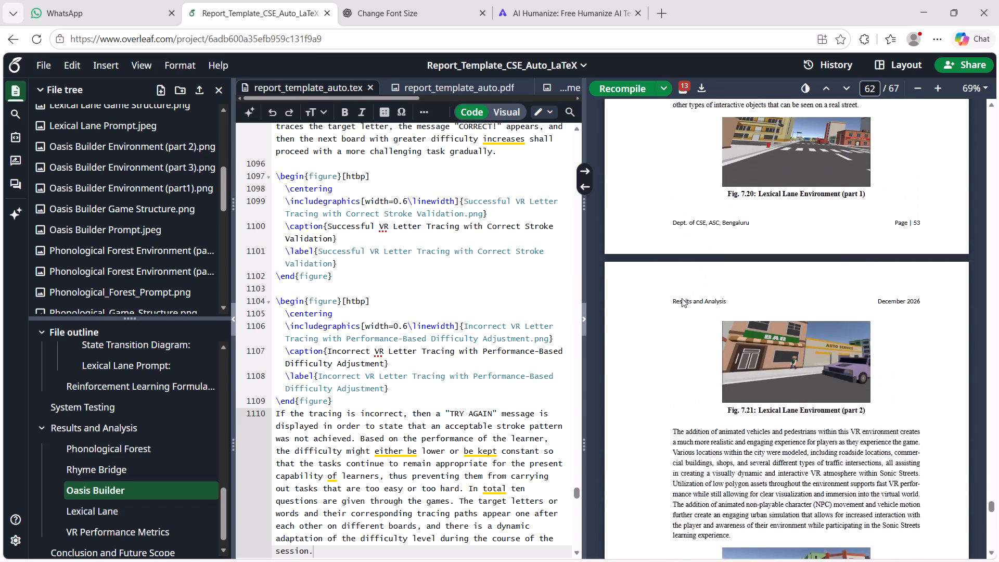
pyautogui.scroll(2, 682, 298)
pyautogui.doubleClick(759, 246)
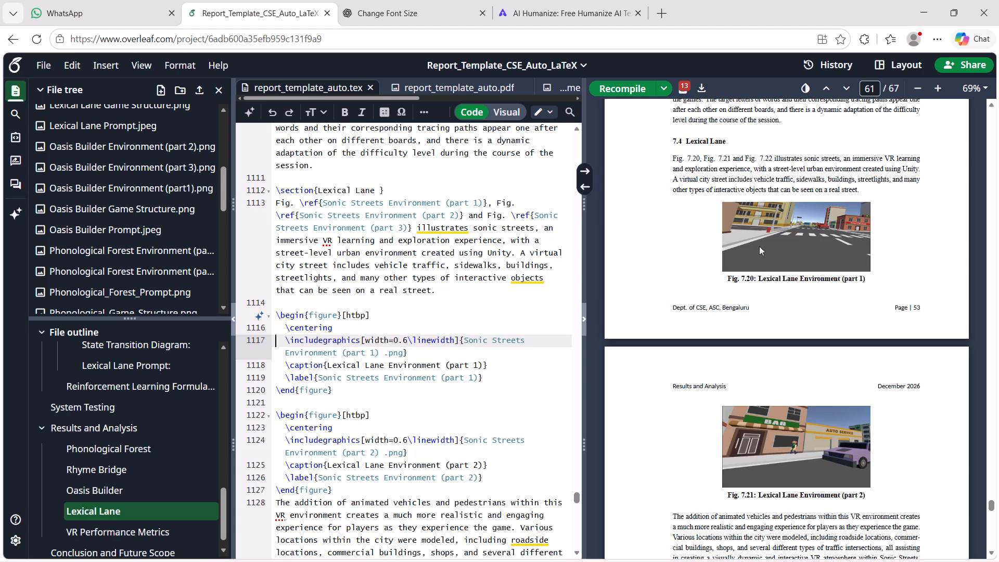
pyautogui.click(409, 345)
pyautogui.press('BackSpace')
pyautogui.press('7')
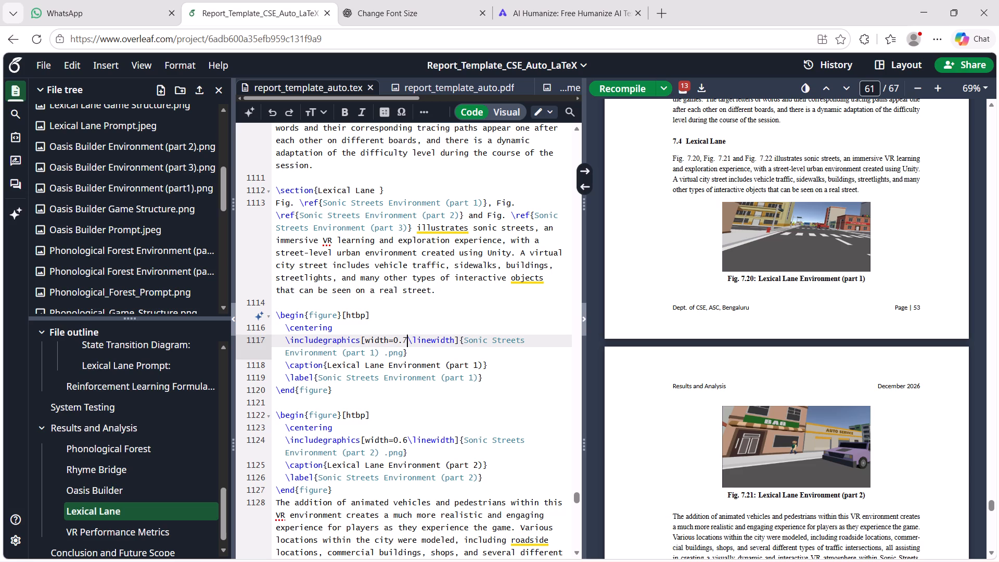
pyautogui.click(408, 440)
pyautogui.press('BackSpace')
pyautogui.press('7')
# Set the Lexical Lane Environment (part 3) figure's width to 0.7\linewidth and recompile the report.
pyautogui.scroll(-1, 408, 440)
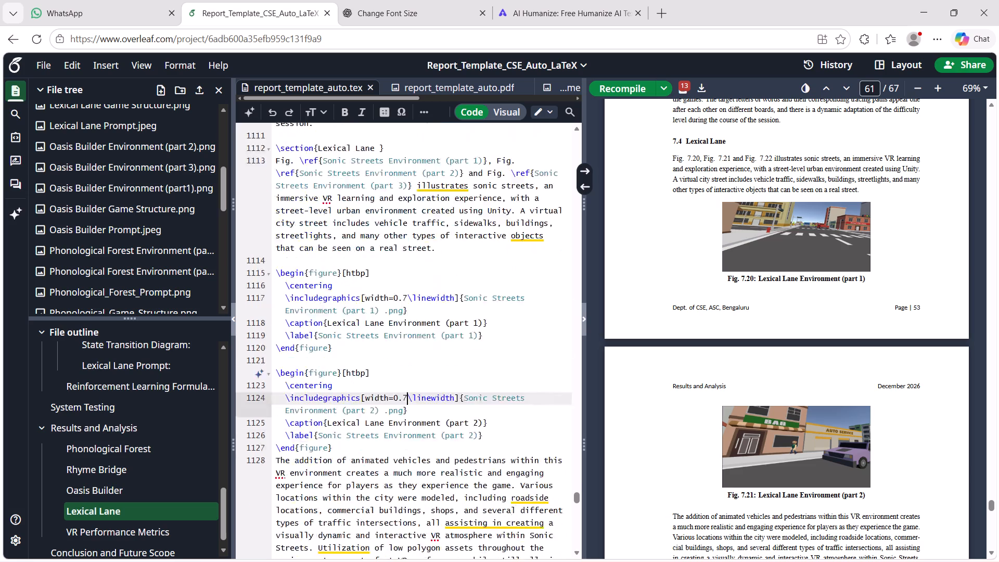
pyautogui.scroll(-3, 408, 440)
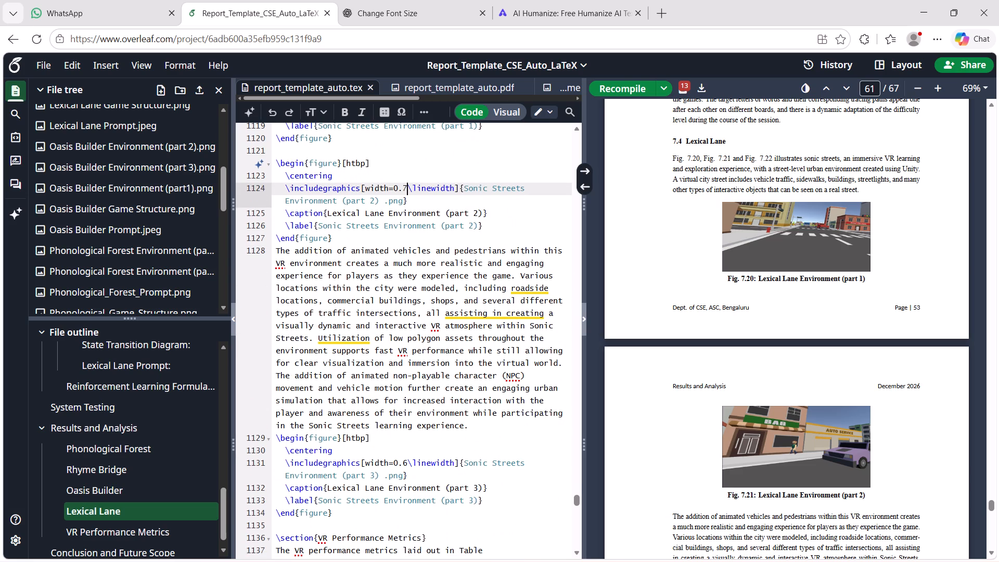
pyautogui.click(406, 465)
pyautogui.press('BackSpace')
pyautogui.press('7')
pyautogui.hotkey('ctrl', 's')
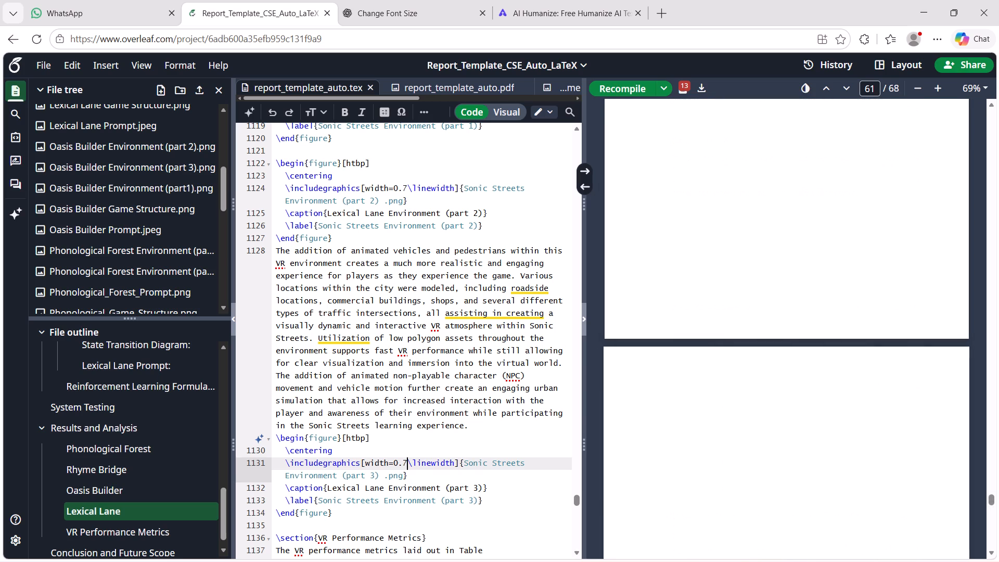
# Examine where Figs. 7.20 and 7.21 and the Lexical Lane text fall on the recompiled pages and in the source.
pyautogui.scroll(-1, 752, 287)
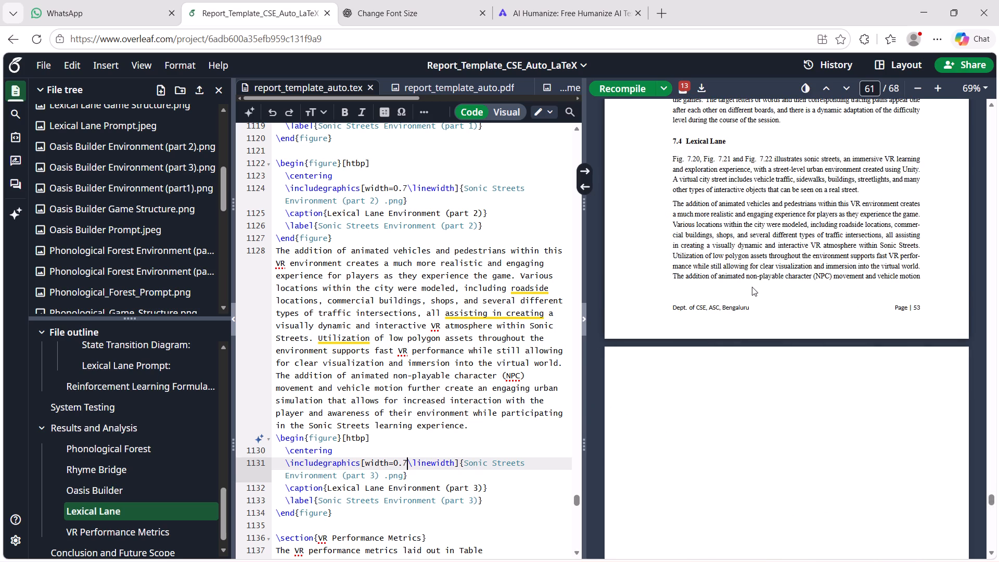
pyautogui.scroll(-1, 752, 287)
pyautogui.scroll(3, 752, 287)
pyautogui.scroll(-2, 752, 287)
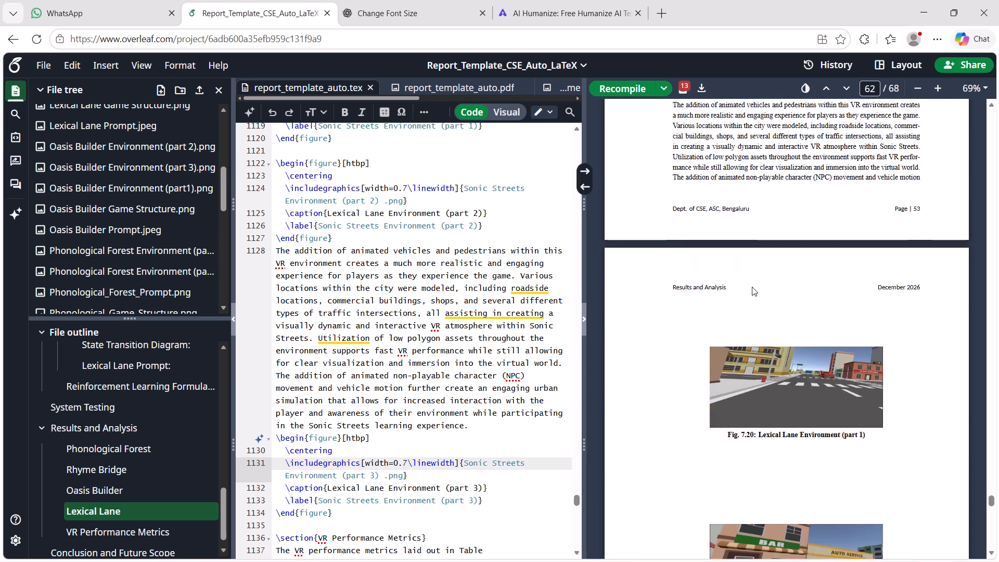
pyautogui.scroll(-2, 752, 287)
pyautogui.hscroll(-1, 752, 287)
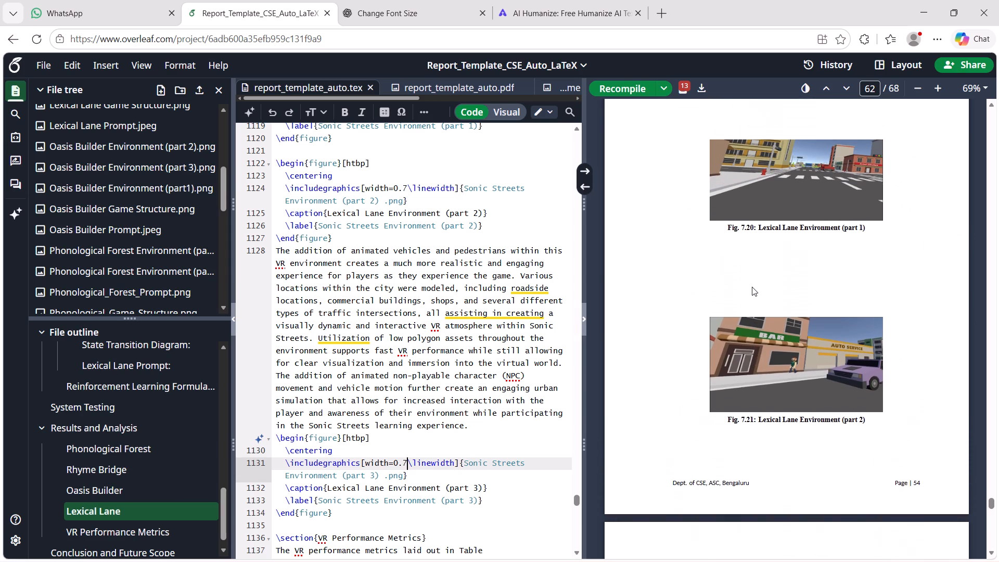
pyautogui.hscroll(-1, 752, 287)
pyautogui.scroll(2, 752, 287)
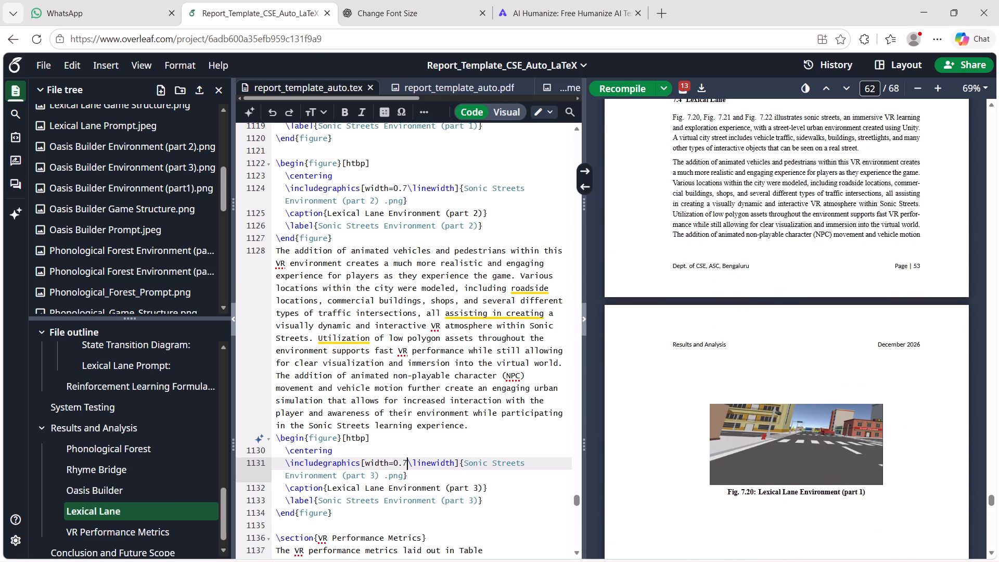
pyautogui.scroll(2, 414, 229)
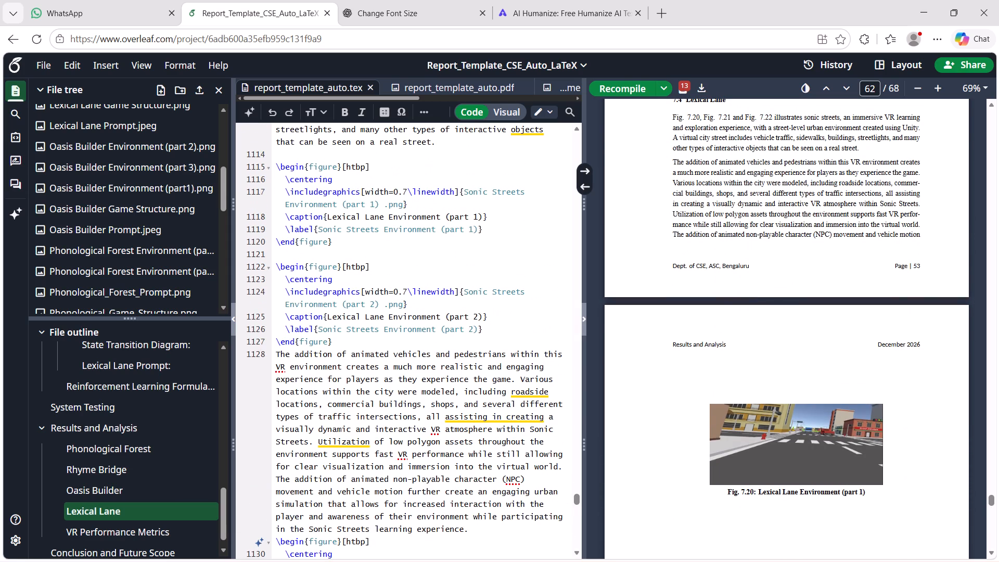
# Set the Lexical Lane Environment (part 1) figure's width to 0.6\linewidth and recompile the report.
pyautogui.click(408, 191)
pyautogui.press('BackSpace')
pyautogui.press('6')
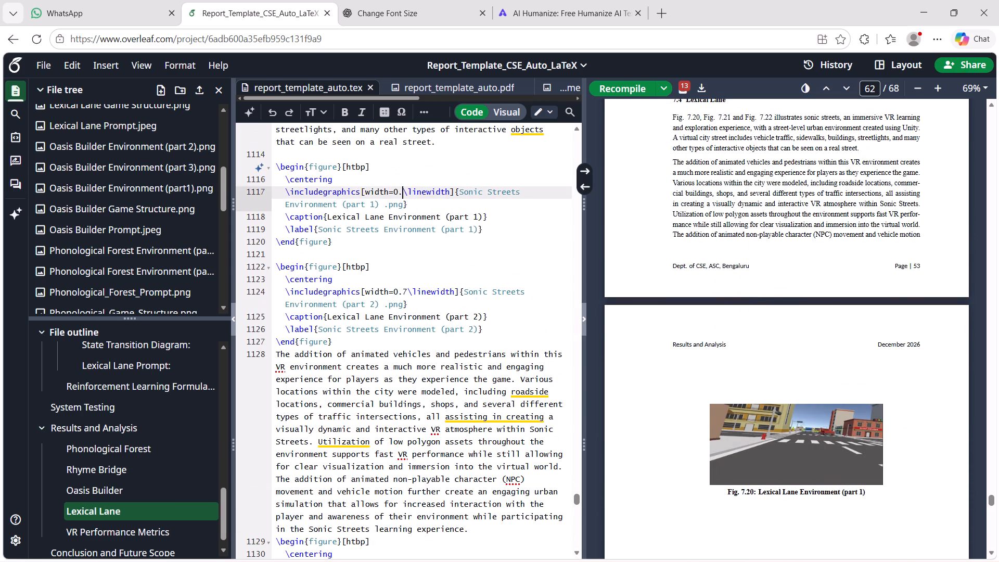
pyautogui.hotkey('ctrl', 's')
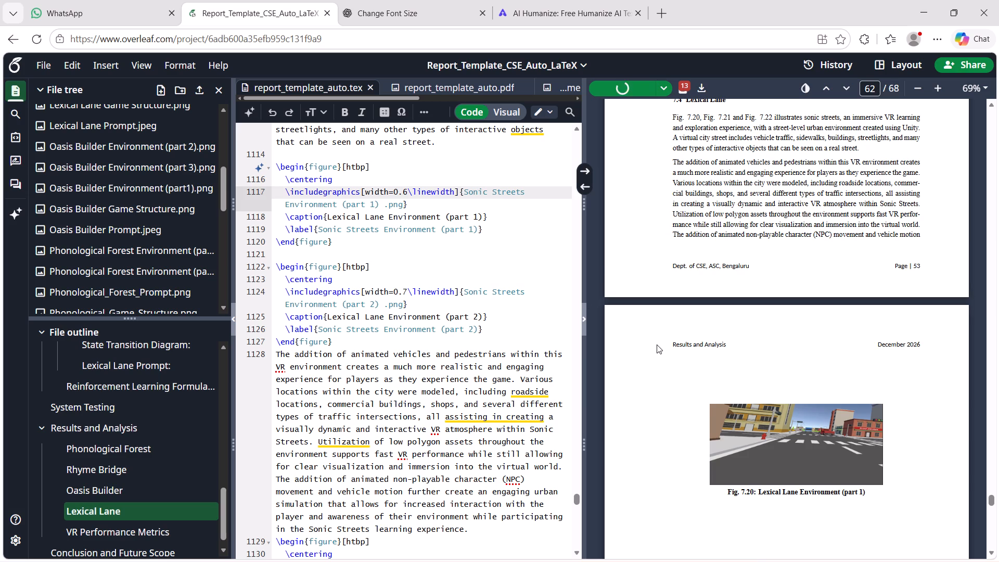
# Examine how the Lexical Lane text and Figs. 7.20 to 7.22 are placed across the recompiled pages.
pyautogui.scroll(-4, 657, 344)
pyautogui.scroll(5, 657, 344)
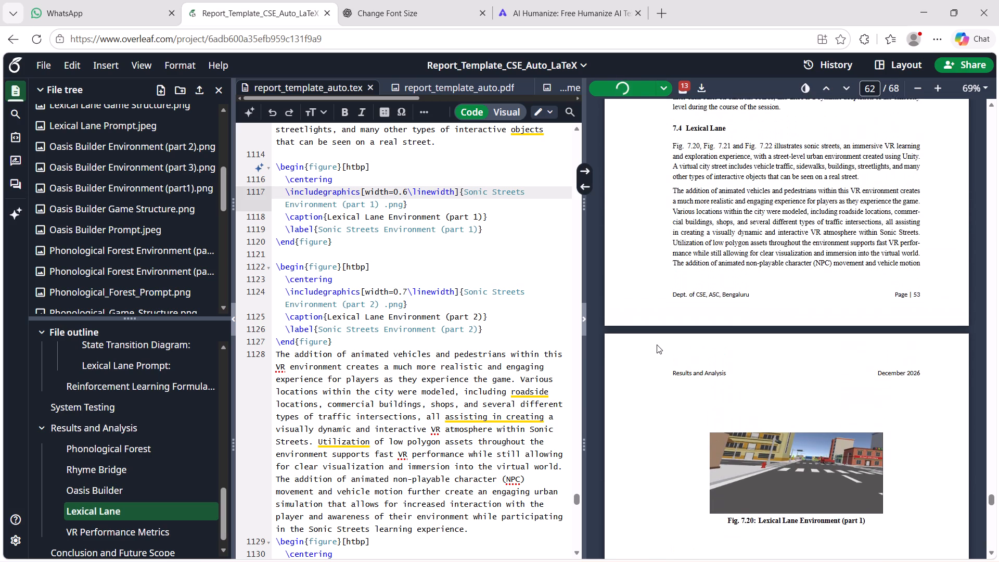
pyautogui.scroll(1, 657, 344)
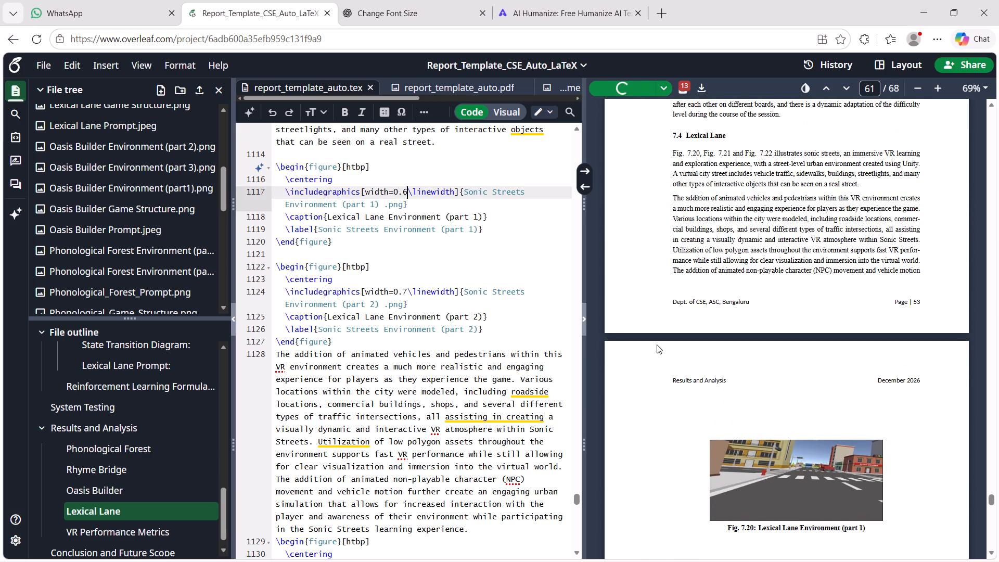
pyautogui.scroll(2, 408, 215)
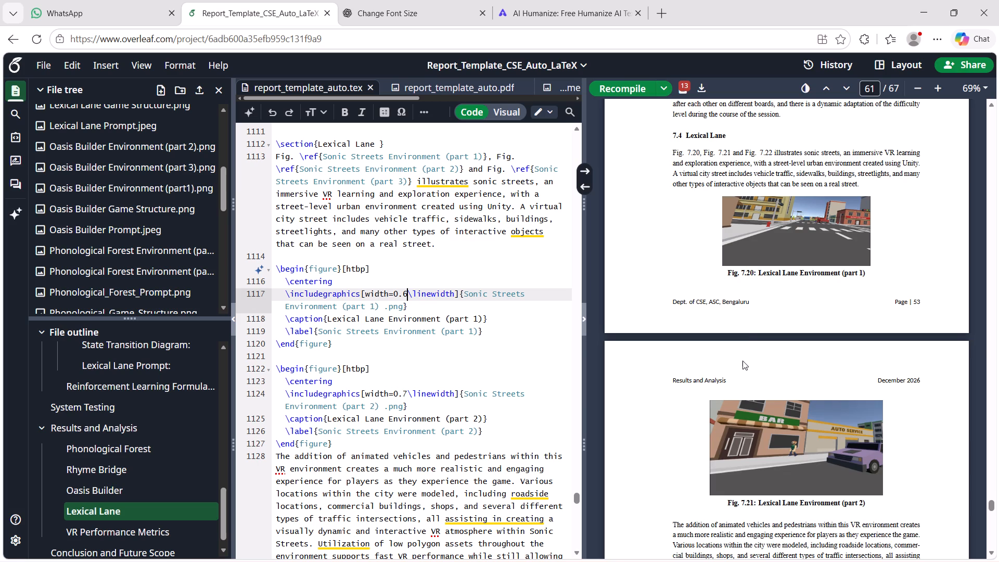
pyautogui.scroll(-8, 742, 361)
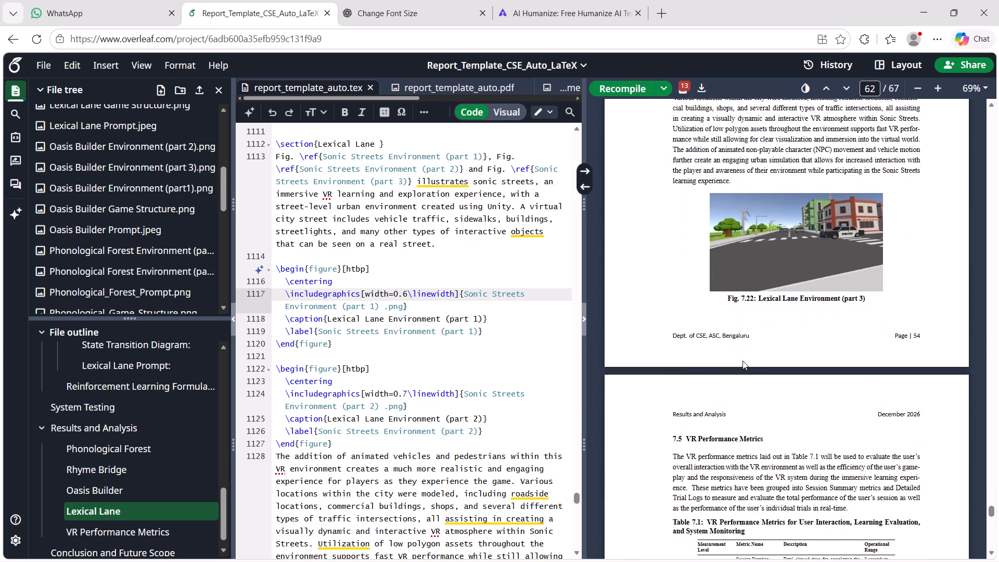
pyautogui.scroll(1, 742, 361)
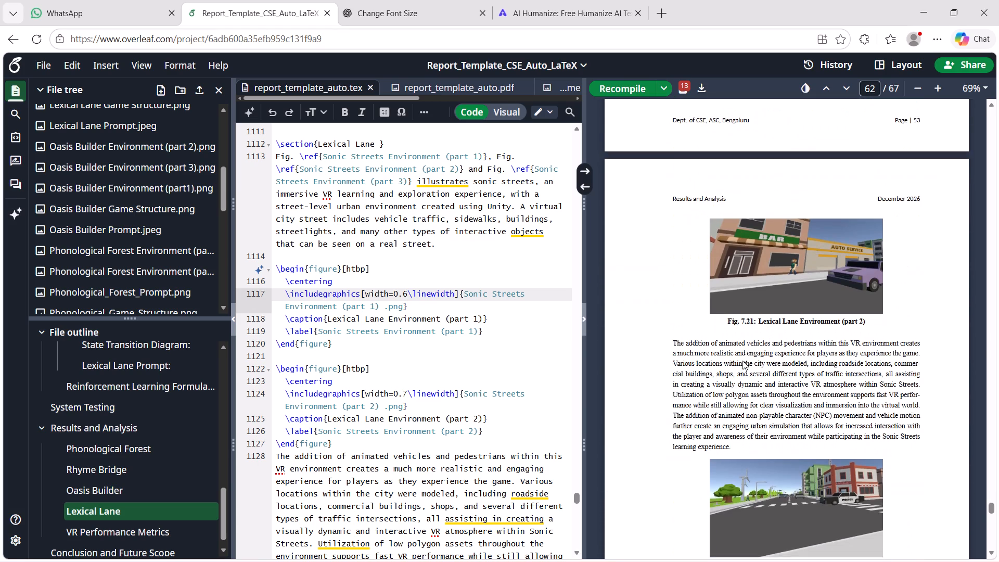
pyautogui.scroll(2, 742, 361)
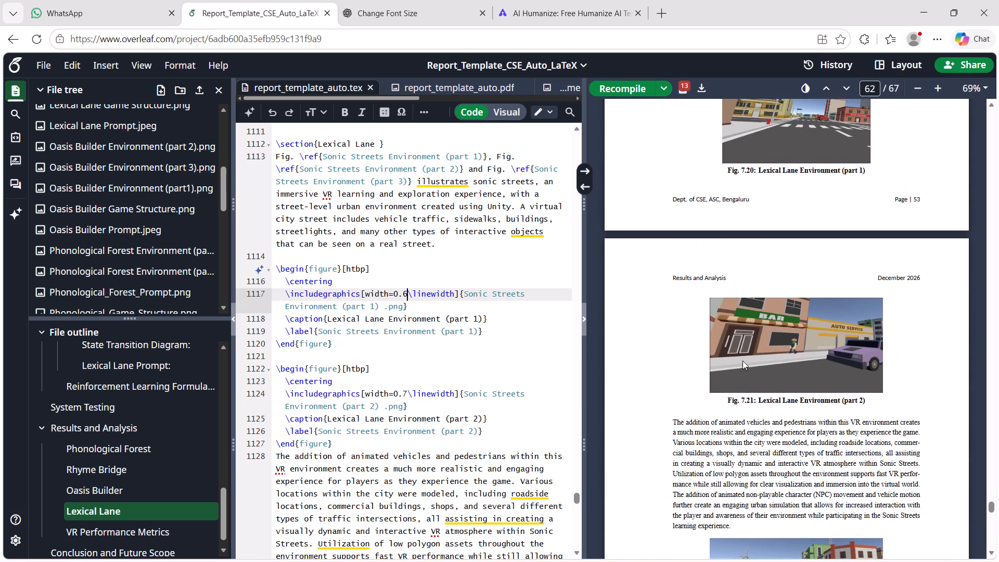
pyautogui.scroll(3, 742, 361)
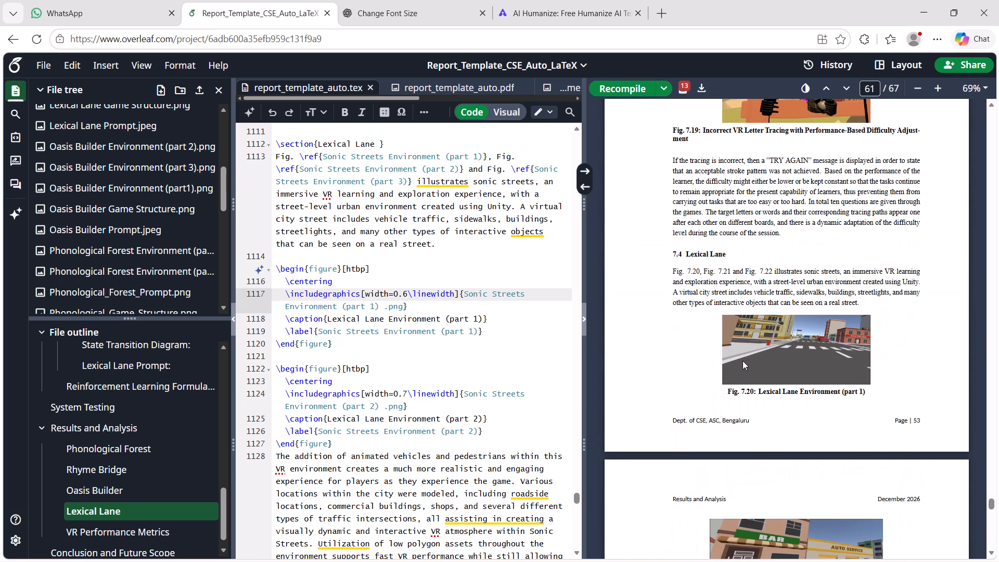
pyautogui.scroll(-2, 742, 361)
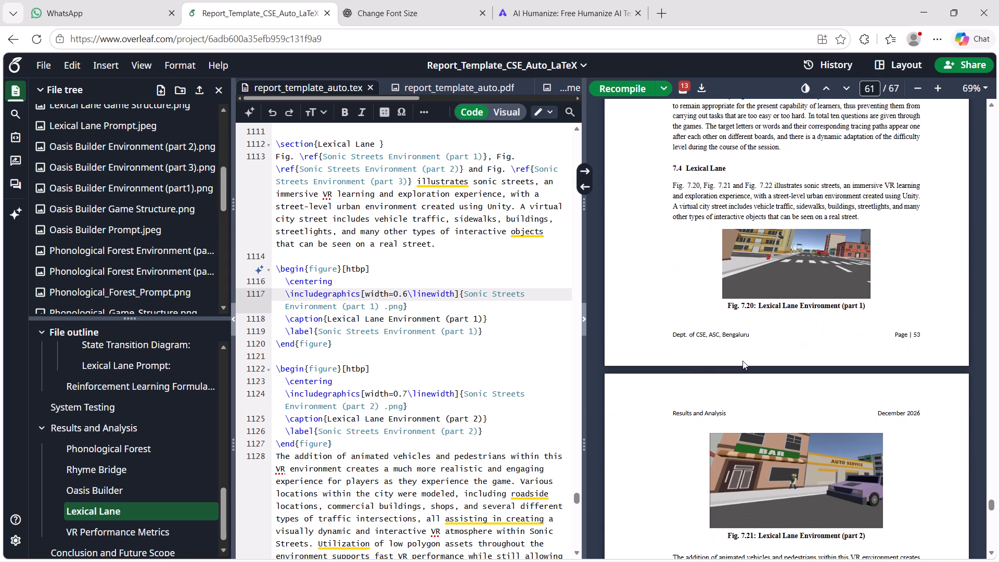
pyautogui.scroll(-6, 742, 361)
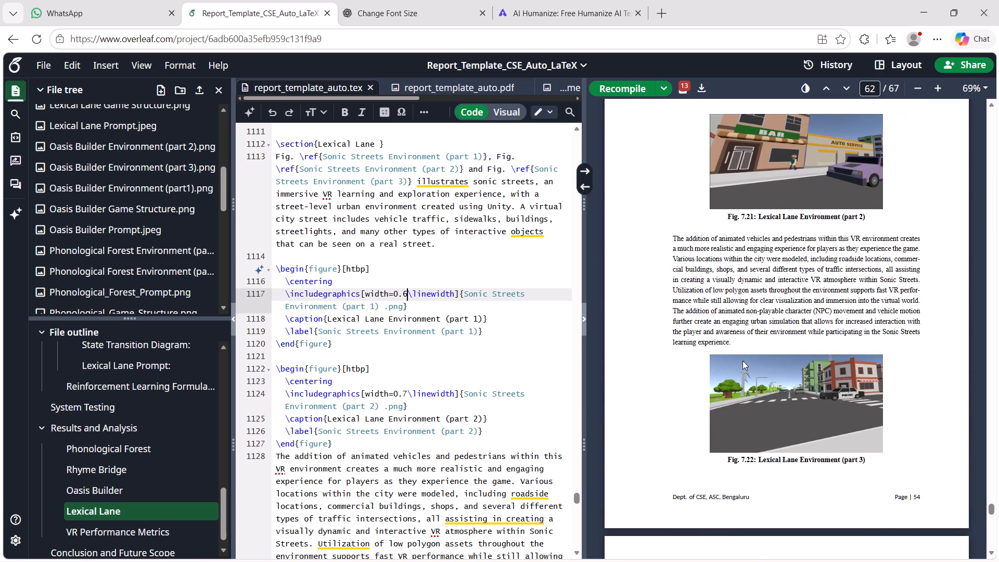
pyautogui.scroll(-2, 742, 361)
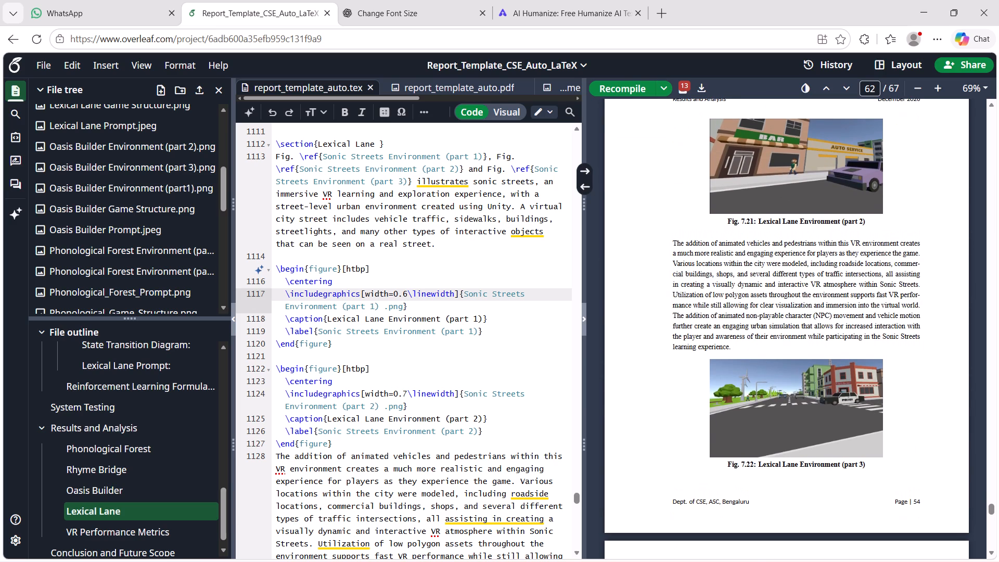
# Locate the Lexical Lane paragraph mentioning NPC in the source and search the file for "non-playable character".
pyautogui.doubleClick(821, 311)
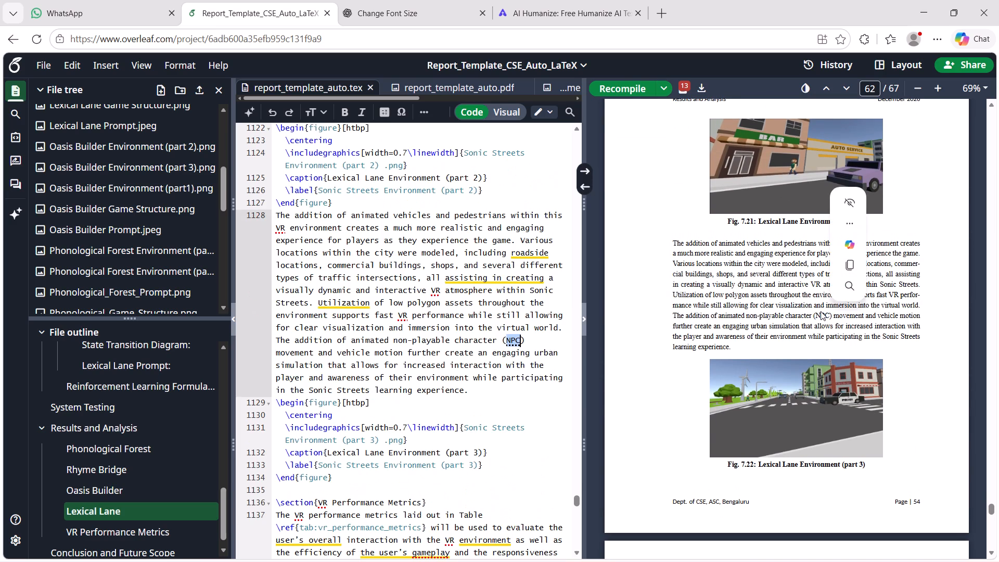
pyautogui.moveTo(494, 337); pyautogui.dragTo(460, 346)
pyautogui.click(498, 346)
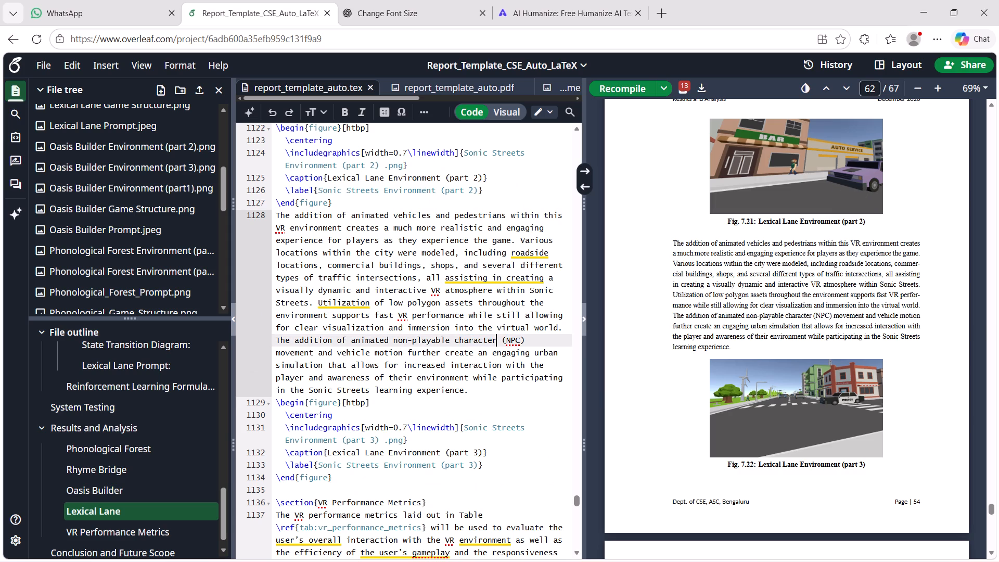
pyautogui.moveTo(497, 342); pyautogui.dragTo(393, 345)
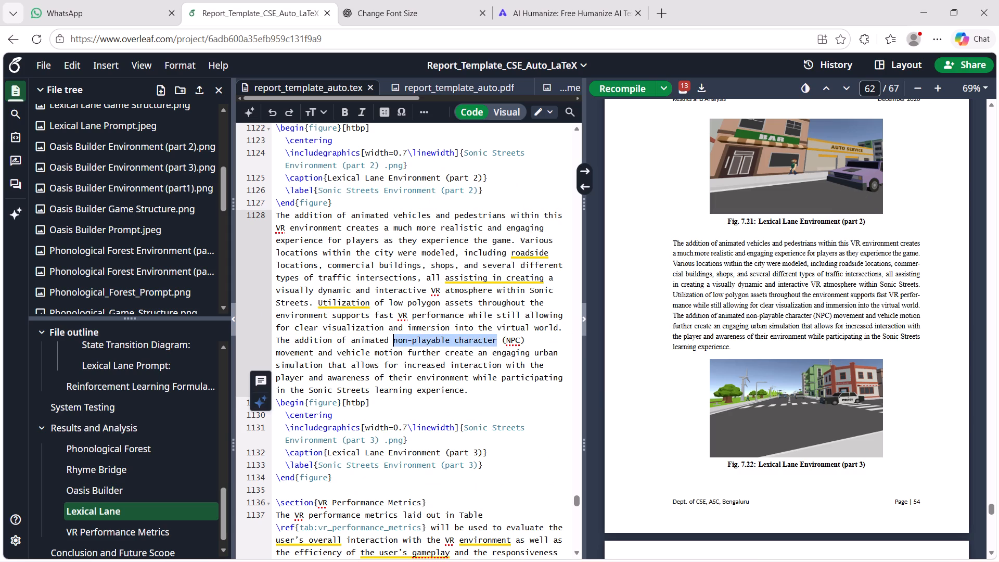
pyautogui.hotkey('ctrl', 'f')
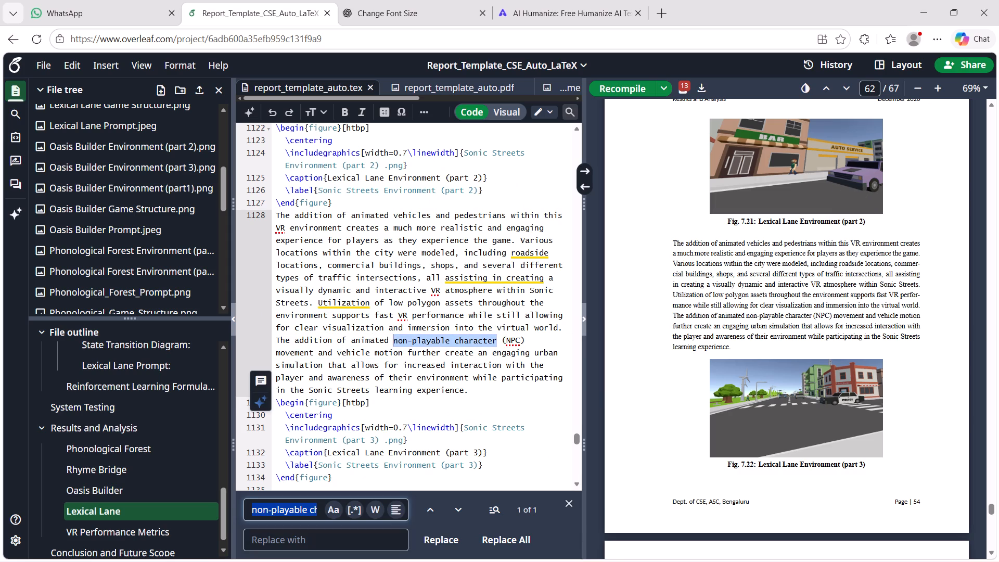
pyautogui.click(566, 500)
pyautogui.click(475, 361)
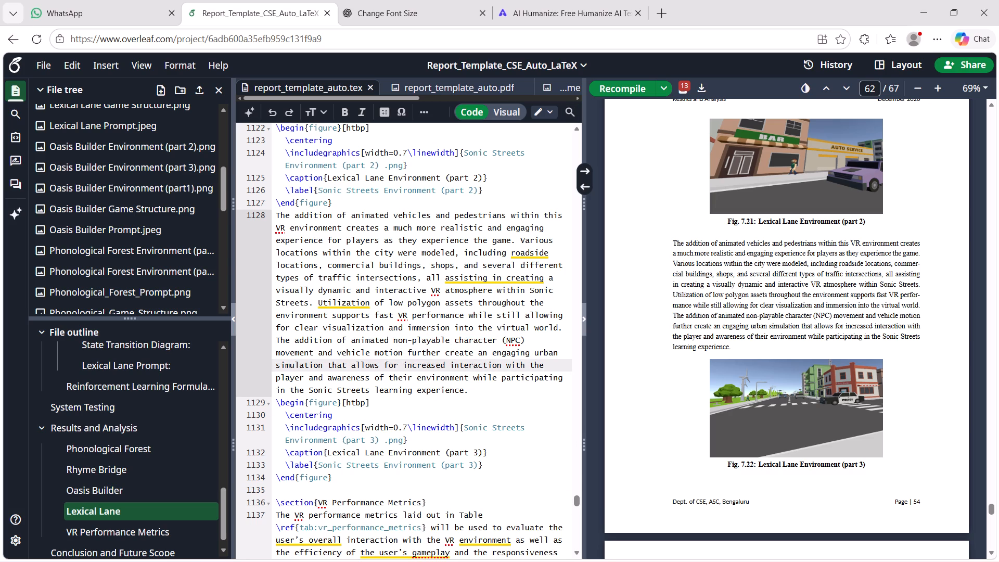
pyautogui.click(404, 400)
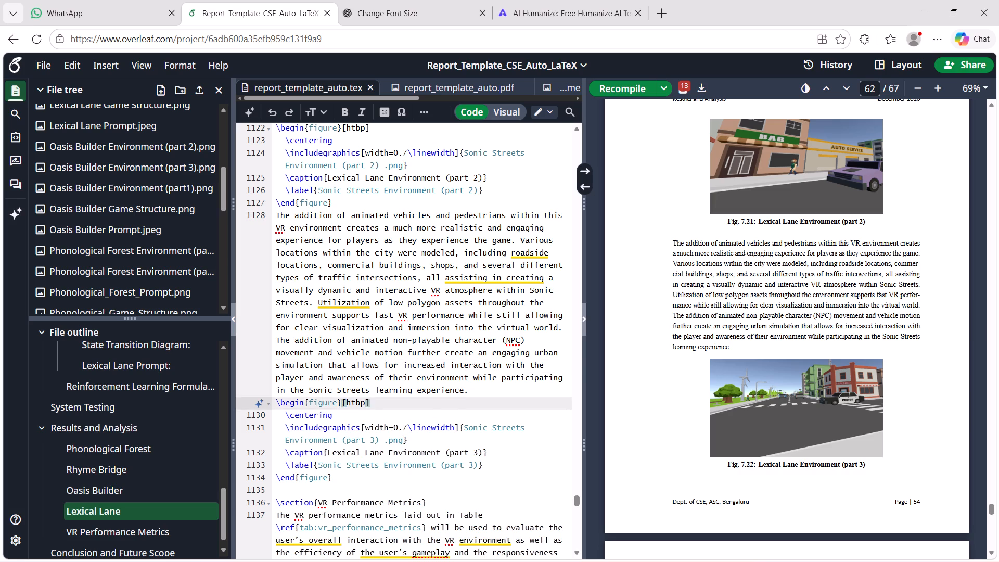
pyautogui.click(489, 395)
# Review the compiled pages from Lexical Lane to the Conclusion chapter, then back to the Oasis Builder environment figures.
pyautogui.scroll(-2, 711, 306)
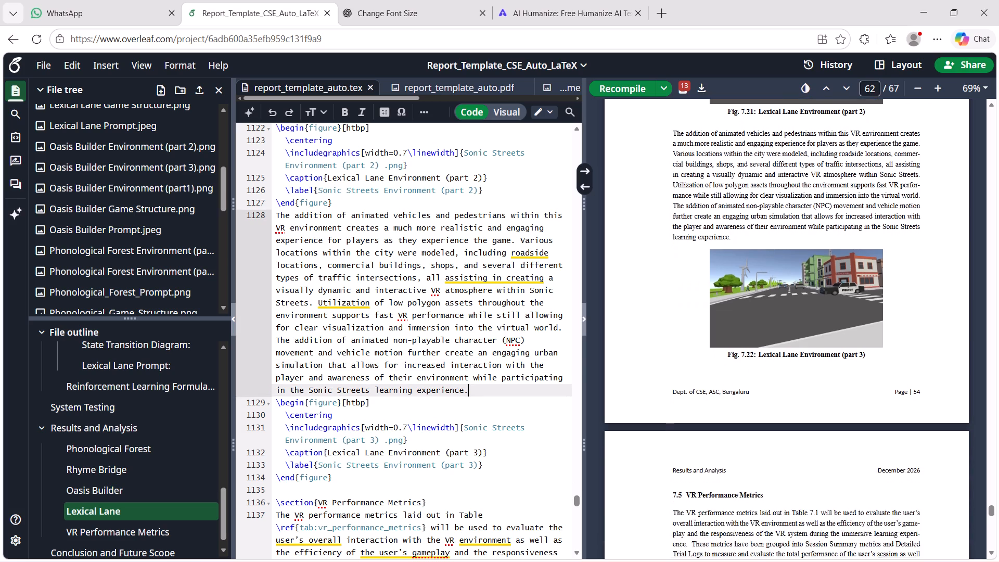
pyautogui.scroll(-9, 711, 306)
pyautogui.scroll(8, 711, 306)
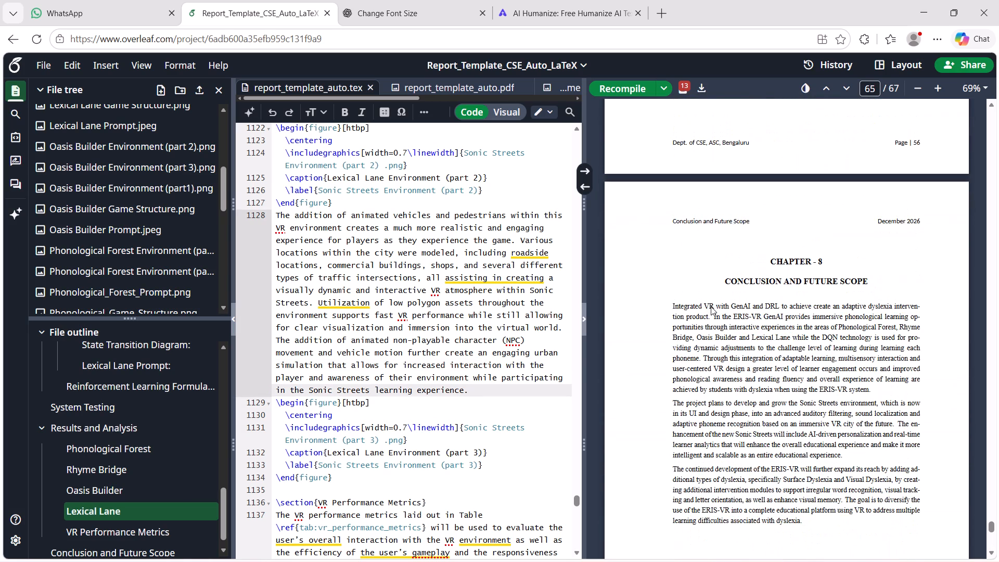
pyautogui.scroll(12, 711, 306)
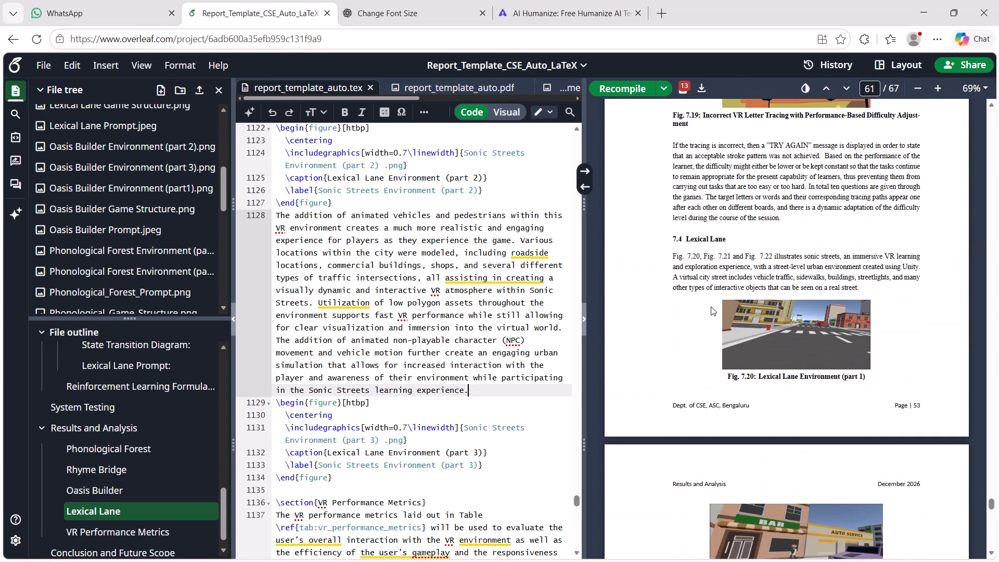
pyautogui.scroll(2, 711, 306)
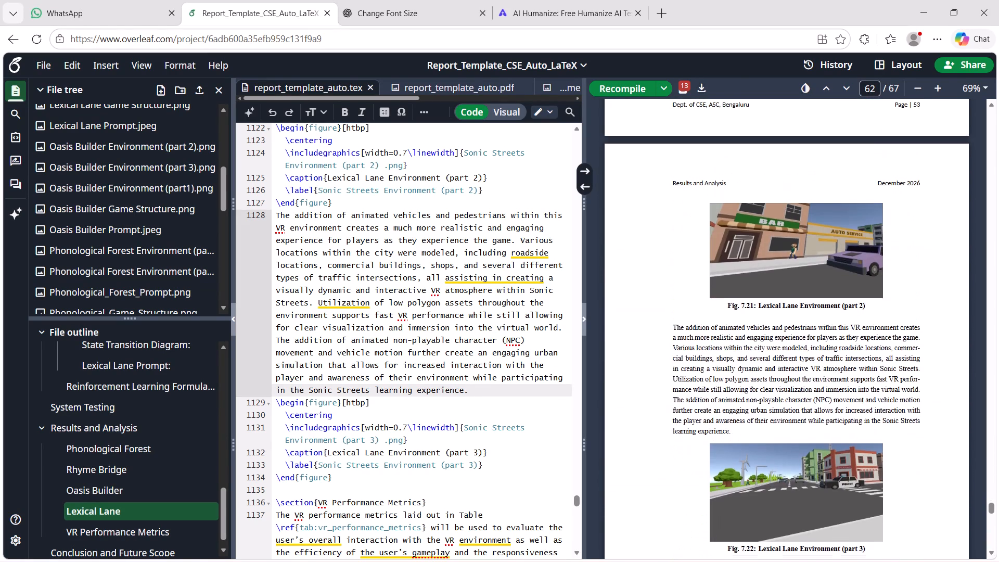
pyautogui.scroll(2, 711, 306)
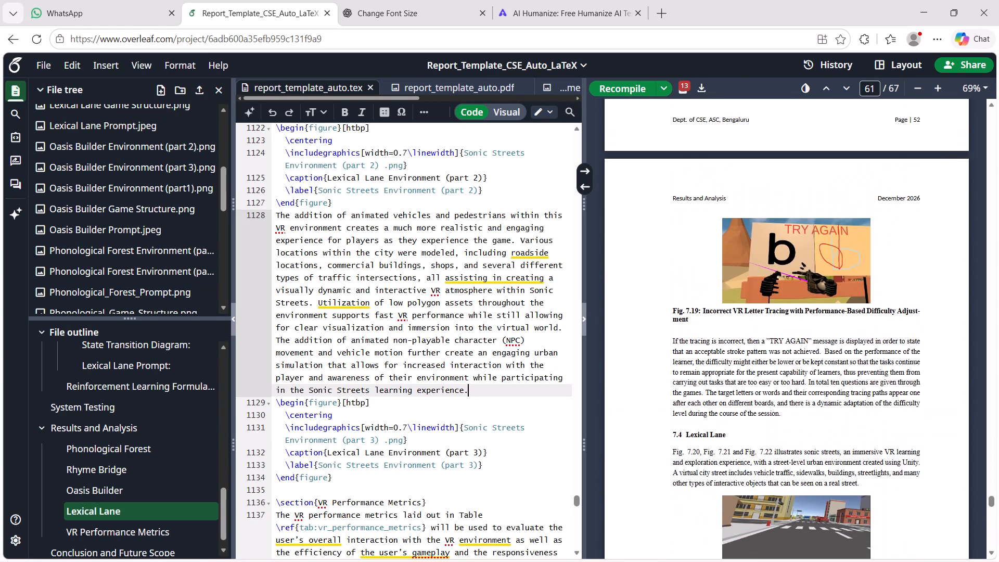
pyautogui.scroll(7, 711, 306)
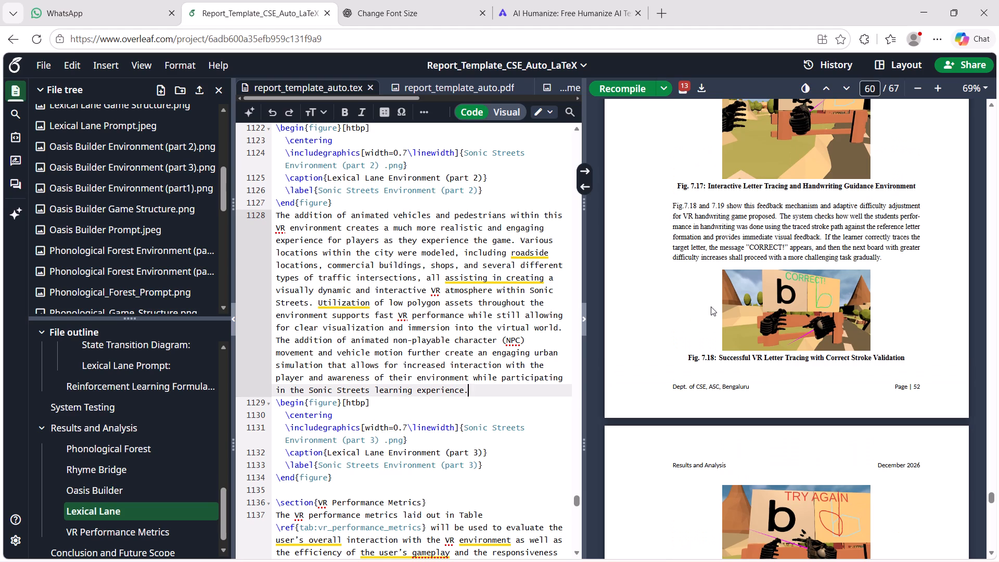
pyautogui.scroll(4, 711, 306)
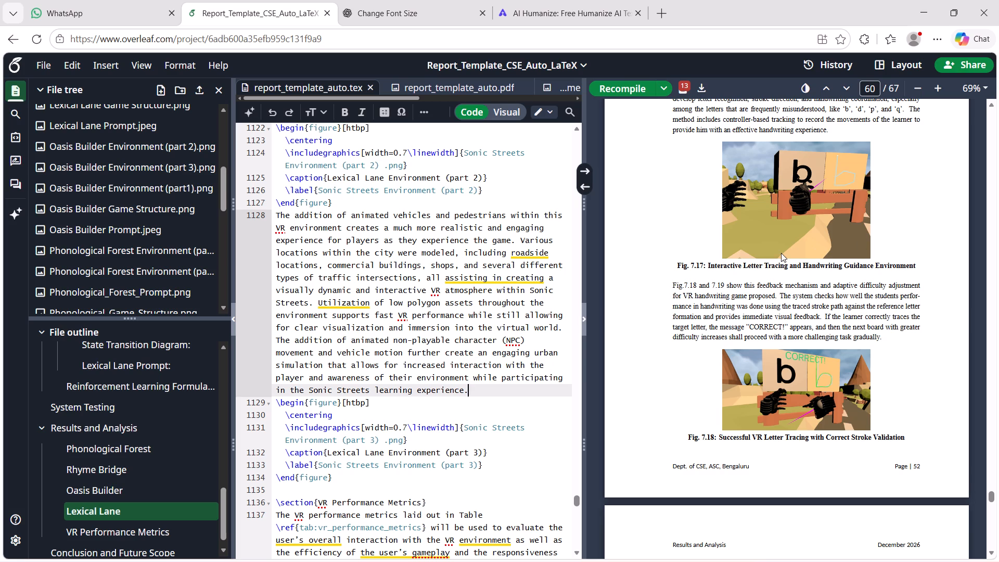
pyautogui.scroll(6, 781, 253)
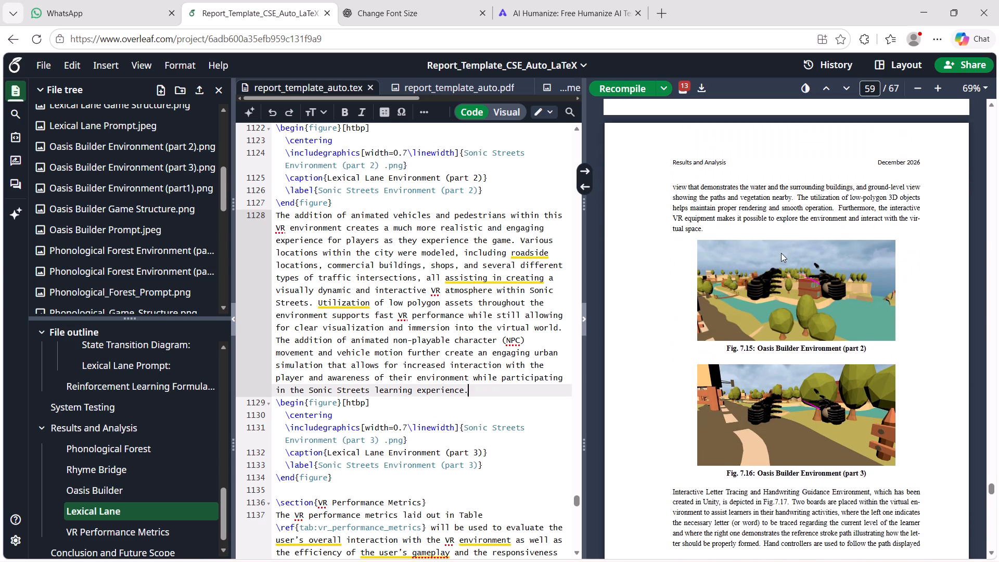
pyautogui.scroll(4, 781, 253)
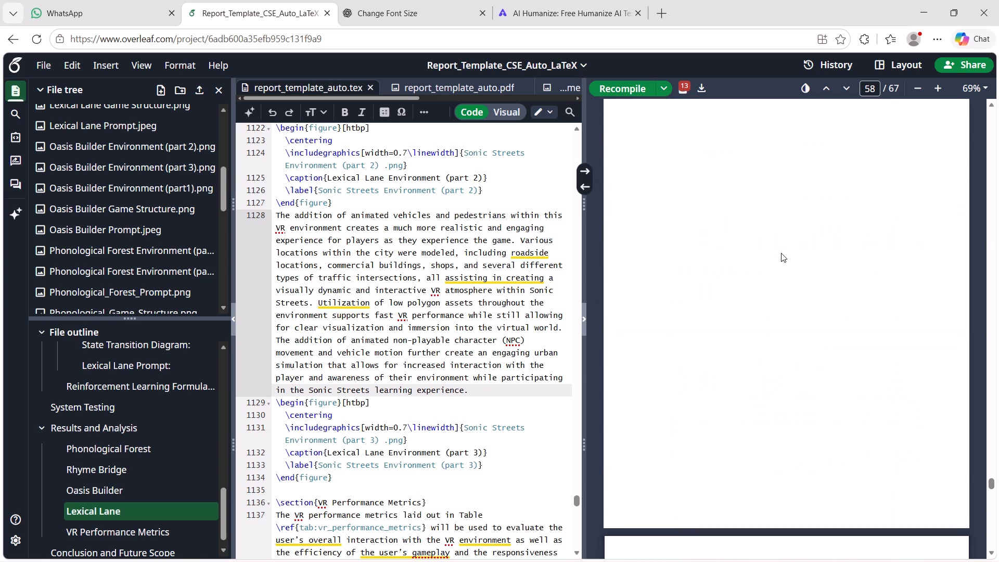
# Review the page flow from the Oasis Builder figures to the end of the references, then back to VR Performance Metrics.
pyautogui.scroll(-4, 781, 253)
pyautogui.click(781, 253)
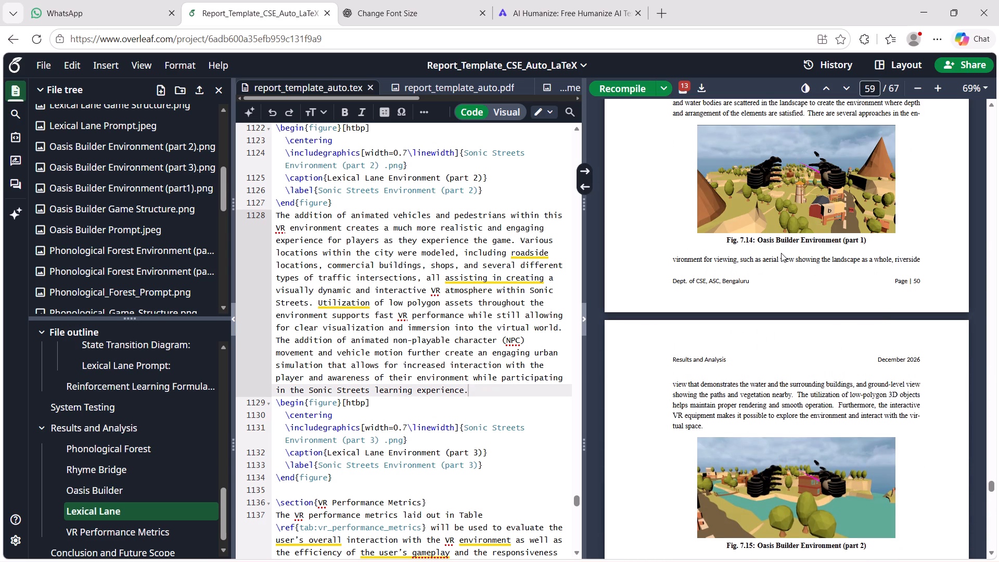
pyautogui.scroll(-3, 781, 253)
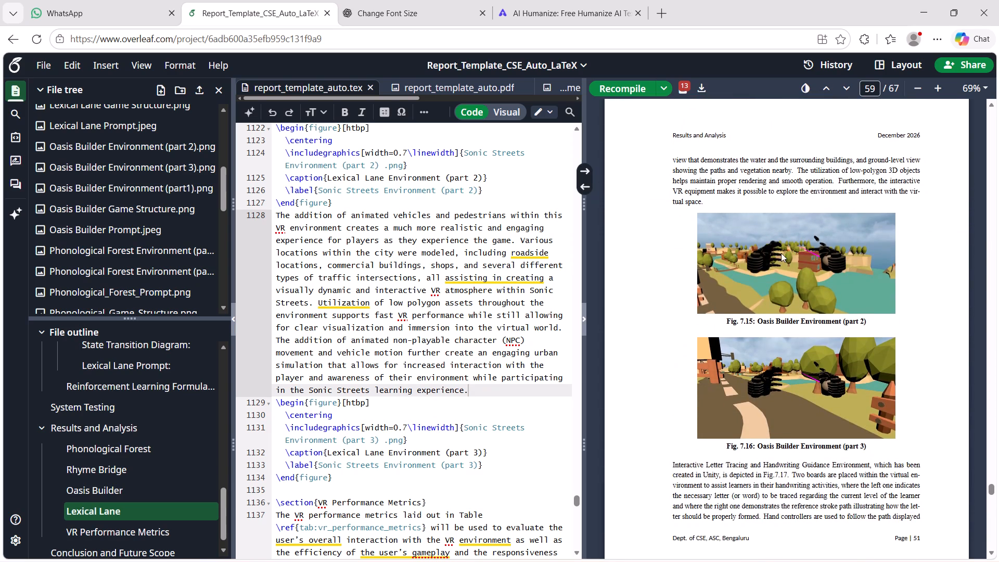
pyautogui.scroll(-8, 781, 253)
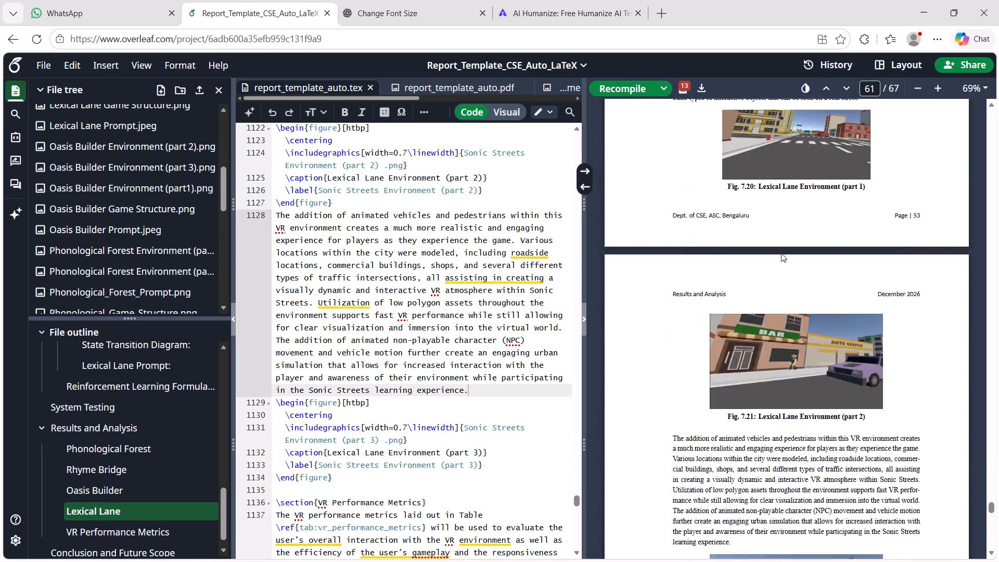
pyautogui.scroll(-6, 781, 253)
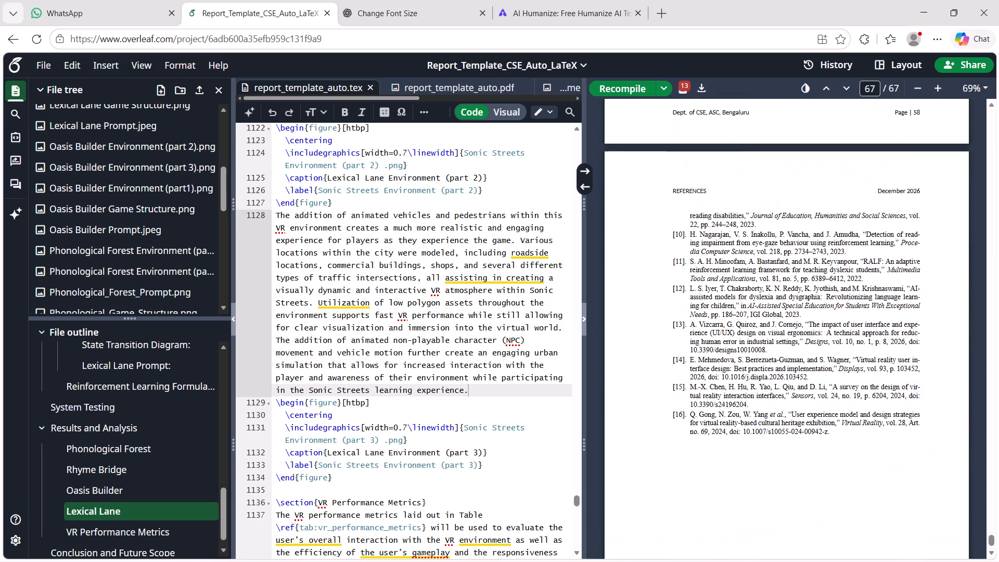
pyautogui.scroll(-3, 781, 253)
pyautogui.scroll(7, 781, 253)
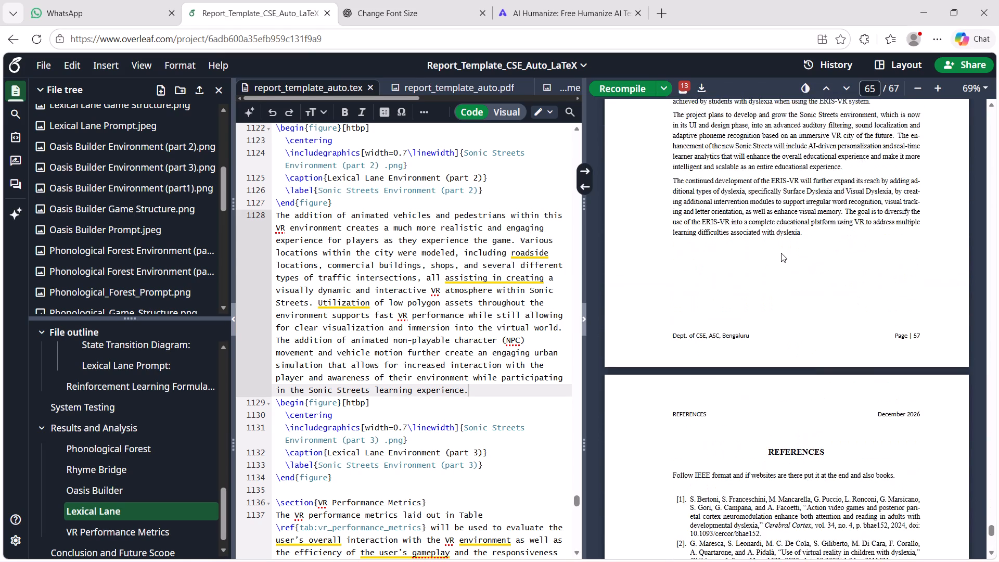
pyautogui.scroll(10, 781, 253)
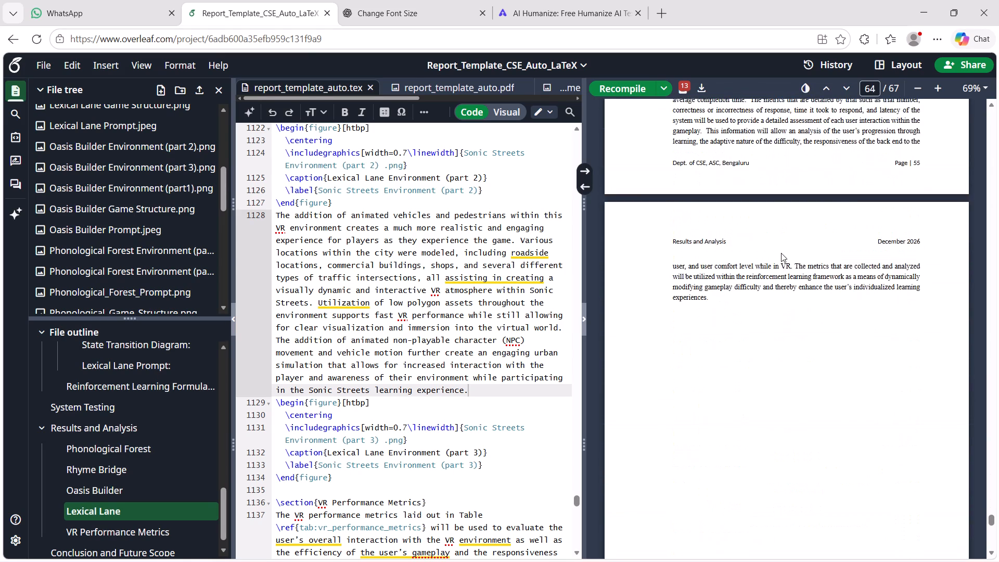
pyautogui.scroll(9, 781, 253)
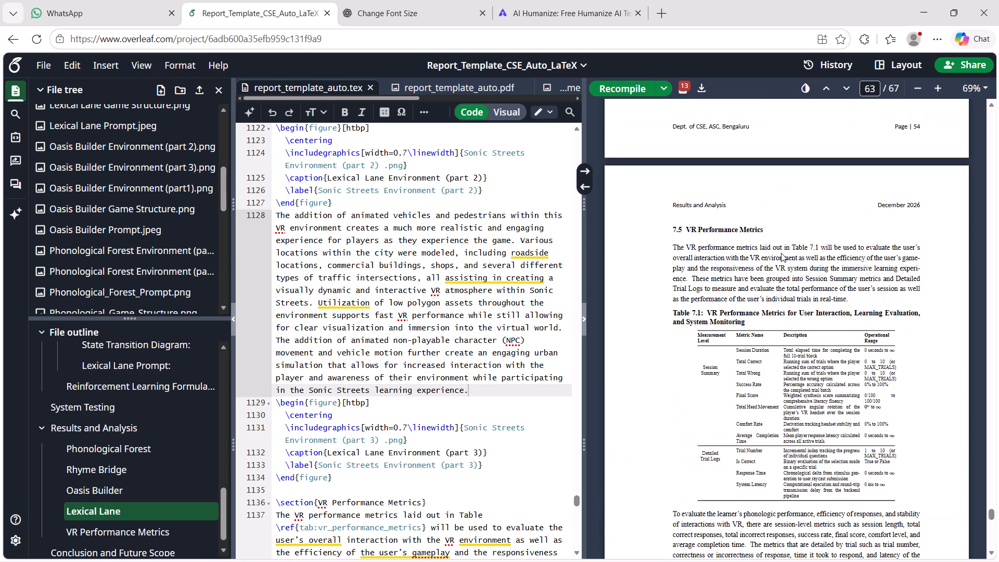
# Examine the compiled introductory paragraph above Table 7.1 in VR Performance Metrics, highlighting its text while reading.
pyautogui.scroll(-1, 781, 253)
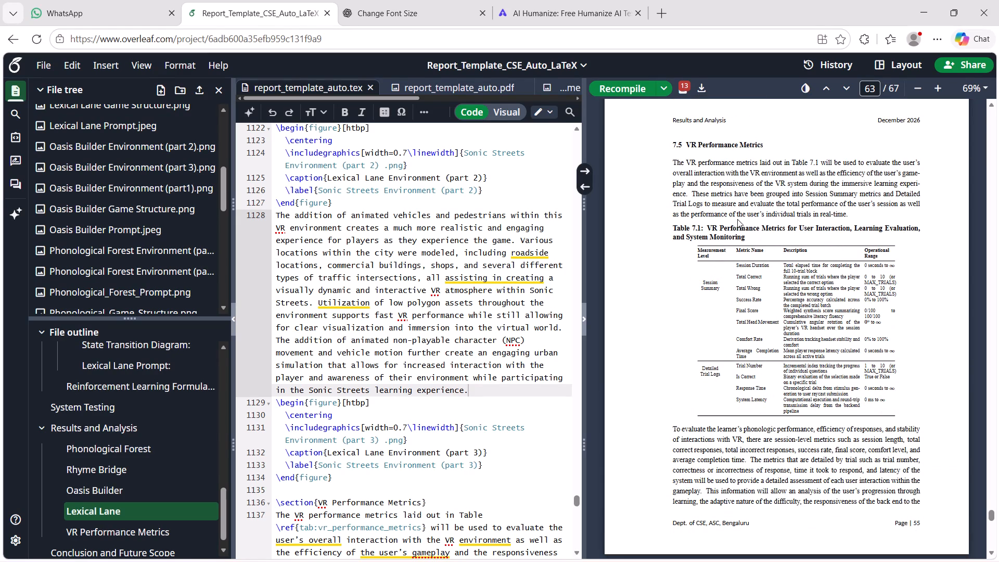
pyautogui.moveTo(677, 223); pyautogui.dragTo(672, 165)
pyautogui.moveTo(672, 165); pyautogui.dragTo(721, 170)
pyautogui.click(721, 170)
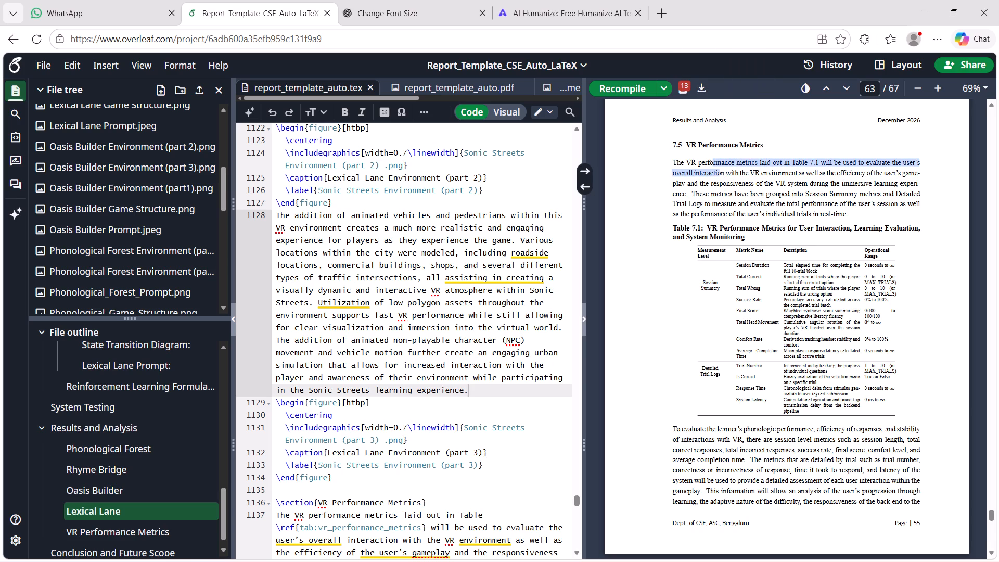
pyautogui.click(908, 211)
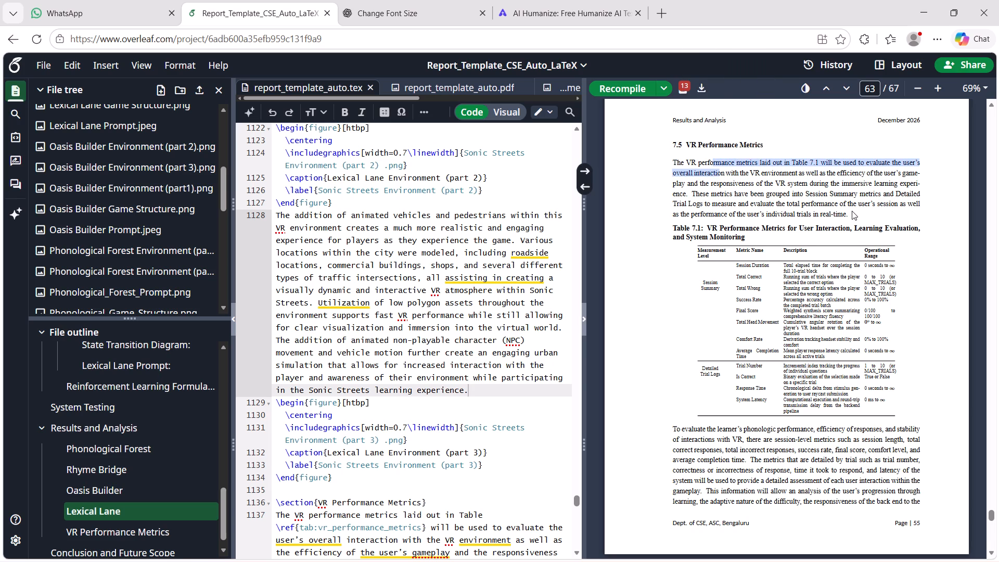
pyautogui.click(844, 215)
pyautogui.moveTo(848, 215); pyautogui.dragTo(674, 152)
pyautogui.moveTo(674, 152); pyautogui.dragTo(674, 175)
pyautogui.click(703, 209)
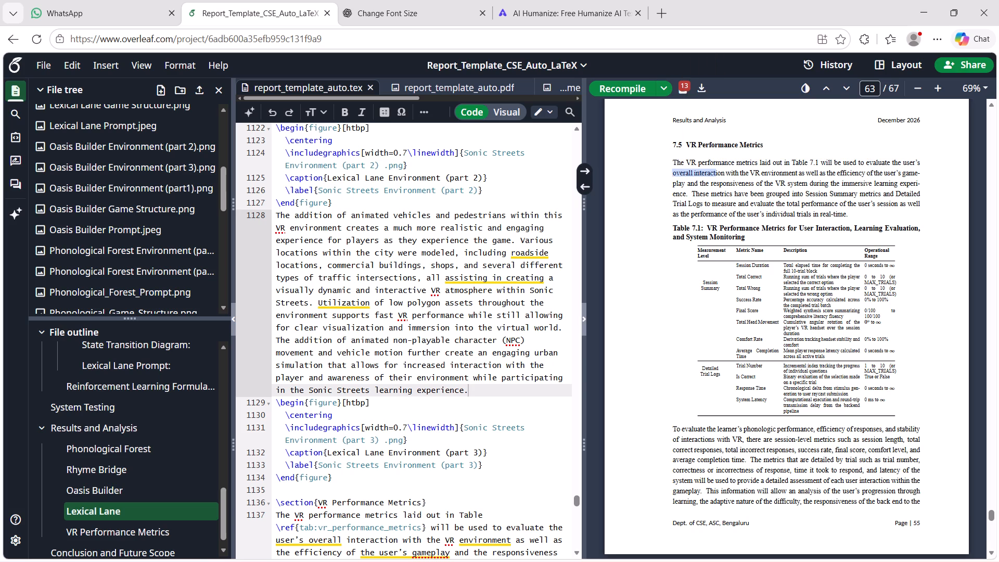
pyautogui.moveTo(674, 159); pyautogui.dragTo(858, 219)
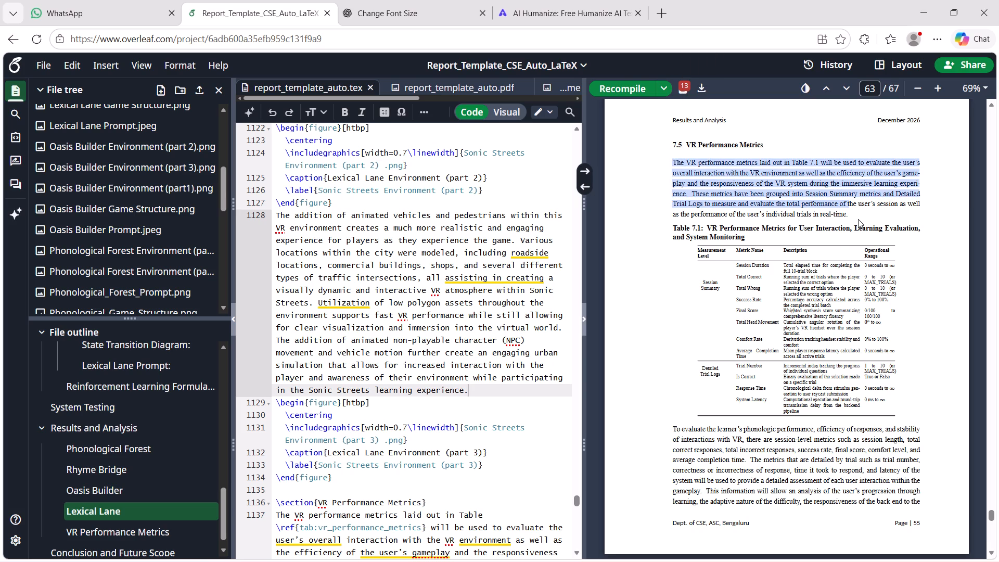
pyautogui.moveTo(858, 219); pyautogui.dragTo(842, 212)
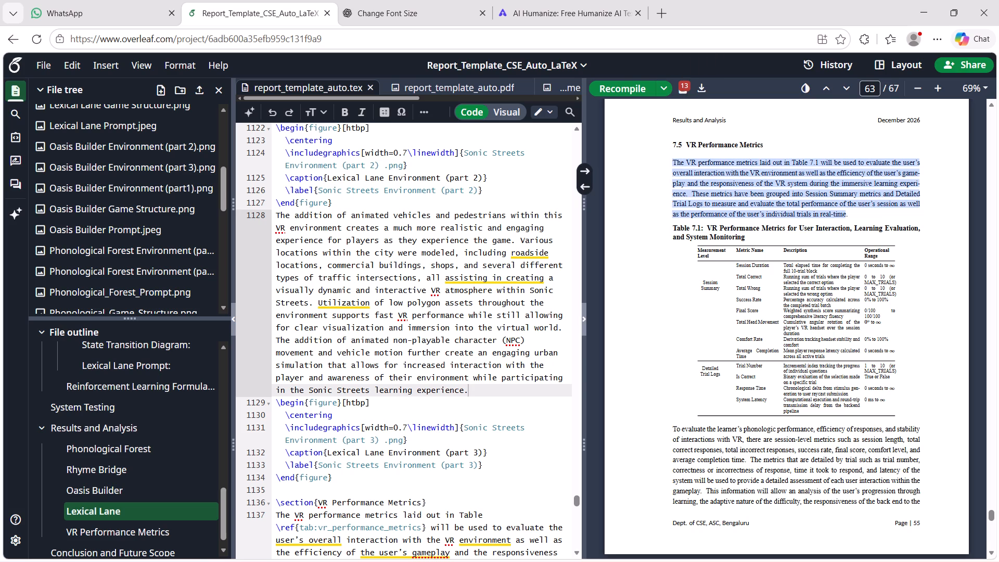
pyautogui.moveTo(842, 212); pyautogui.dragTo(837, 214)
pyautogui.click(837, 214)
# Save and recompile the report.
pyautogui.hotkey('ctrl', 's')
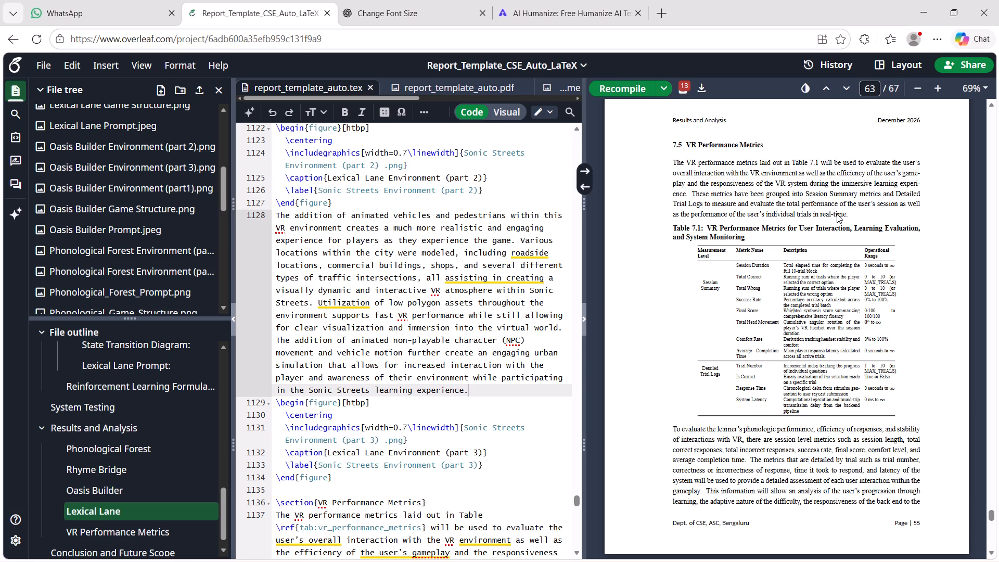
# Examine how the Lexical Lane text and Figs. 7.20 and 7.21 fall across the pages preceding VR Performance Metrics.
pyautogui.scroll(8, 837, 214)
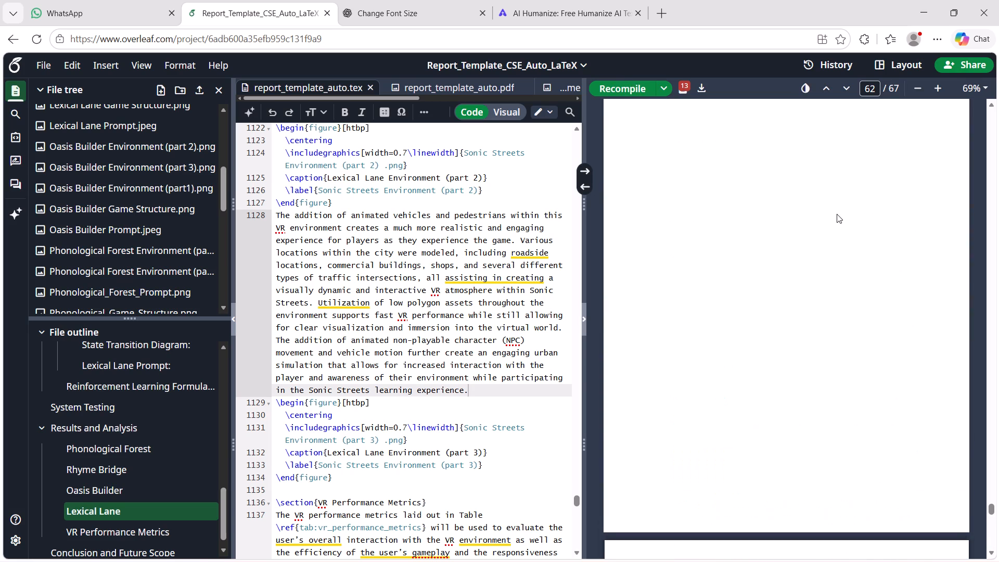
pyautogui.scroll(-3, 837, 214)
pyautogui.scroll(1, 837, 214)
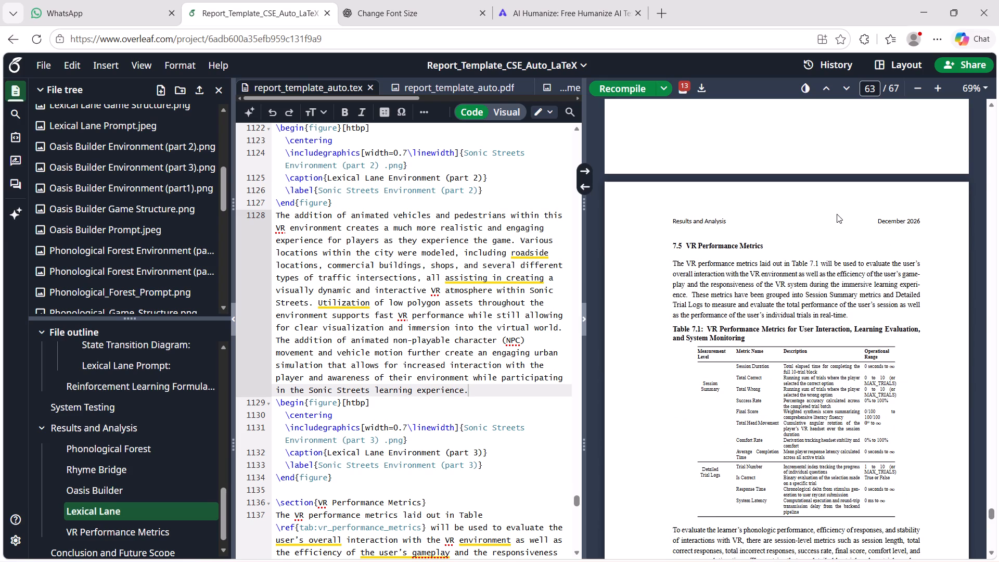
pyautogui.scroll(1, 837, 214)
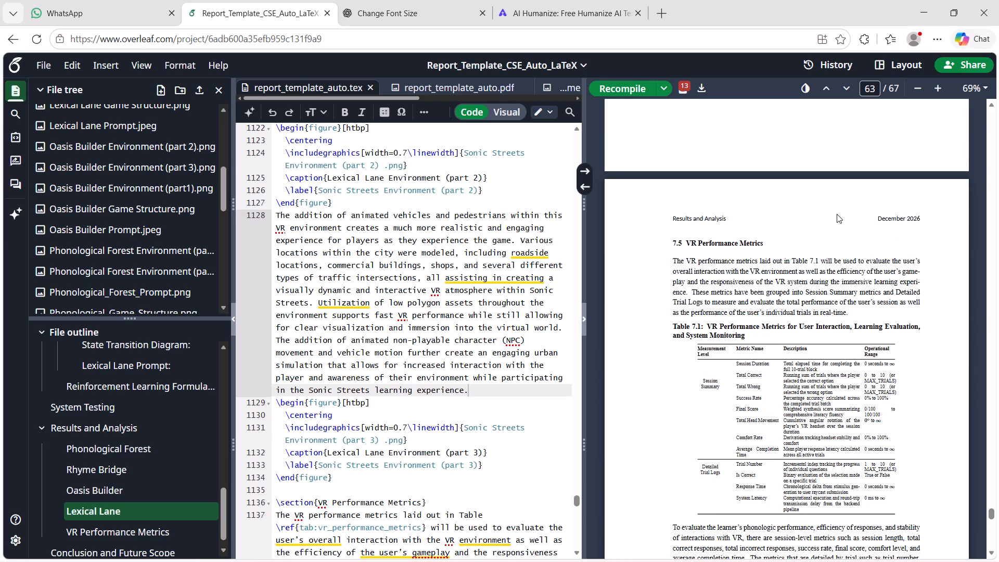
pyautogui.scroll(2, 837, 214)
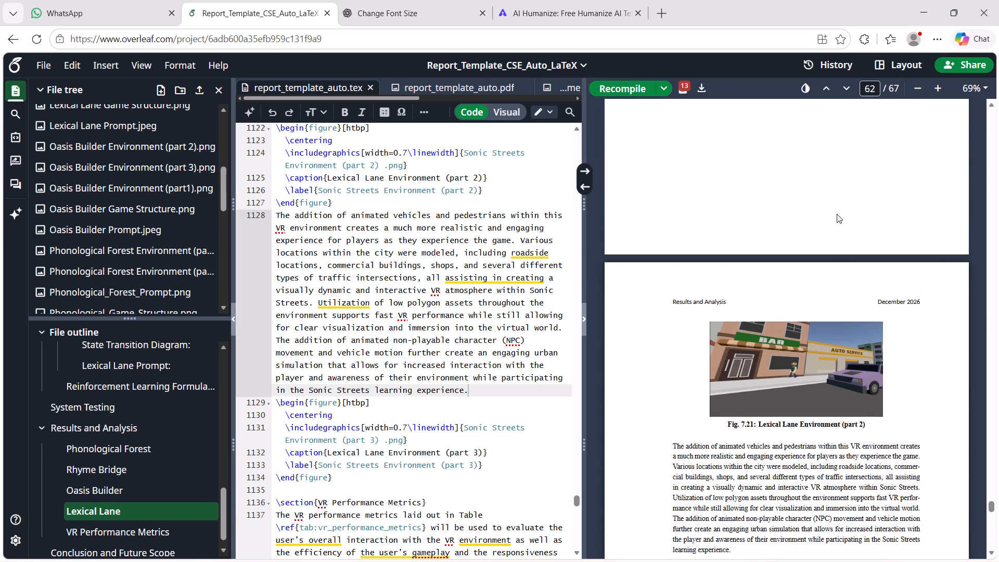
pyautogui.scroll(2, 837, 214)
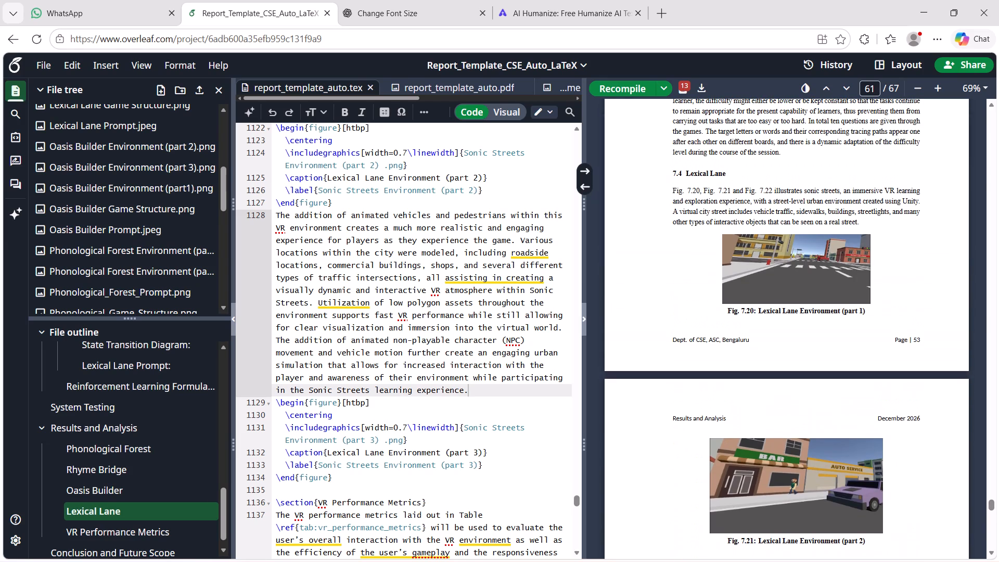
pyautogui.scroll(-3, 837, 214)
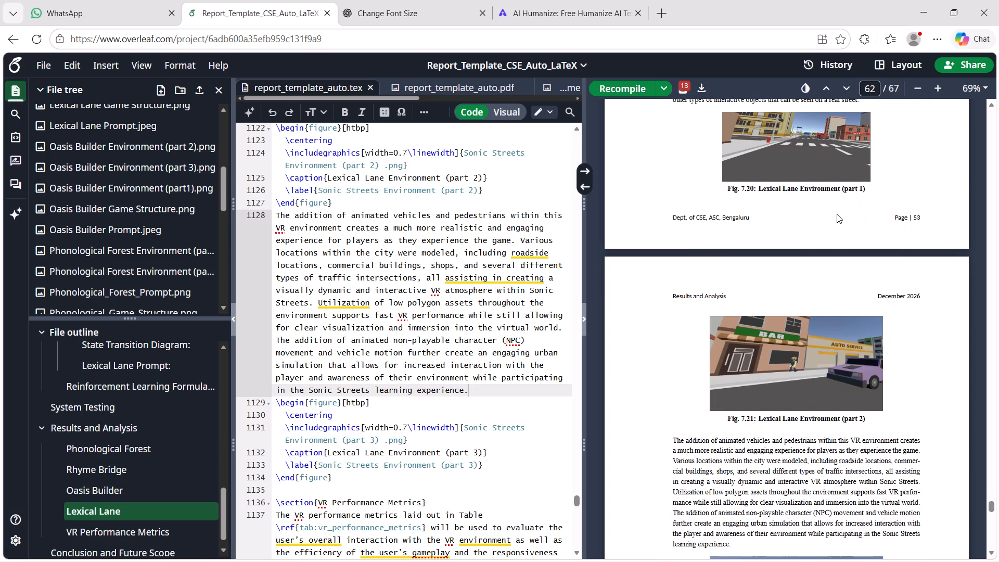
pyautogui.scroll(6, 837, 214)
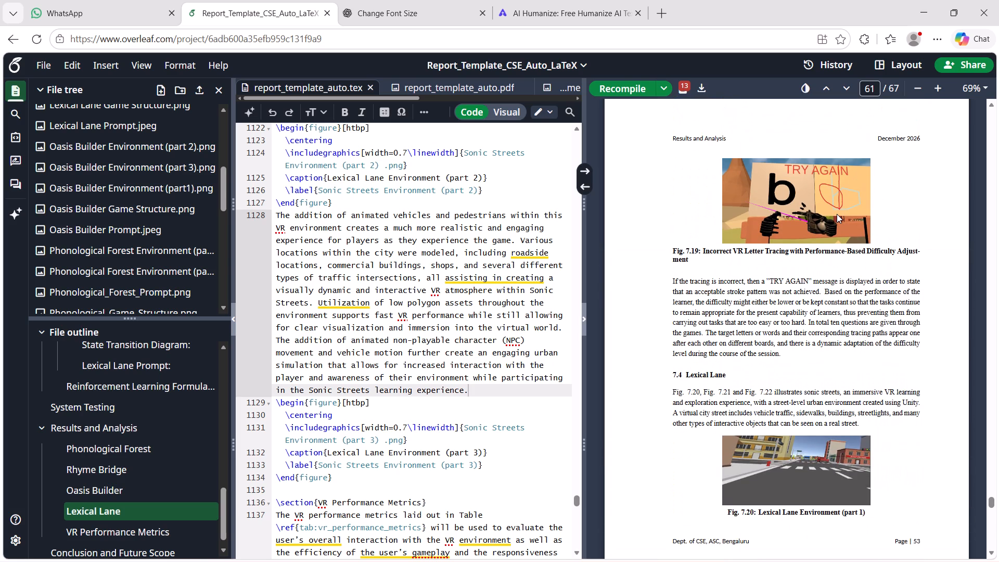
# Review the Oasis Builder pages backwards from Fig. 7.19 through the letter tracing figures to the environment figures.
pyautogui.scroll(2, 837, 214)
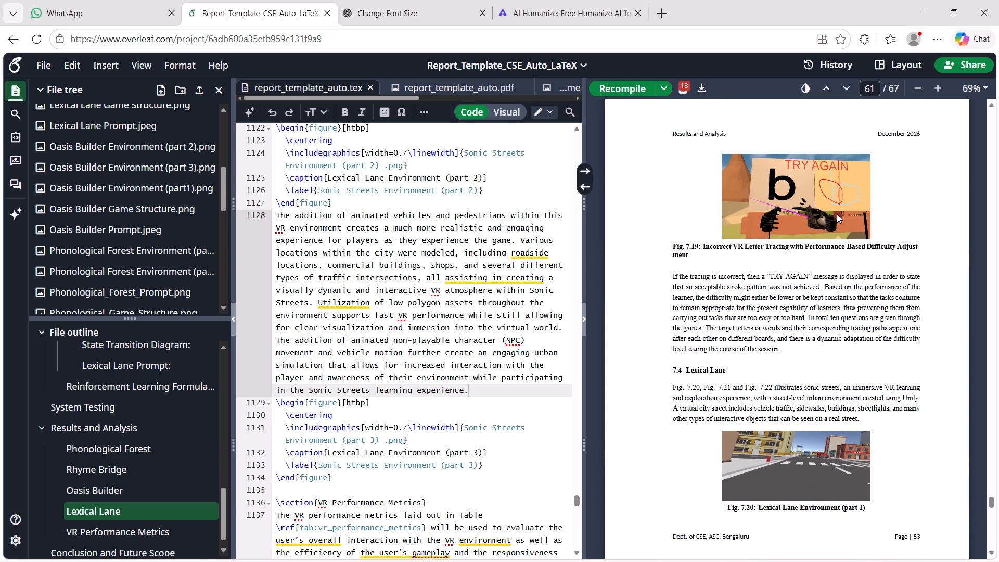
pyautogui.scroll(2, 837, 214)
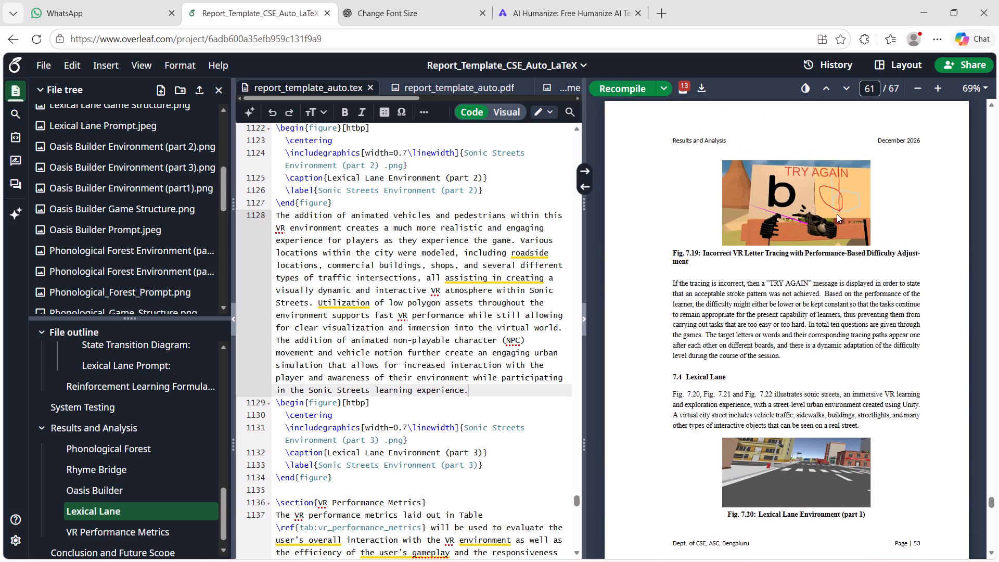
pyautogui.scroll(3, 837, 214)
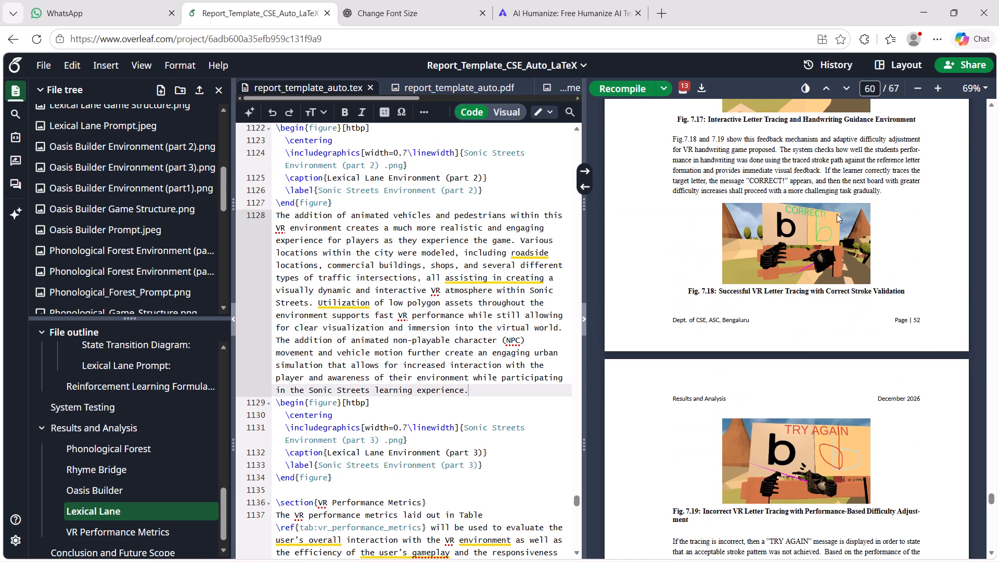
pyautogui.scroll(2, 837, 214)
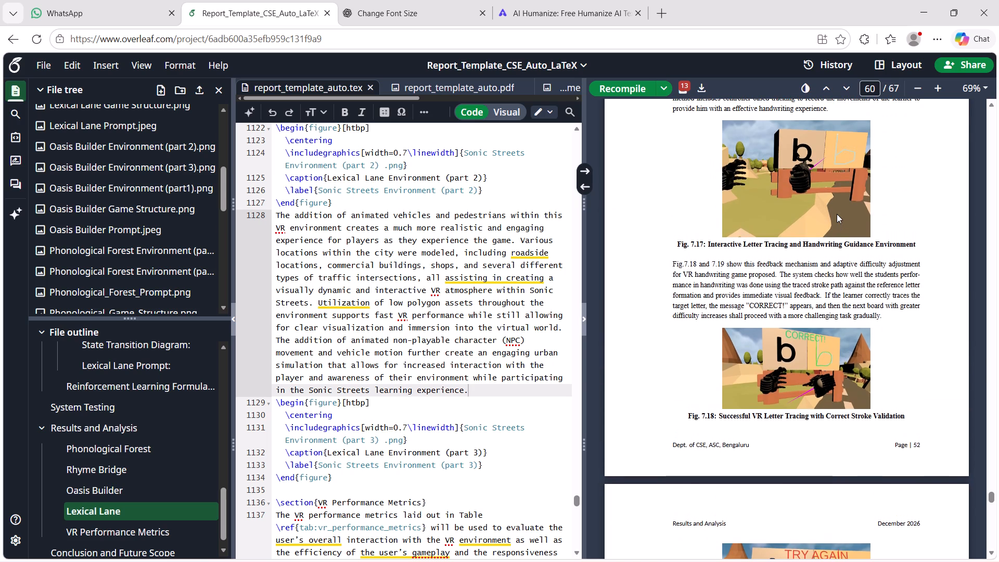
pyautogui.scroll(2, 837, 214)
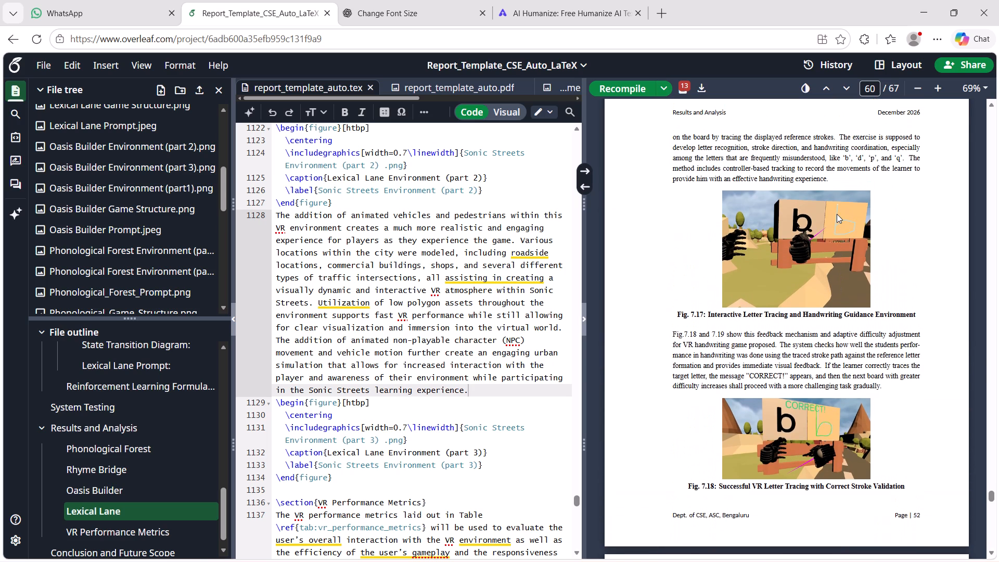
pyautogui.scroll(8, 837, 214)
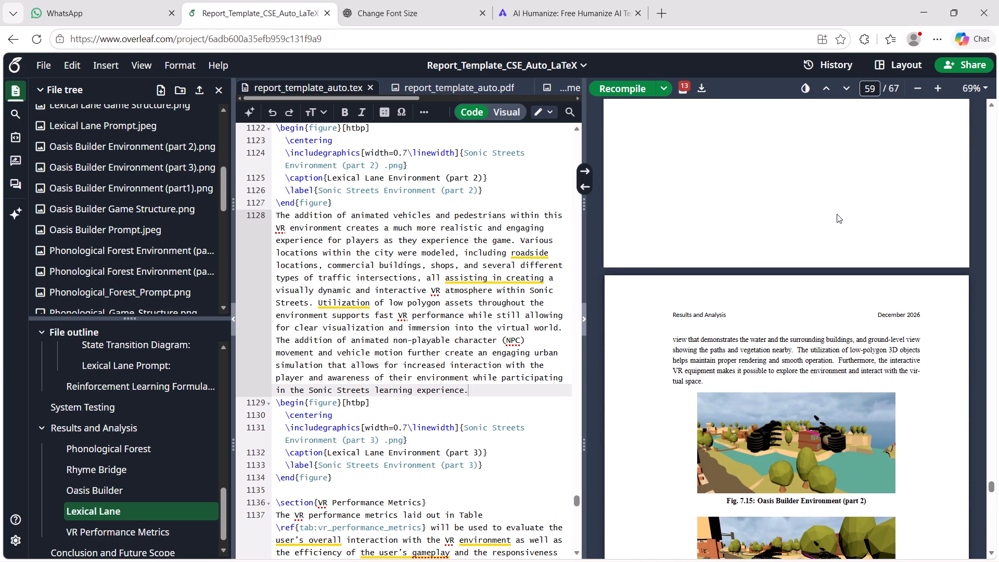
# Review the closing pages from the end of VR Performance Metrics through the Conclusion and Future Scope chapter to the references.
pyautogui.scroll(-7, 837, 214)
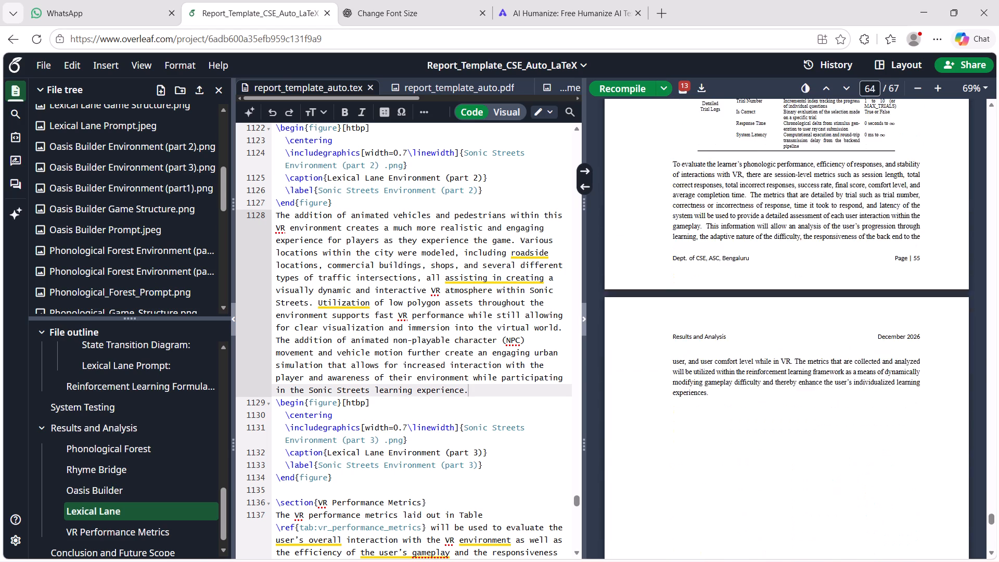
pyautogui.scroll(-5, 837, 214)
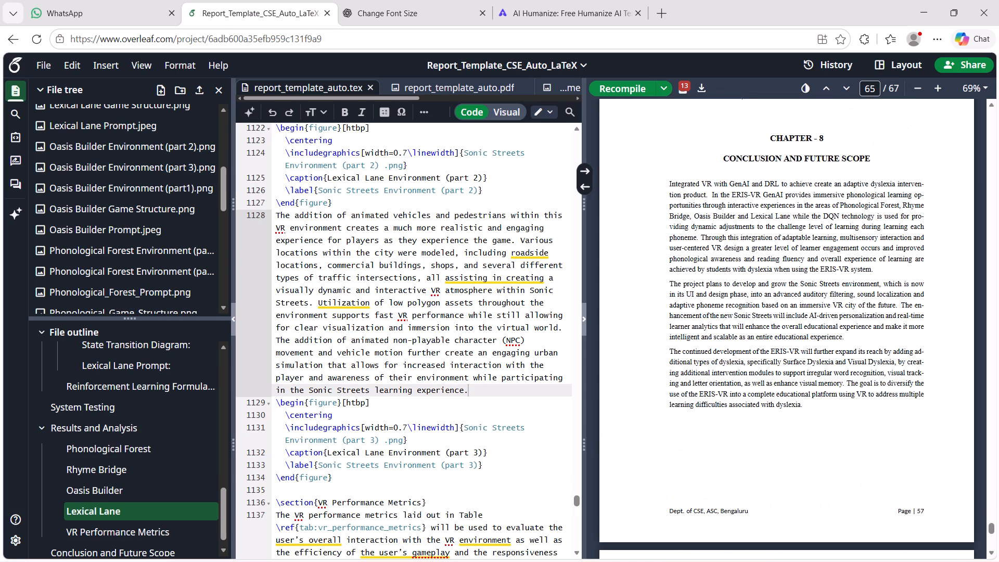
pyautogui.hscroll(1, 837, 214)
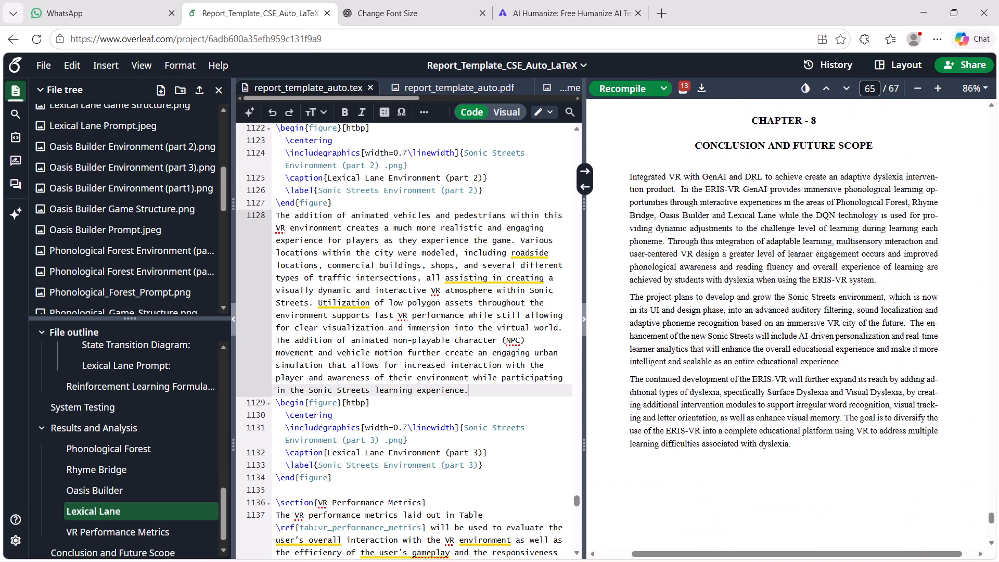
pyautogui.hscroll(1, 837, 214)
pyautogui.hscroll(-1, 837, 214)
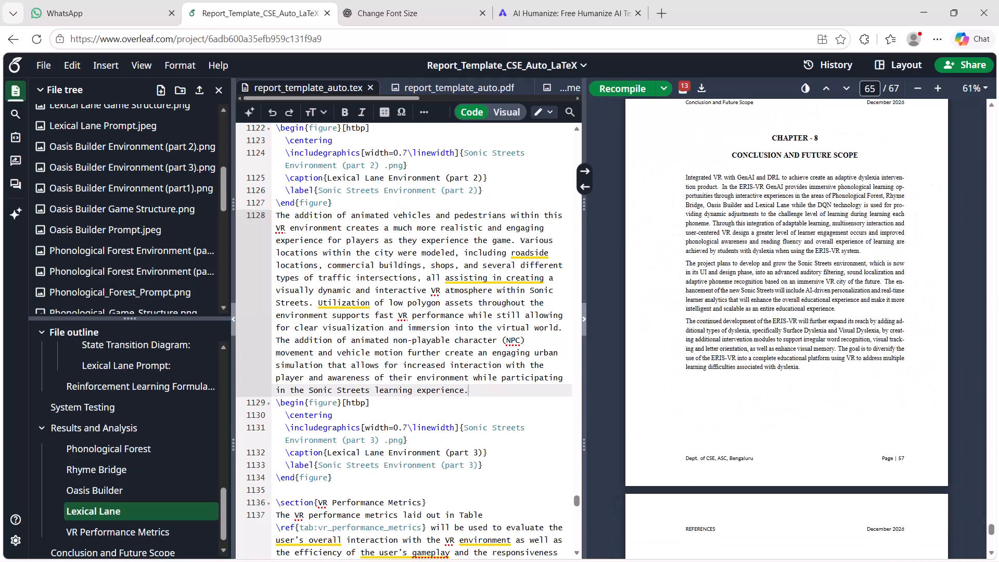
pyautogui.scroll(-7, 837, 214)
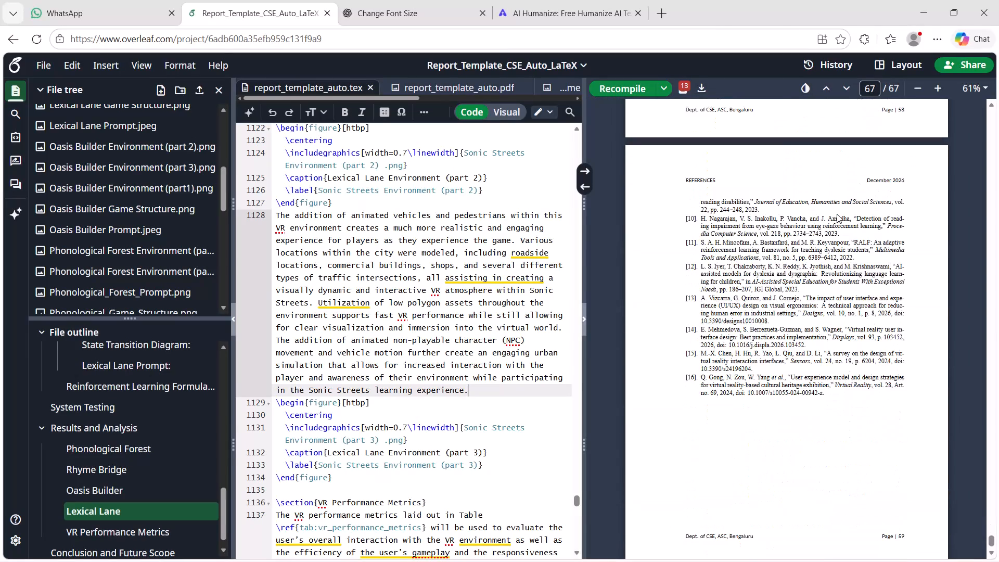
pyautogui.scroll(8, 837, 214)
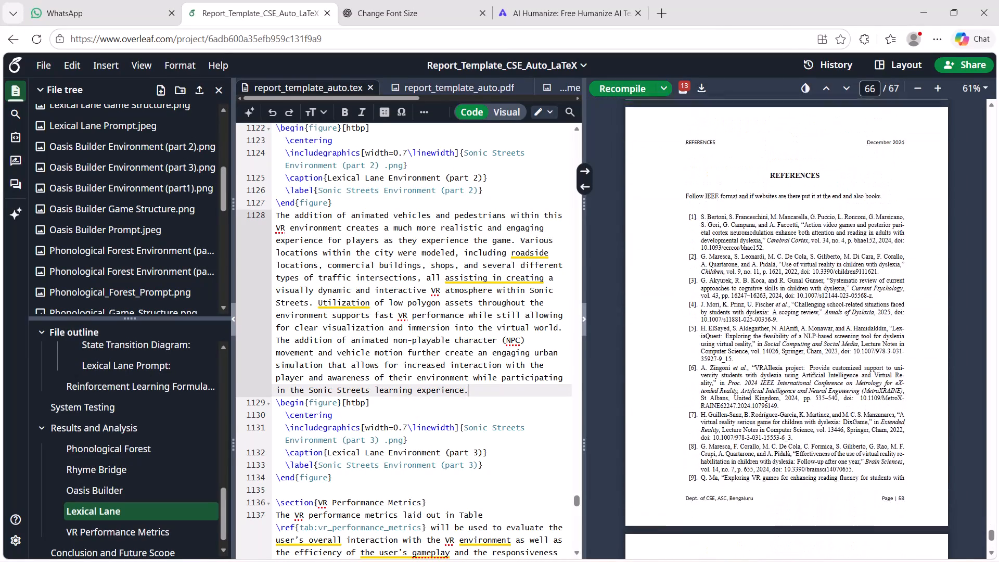
# Review the pages backwards from the references through Table 7.1 to Lexical Lane Figs. 7.21 and 7.22.
pyautogui.scroll(1, 837, 214)
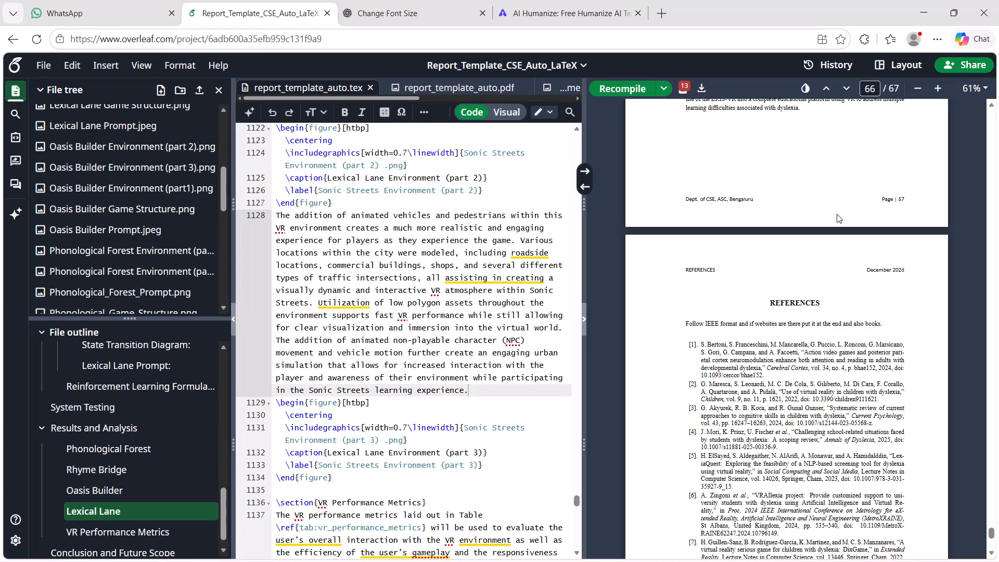
pyautogui.scroll(3, 837, 214)
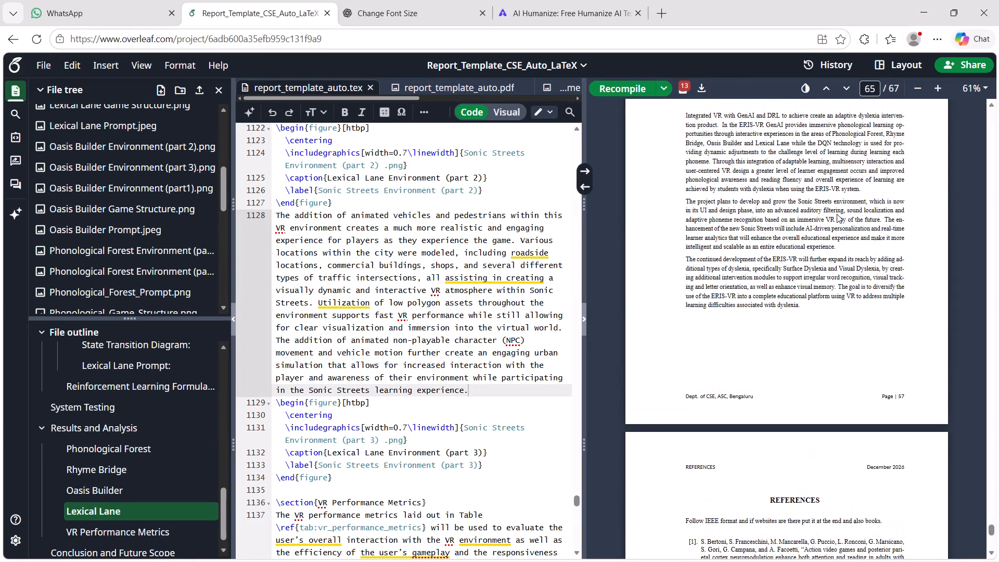
pyautogui.scroll(7, 837, 214)
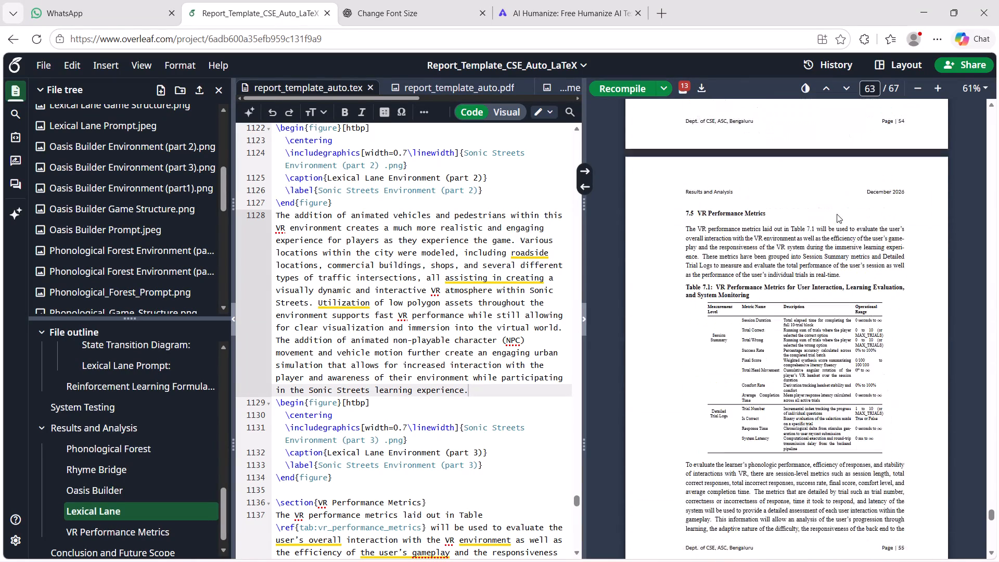
pyautogui.scroll(1, 837, 214)
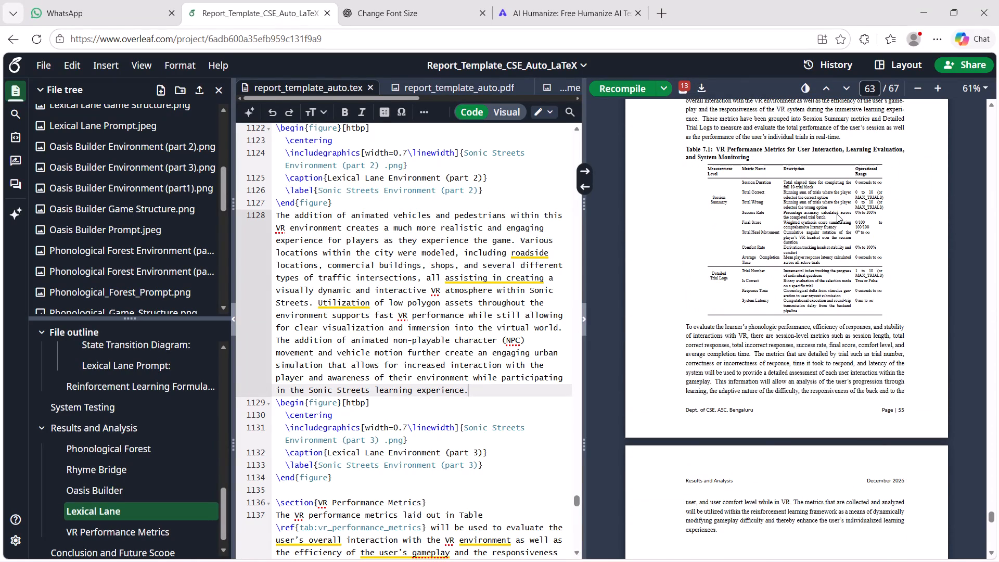
pyautogui.scroll(2, 837, 214)
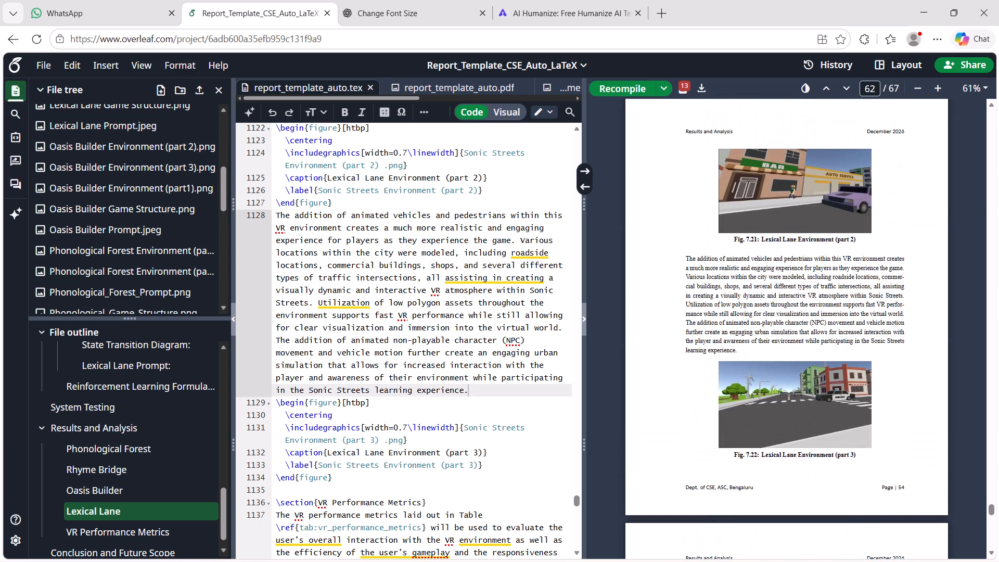
pyautogui.scroll(1, 837, 214)
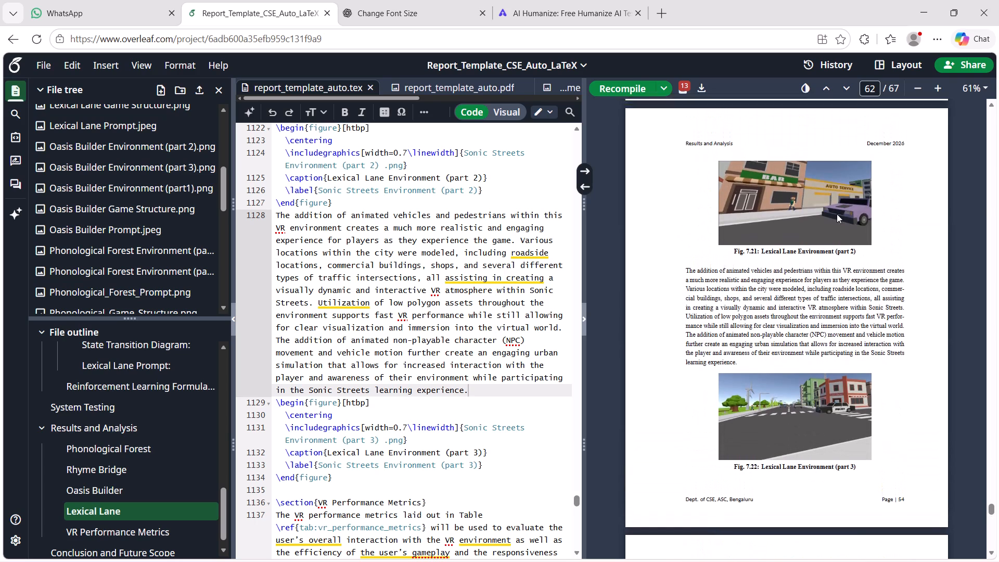
# Search the source for "Sonic Streets" and trace its occurrences backwards from the Lexical Lane section to the System Implementation introduction.
pyautogui.scroll(2, 837, 214)
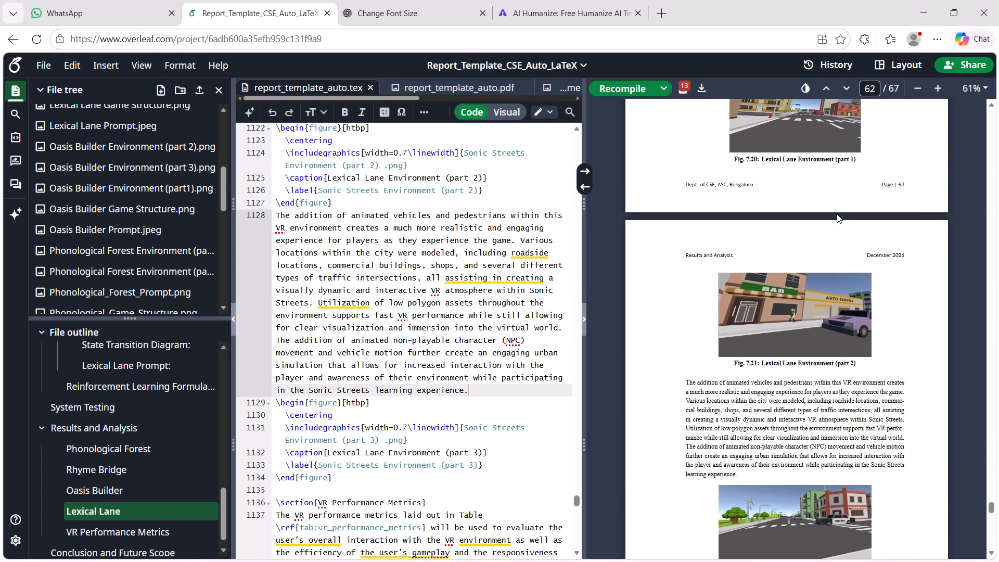
pyautogui.scroll(2, 837, 214)
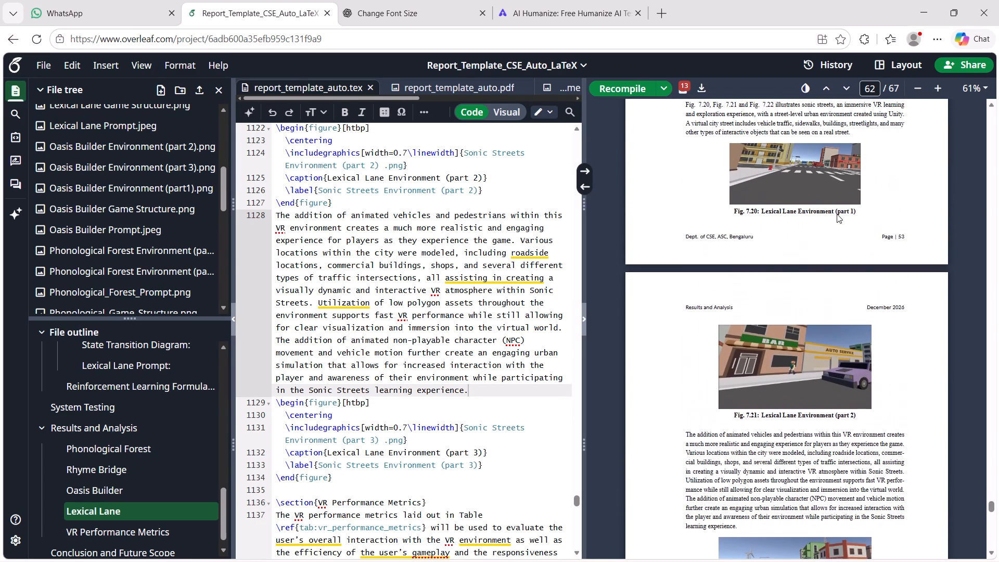
pyautogui.scroll(1, 837, 214)
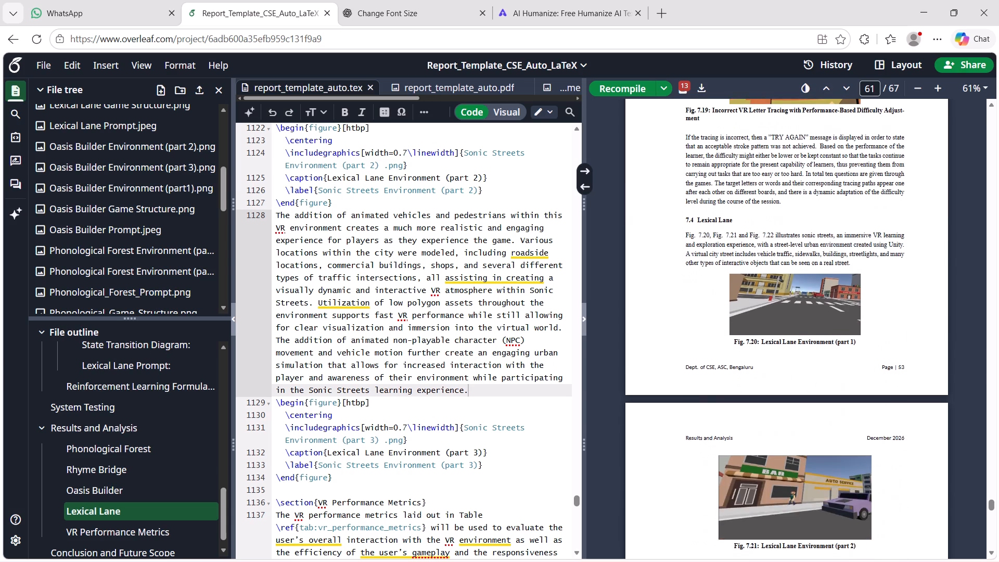
pyautogui.scroll(-2, 837, 214)
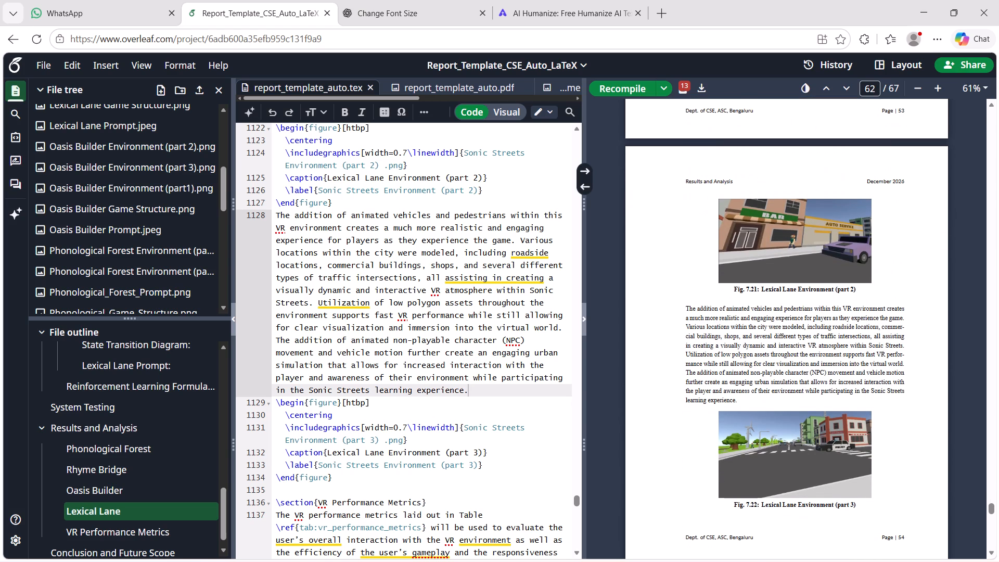
pyautogui.moveTo(369, 390); pyautogui.dragTo(310, 388)
pyautogui.hotkey('ctrl', 'f')
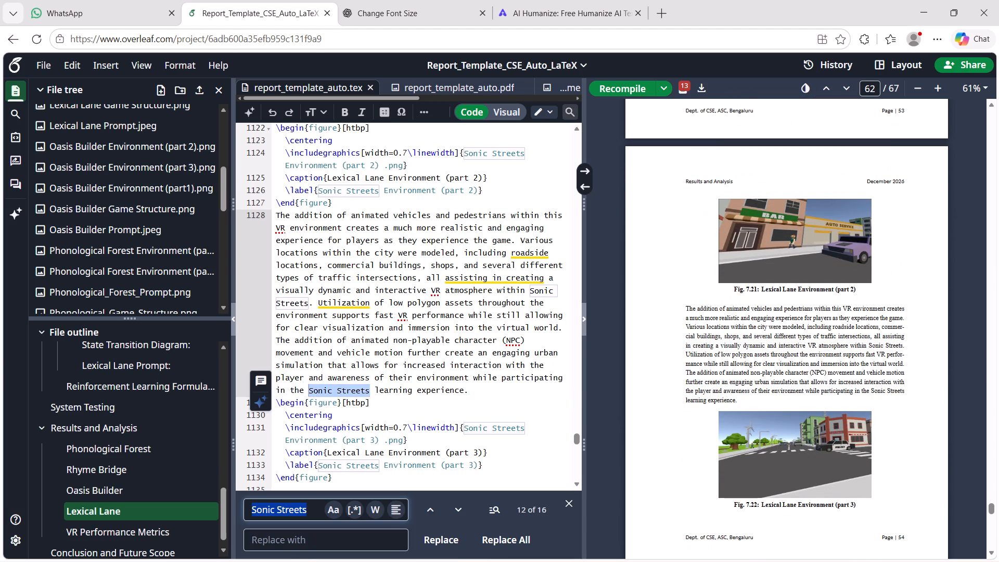
pyautogui.click(433, 508)
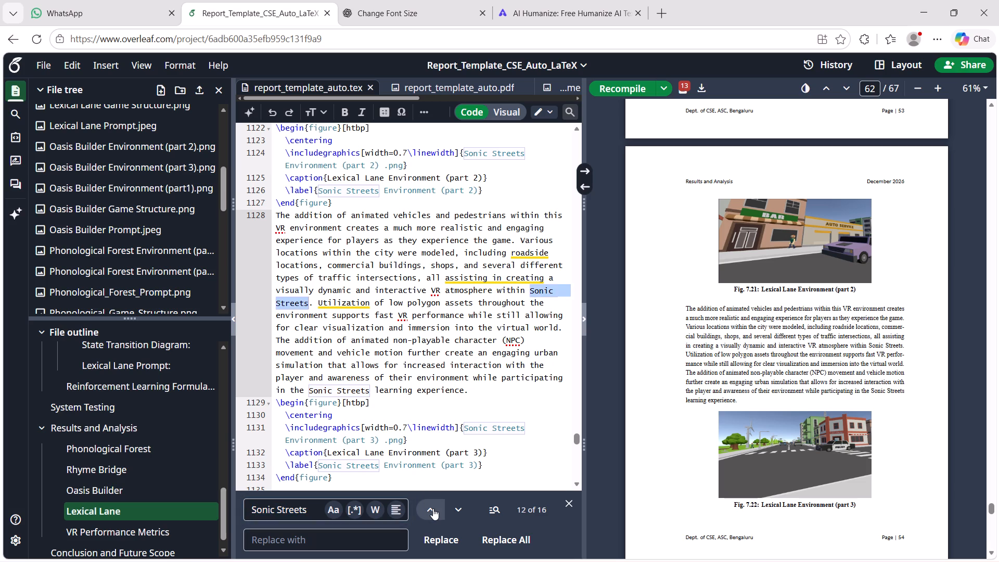
pyautogui.click(433, 508)
pyautogui.click(433, 508)
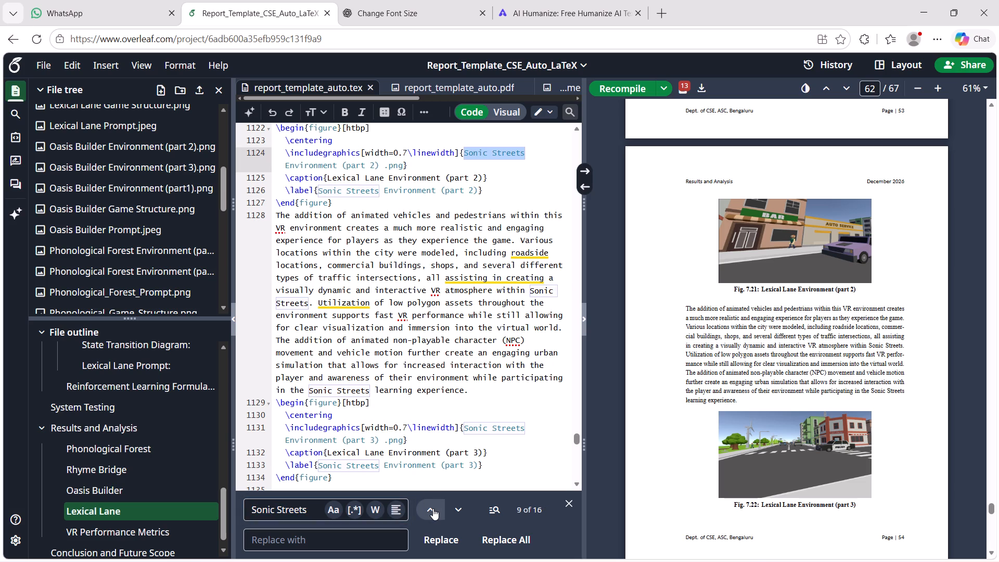
pyautogui.click(433, 508)
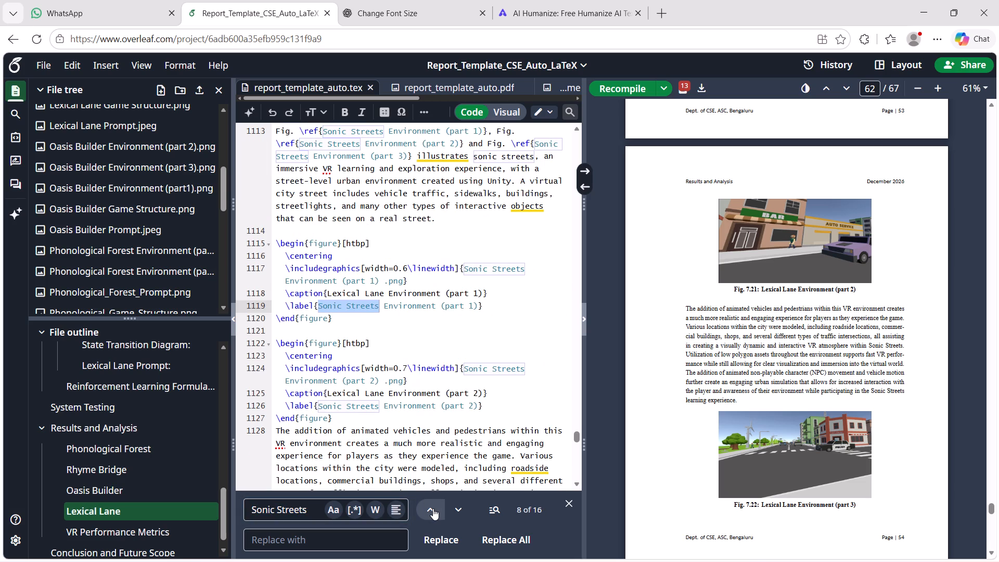
pyautogui.click(433, 508)
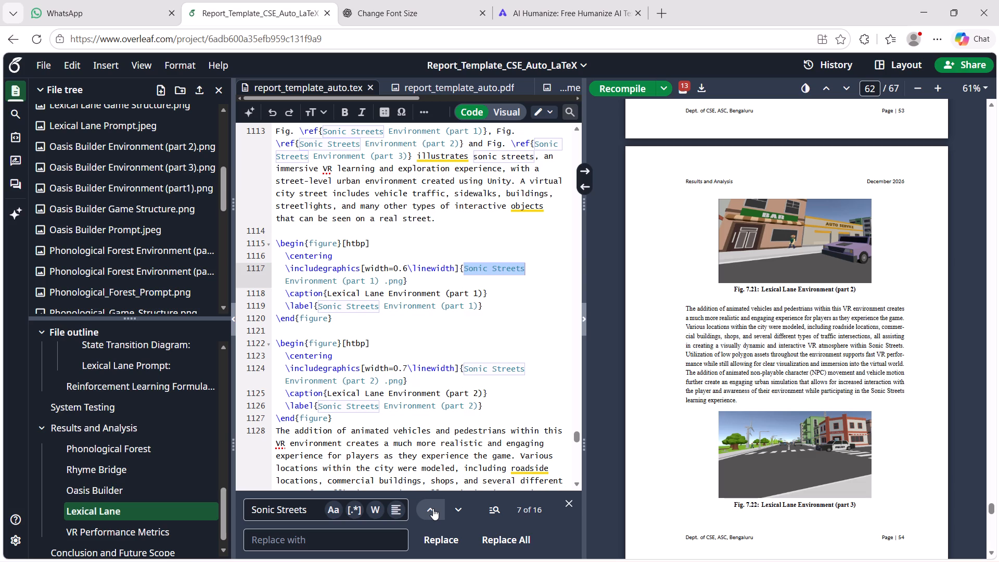
pyautogui.click(433, 508)
pyautogui.click(433, 508)
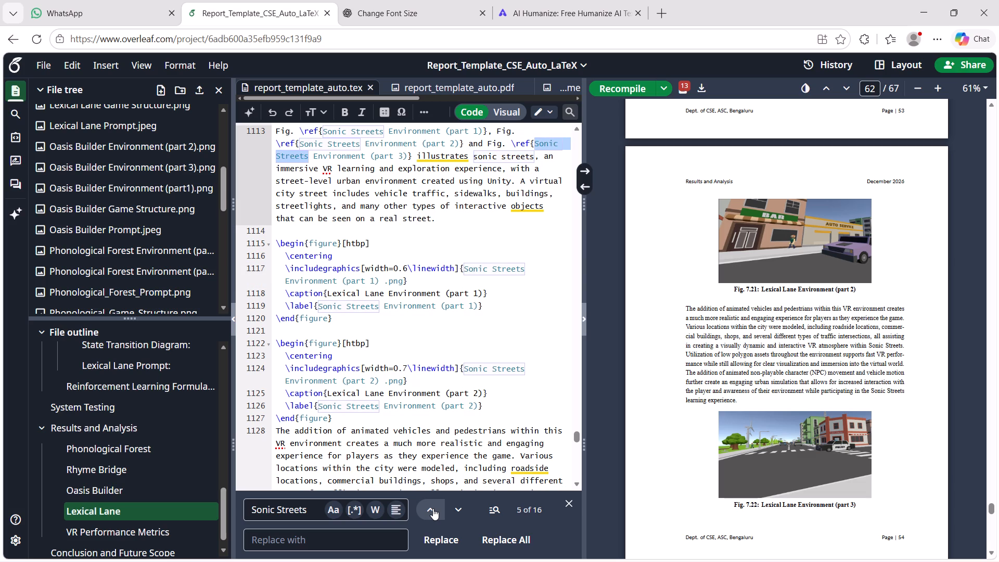
pyautogui.click(433, 508)
pyautogui.click(433, 508)
pyautogui.click(433, 508)
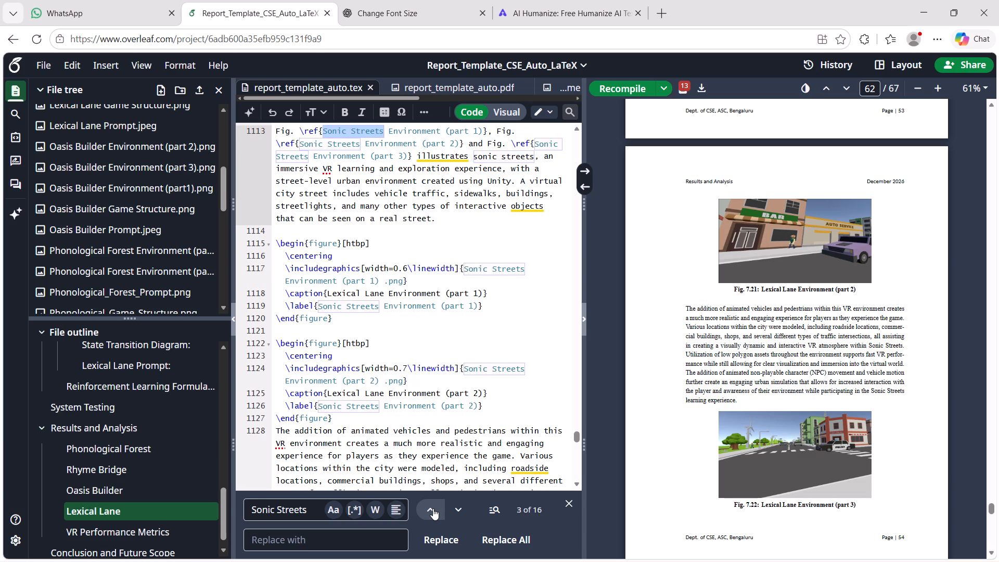
pyautogui.click(433, 508)
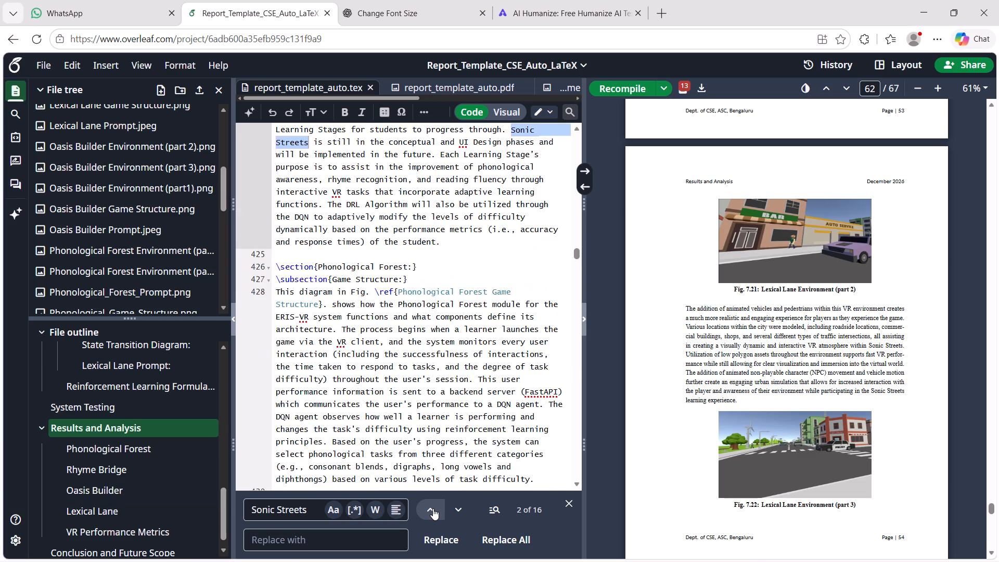
pyautogui.scroll(2, 446, 379)
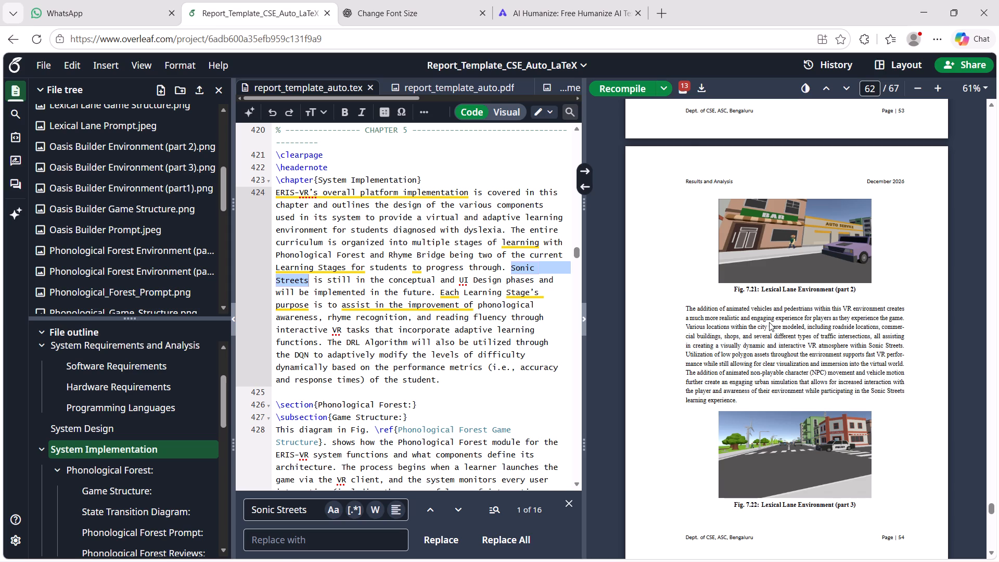
# Review the compiled pages back to the Rhyme Bridge section and read the "Sonic Streets" mention in the Results and Analysis introduction.
pyautogui.scroll(11, 769, 322)
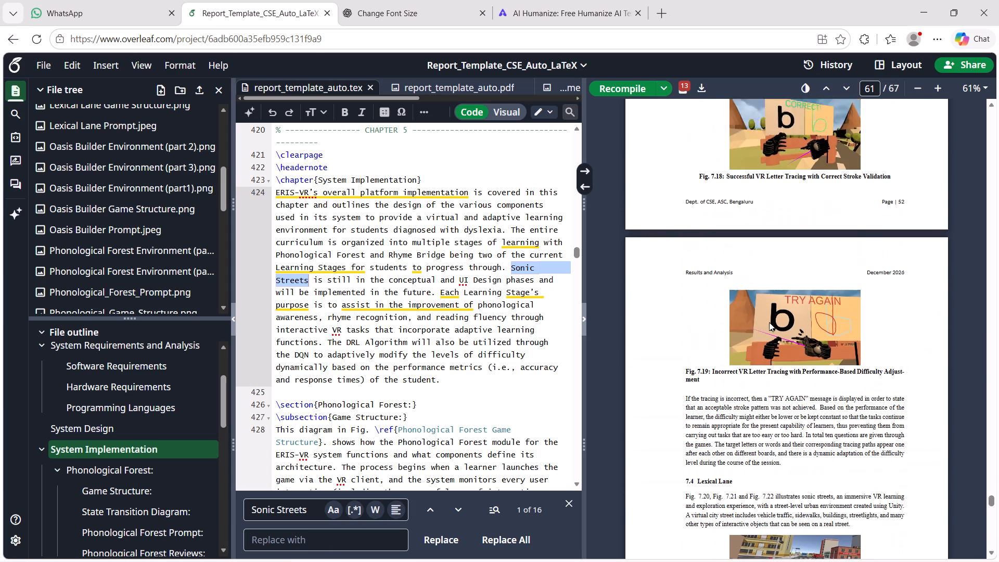
pyautogui.scroll(9, 769, 322)
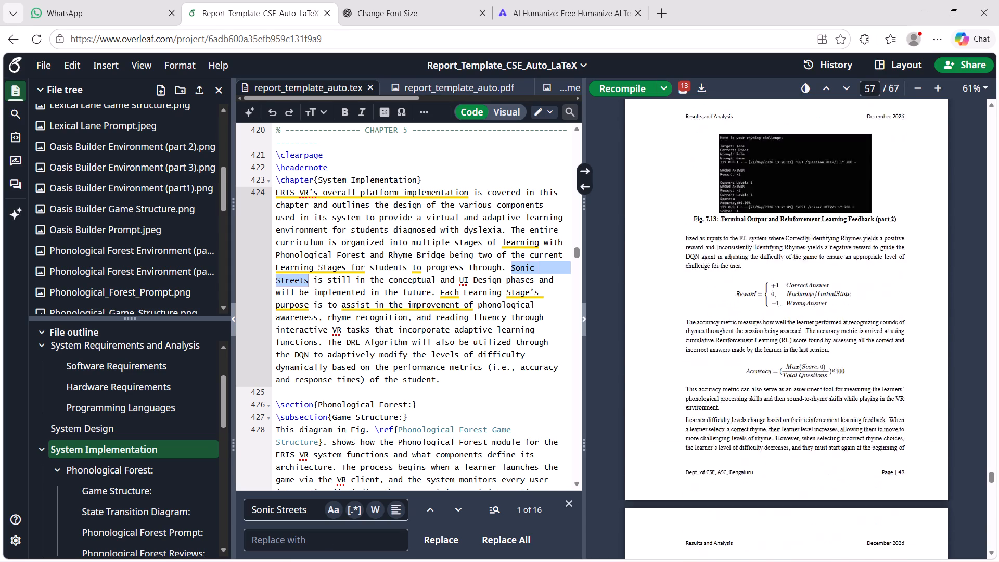
pyautogui.scroll(8, 769, 322)
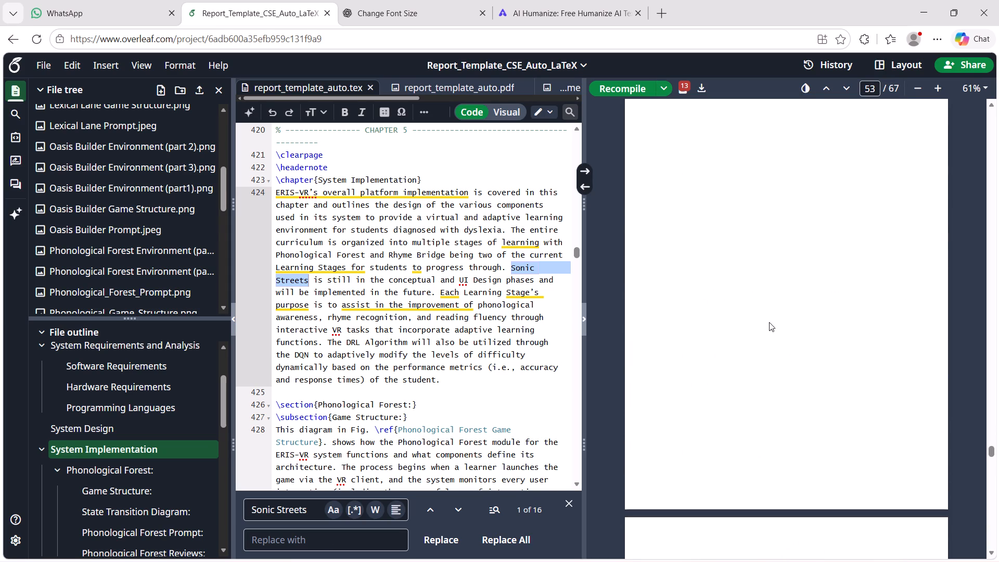
pyautogui.scroll(3, 769, 322)
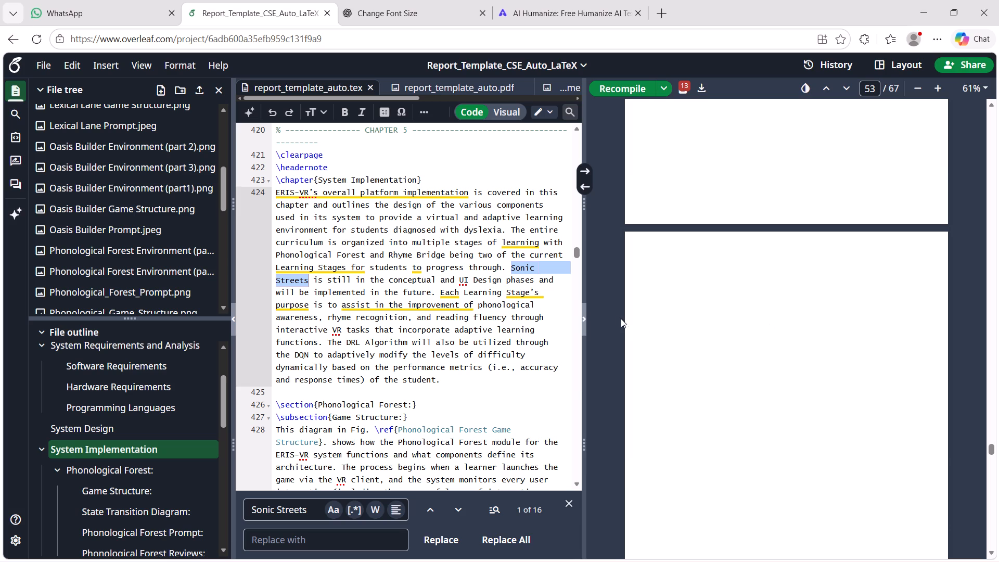
pyautogui.click(458, 512)
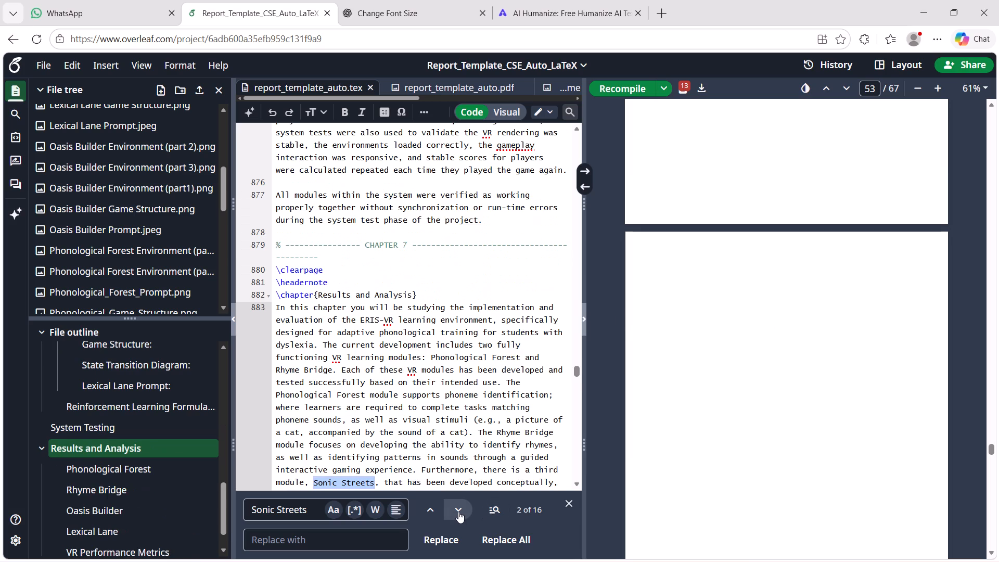
pyautogui.scroll(-3, 477, 291)
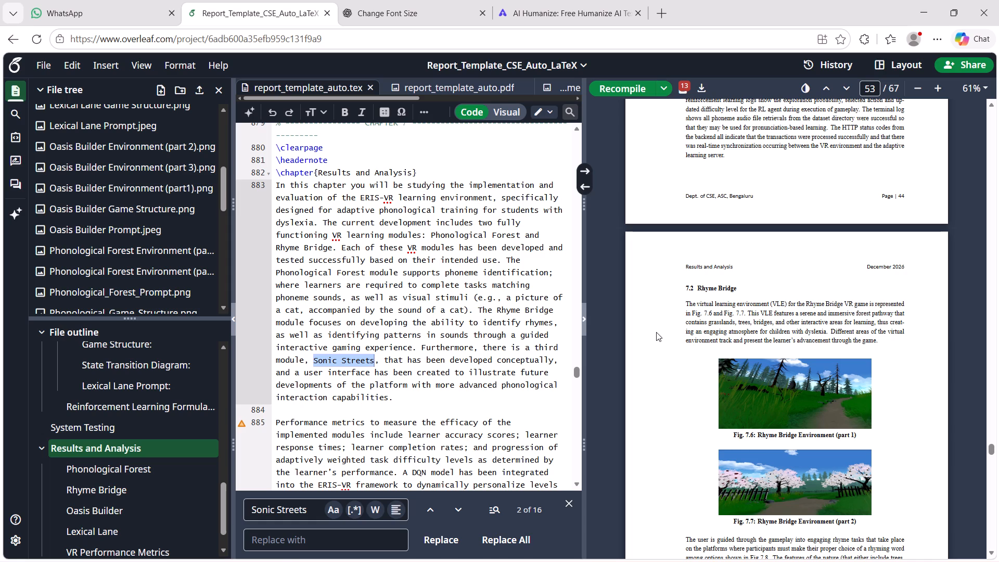
pyautogui.scroll(-4, 656, 332)
pyautogui.scroll(2, 656, 332)
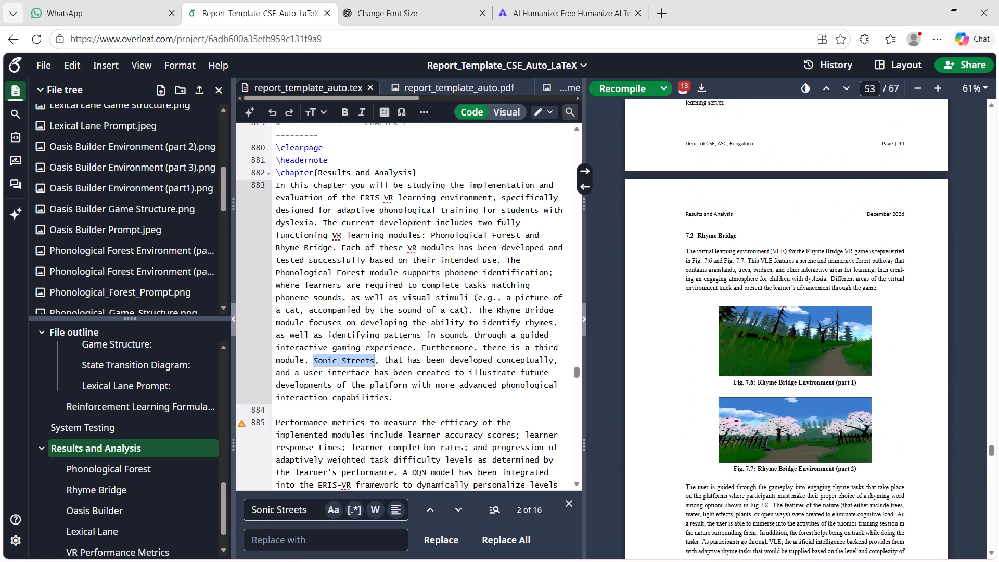
# Replace "sonic" with "Lexical Lane" in the opening sentence of the Lexical Lane section, after the three figure references.
pyautogui.click(462, 508)
pyautogui.scroll(-1, 461, 285)
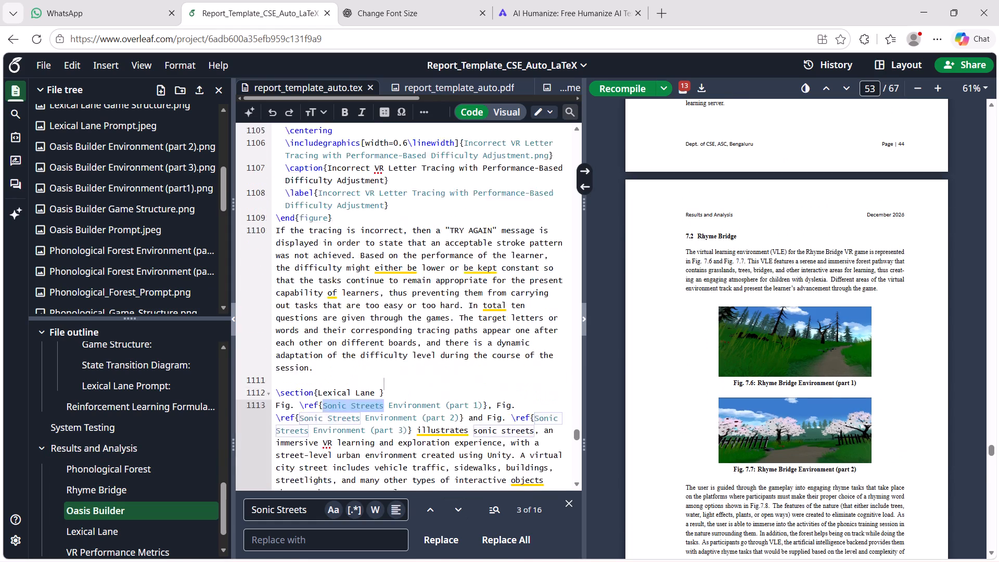
pyautogui.scroll(-2, 461, 285)
pyautogui.click(451, 504)
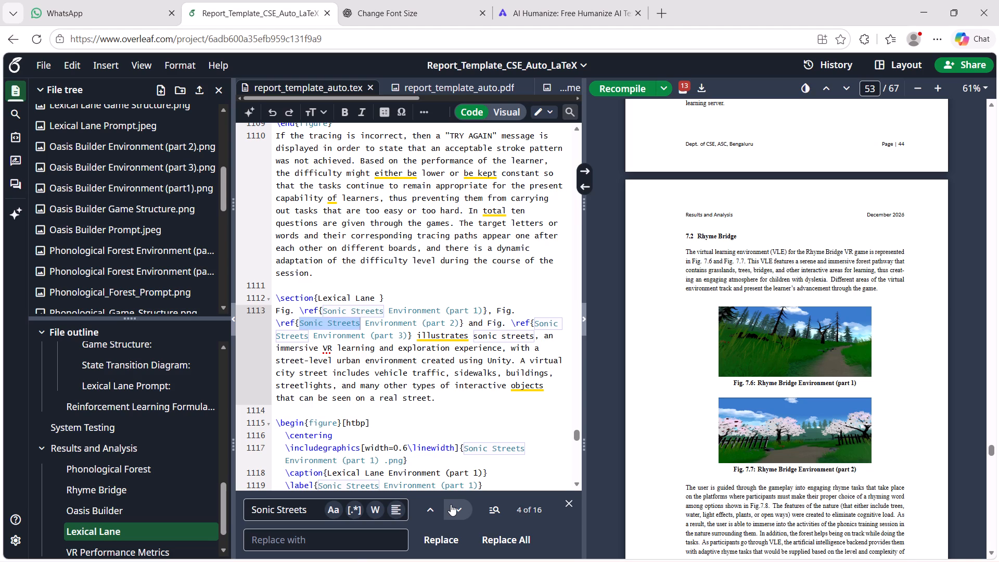
pyautogui.click(451, 504)
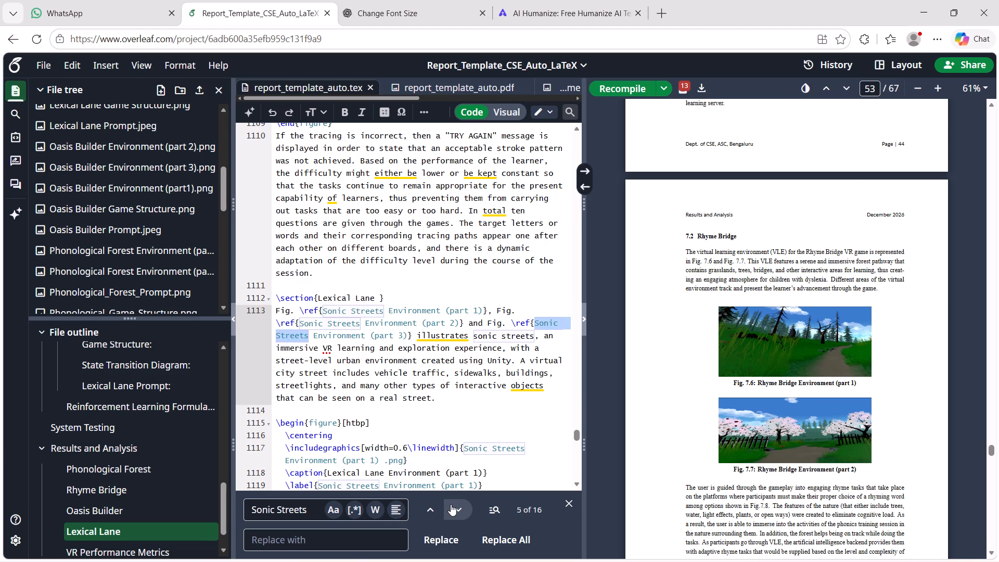
pyautogui.click(451, 504)
pyautogui.scroll(-1, 489, 333)
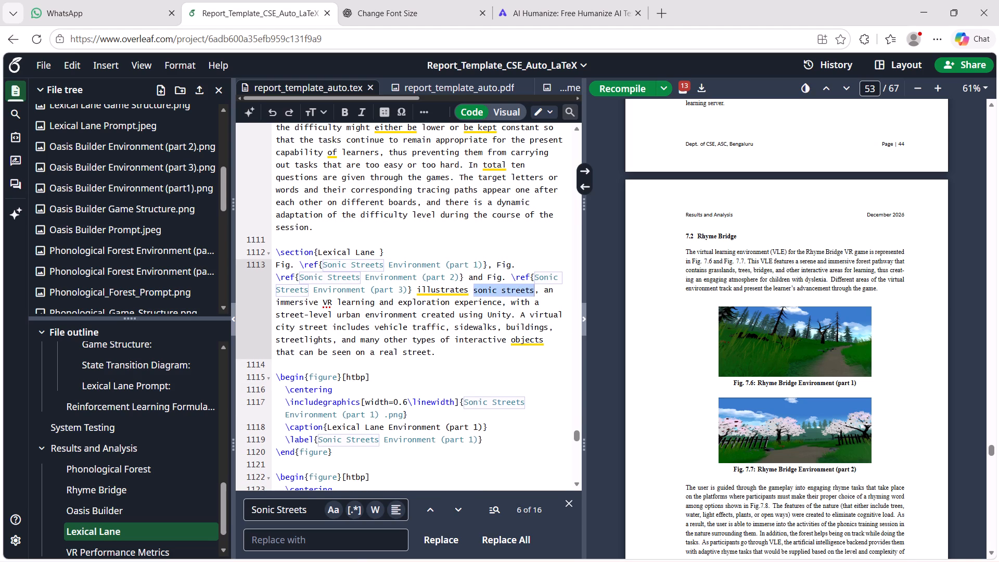
pyautogui.doubleClick(483, 299)
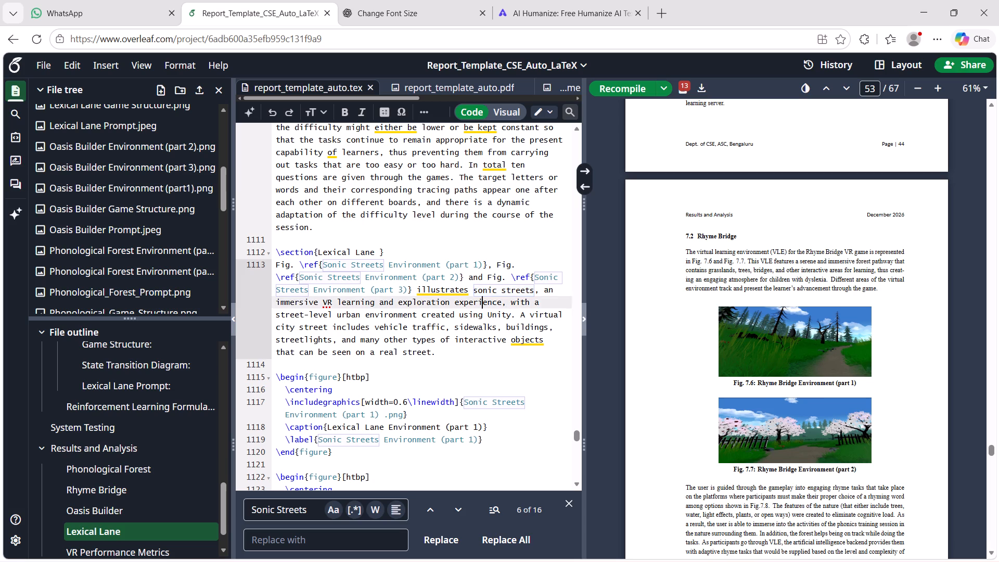
pyautogui.doubleClick(485, 284)
pyautogui.doubleClick(484, 289)
pyautogui.write('Lexical Lane')
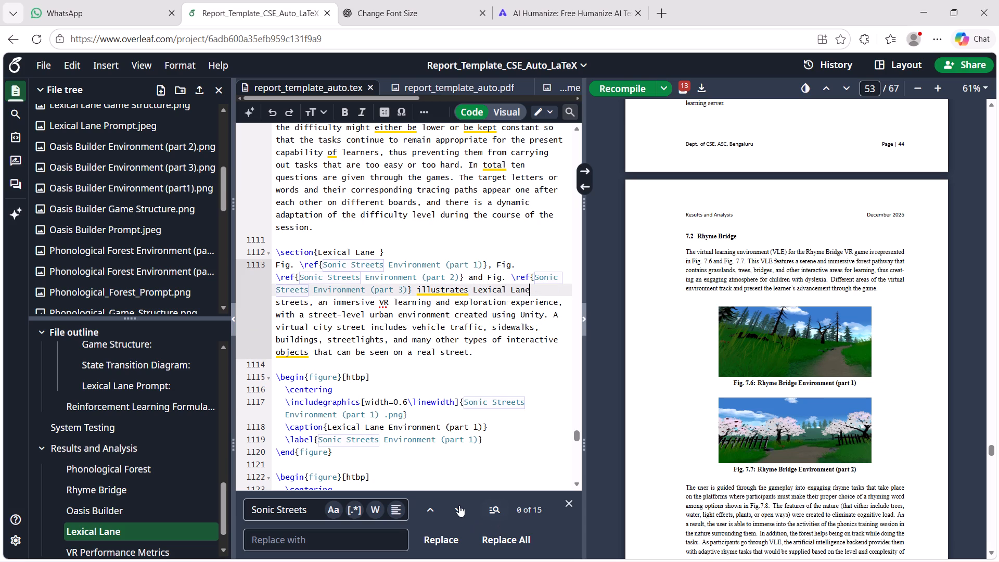
# Replace "Sonic Streets" with "Lexical Lane Streets" in the VR atmosphere sentence of the paragraph below the part 2 environment figure.
pyautogui.click(455, 501)
pyautogui.click(455, 501)
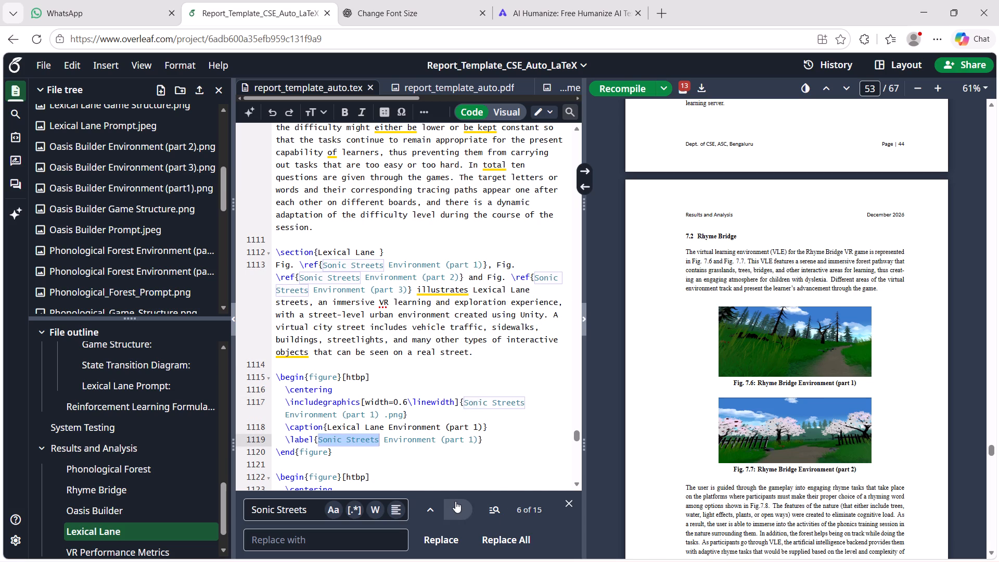
pyautogui.click(455, 501)
pyautogui.click(455, 501)
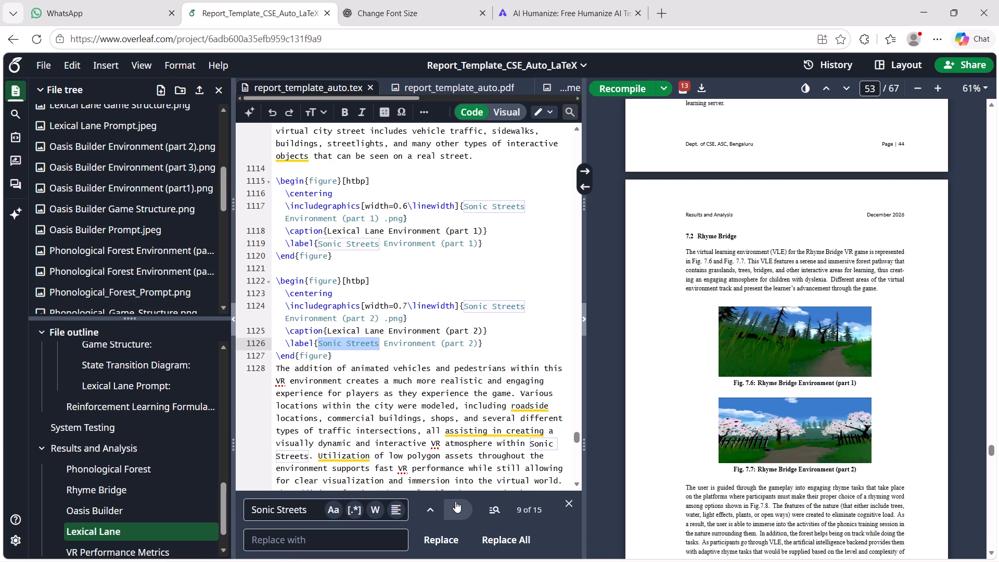
pyautogui.click(455, 501)
pyautogui.scroll(-2, 455, 366)
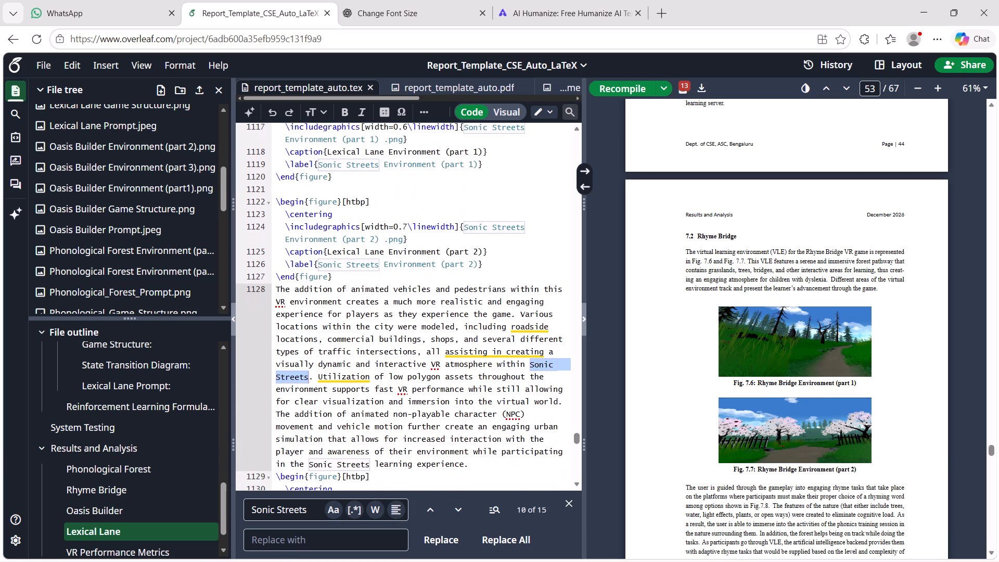
pyautogui.click(534, 368)
pyautogui.moveTo(531, 364); pyautogui.dragTo(396, 377)
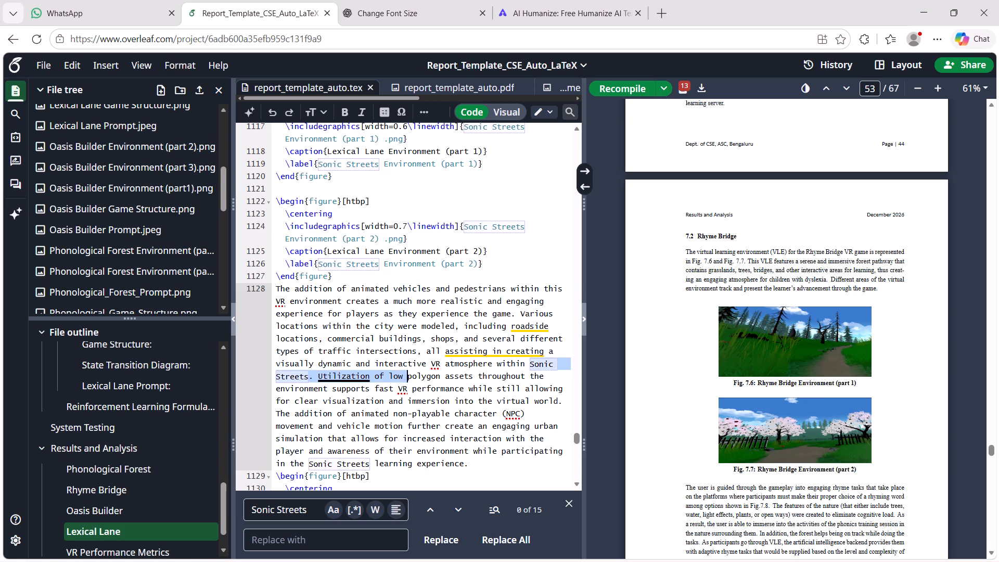
pyautogui.moveTo(396, 377); pyautogui.dragTo(308, 377)
pyautogui.write('Lexical Lane Strr')
pyautogui.press('BackSpace')
pyautogui.write('eets')
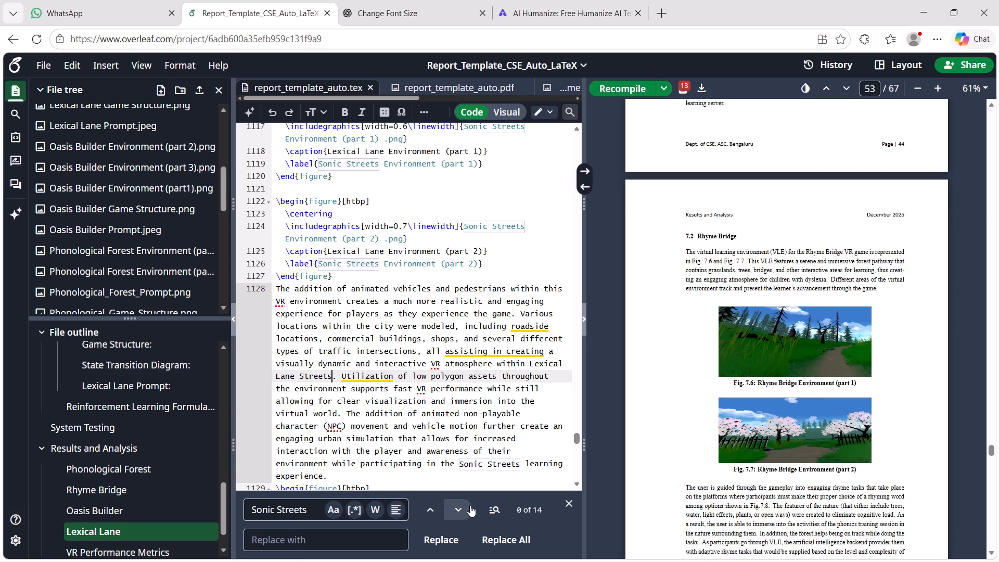
# Replace "Sonic Streets" with "Lexical Lane Streets" in the learning experience sentence closing the paragraph before the part 3 environment figure.
pyautogui.click(467, 505)
pyautogui.scroll(-3, 476, 404)
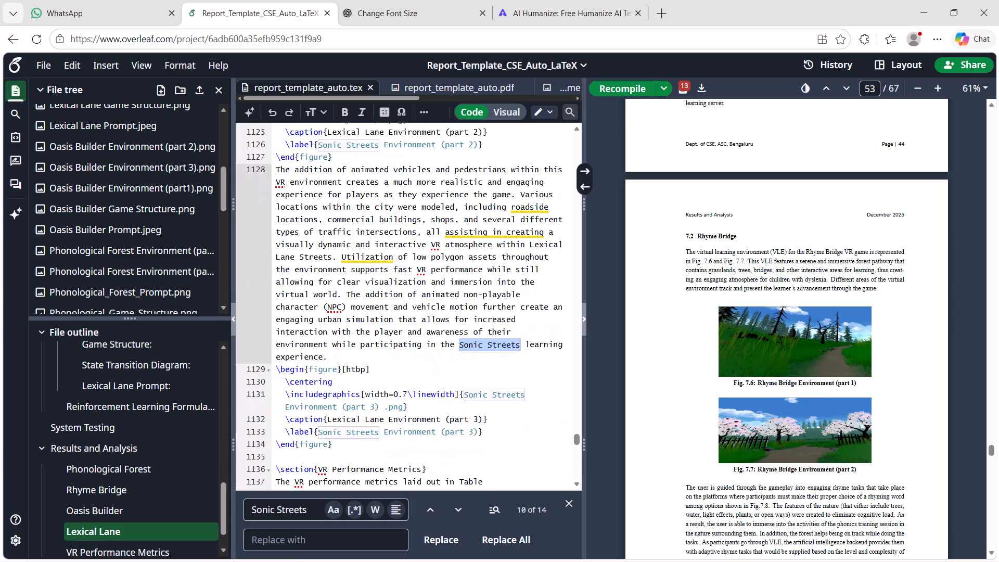
pyautogui.click(490, 344)
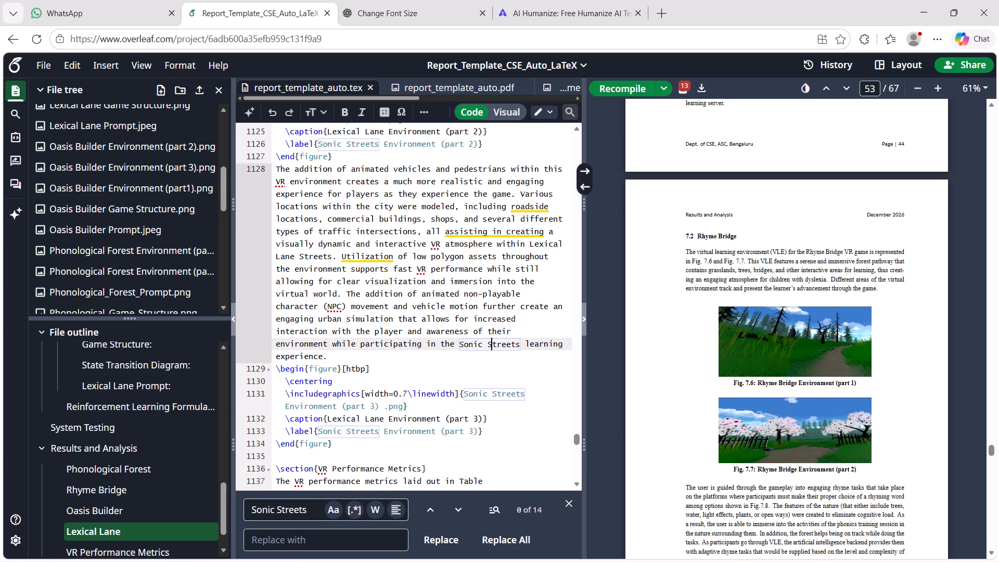
pyautogui.moveTo(519, 345); pyautogui.dragTo(463, 350)
pyautogui.doubleClick(468, 347)
pyautogui.write('Lexicl')
pyautogui.press('BackSpace')
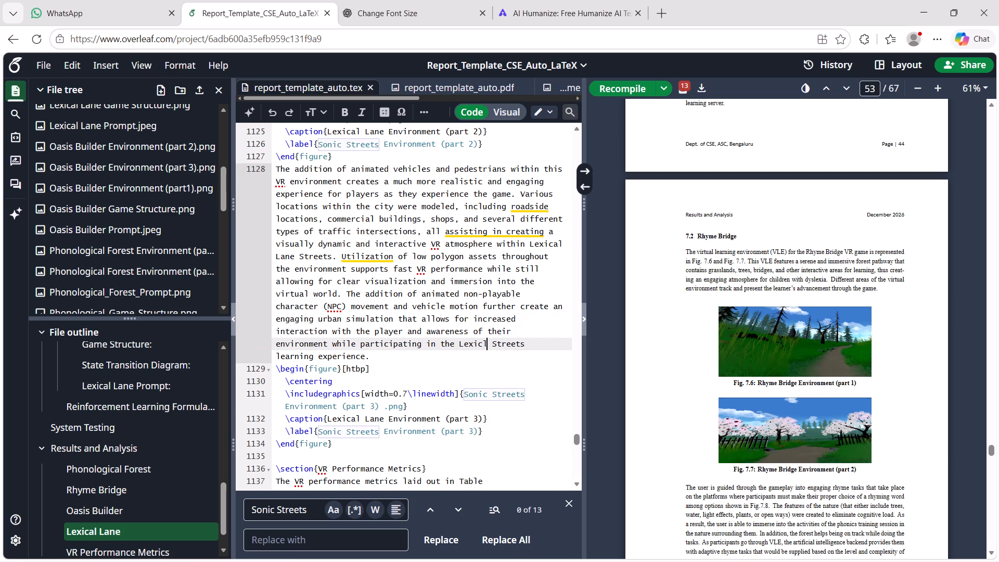
pyautogui.write('al Lane')
# Find the first "Sonic Streets" in the Conclusion and Future Scope chapter and change it to "Lexical Lane Streets".
pyautogui.click(460, 508)
pyautogui.click(460, 508)
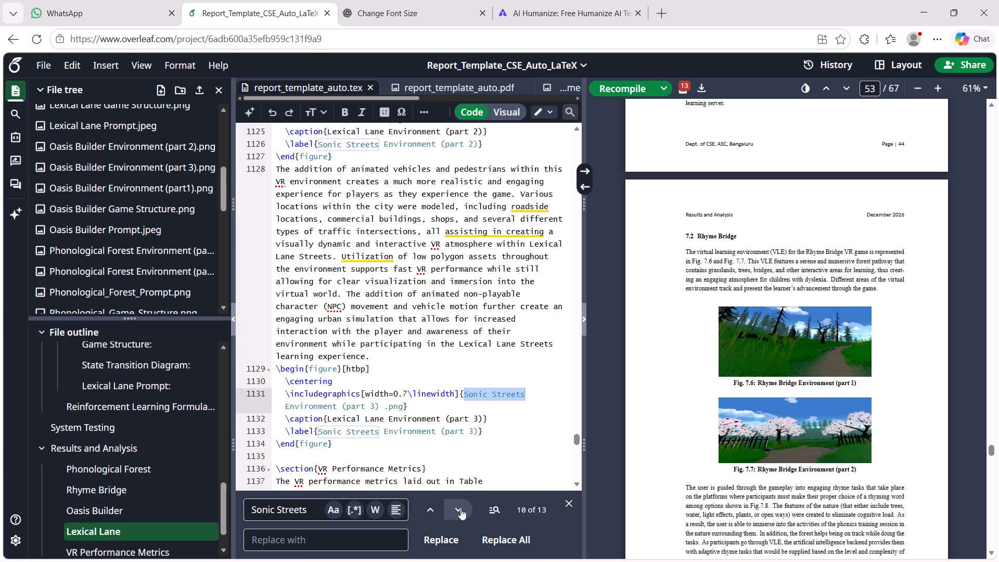
pyautogui.click(460, 508)
pyautogui.scroll(-2, 463, 359)
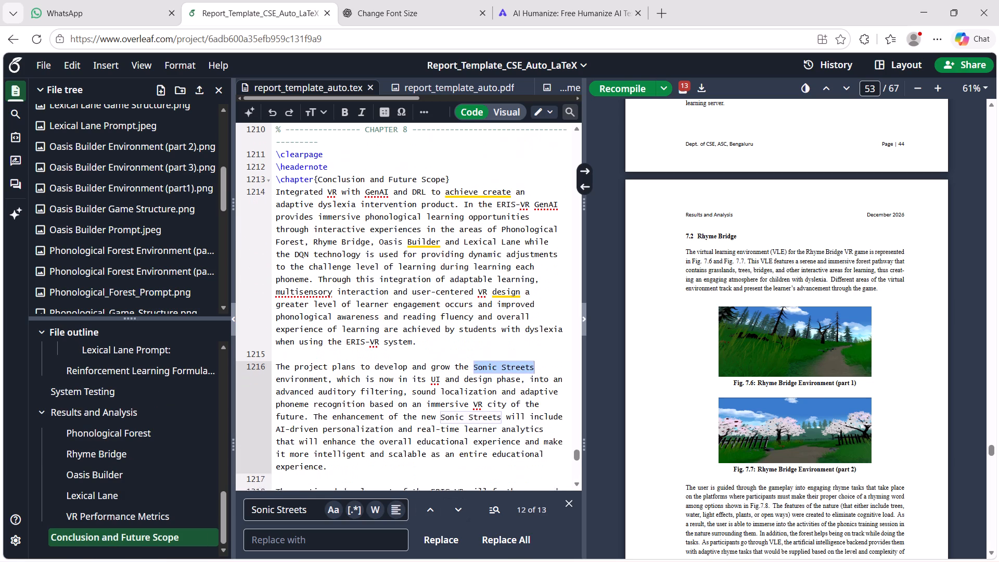
pyautogui.scroll(-1, 463, 359)
pyautogui.doubleClick(472, 346)
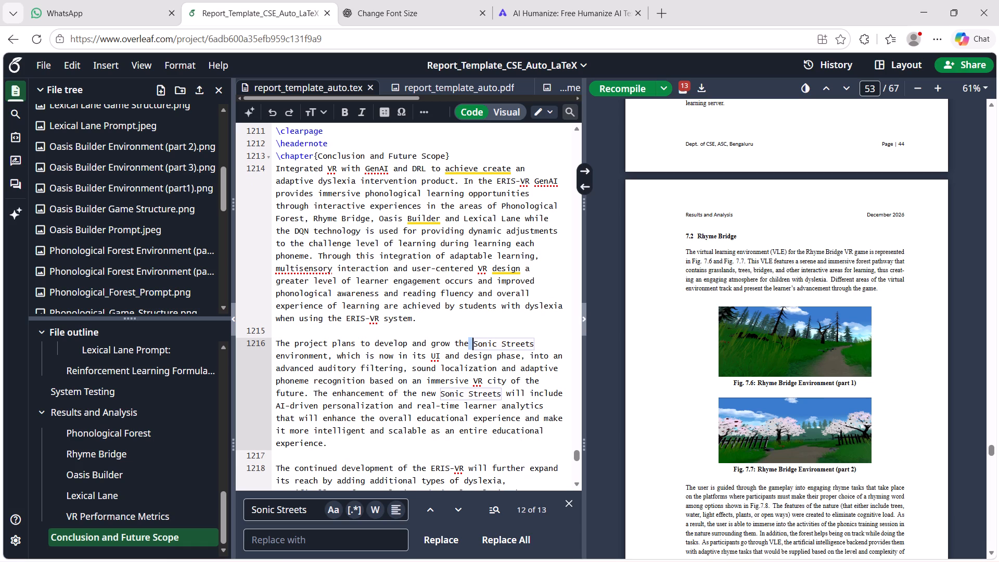
pyautogui.doubleClick(487, 346)
pyautogui.write('Lexical Lane')
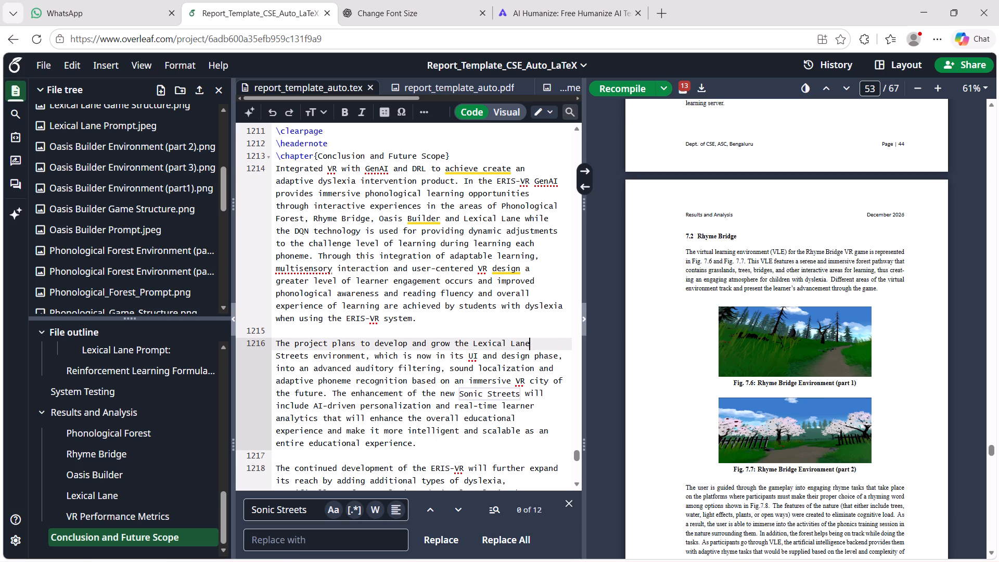
# Change "Sonic Streets" to "Lexical Lane Streets" in the Future Scope sentence about the enhancement of the new environment.
pyautogui.click(460, 508)
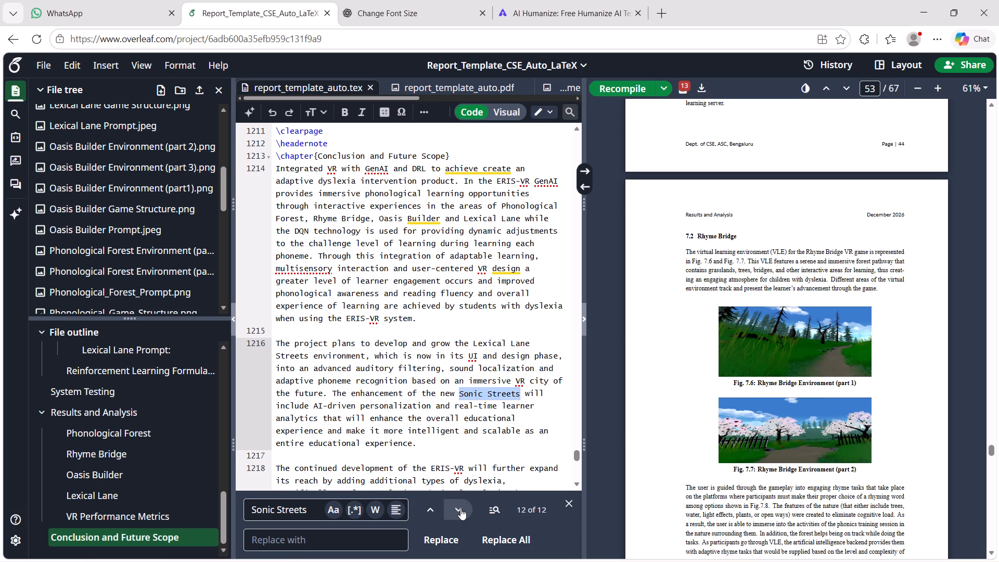
pyautogui.scroll(-1, 477, 336)
pyautogui.click(506, 331)
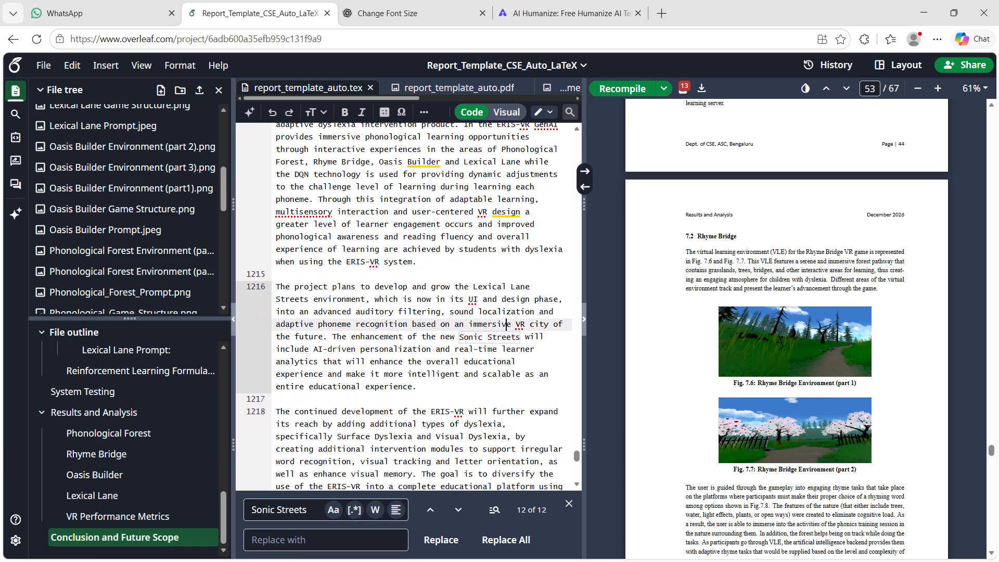
pyautogui.doubleClick(478, 340)
pyautogui.write('Lexical Lane')
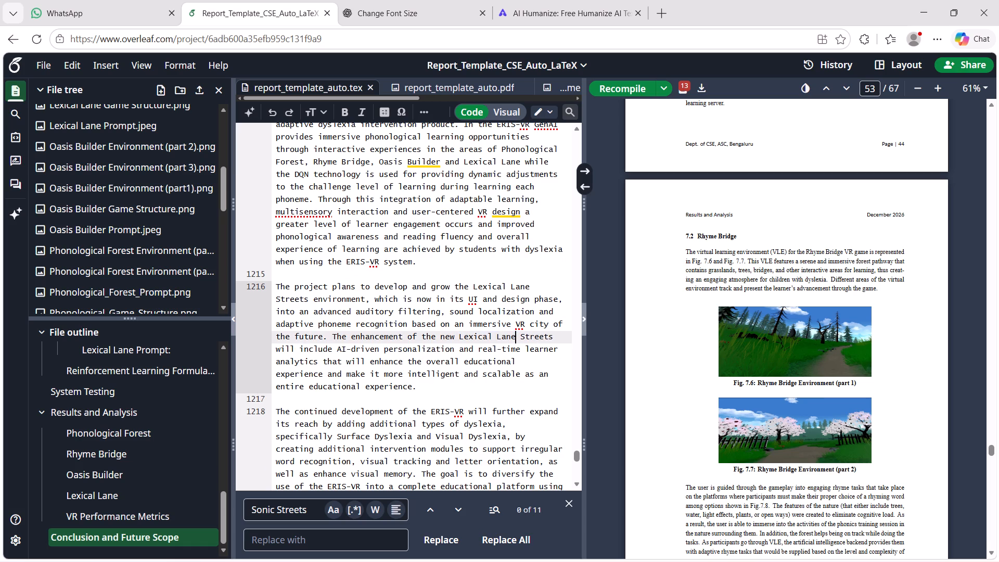
pyautogui.scroll(8, 470, 208)
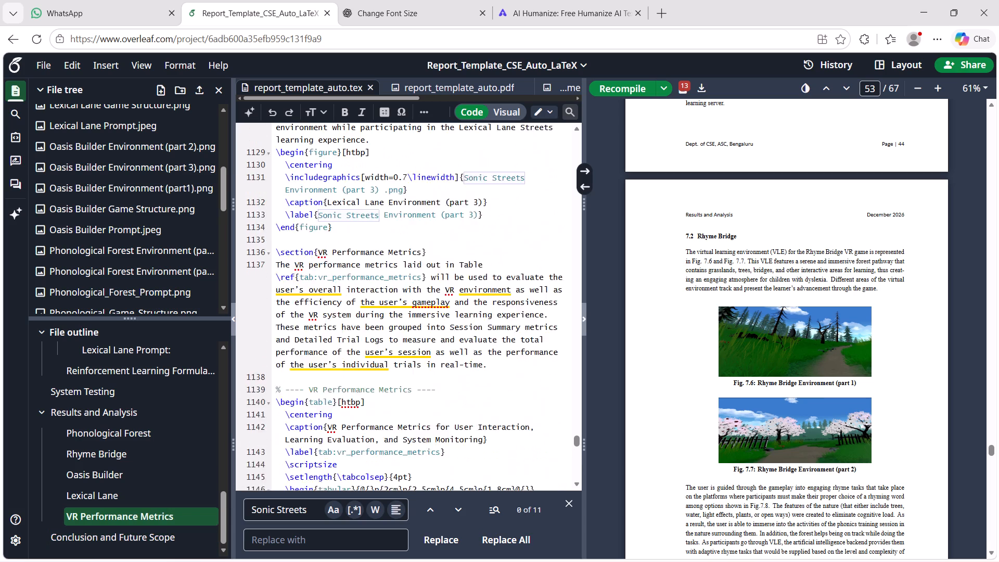
pyautogui.scroll(6, 470, 208)
pyautogui.scroll(4, 778, 221)
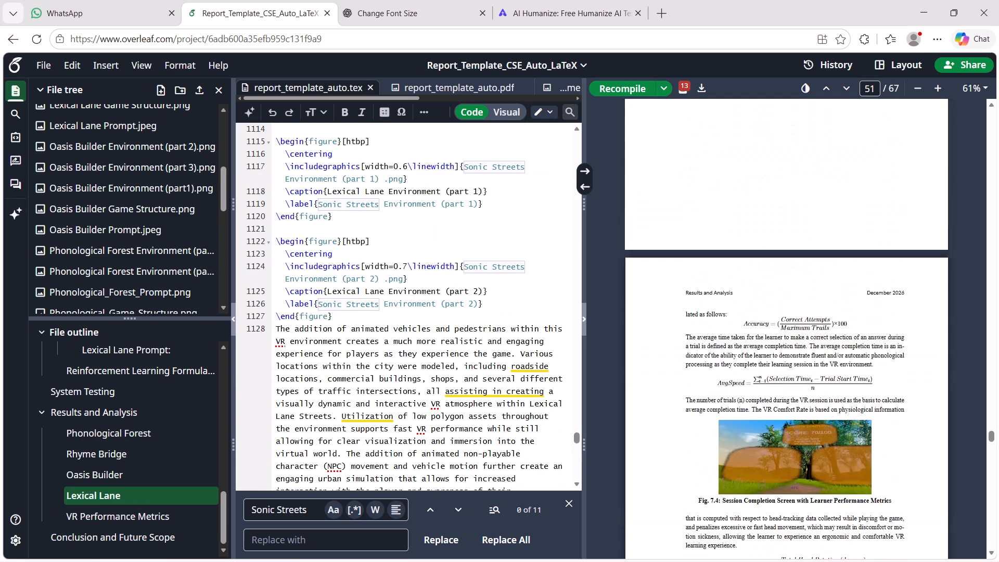
pyautogui.scroll(4, 778, 221)
pyautogui.scroll(-4, 778, 221)
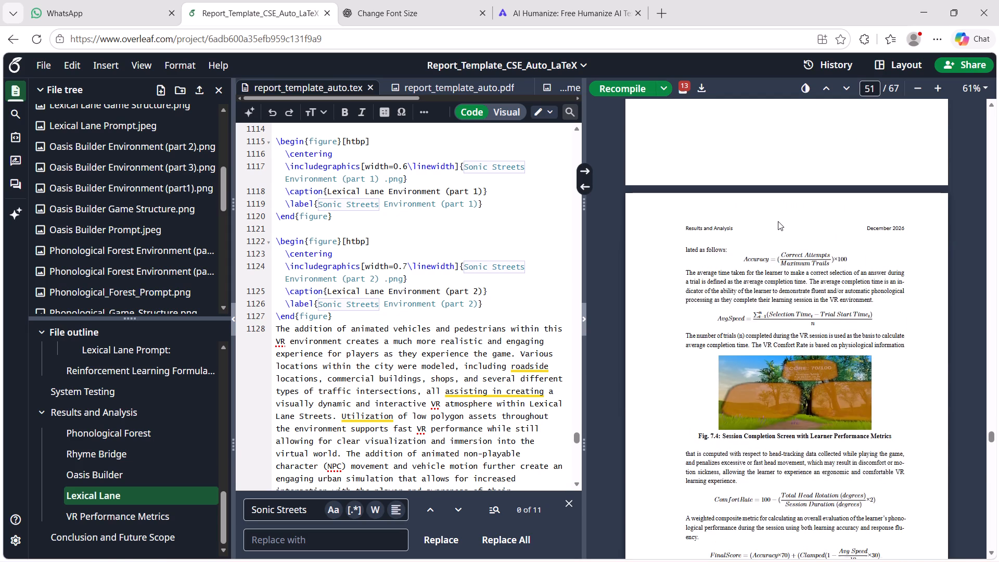
pyautogui.scroll(-1, 778, 221)
pyautogui.scroll(9, 778, 221)
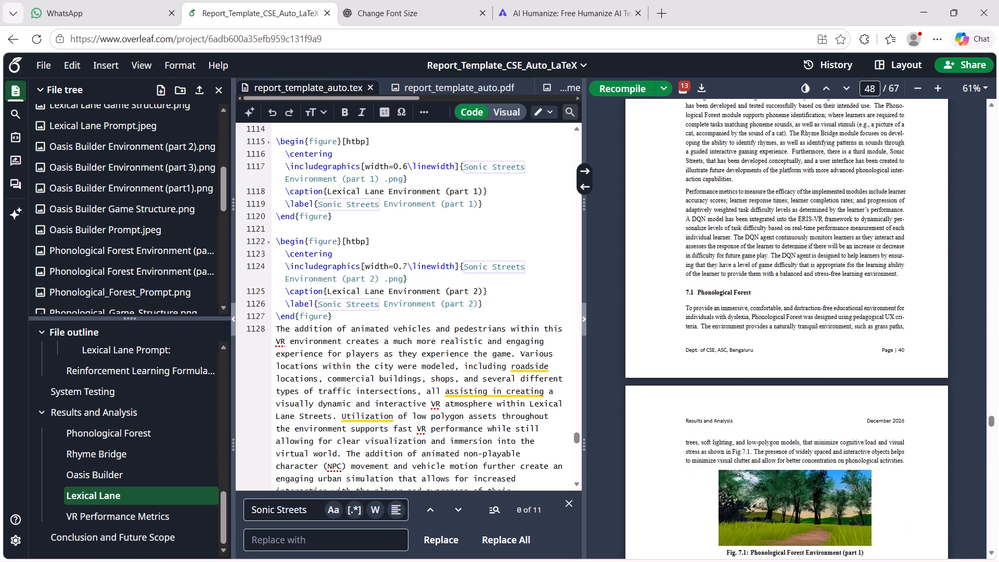
pyautogui.scroll(4, 778, 221)
pyautogui.scroll(-1, 778, 221)
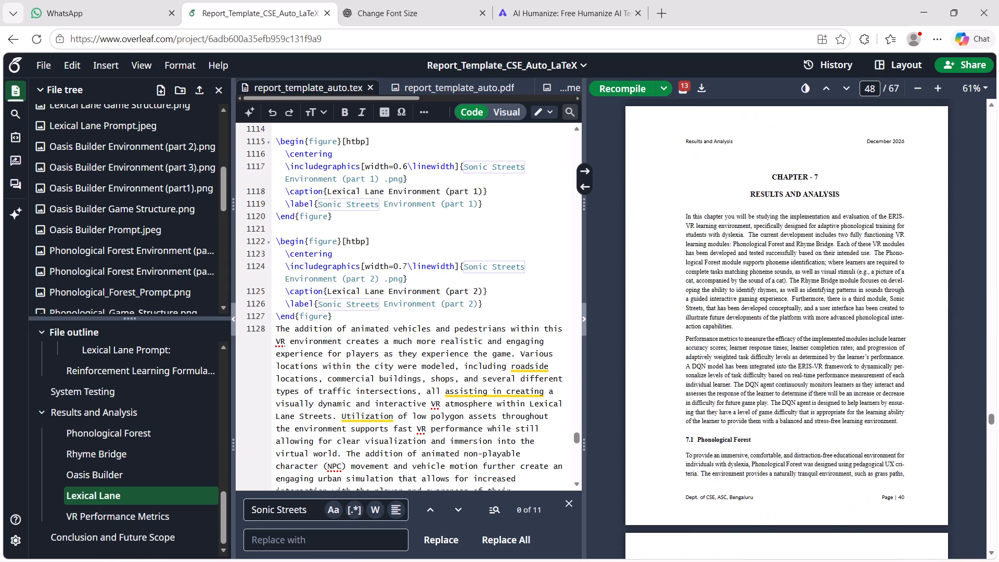
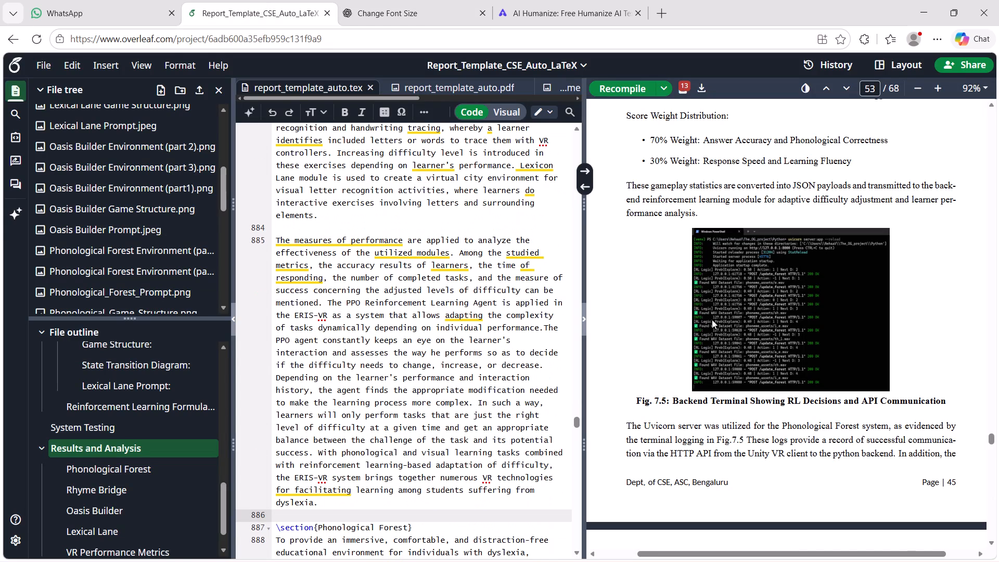
pyautogui.scroll(-14, 749, 226)
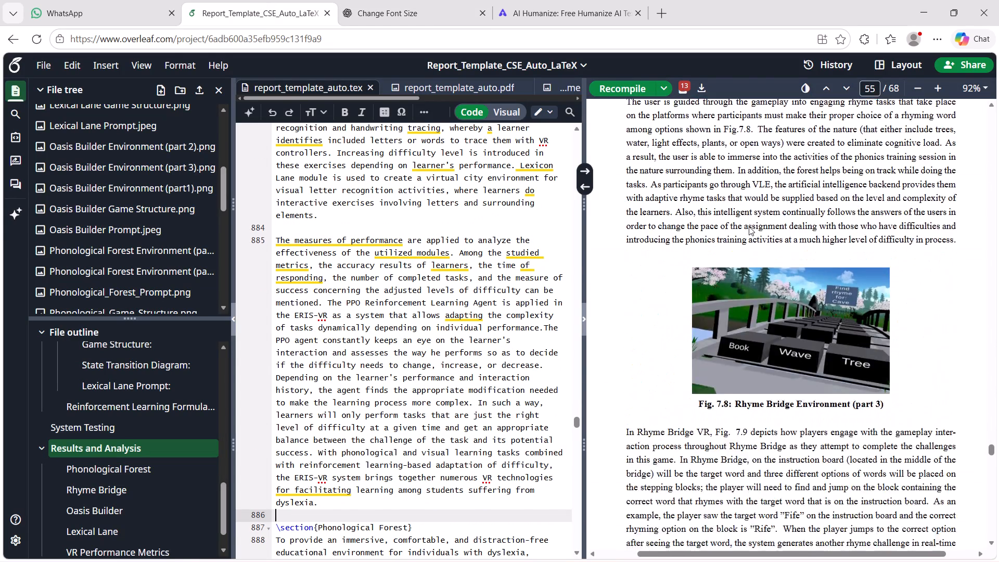
pyautogui.scroll(-5, 749, 226)
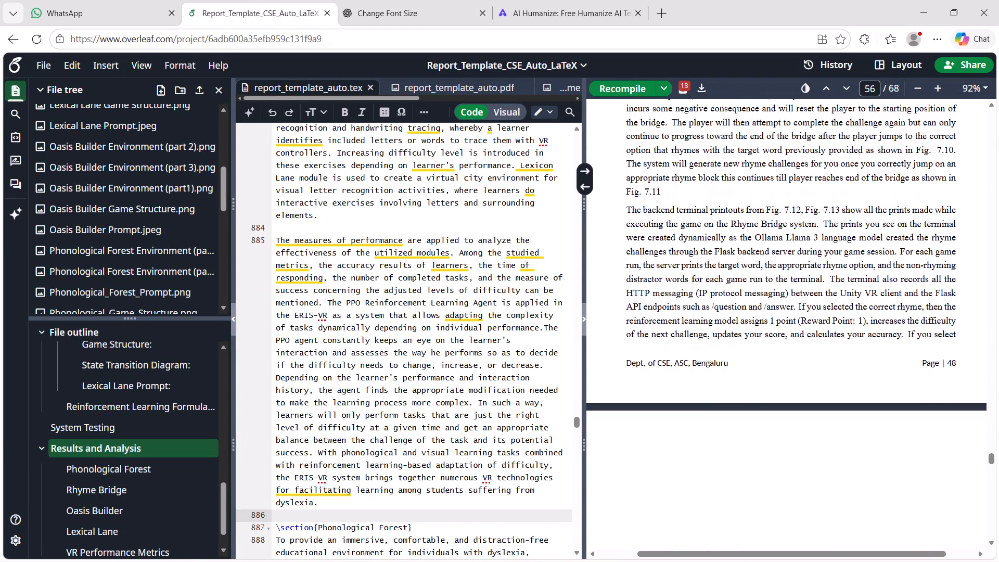
pyautogui.scroll(-5, 749, 226)
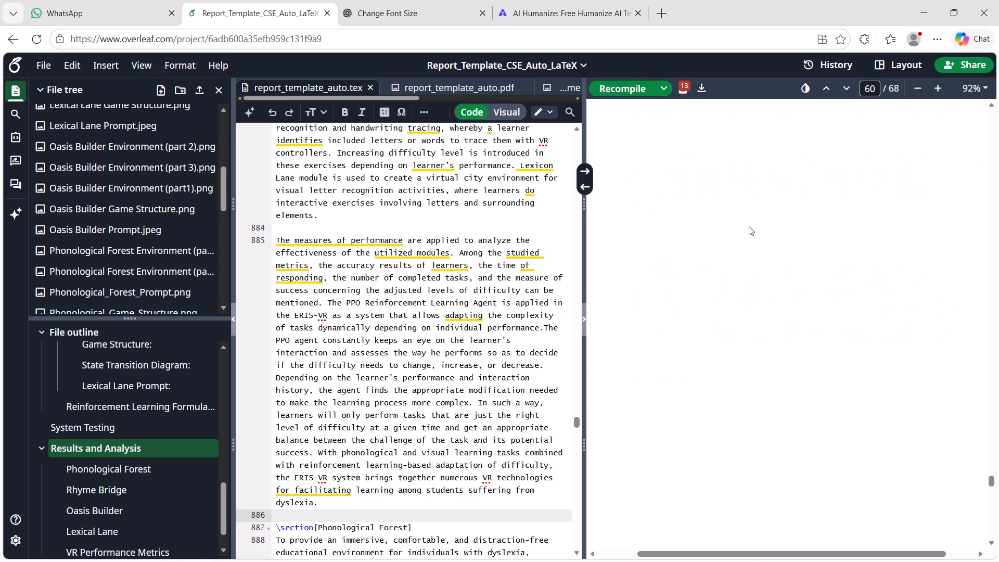
pyautogui.scroll(4, 749, 226)
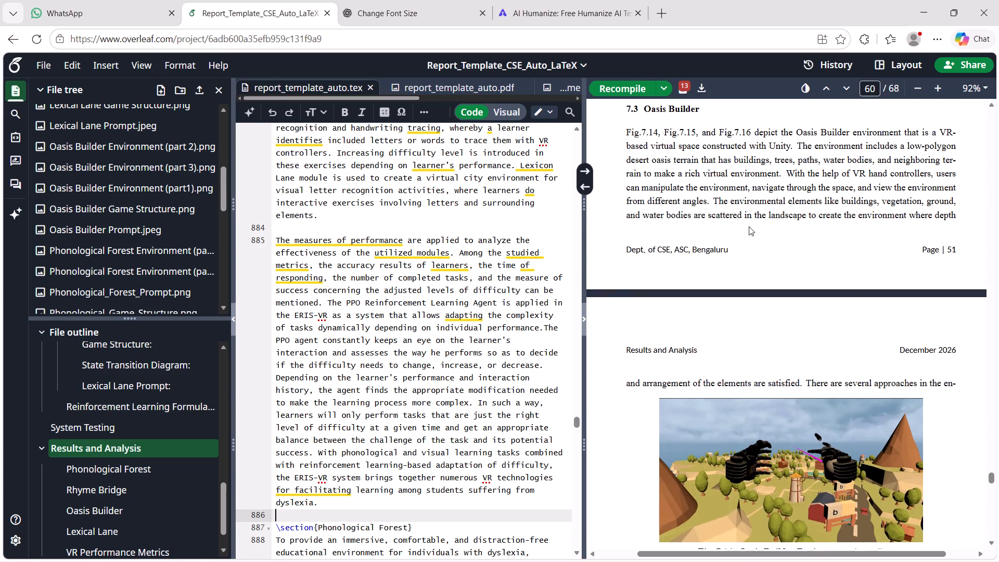
pyautogui.scroll(-12, 749, 226)
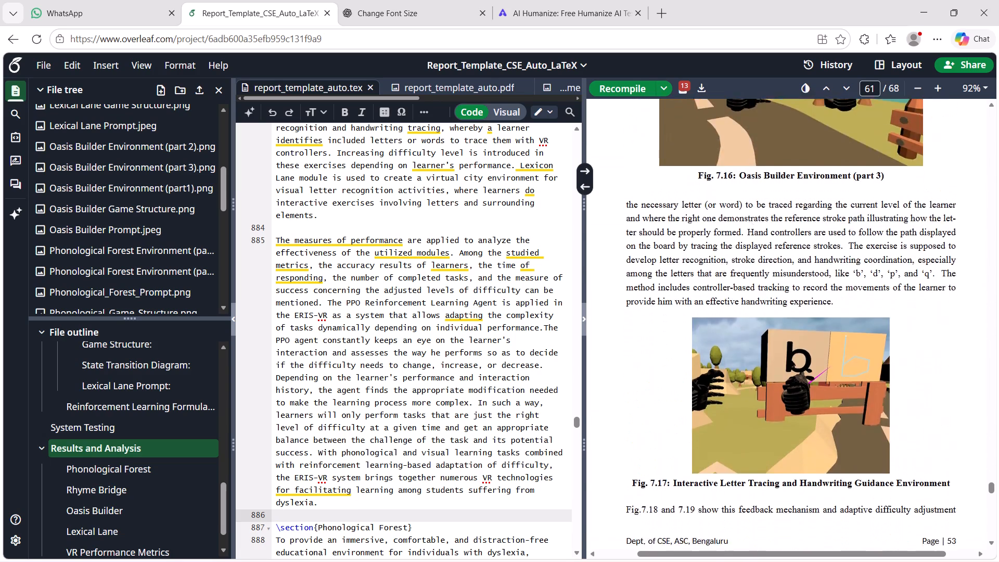
pyautogui.scroll(-7, 749, 226)
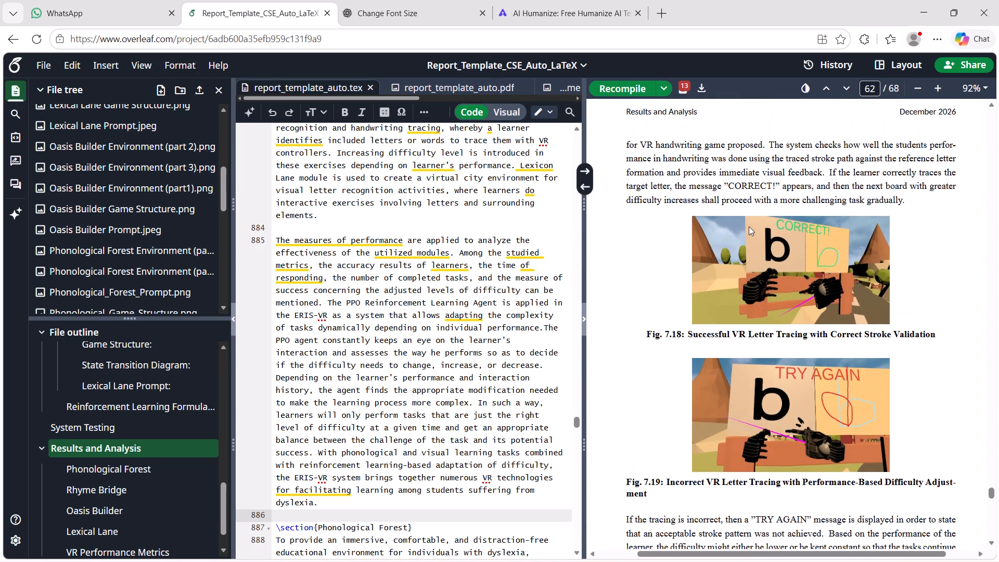
# Set the Lexical Lane Environment (part 2) figure's width to 0.6\linewidth in the LaTeX source and recompile.
pyautogui.scroll(-3, 749, 226)
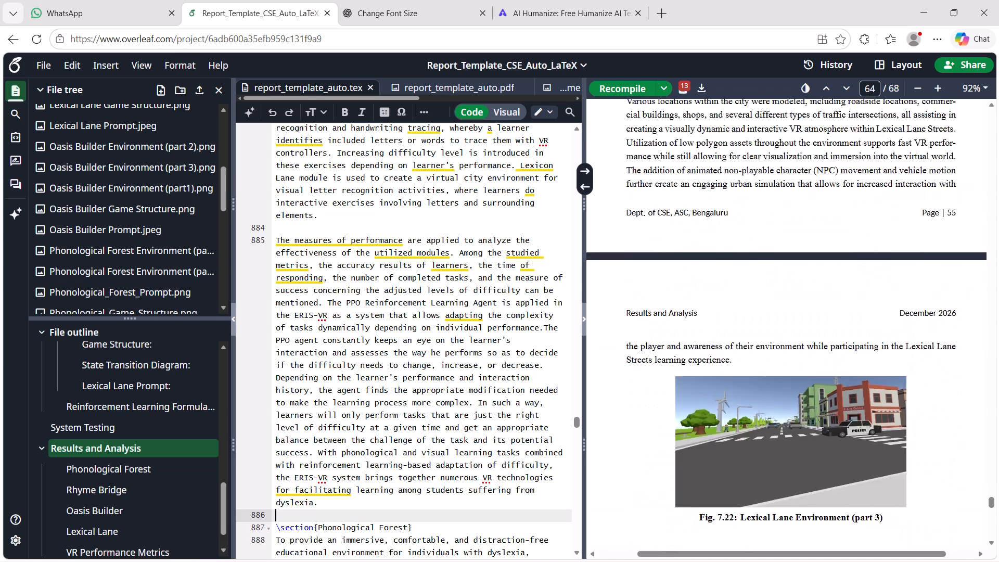
pyautogui.doubleClick(733, 261)
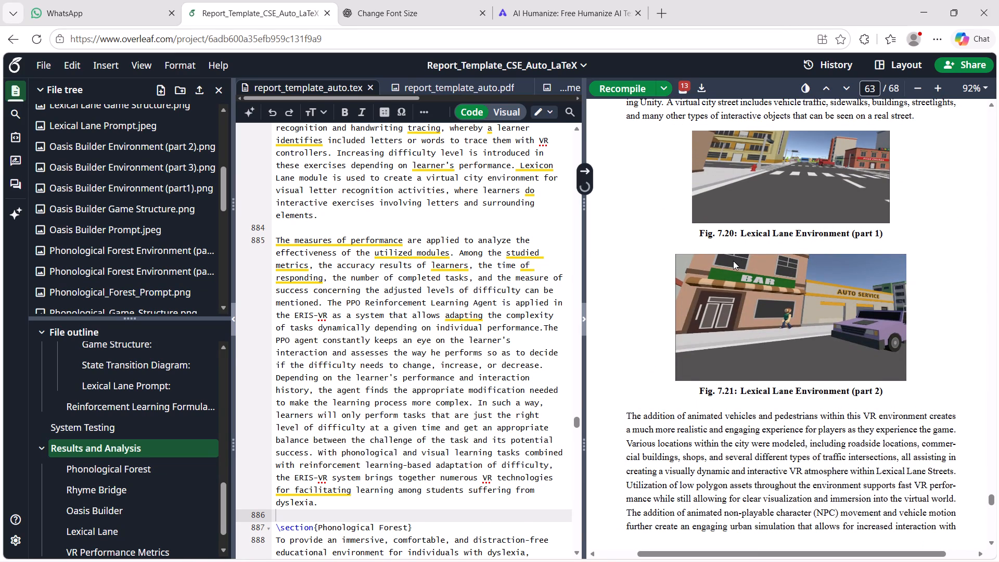
pyautogui.click(407, 338)
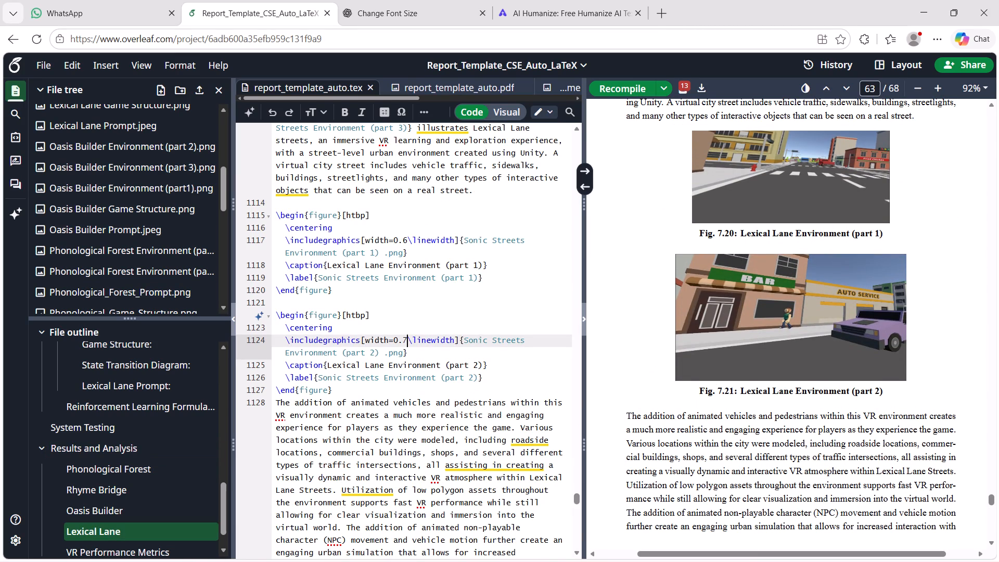
pyautogui.press('=')
pyautogui.press('BackSpace')
pyautogui.press('BackSpace')
pyautogui.press('6')
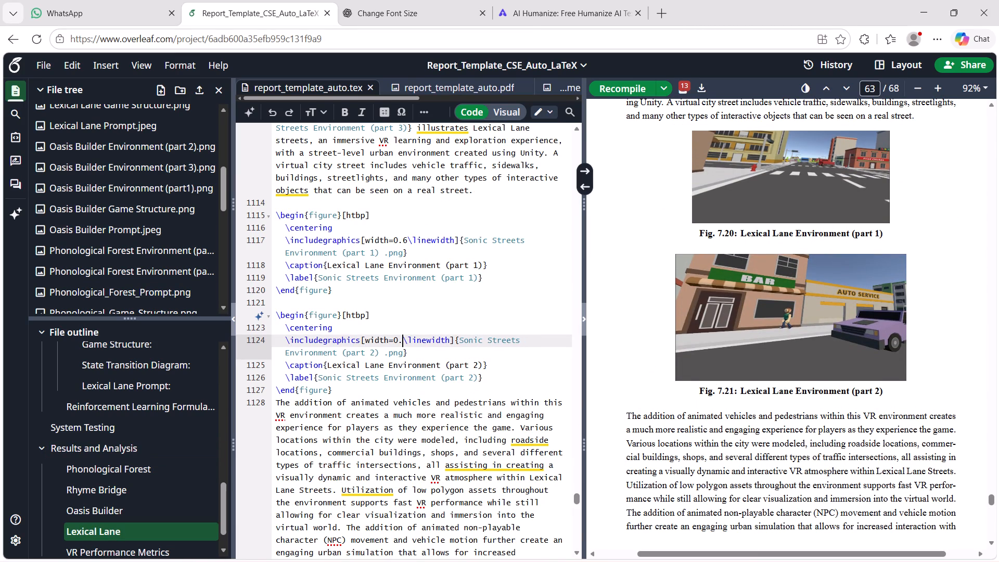
pyautogui.hotkey('ctrl', 's')
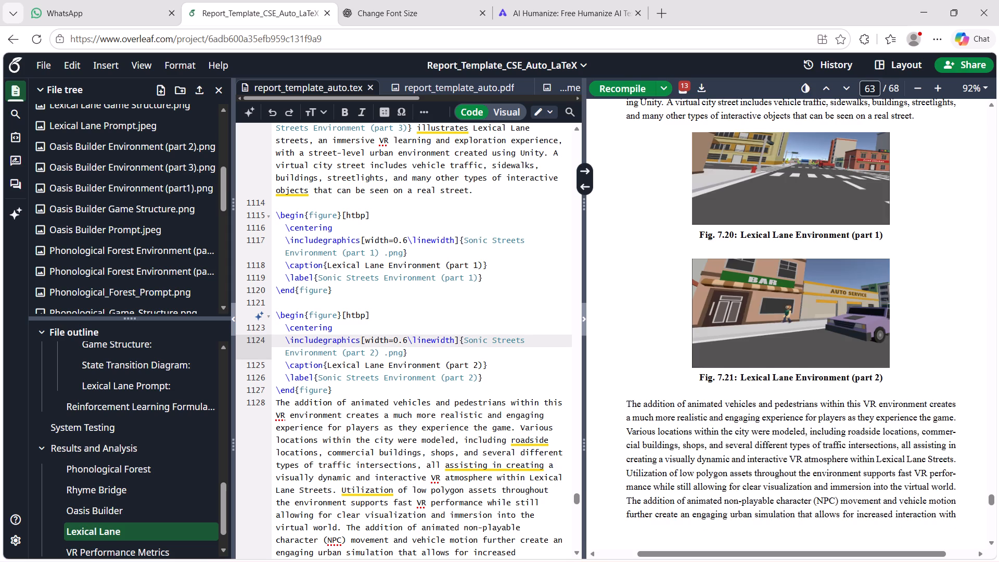
# Review the compiled PDF from the Lexical Lane section through VR Performance Metrics and the Conclusion and Future Scope chapter.
pyautogui.scroll(5, 741, 379)
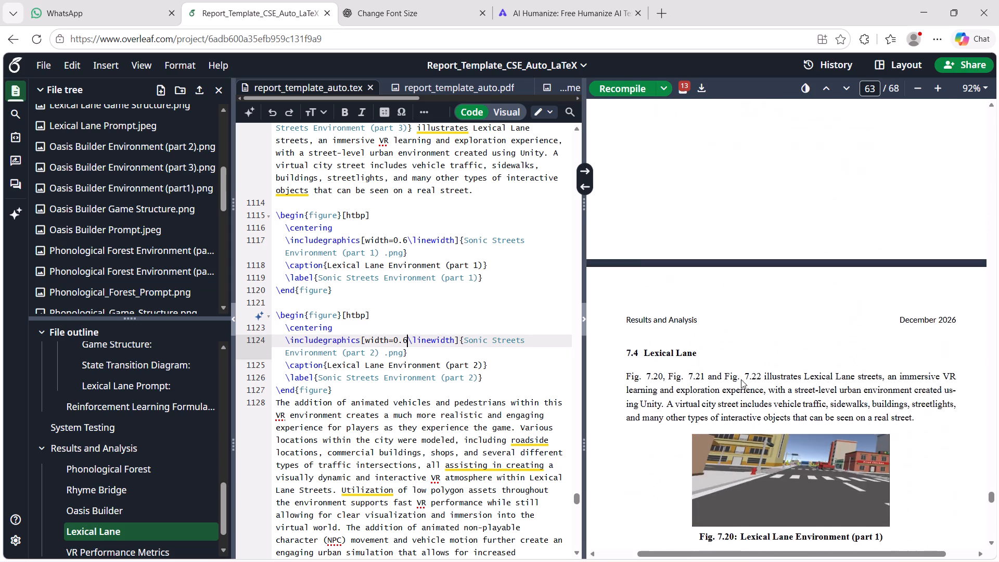
pyautogui.scroll(-6, 741, 379)
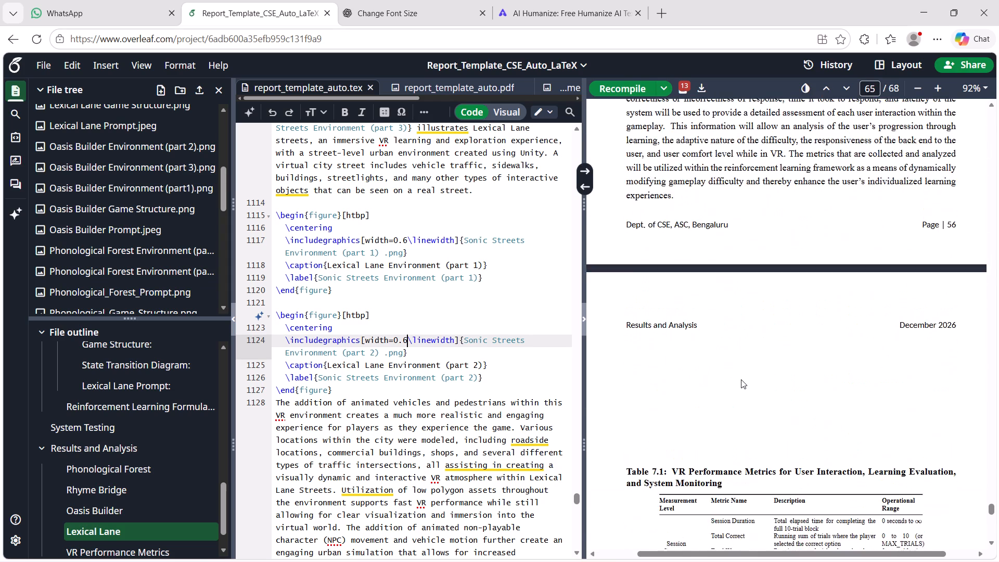
pyautogui.scroll(-8, 741, 379)
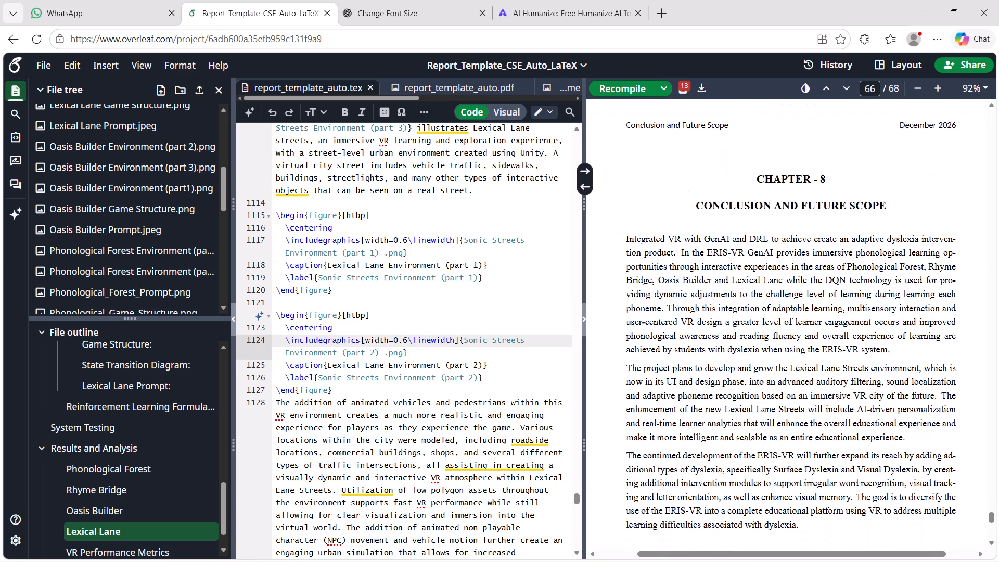
pyautogui.scroll(-17, 741, 379)
pyautogui.scroll(19, 741, 379)
pyautogui.scroll(-1, 741, 379)
pyautogui.scroll(1, 741, 379)
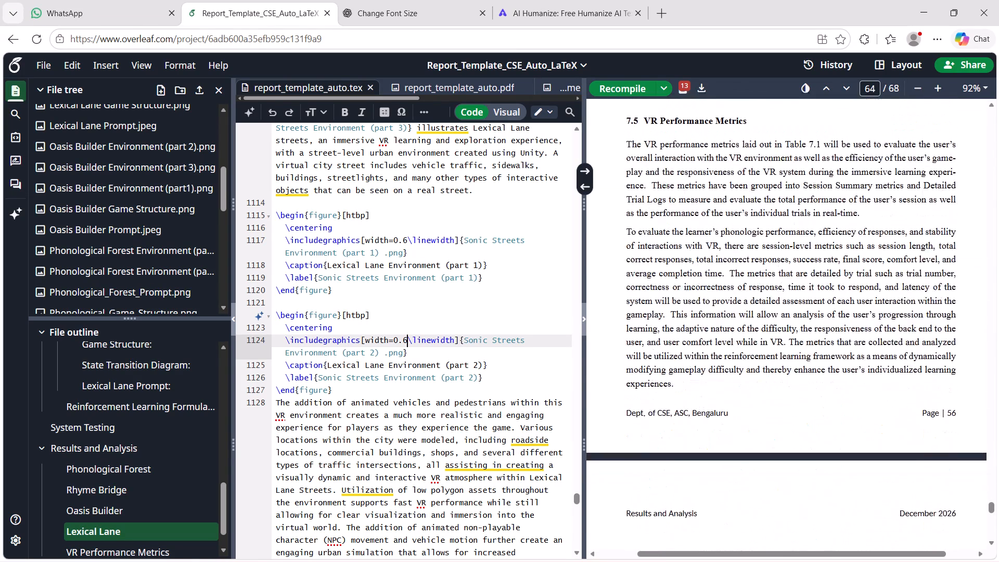
# Set the Rhyme Bridge Environment (part 3) figure's width to 0.7\linewidth in the LaTeX source.
pyautogui.scroll(6, 741, 379)
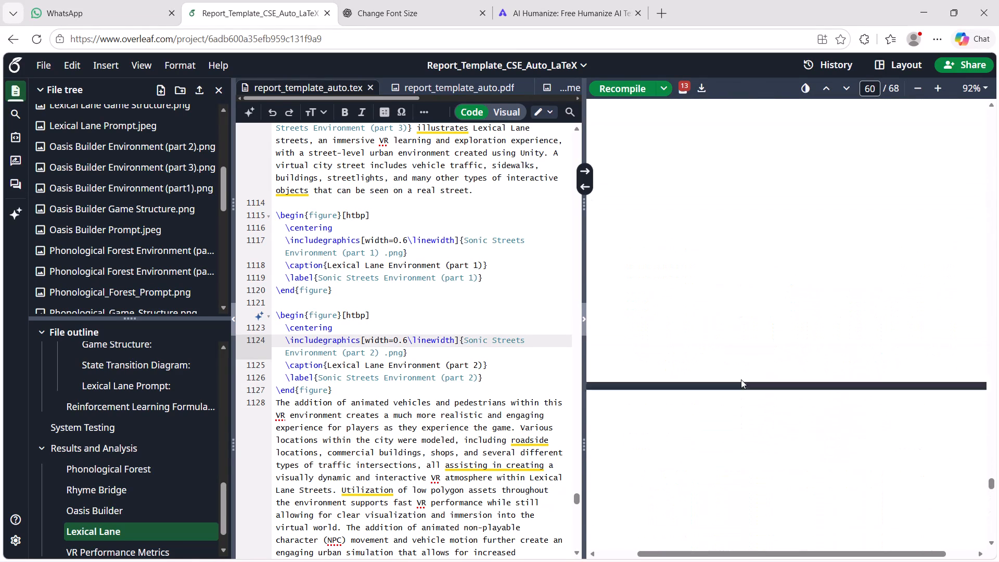
pyautogui.scroll(12, 741, 379)
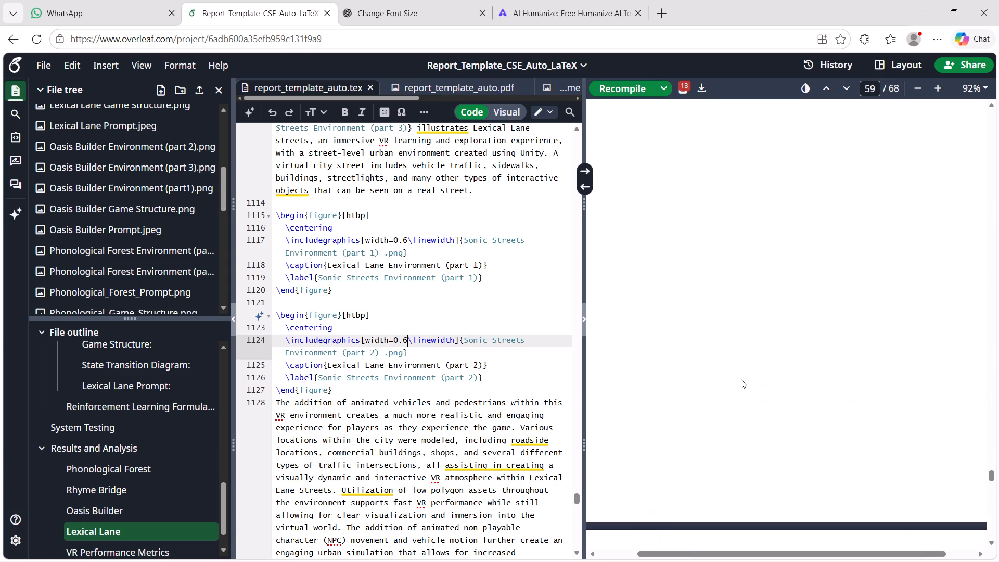
pyautogui.scroll(9, 741, 379)
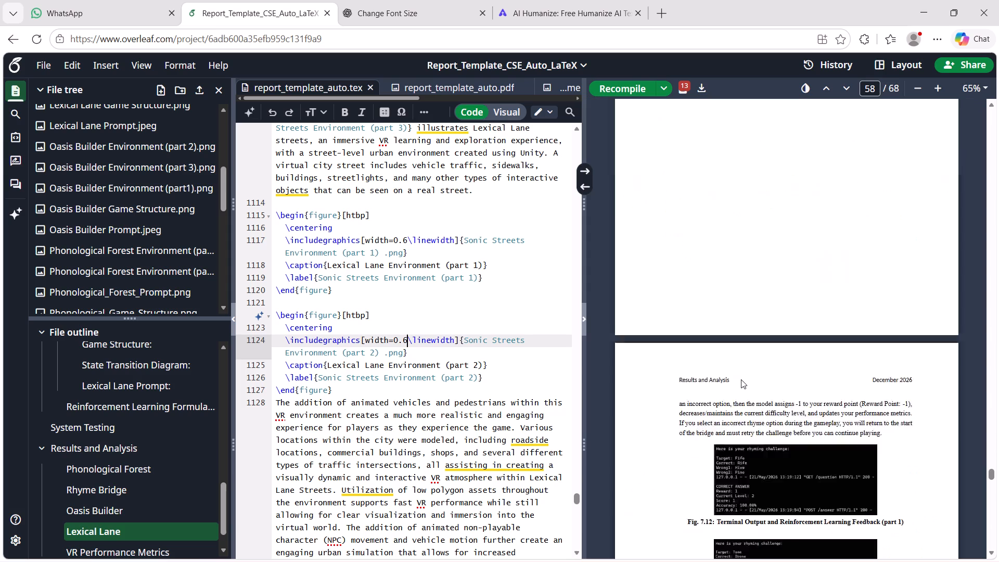
pyautogui.scroll(10, 741, 379)
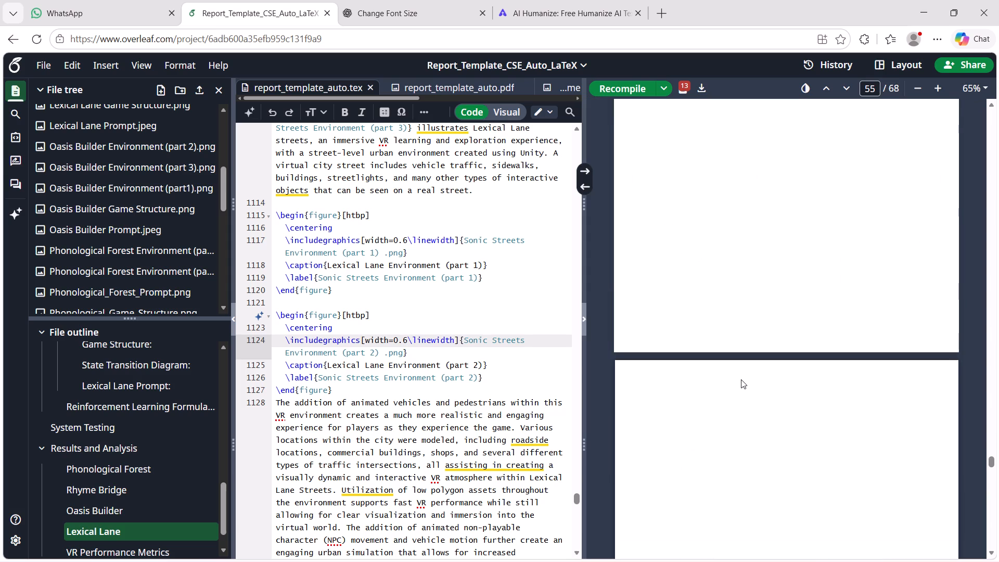
pyautogui.scroll(9, 741, 379)
pyautogui.scroll(-2, 741, 379)
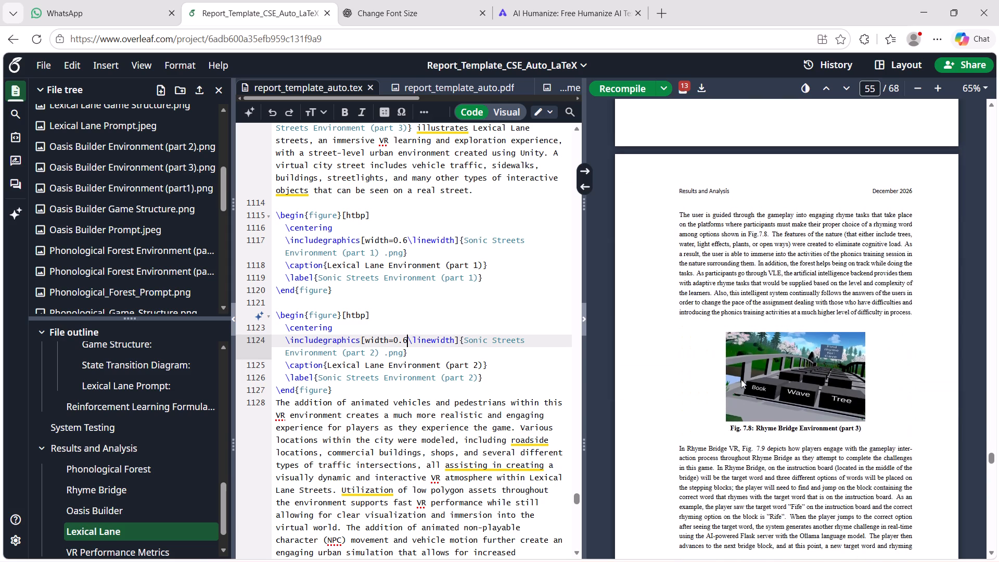
pyautogui.scroll(-1, 741, 379)
pyautogui.doubleClick(767, 371)
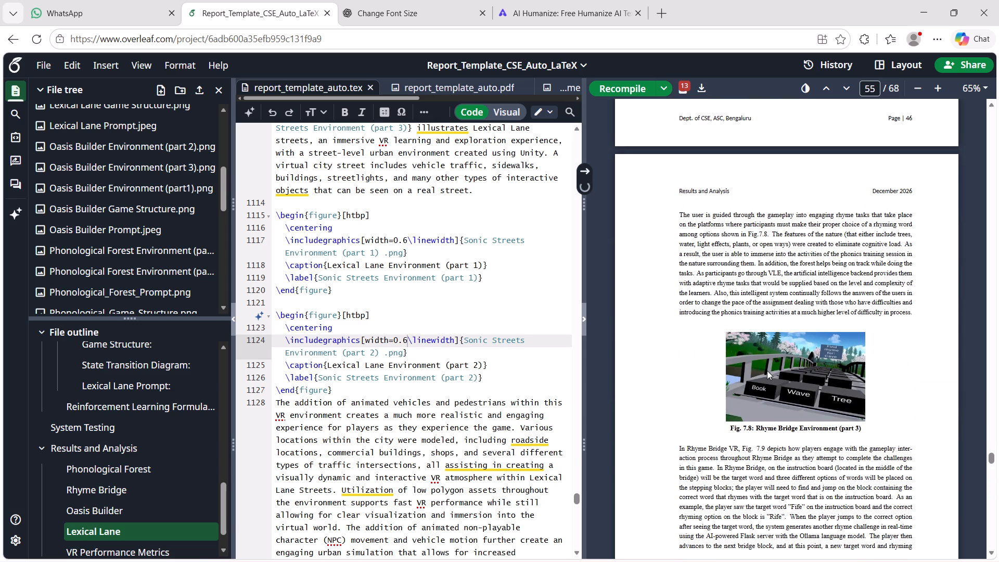
pyautogui.click(407, 343)
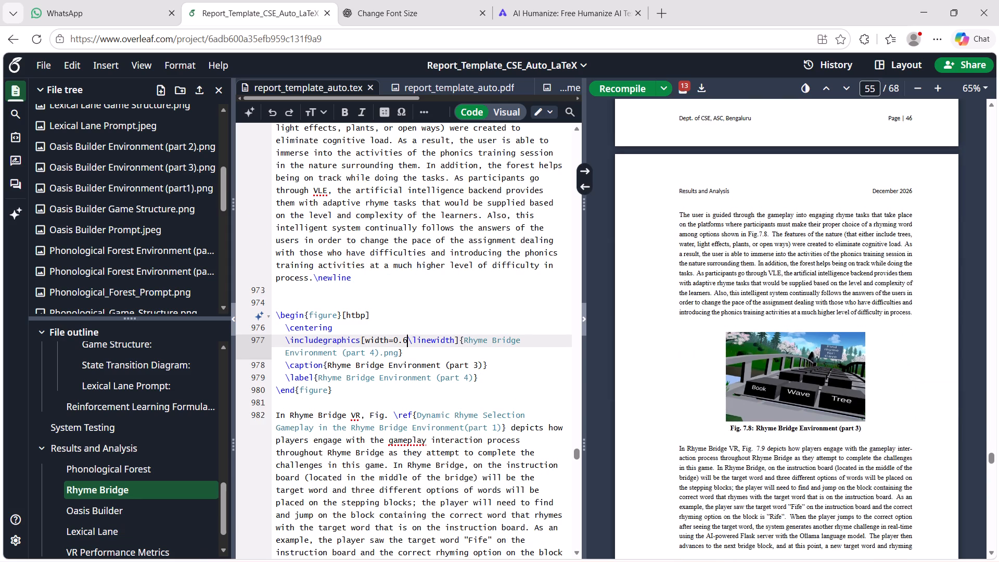
pyautogui.press('BackSpace')
pyautogui.press('7')
# Check the size and placement of the neighbouring Rhyme Bridge figures in the PDF, and recompile the report.
pyautogui.scroll(1, 762, 340)
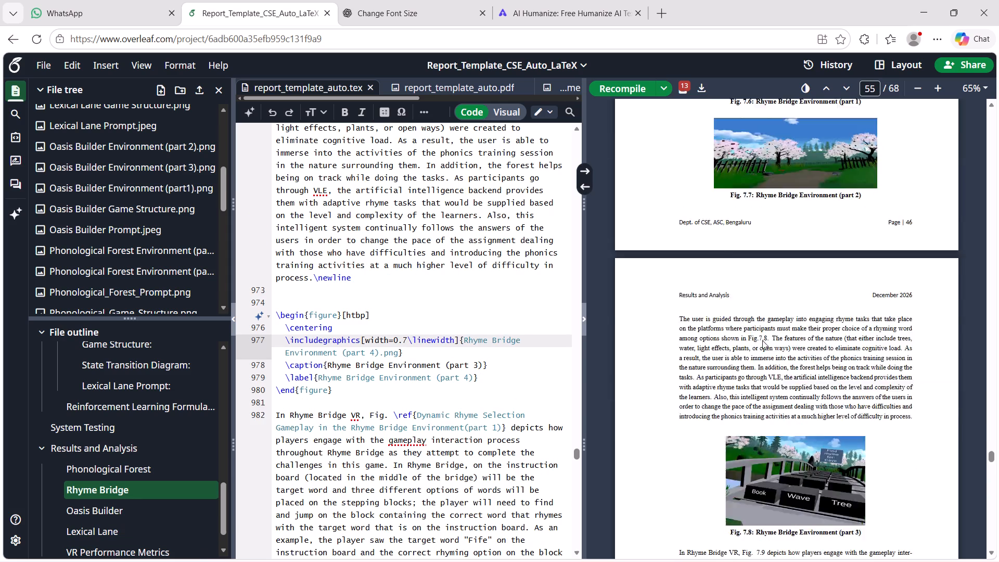
pyautogui.scroll(4, 762, 340)
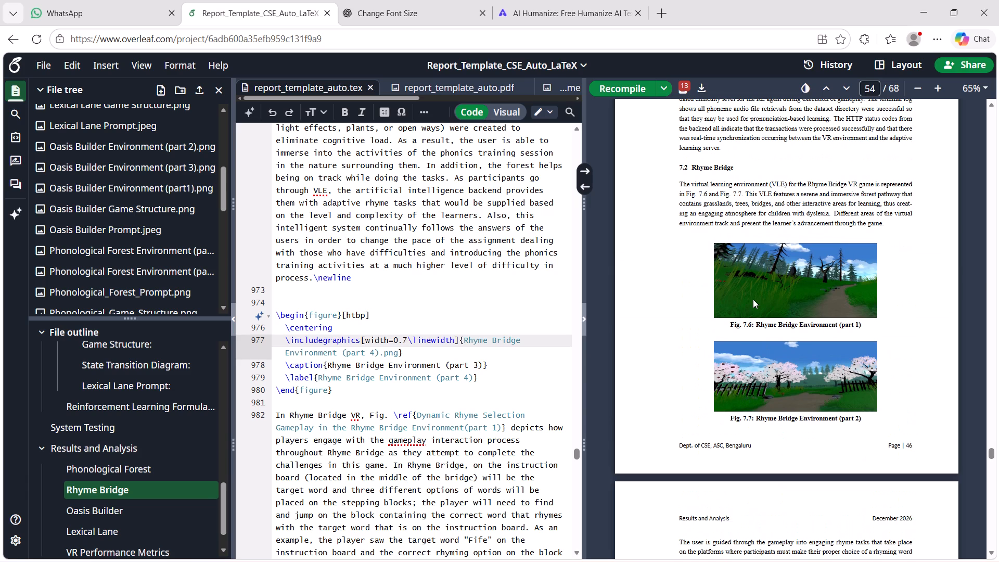
pyautogui.scroll(-3, 779, 423)
pyautogui.scroll(4, 779, 423)
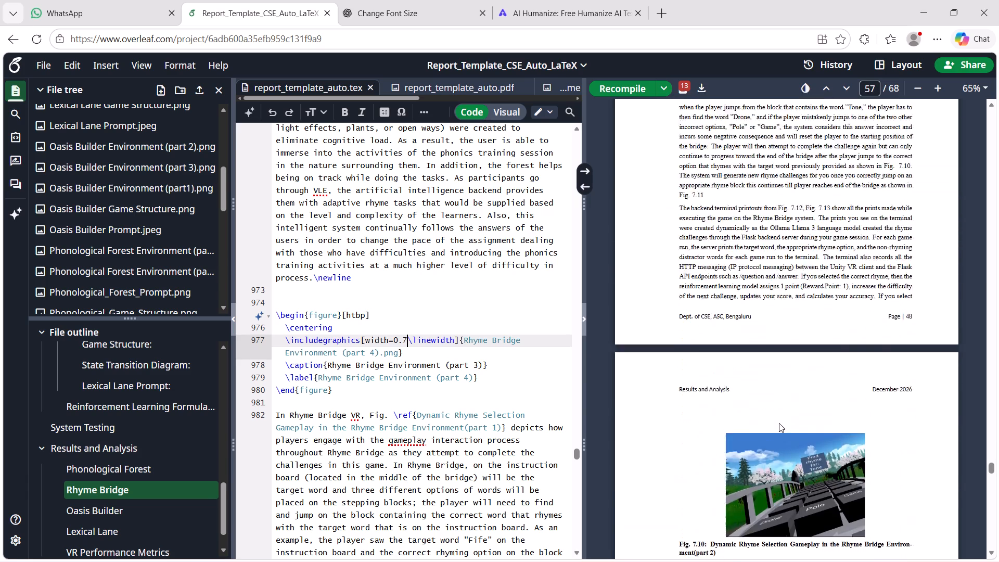
pyautogui.scroll(5, 779, 423)
pyautogui.scroll(1, 779, 296)
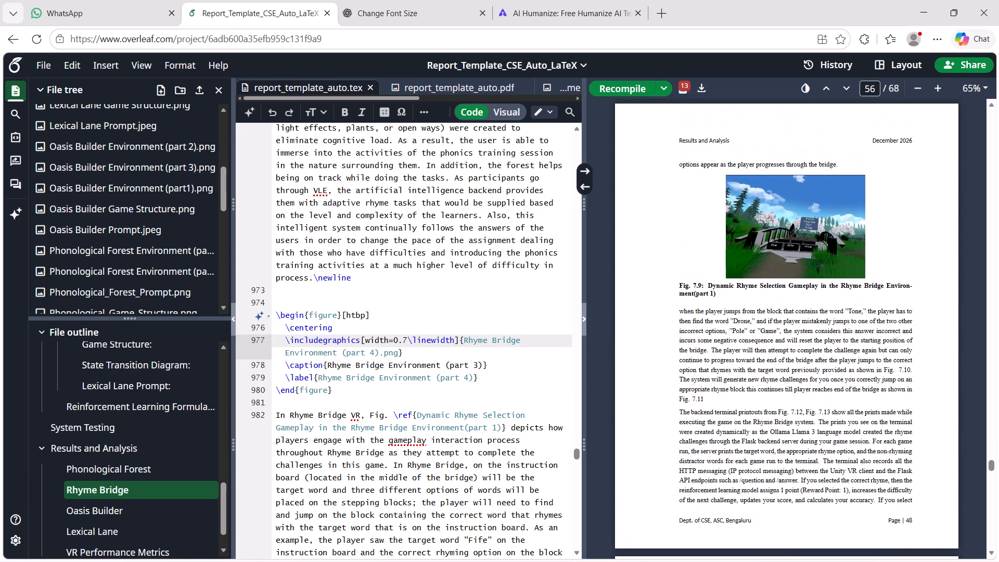
pyautogui.scroll(2, 779, 296)
pyautogui.scroll(2, 776, 378)
pyautogui.scroll(7, 785, 295)
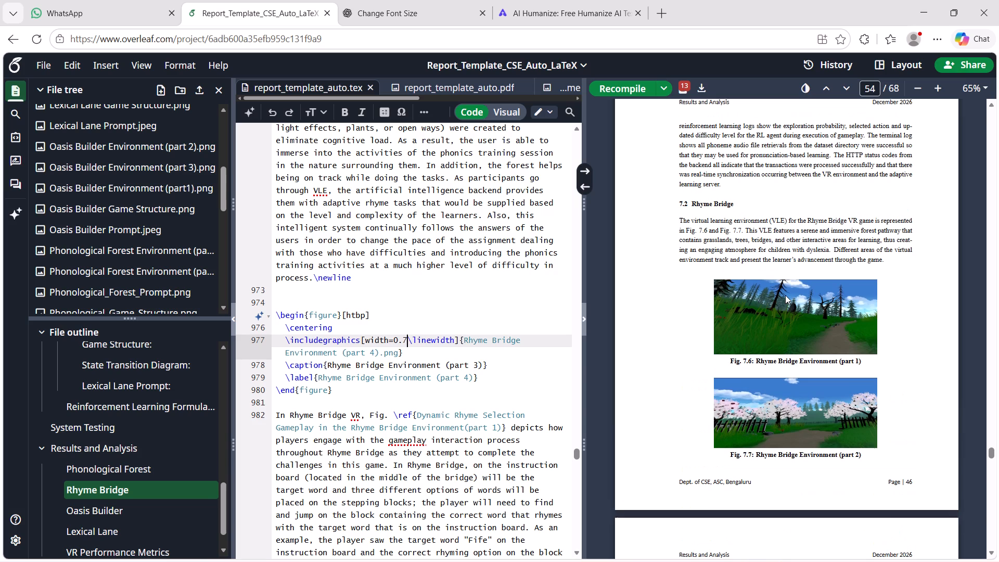
pyautogui.scroll(1, 785, 295)
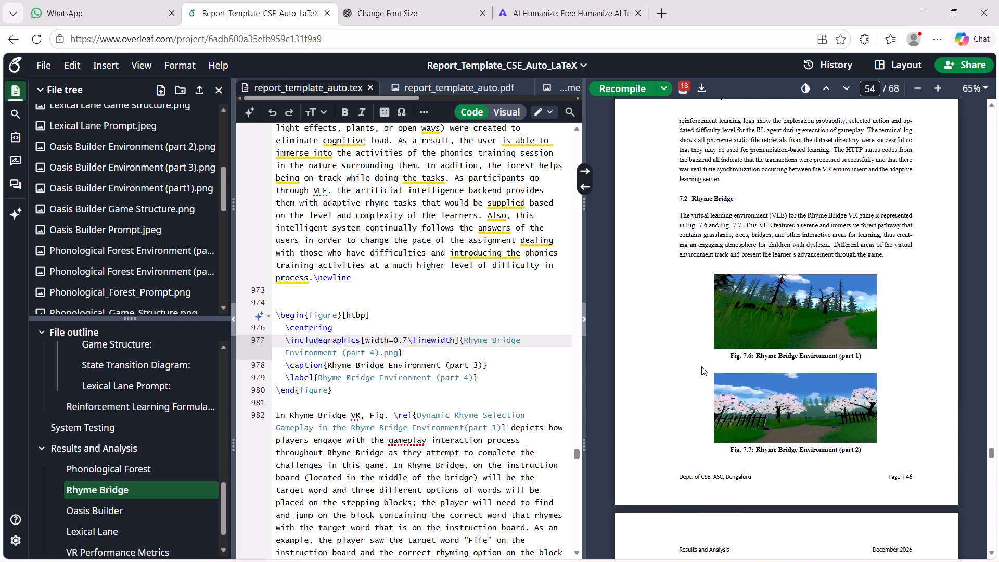
pyautogui.scroll(-4, 701, 366)
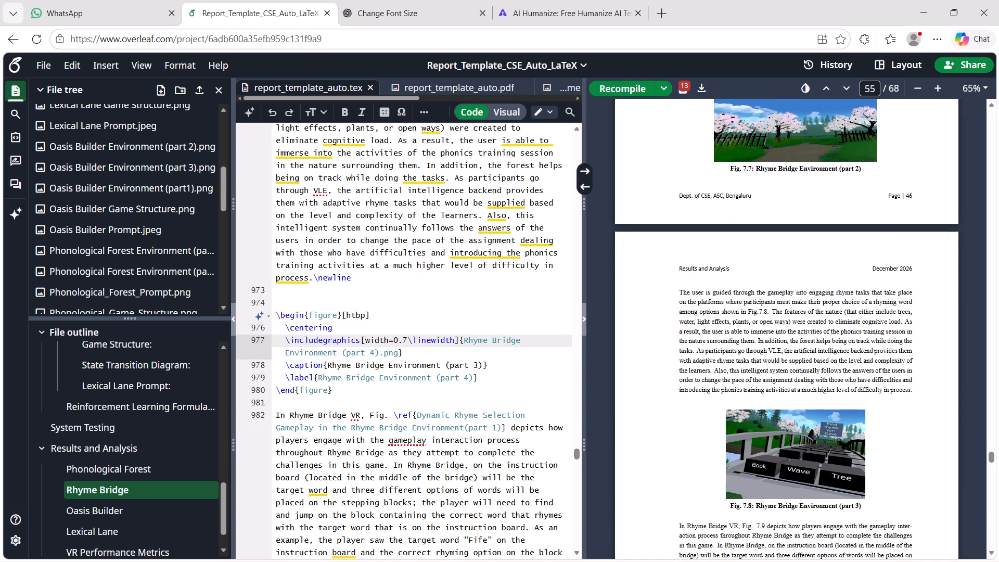
pyautogui.scroll(4, 431, 325)
pyautogui.hotkey('ctrl', 's')
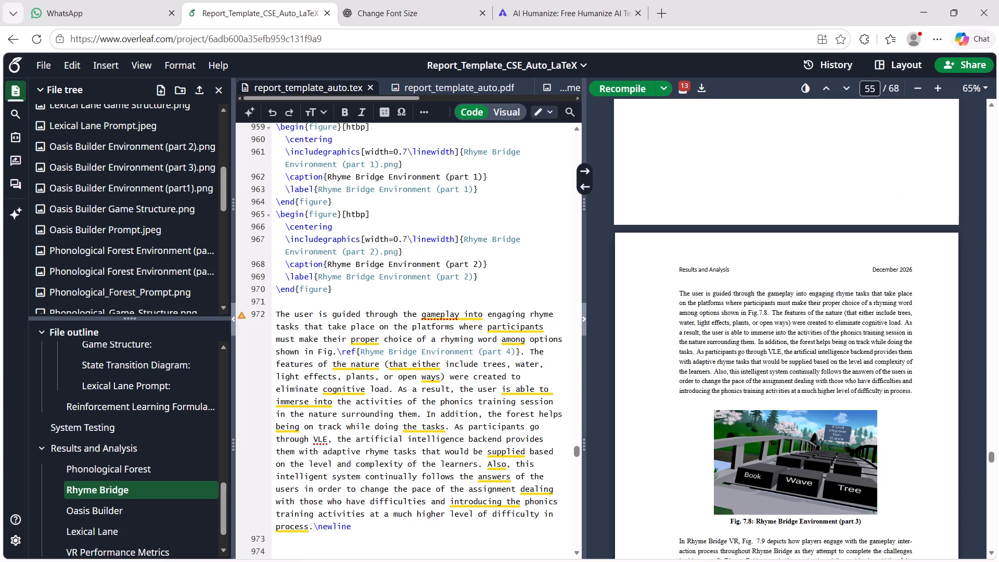
# Review the recompiled Rhyme Bridge pages from Fig. 7.8 through Fig. 7.10 for text flow and figure layout.
pyautogui.scroll(-3, 918, 487)
pyautogui.scroll(3, 918, 487)
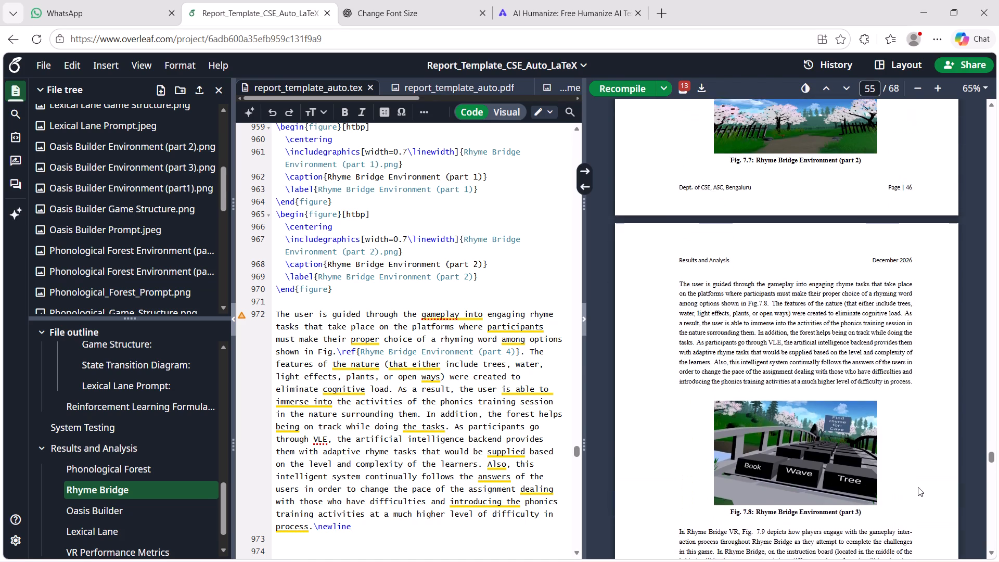
pyautogui.scroll(-2, 918, 487)
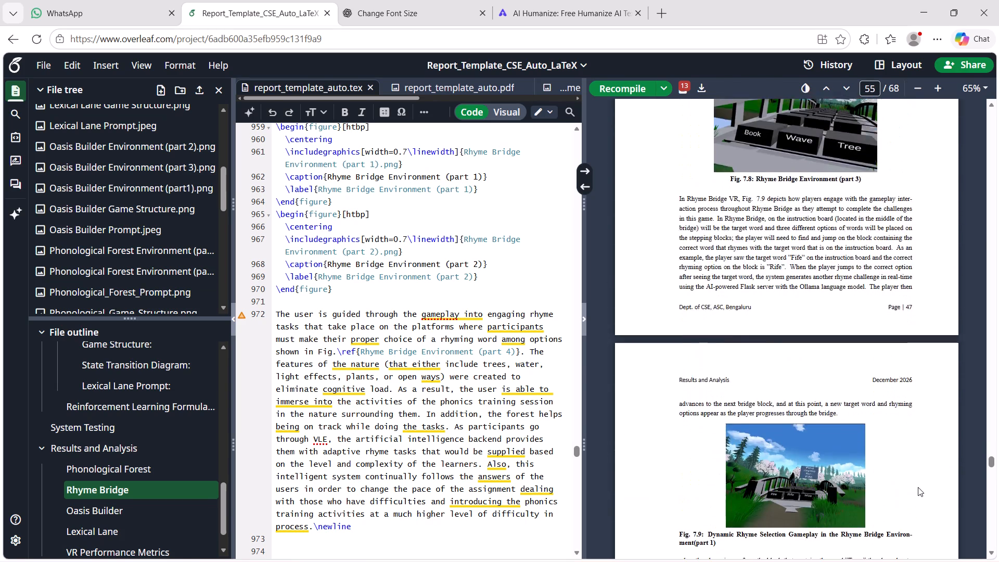
pyautogui.scroll(-5, 918, 487)
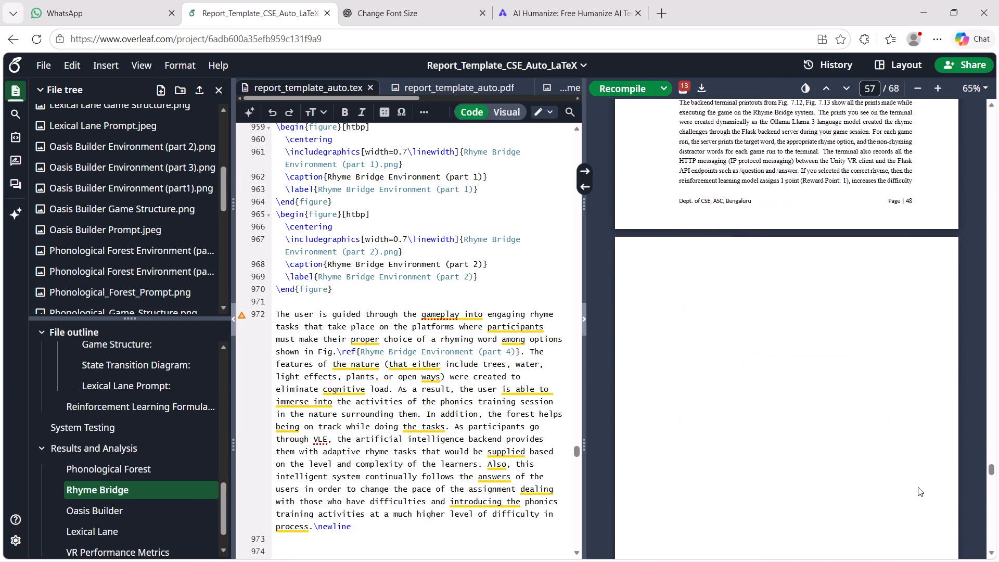
pyautogui.scroll(2, 827, 299)
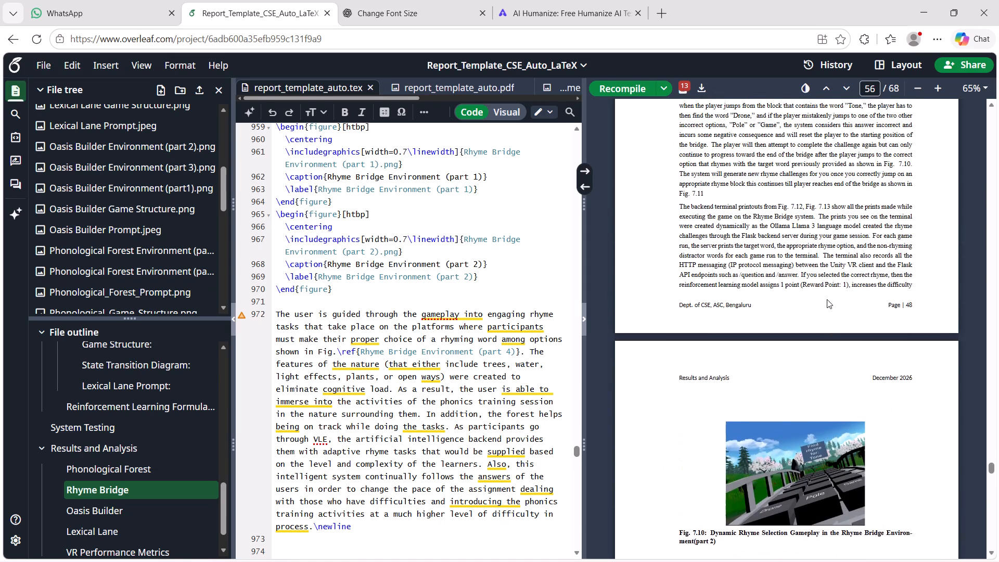
pyautogui.scroll(1, 827, 299)
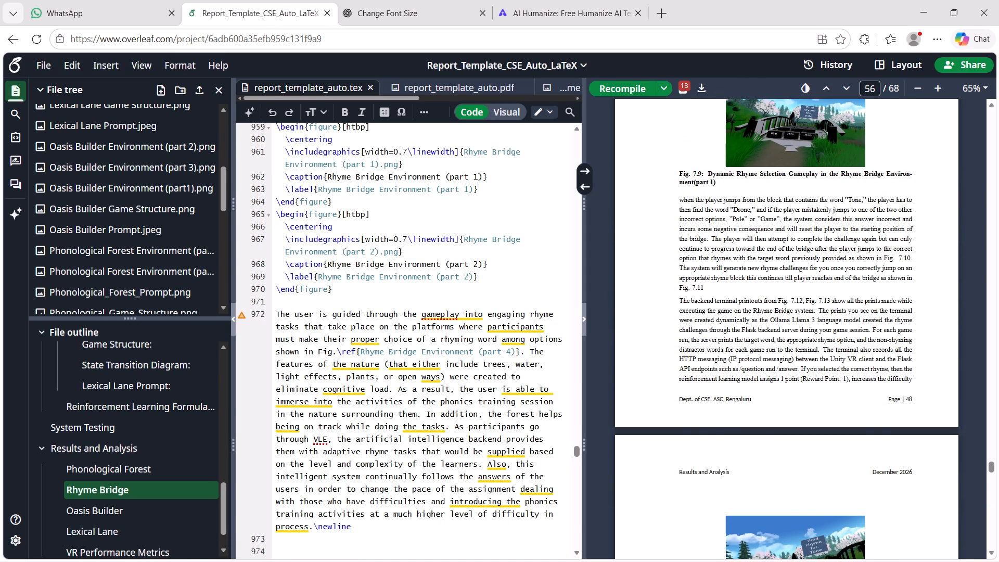
# Locate the backend terminal printouts paragraph in the LaTeX source and examine the gameplay figure code and text before it against the PDF.
pyautogui.doubleClick(685, 300)
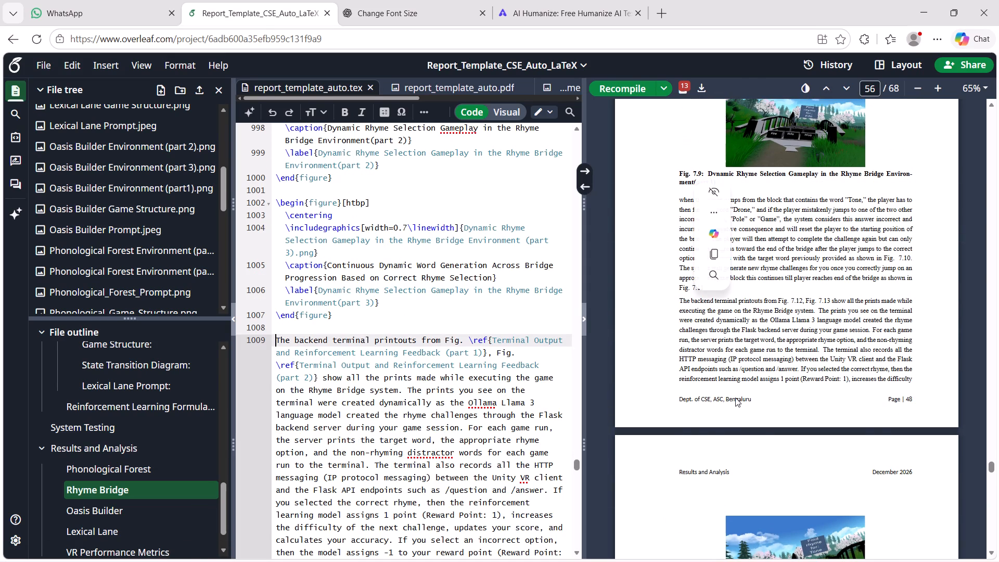
pyautogui.scroll(-1, 736, 356)
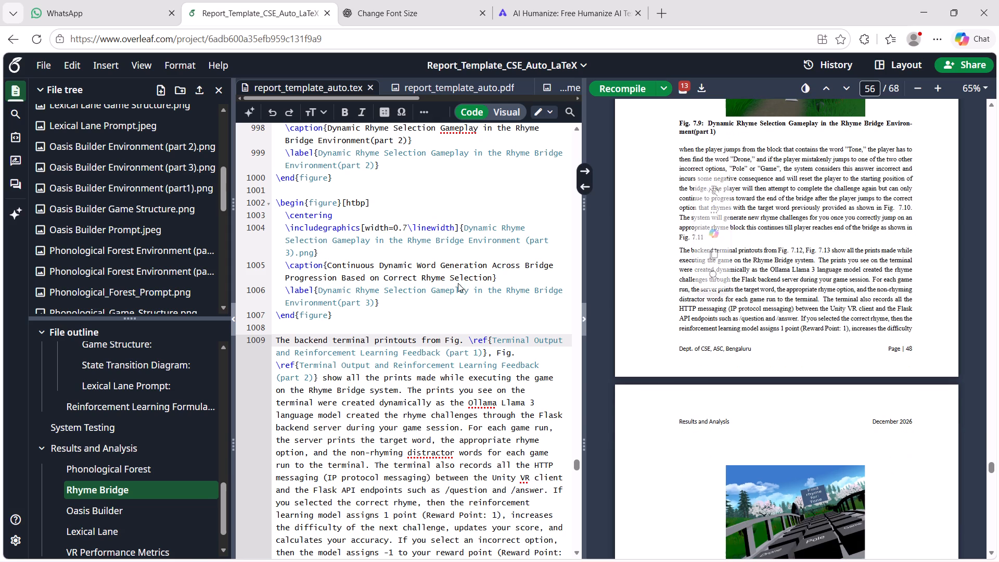
pyautogui.scroll(-1, 804, 444)
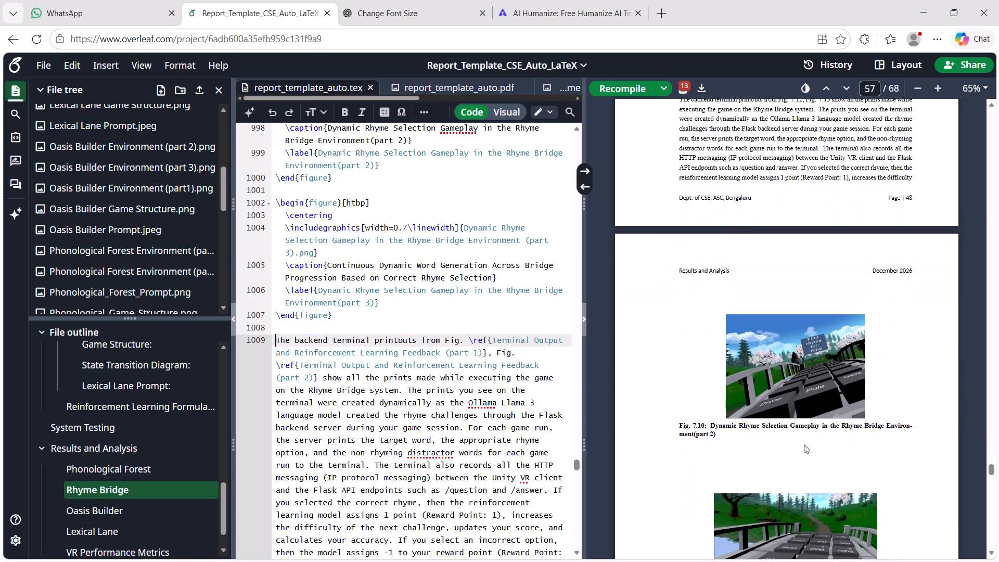
pyautogui.scroll(-1, 804, 444)
pyautogui.scroll(2, 451, 301)
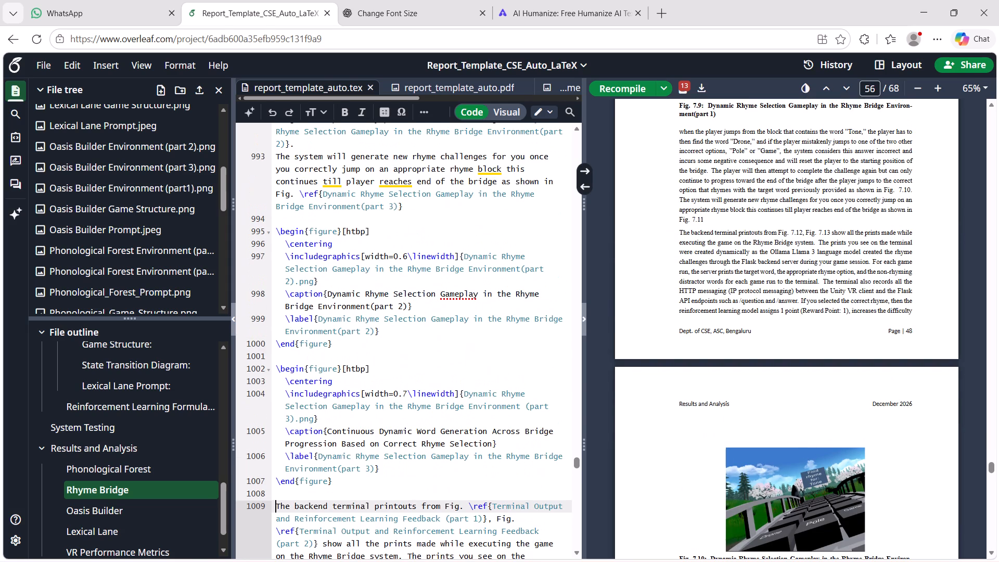
pyautogui.scroll(1, 451, 301)
pyautogui.scroll(2, 771, 210)
pyautogui.scroll(1, 543, 220)
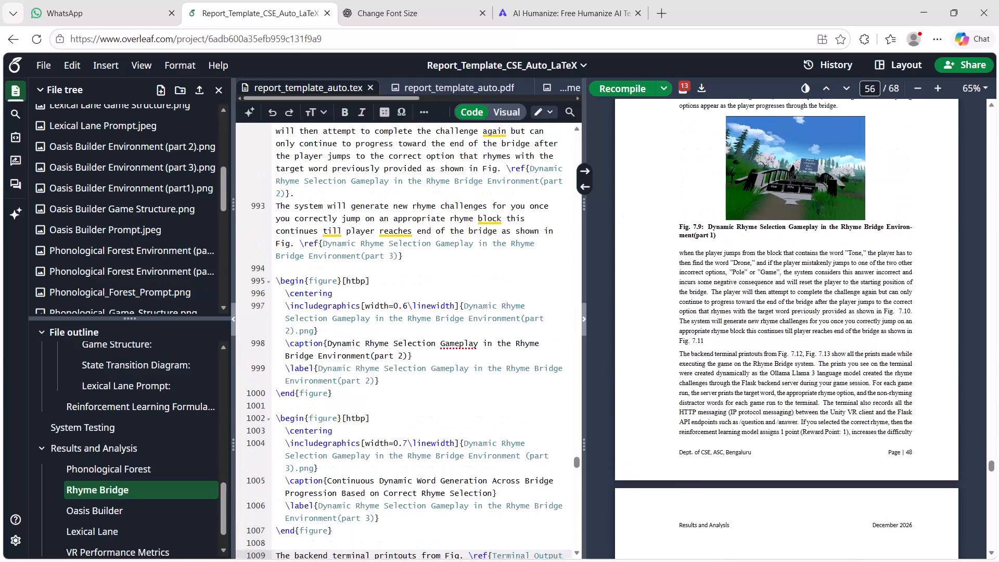
pyautogui.scroll(2, 543, 220)
pyautogui.scroll(-1, 790, 381)
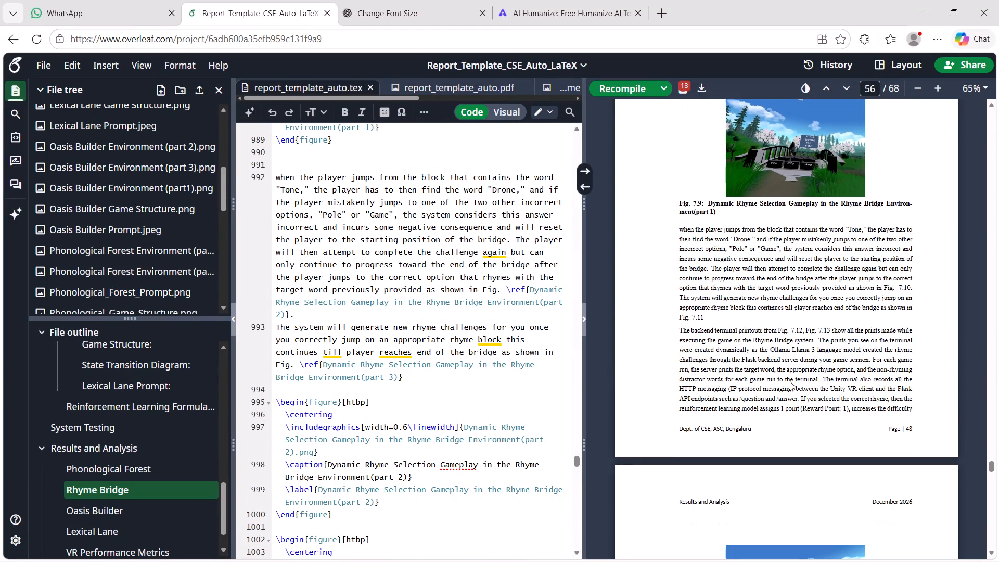
pyautogui.scroll(-5, 790, 381)
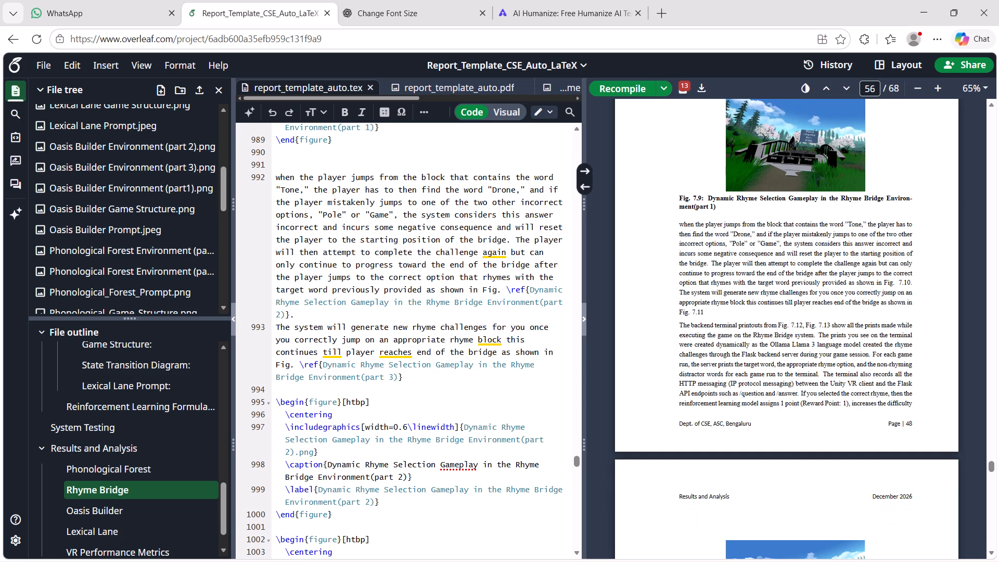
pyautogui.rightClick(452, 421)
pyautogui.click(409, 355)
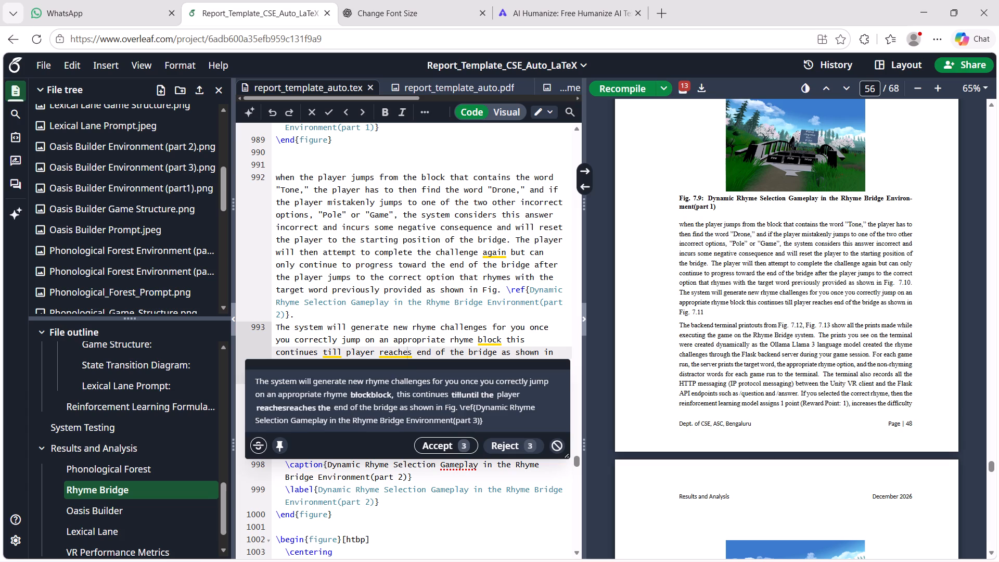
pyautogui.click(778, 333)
# Review the Rhyme Bridge text and gameplay figures from Fig. 7.8 through Fig. 7.11 in the PDF for layout and figure size.
pyautogui.scroll(5, 778, 333)
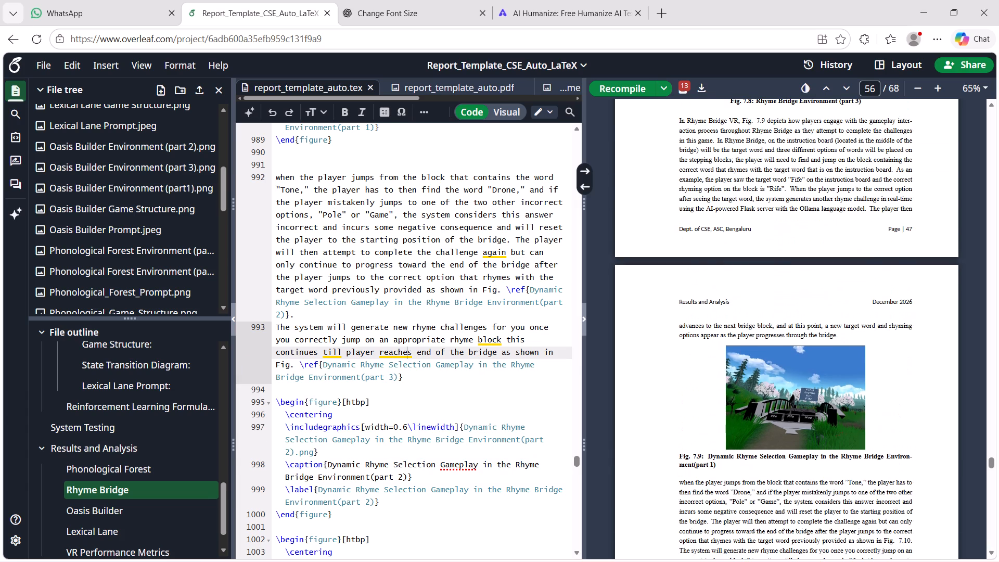
pyautogui.scroll(-1, 778, 333)
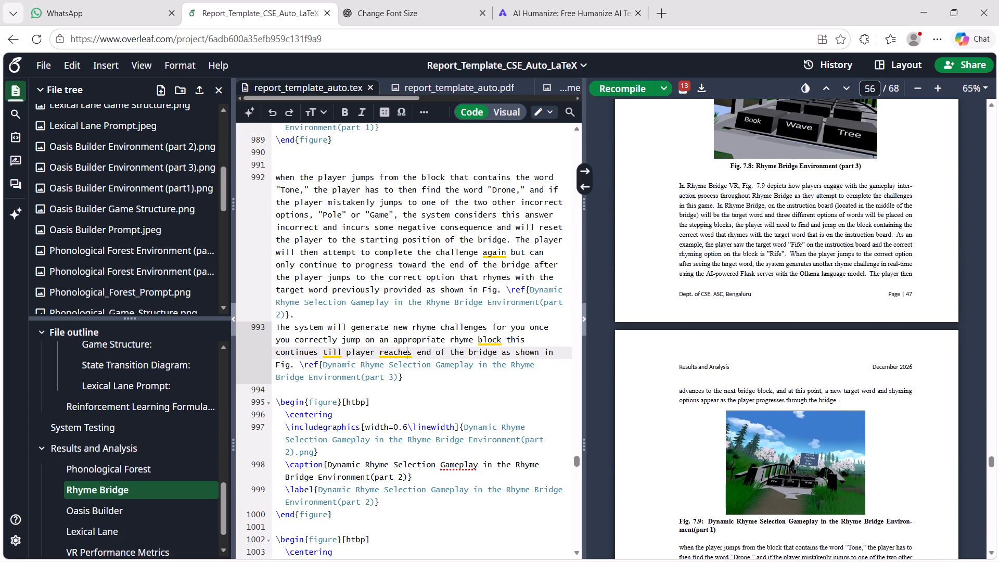
pyautogui.scroll(-1, 778, 333)
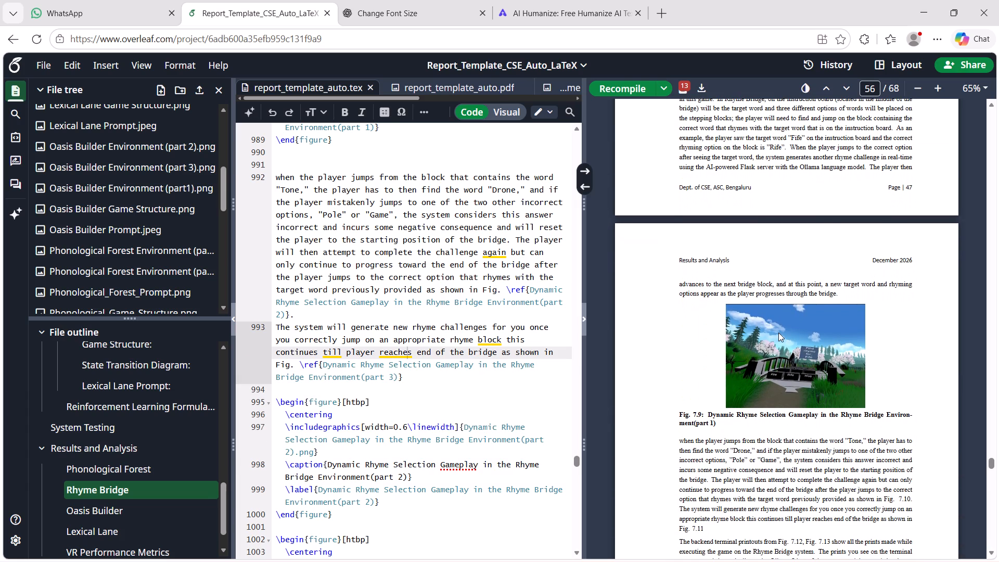
pyautogui.scroll(-2, 784, 403)
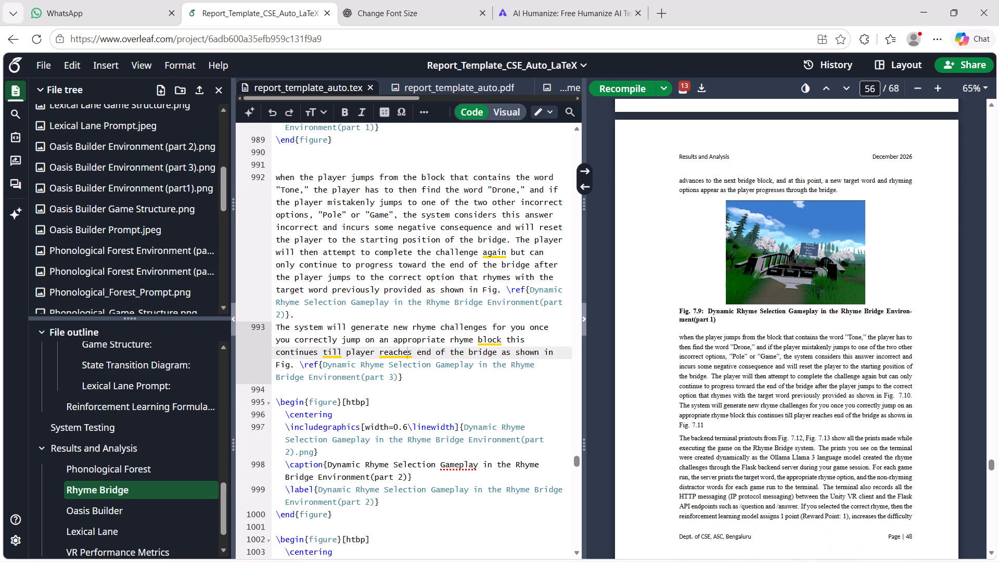
pyautogui.scroll(-1, 784, 403)
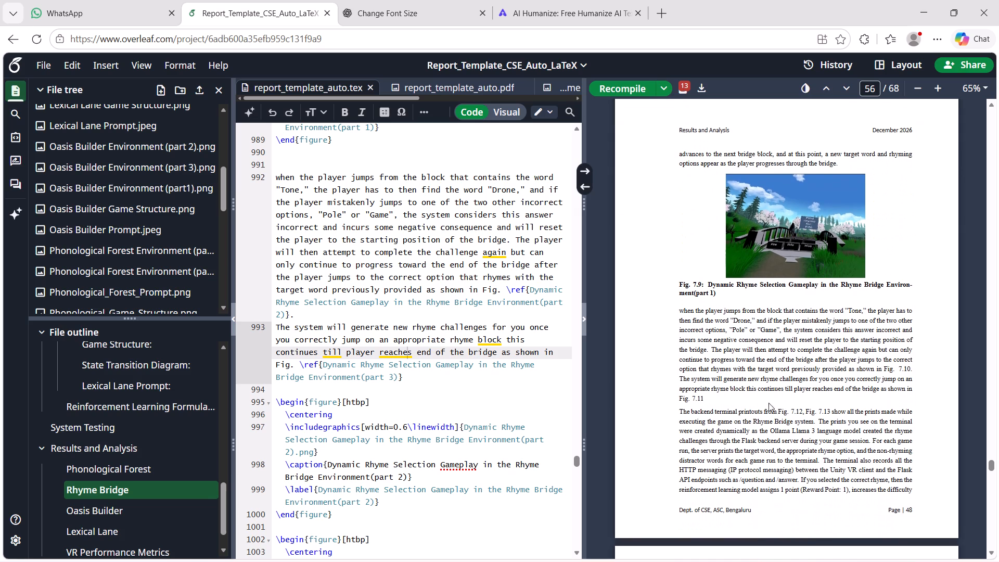
pyautogui.scroll(-3, 389, 360)
pyautogui.scroll(-3, 767, 343)
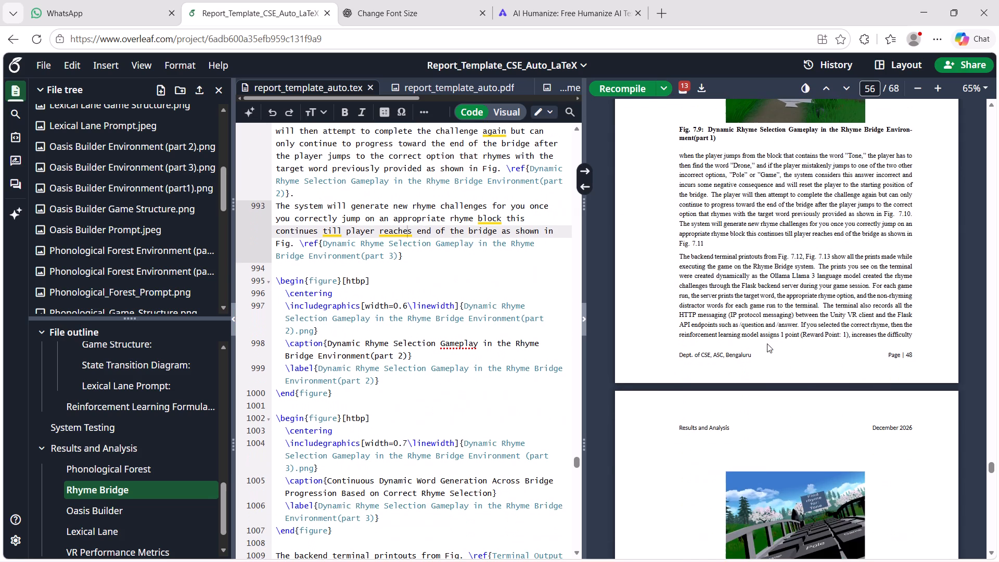
pyautogui.scroll(-3, 767, 343)
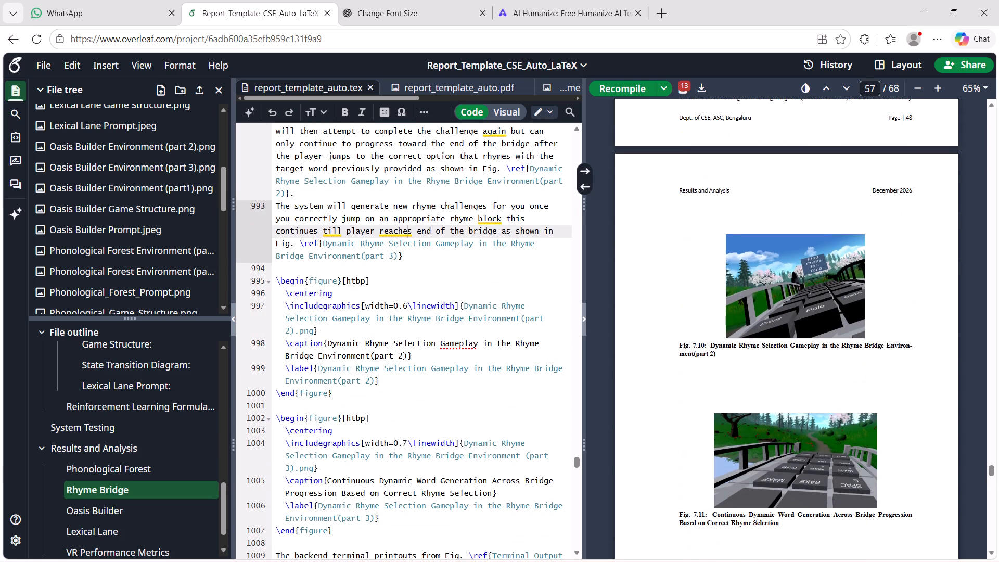
# Set the Dynamic Rhyme Selection Gameplay (part 3) figure's width to 0.6\linewidth in the LaTeX source and recompile the report.
pyautogui.click(407, 443)
pyautogui.press('BackSpace')
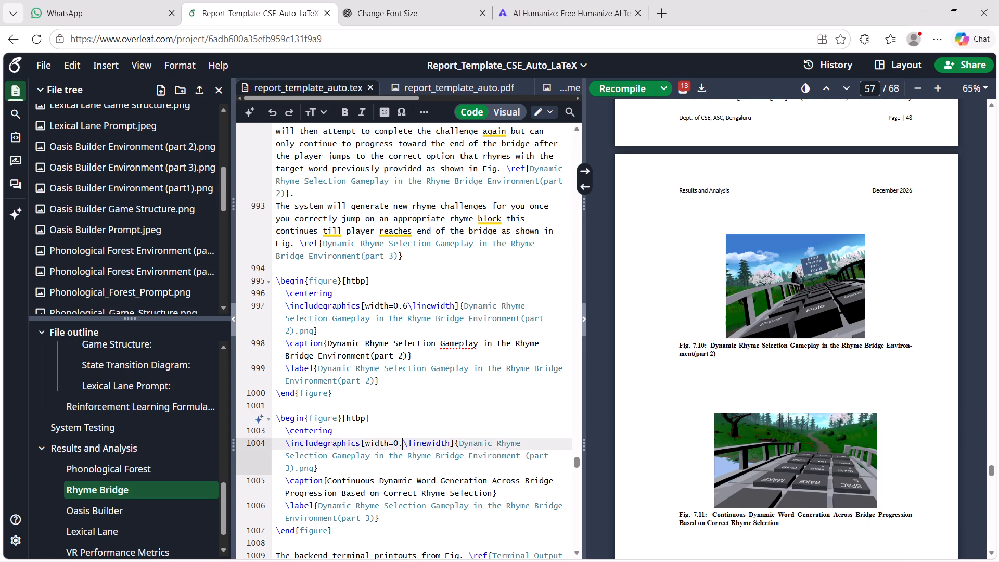
pyautogui.press('6')
pyautogui.hotkey('ctrl', 's')
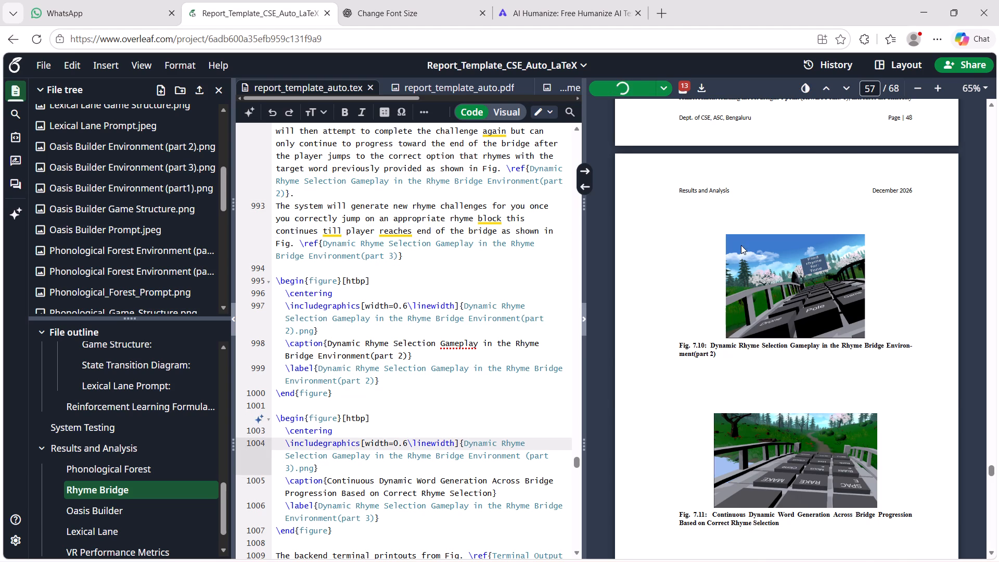
# Examine the recompiled Rhyme Bridge pages from Fig. 7.6 through Fig. 7.10 for text flow and figure placement.
pyautogui.scroll(2, 741, 245)
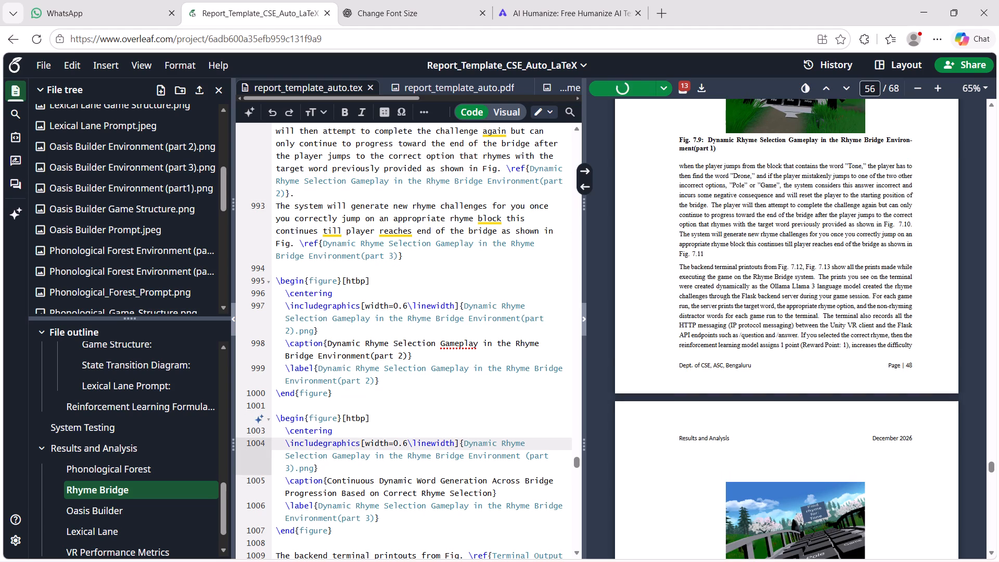
pyautogui.scroll(-1, 735, 281)
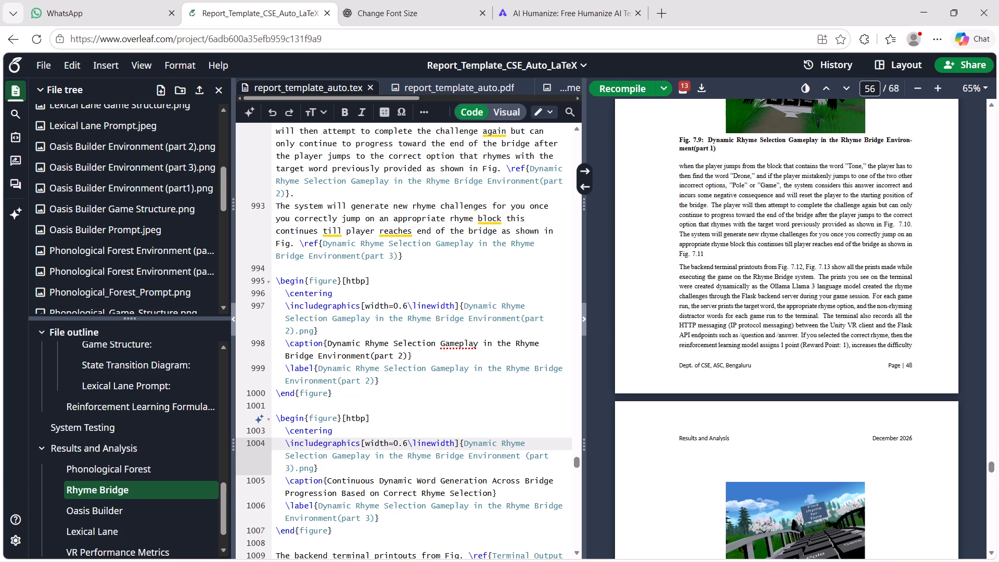
pyautogui.scroll(-1, 735, 281)
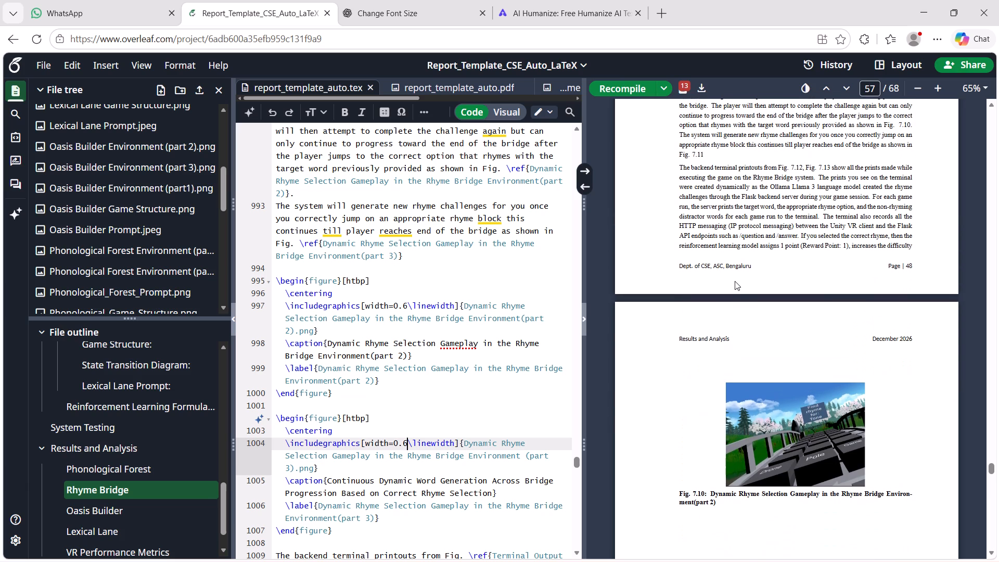
pyautogui.scroll(1, 735, 281)
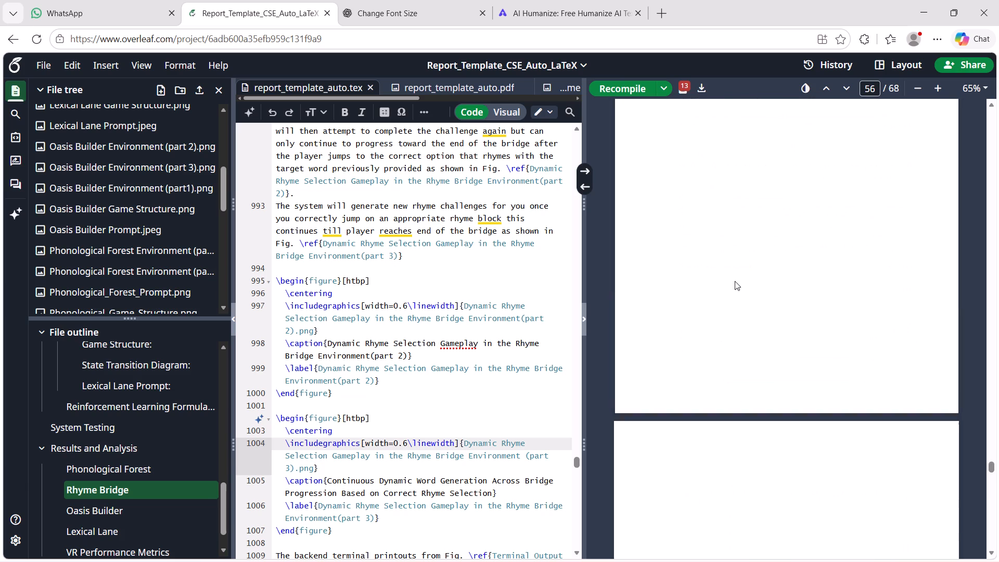
pyautogui.scroll(2, 735, 281)
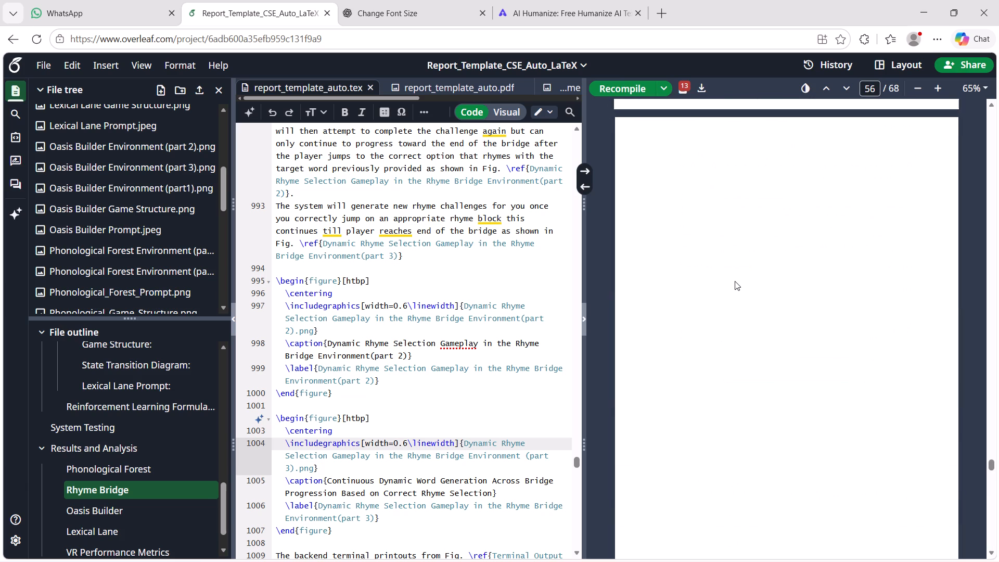
pyautogui.scroll(6, 735, 281)
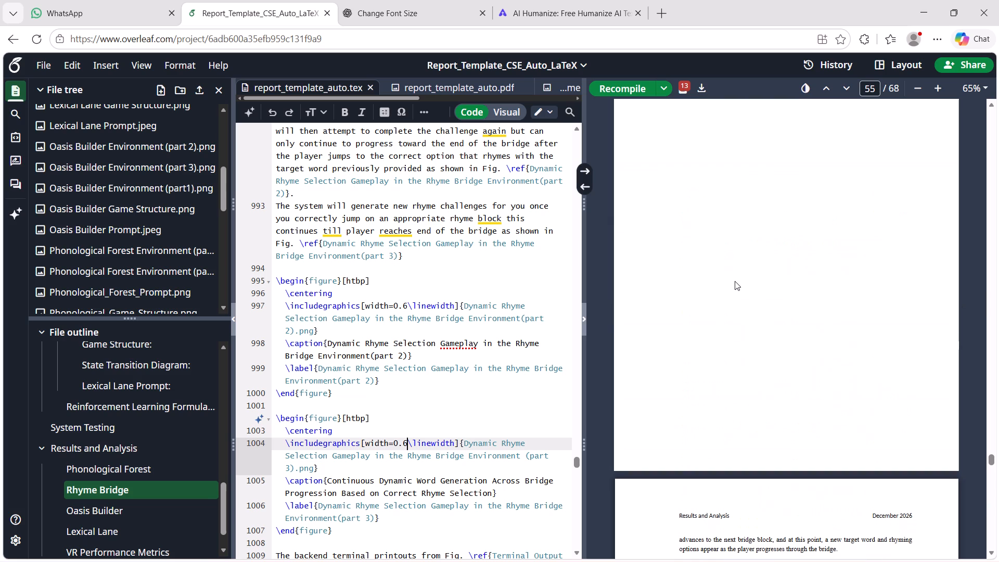
pyautogui.scroll(5, 735, 281)
pyautogui.scroll(-1, 735, 281)
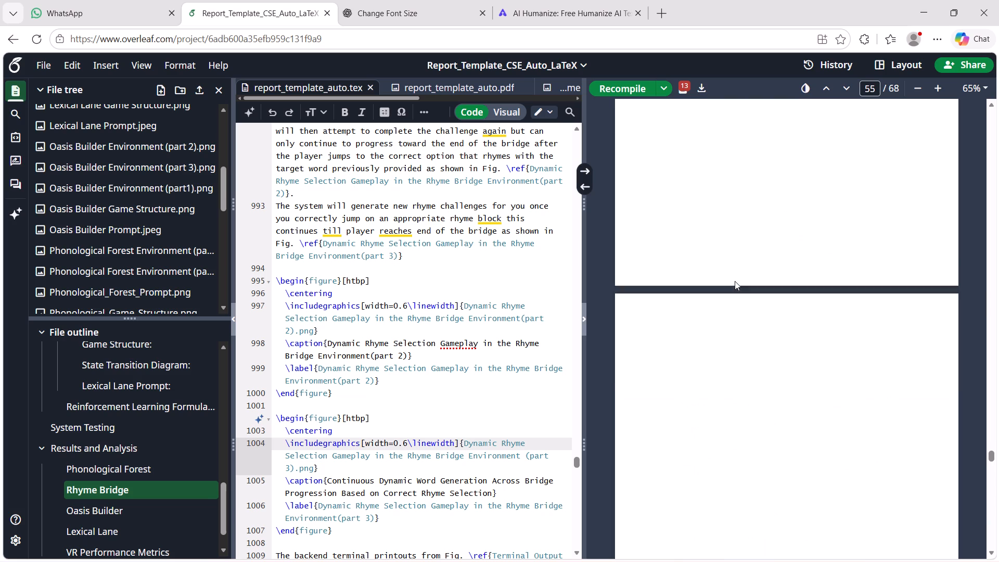
pyautogui.scroll(-3, 735, 281)
pyautogui.scroll(1, 735, 281)
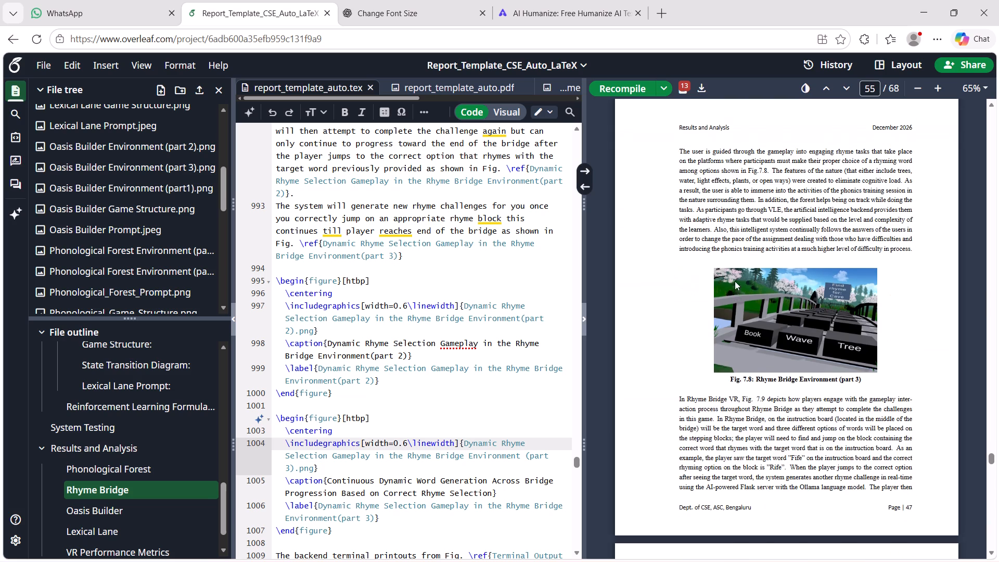
pyautogui.scroll(2, 735, 281)
pyautogui.scroll(-1, 735, 281)
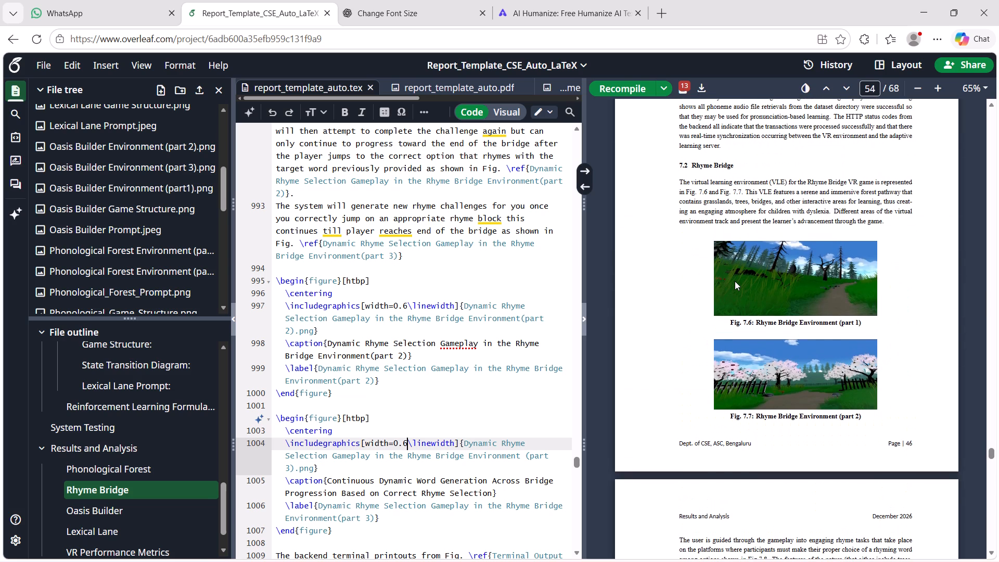
pyautogui.scroll(-7, 735, 281)
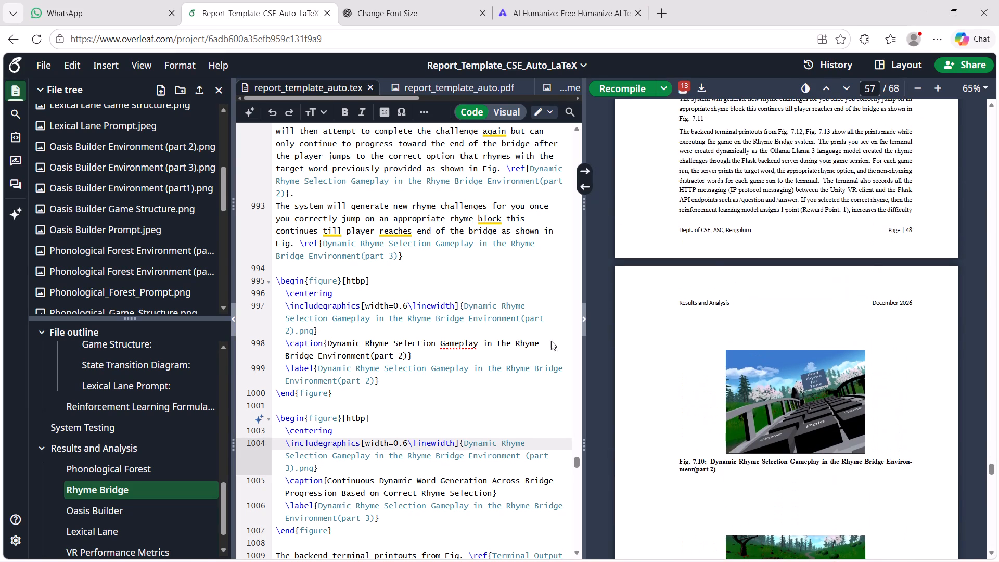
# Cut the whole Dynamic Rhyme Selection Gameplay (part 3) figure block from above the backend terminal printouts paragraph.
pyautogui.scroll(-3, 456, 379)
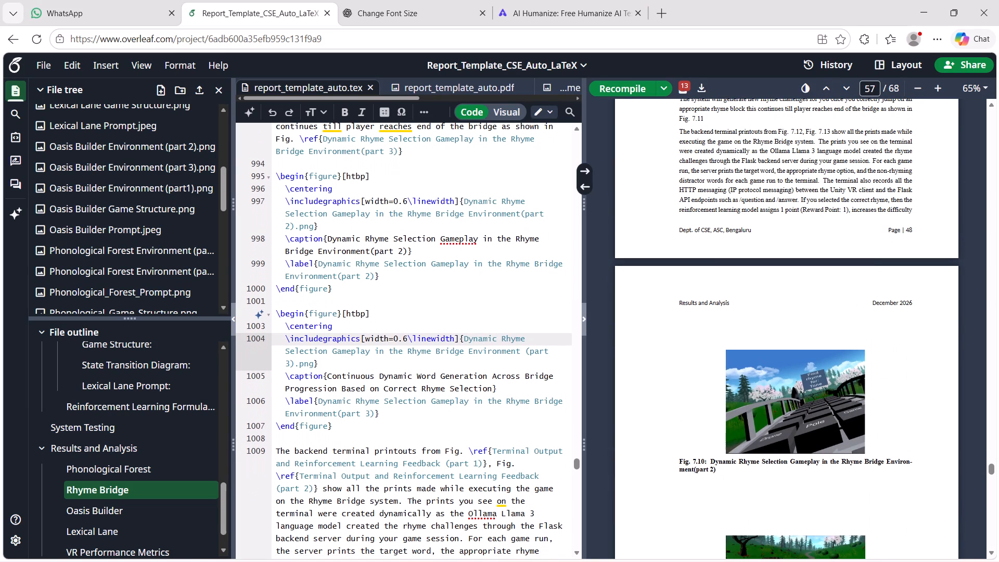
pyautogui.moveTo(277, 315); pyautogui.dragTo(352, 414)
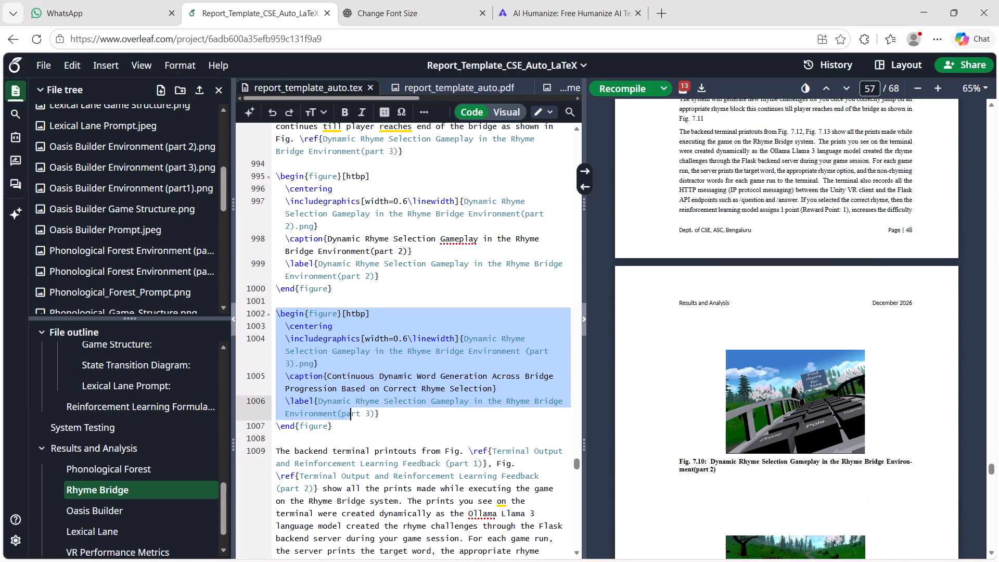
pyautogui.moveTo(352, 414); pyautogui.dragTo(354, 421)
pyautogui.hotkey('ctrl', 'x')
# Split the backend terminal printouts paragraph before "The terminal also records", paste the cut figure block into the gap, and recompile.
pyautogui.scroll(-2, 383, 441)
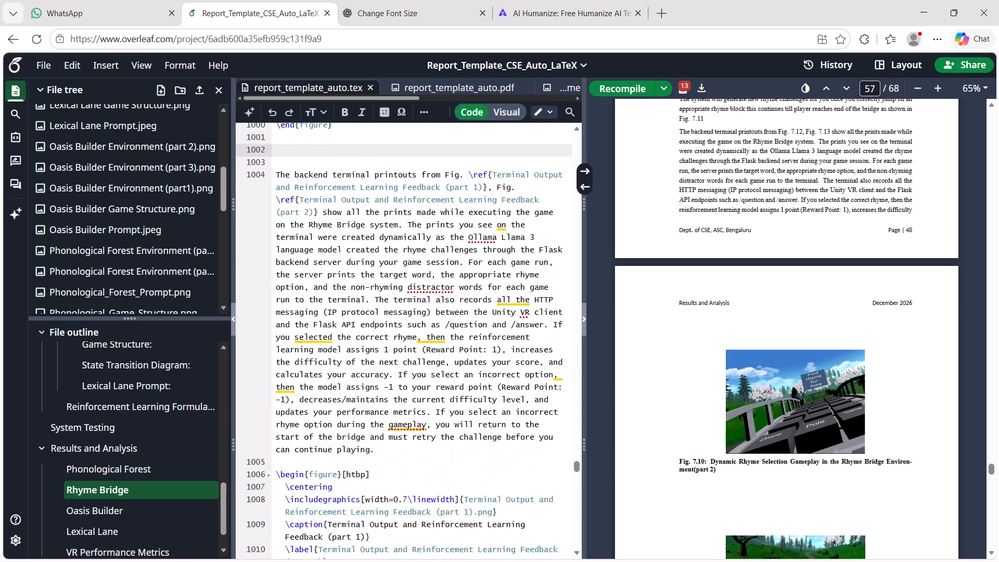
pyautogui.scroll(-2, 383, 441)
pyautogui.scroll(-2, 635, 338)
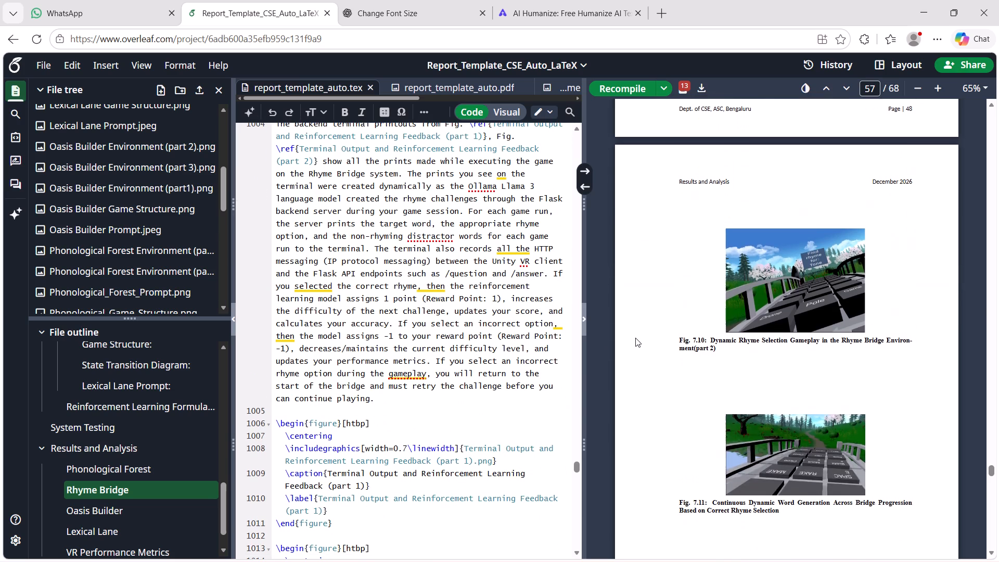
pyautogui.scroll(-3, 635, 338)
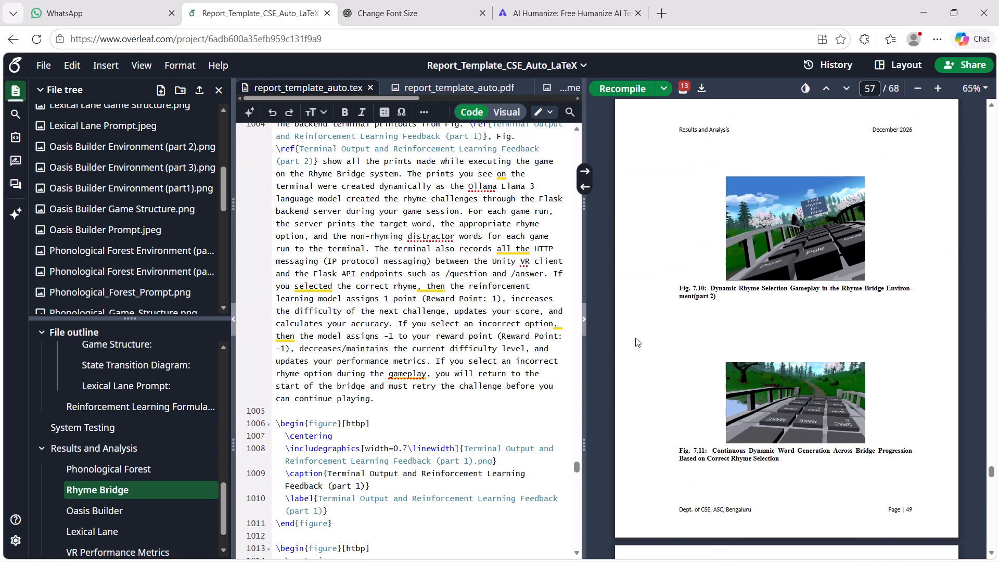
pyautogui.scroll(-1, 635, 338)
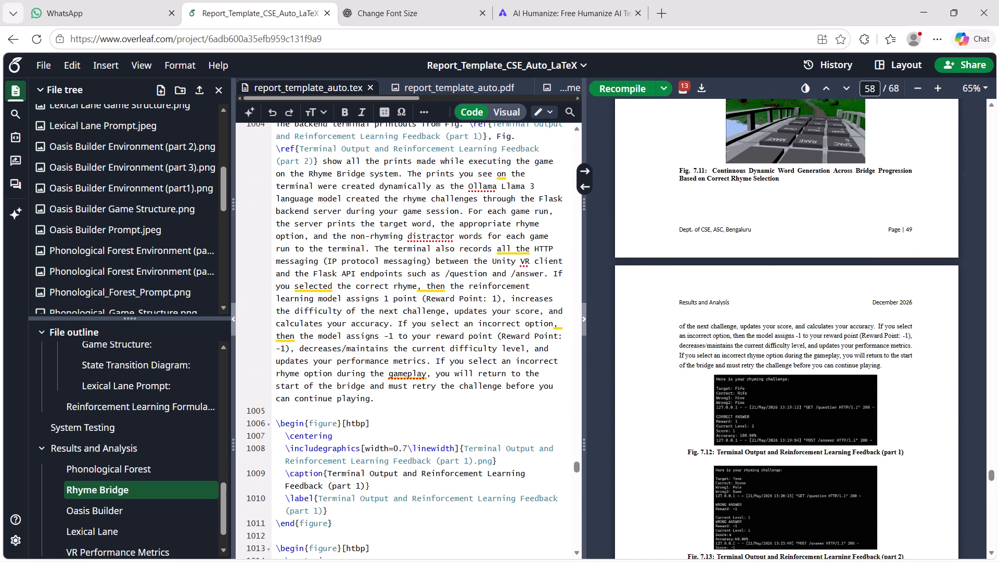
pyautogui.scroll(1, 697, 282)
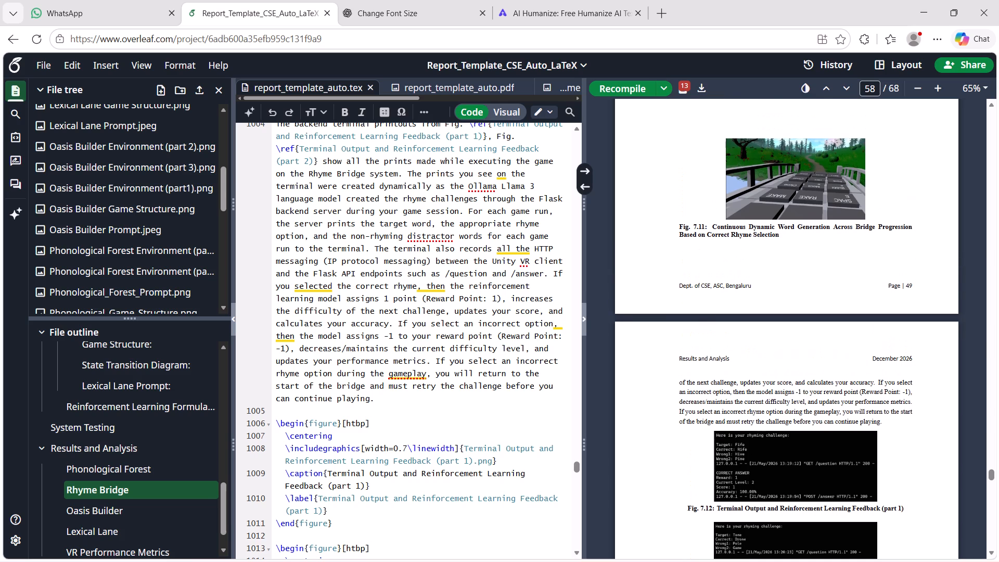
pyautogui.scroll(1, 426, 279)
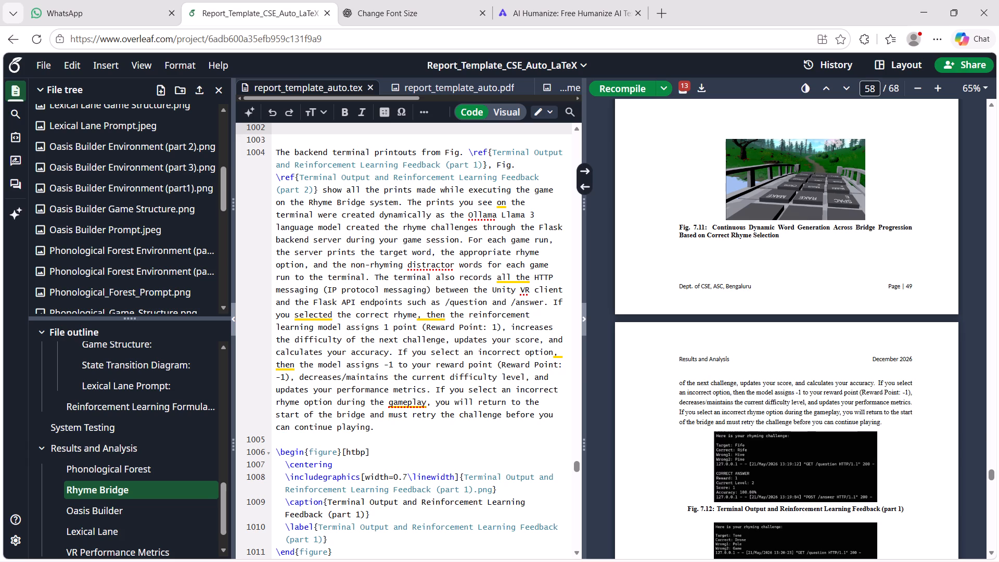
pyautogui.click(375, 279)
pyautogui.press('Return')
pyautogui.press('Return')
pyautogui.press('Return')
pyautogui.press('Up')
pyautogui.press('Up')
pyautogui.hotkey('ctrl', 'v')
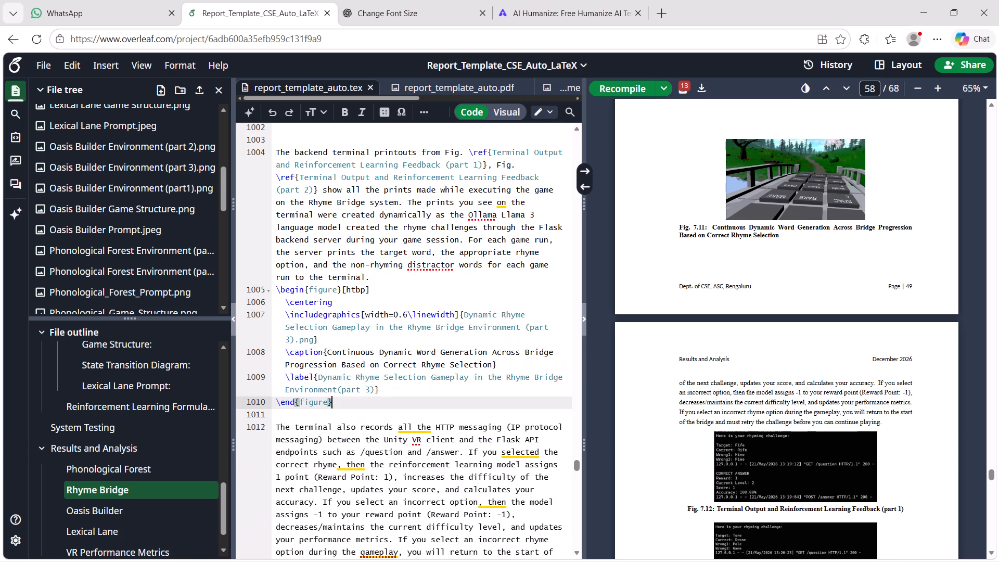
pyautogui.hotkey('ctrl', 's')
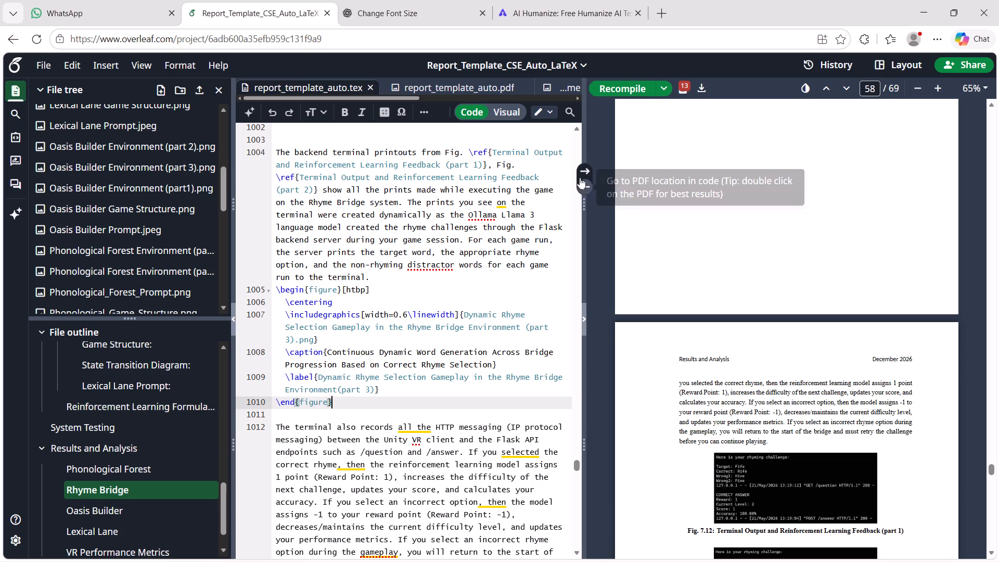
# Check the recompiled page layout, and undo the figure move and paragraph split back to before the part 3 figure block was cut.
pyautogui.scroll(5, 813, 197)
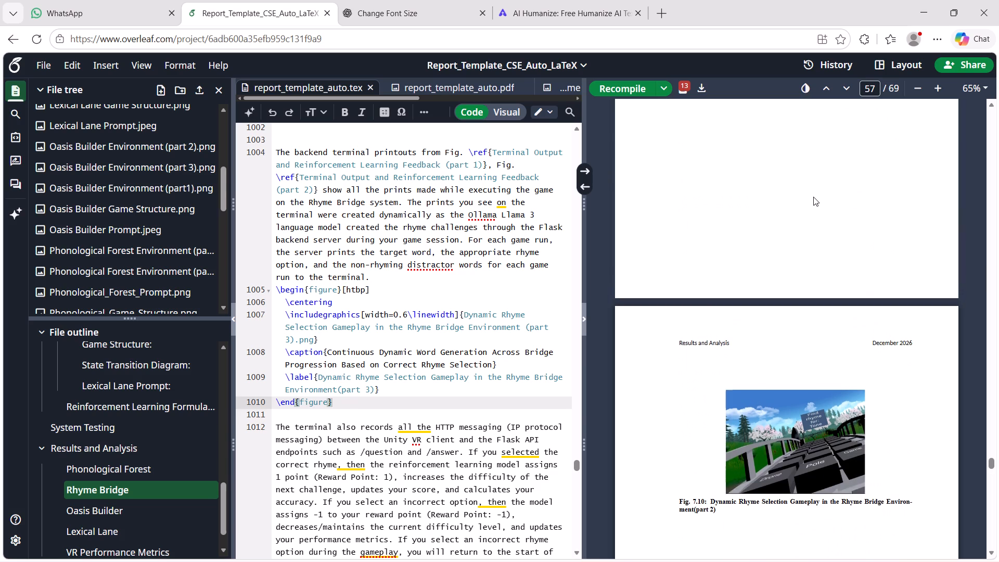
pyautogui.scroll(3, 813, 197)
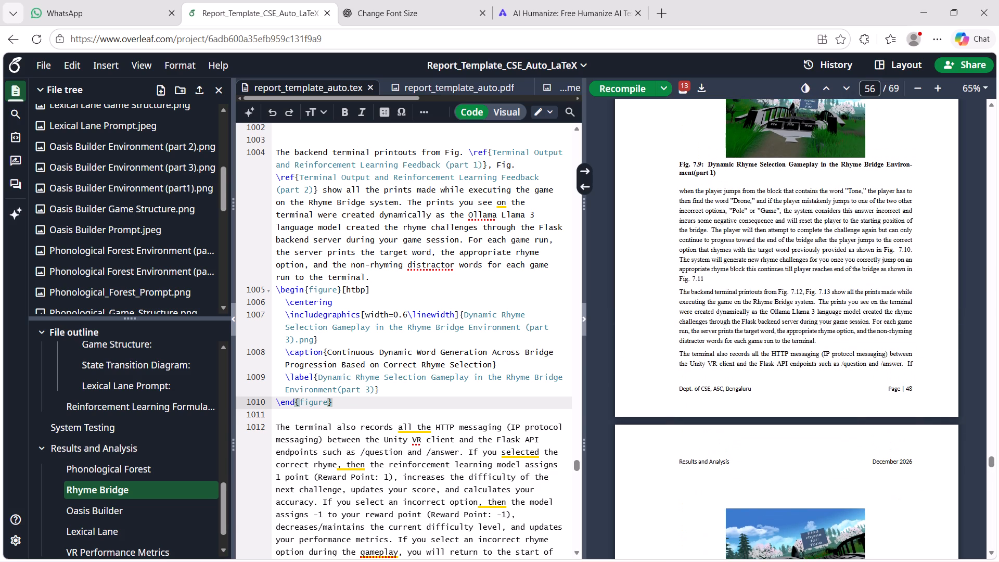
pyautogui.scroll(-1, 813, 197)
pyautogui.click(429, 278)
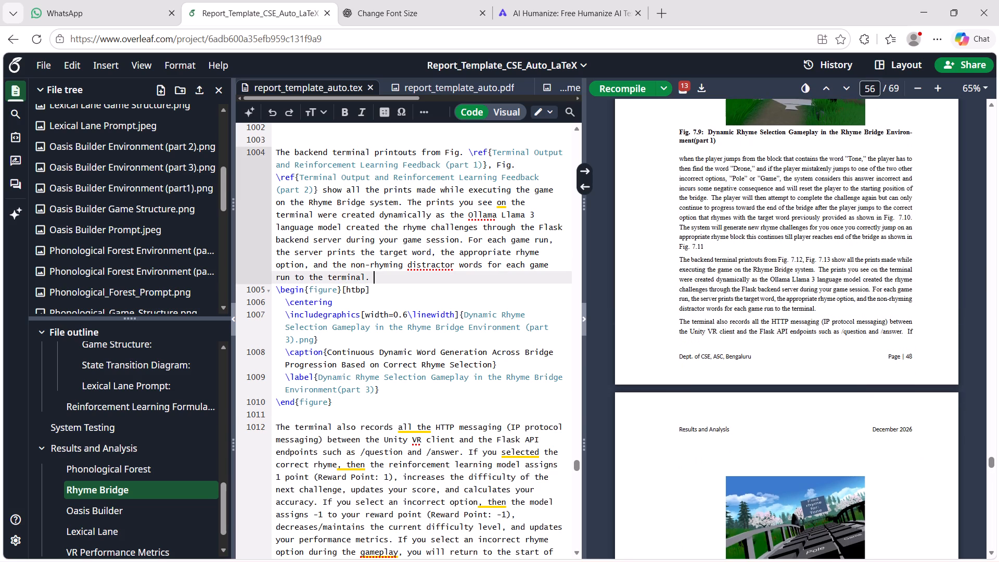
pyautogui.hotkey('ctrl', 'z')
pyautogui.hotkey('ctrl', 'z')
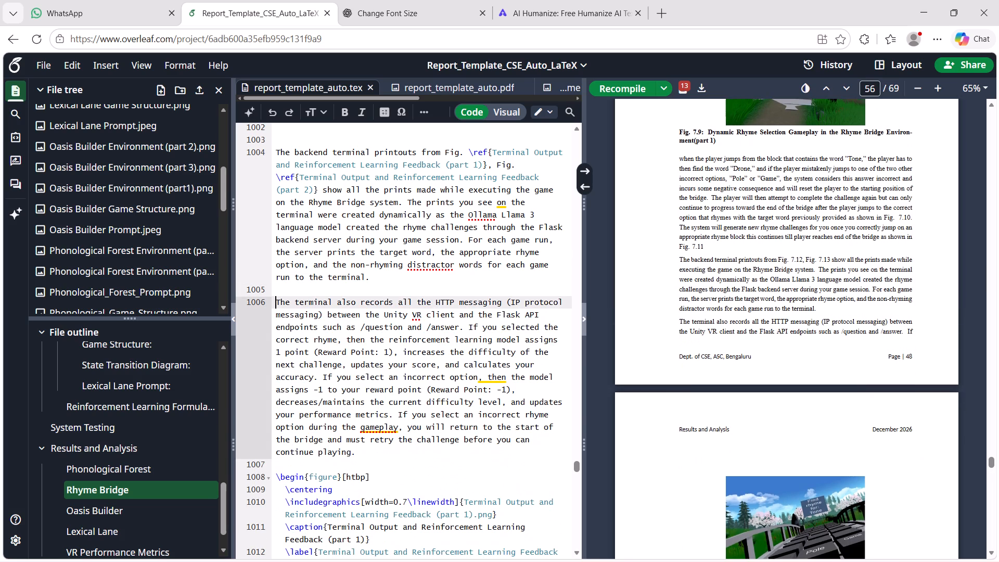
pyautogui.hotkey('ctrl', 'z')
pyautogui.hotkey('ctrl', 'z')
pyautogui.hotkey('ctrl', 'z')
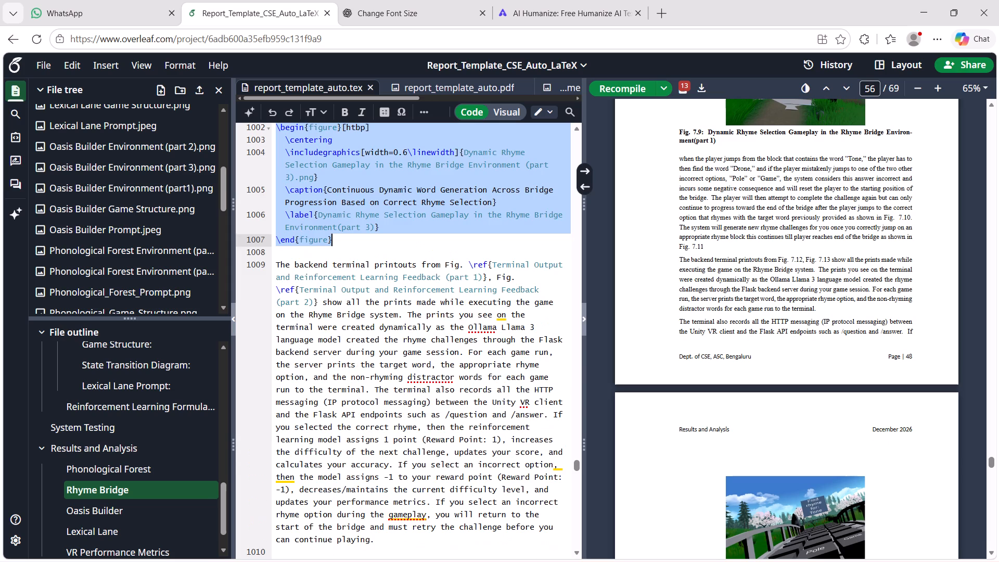
# Check the restored source around the Dynamic Rhyme Selection Gameplay part 2 and part 3 figure blocks, and recompile the report.
pyautogui.scroll(2, 464, 271)
pyautogui.click(450, 214)
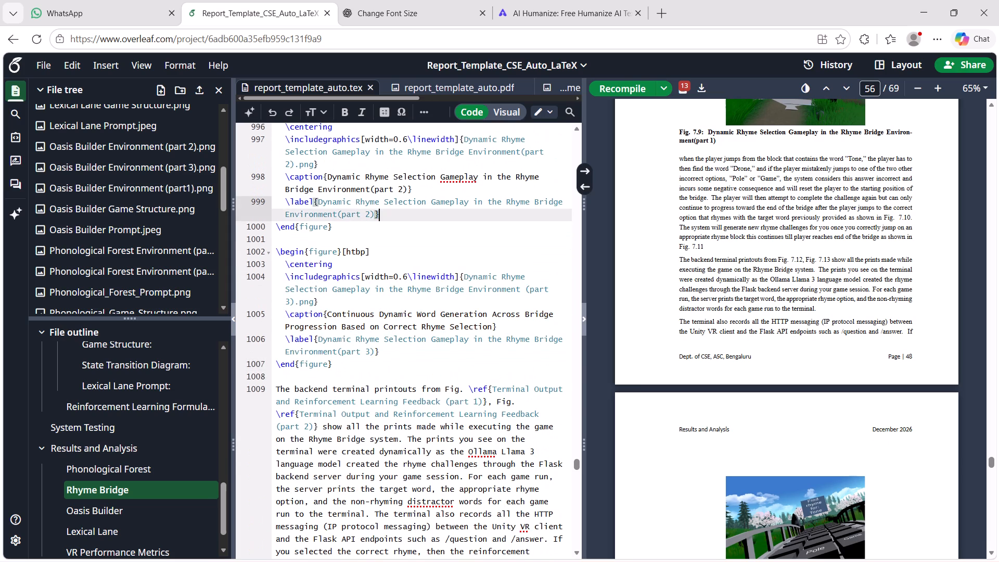
pyautogui.scroll(5, 450, 214)
pyautogui.scroll(-1, 450, 214)
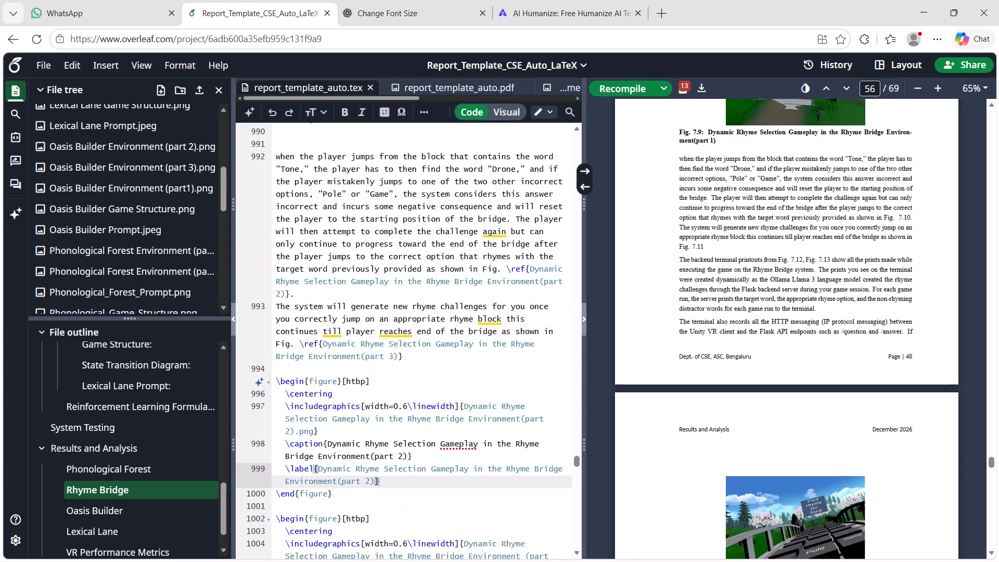
pyautogui.scroll(-1, 450, 214)
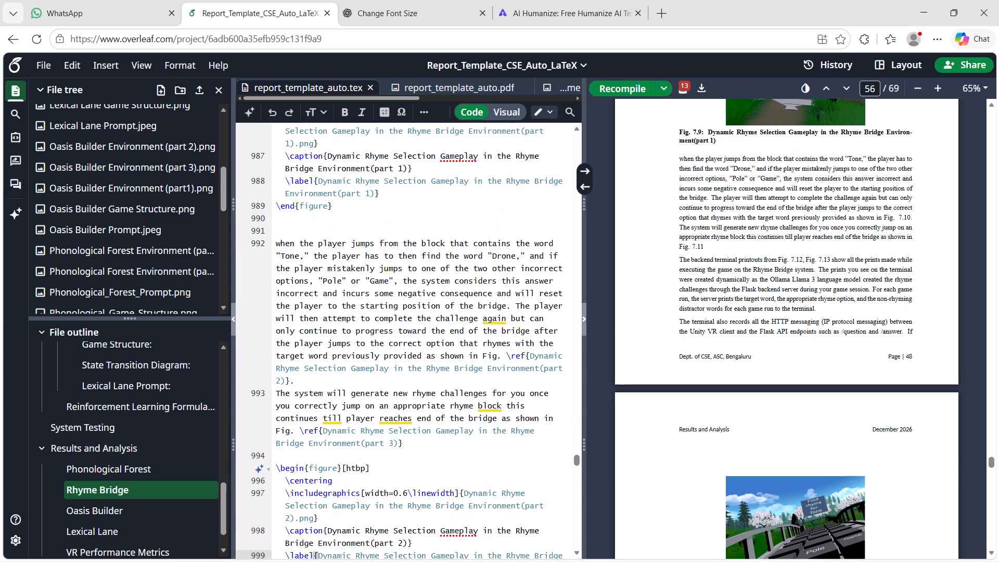
pyautogui.scroll(-1, 450, 214)
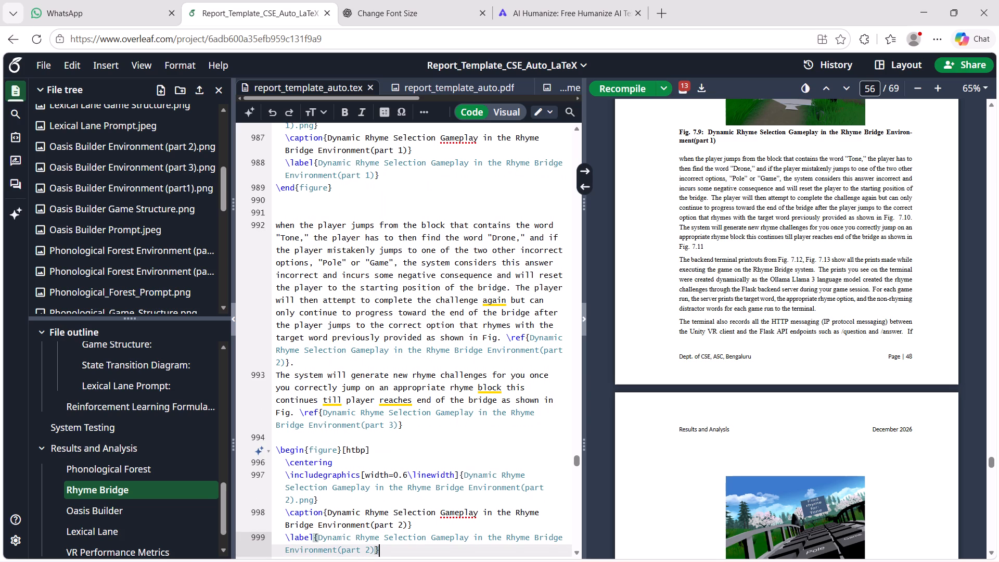
pyautogui.scroll(-1, 450, 214)
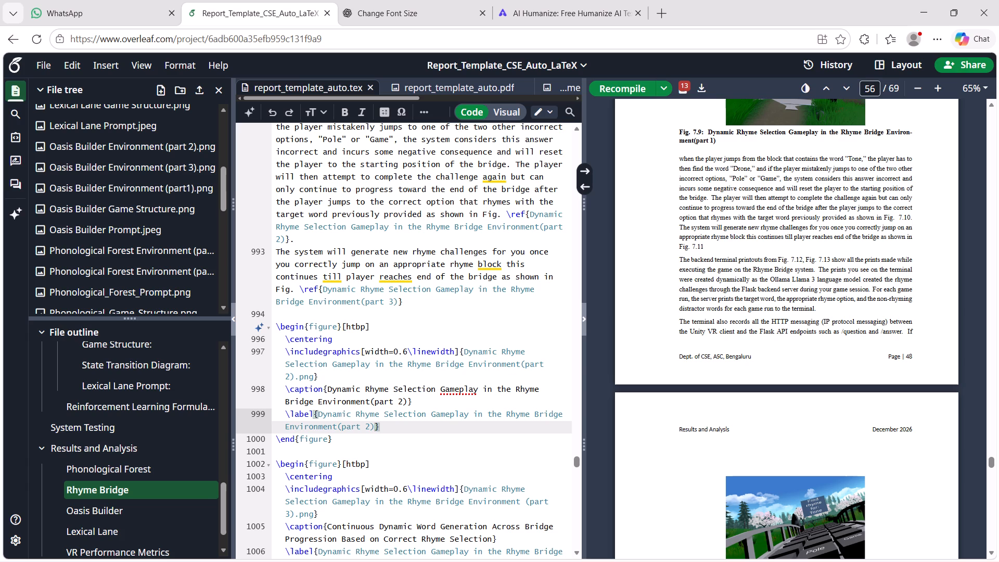
pyautogui.hotkey('ctrl', 's')
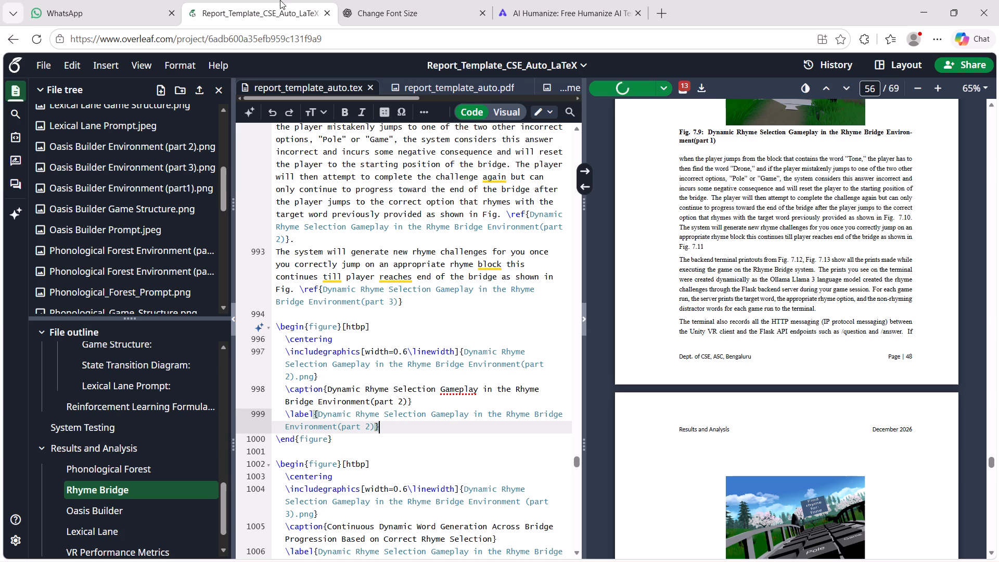
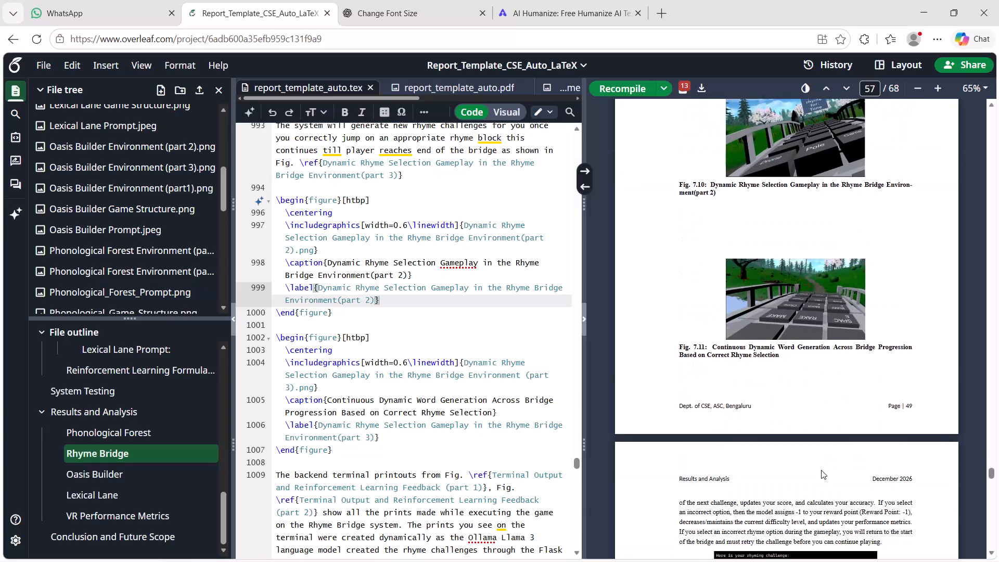
# Examine the compiled PDF from the Rhyme Bridge terminal output figures through Oasis Builder, Lexical Lane and VR Performance Metrics to the references for layout.
pyautogui.scroll(-3, 821, 470)
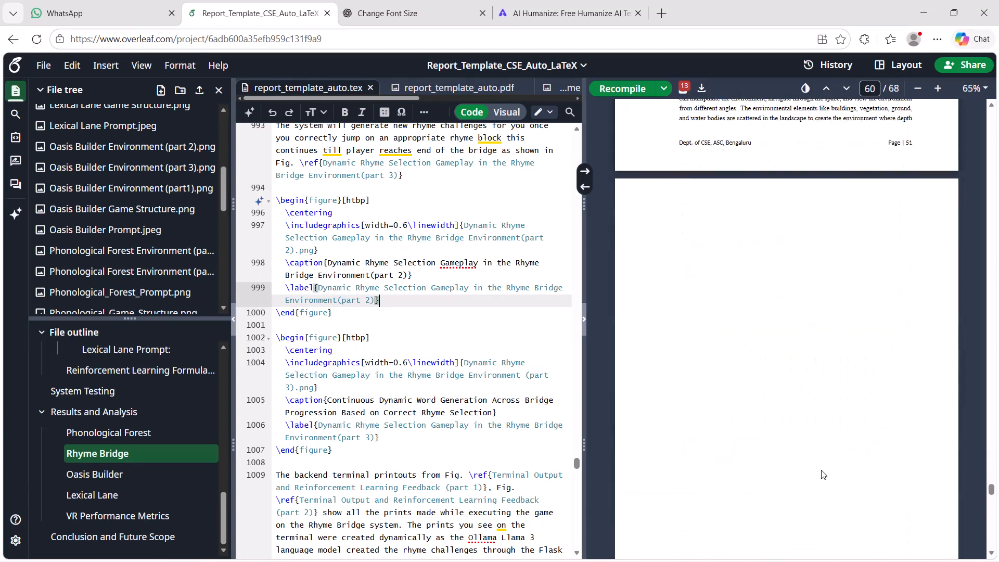
pyautogui.hscroll(-1, 821, 470)
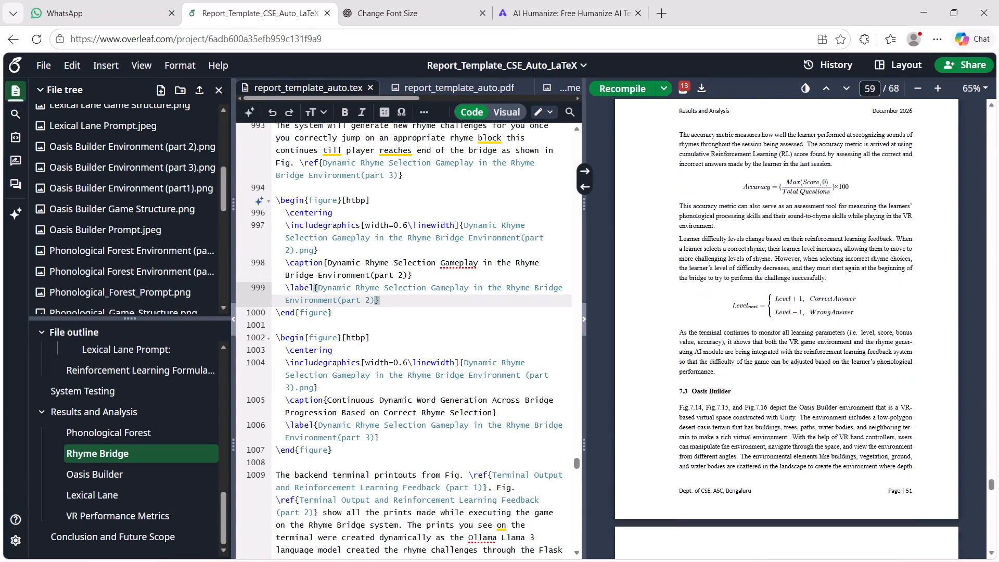
pyautogui.hscroll(-1, 821, 470)
pyautogui.scroll(3, 821, 470)
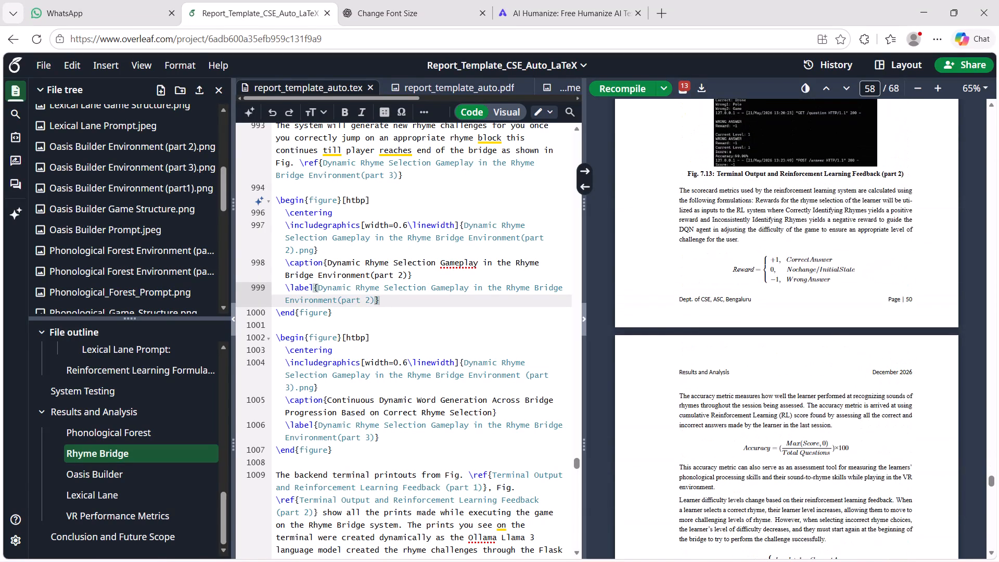
pyautogui.scroll(4, 821, 470)
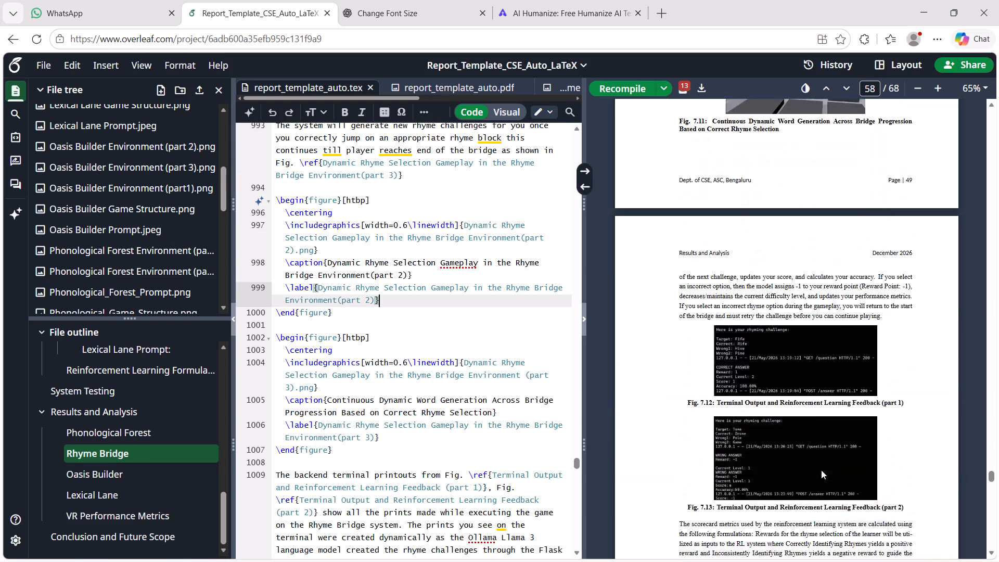
pyautogui.scroll(-3, 821, 470)
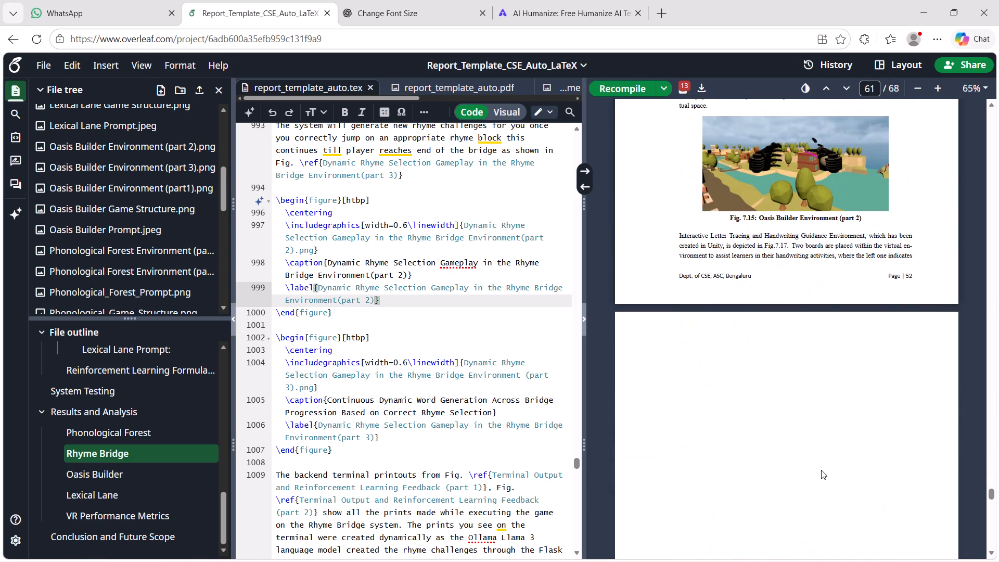
pyautogui.scroll(-1, 821, 470)
pyautogui.scroll(4, 798, 368)
pyautogui.scroll(-2, 798, 368)
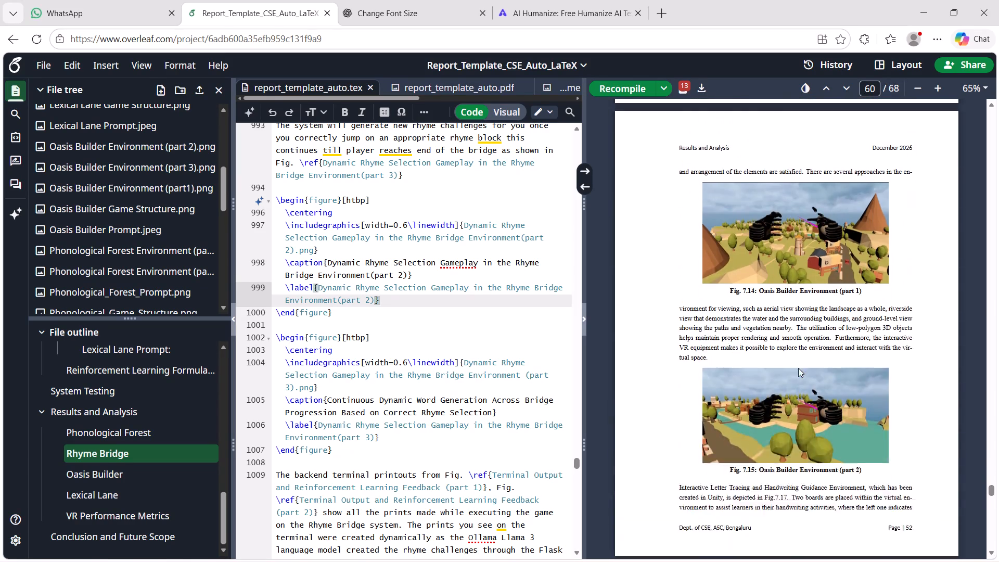
pyautogui.scroll(-3, 798, 368)
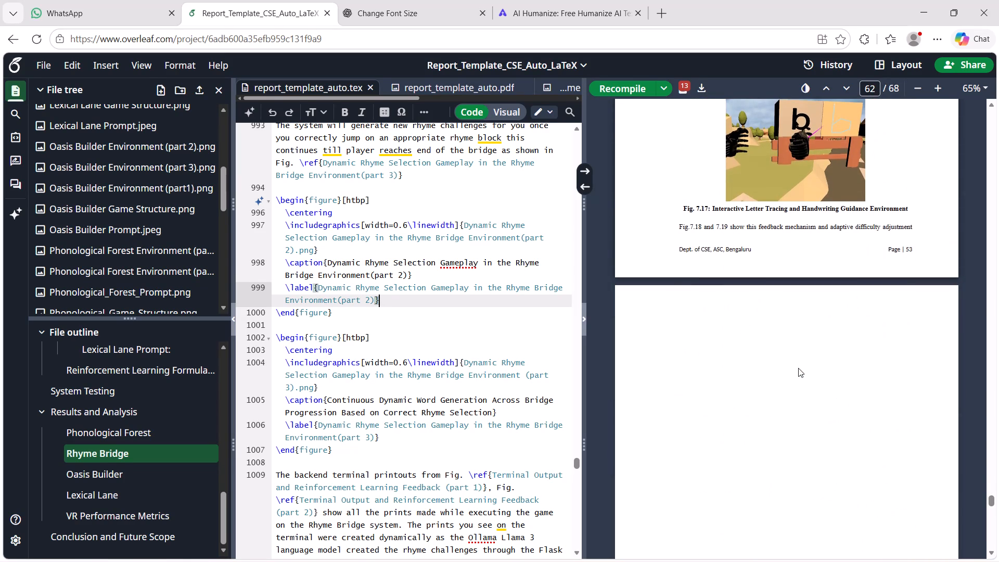
pyautogui.scroll(-6, 798, 368)
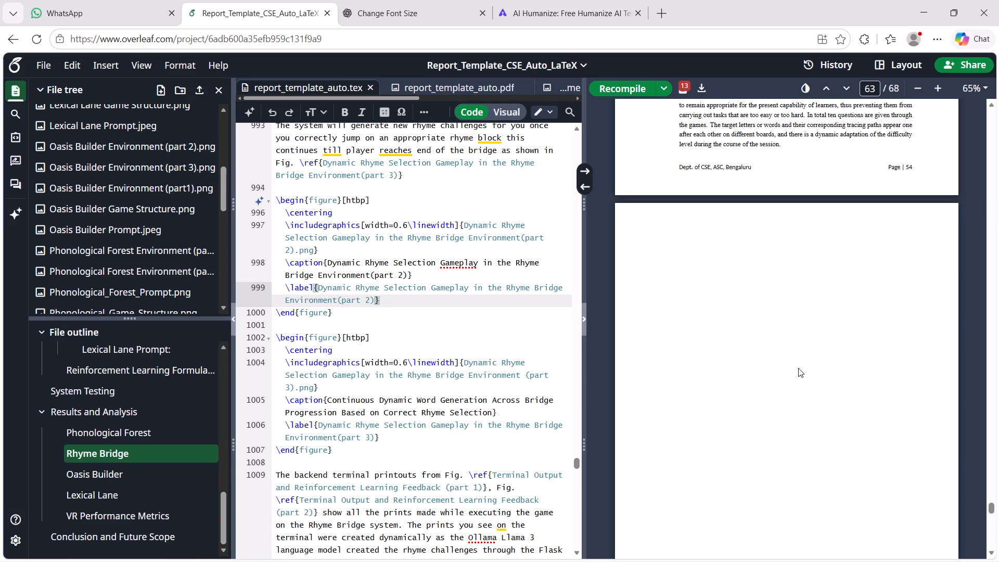
pyautogui.scroll(-7, 798, 368)
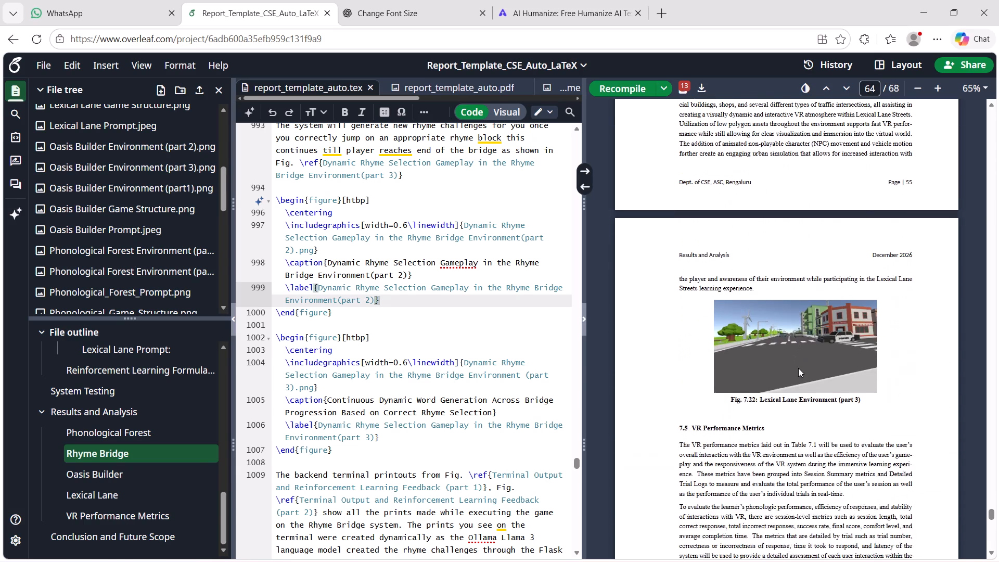
pyautogui.scroll(-4, 798, 368)
pyautogui.scroll(3, 798, 368)
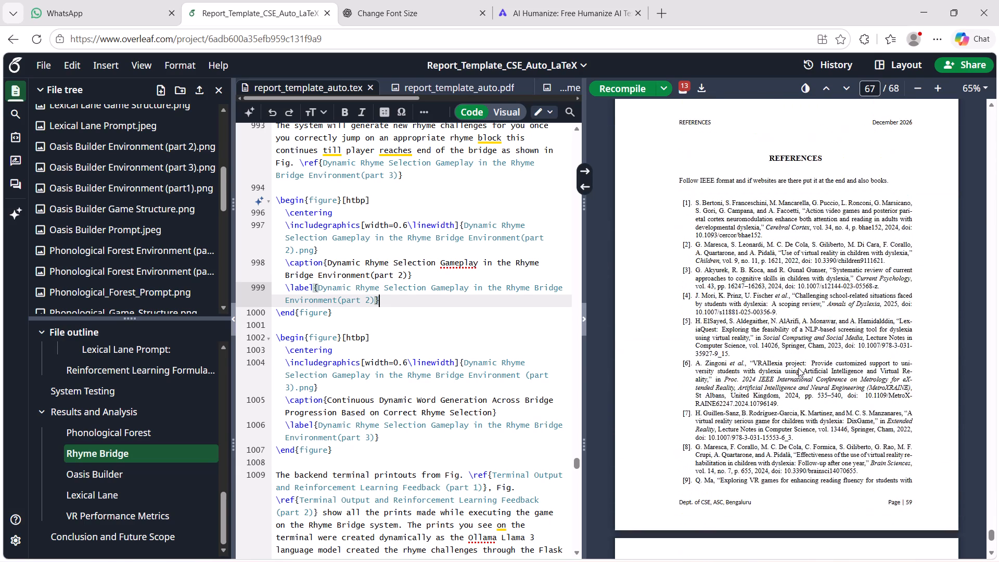
# Examine the final pages of the compiled PDF, from the VR performance metrics table through the conclusion chapter to the references.
pyautogui.scroll(5, 798, 368)
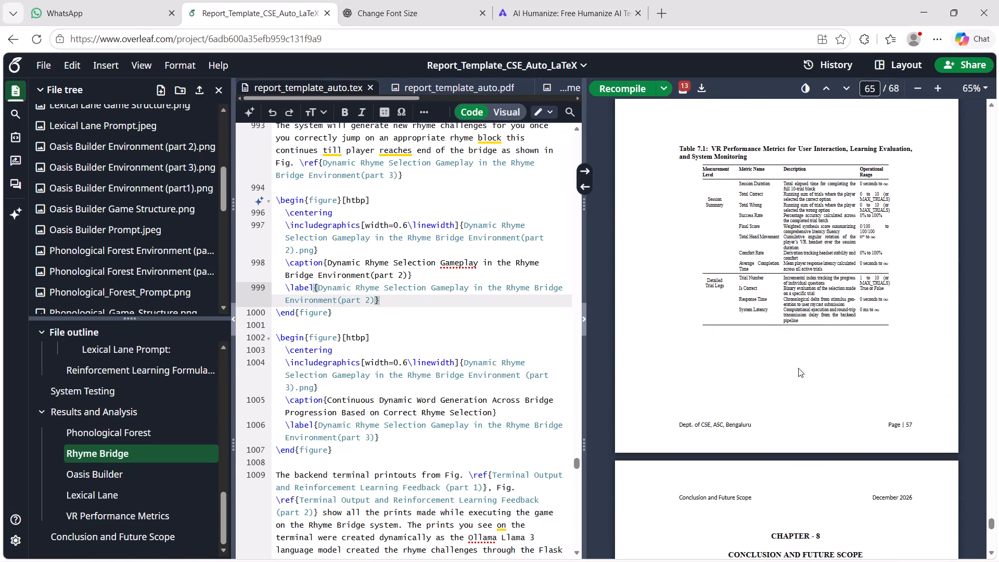
pyautogui.scroll(-6, 771, 349)
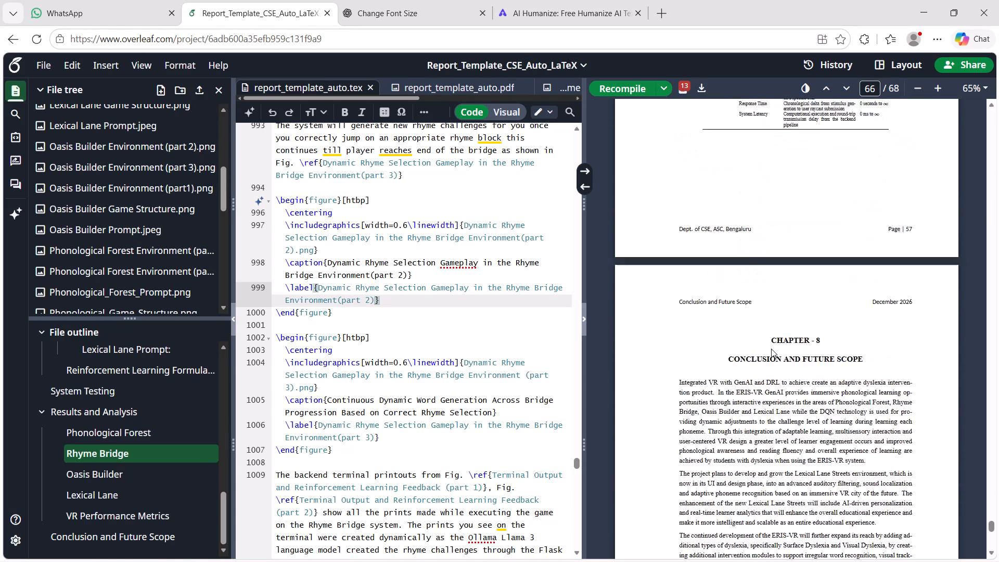
pyautogui.scroll(-11, 771, 349)
pyautogui.scroll(1, 771, 349)
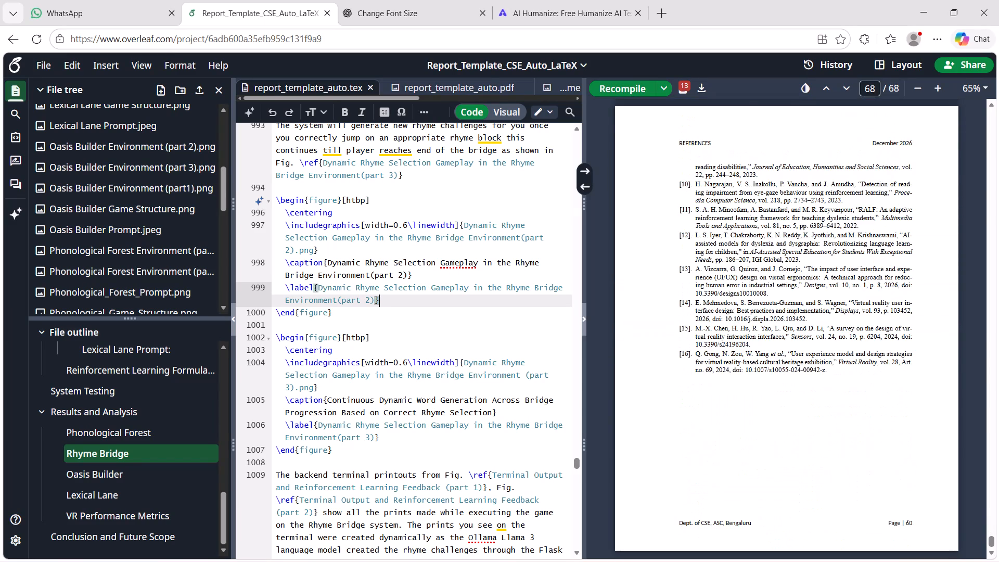
pyautogui.scroll(6, 771, 349)
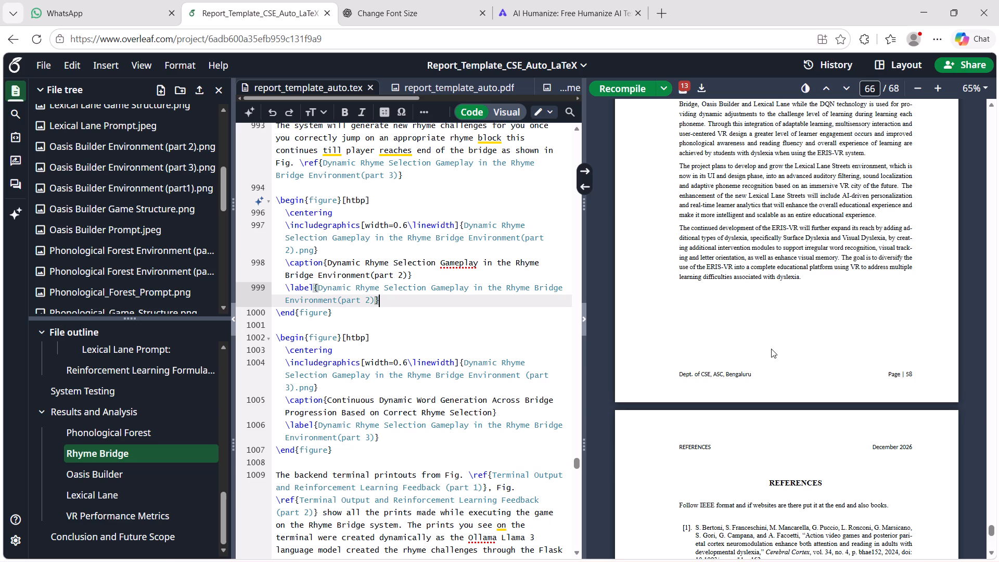
pyautogui.scroll(-9, 771, 349)
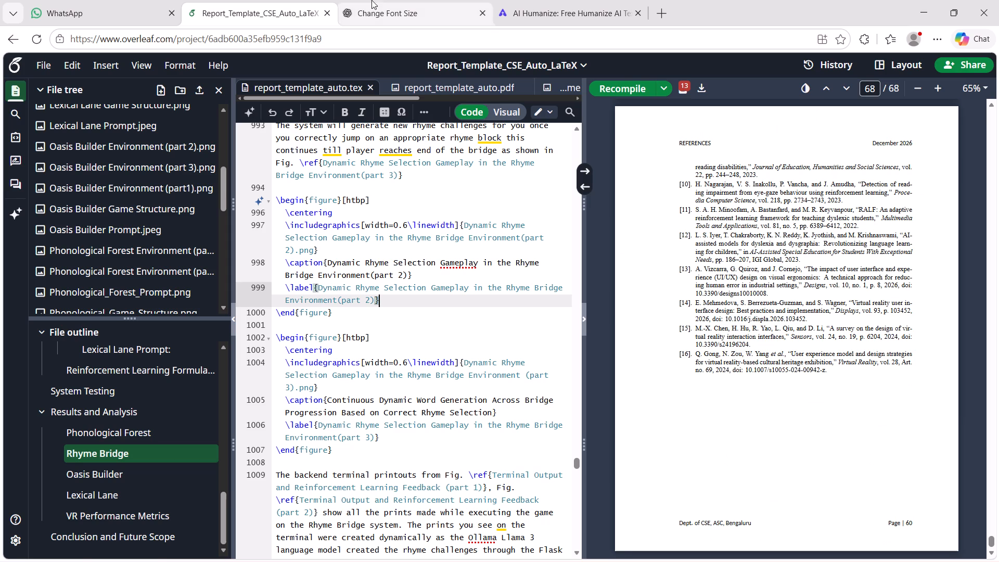
pyautogui.click(297, 6)
# Share the project by inviting the saved contact matching "neh" with Editor access.
pyautogui.click(948, 70)
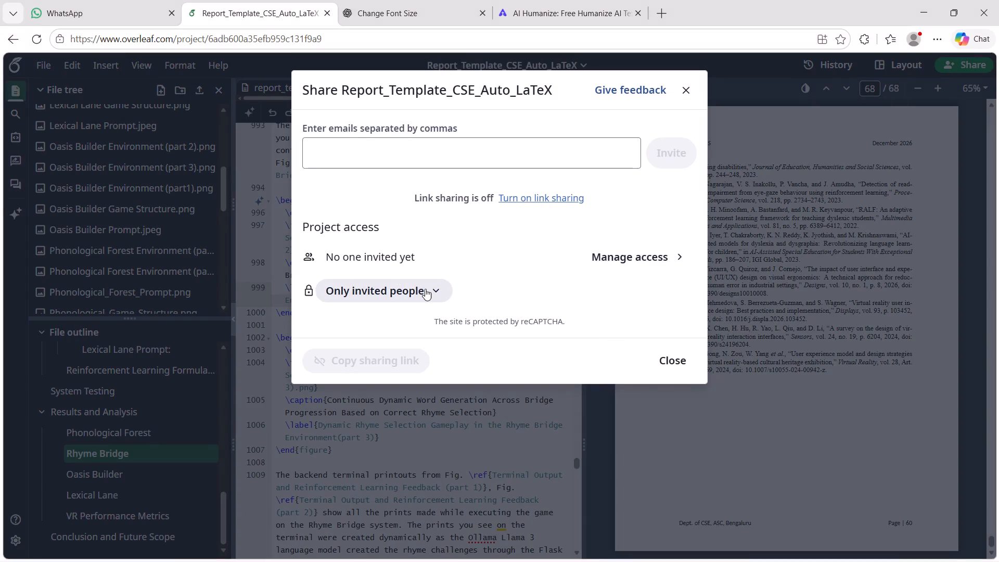
pyautogui.click(637, 247)
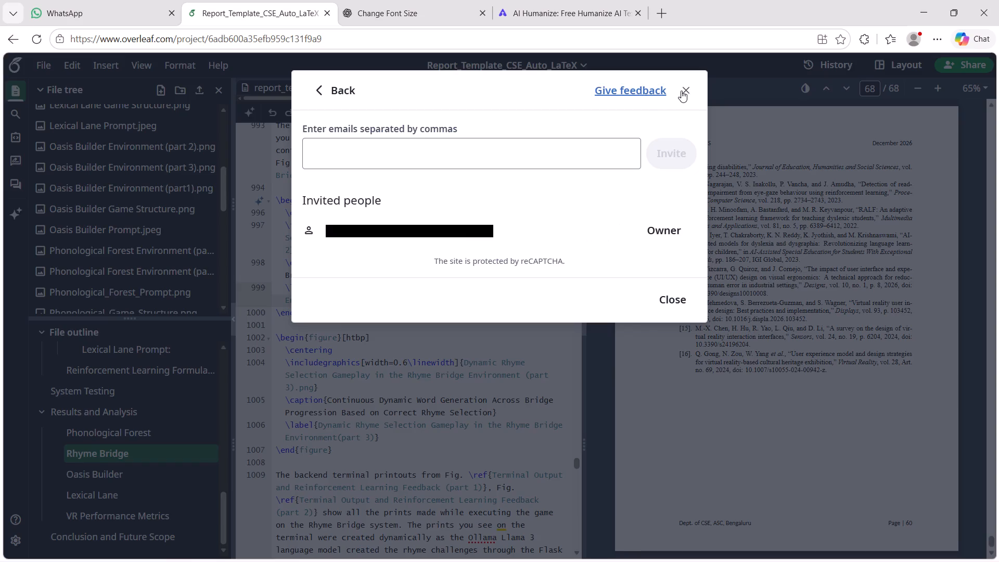
pyautogui.click(503, 142)
pyautogui.write('neh')
pyautogui.press('Return')
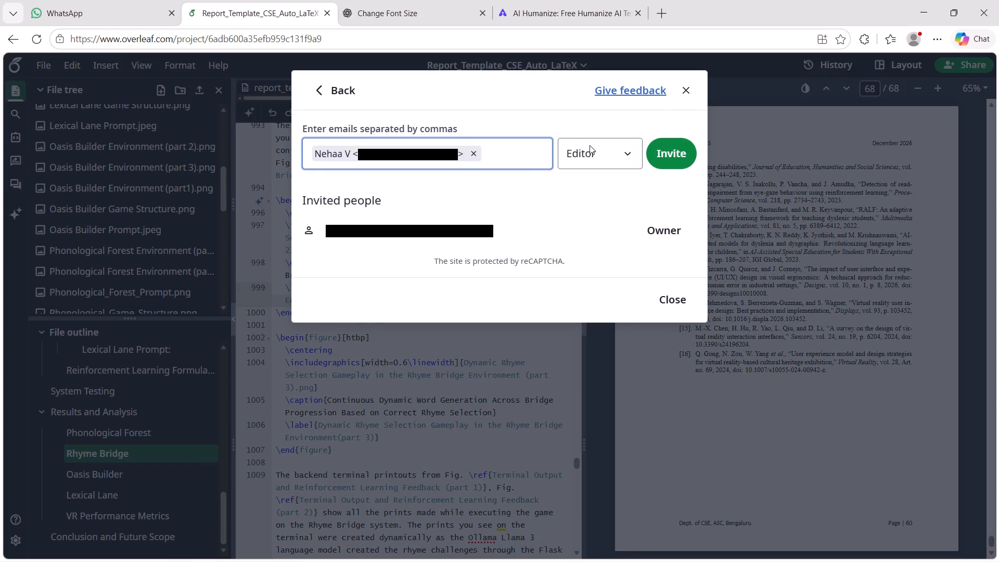
pyautogui.click(590, 145)
pyautogui.click(590, 145)
pyautogui.click(683, 152)
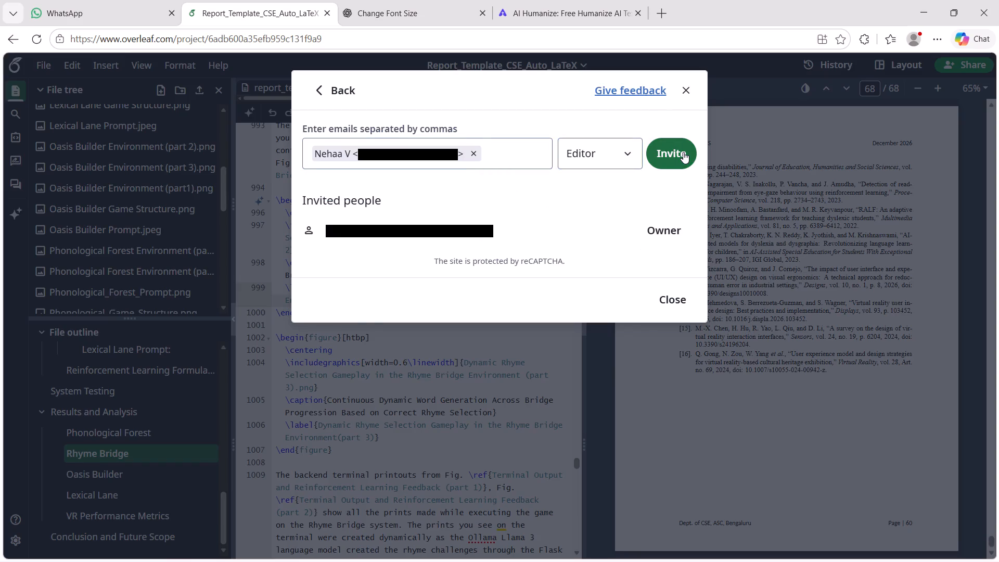
# Add the saved contact matching "na" as the next person to invite with Editor access.
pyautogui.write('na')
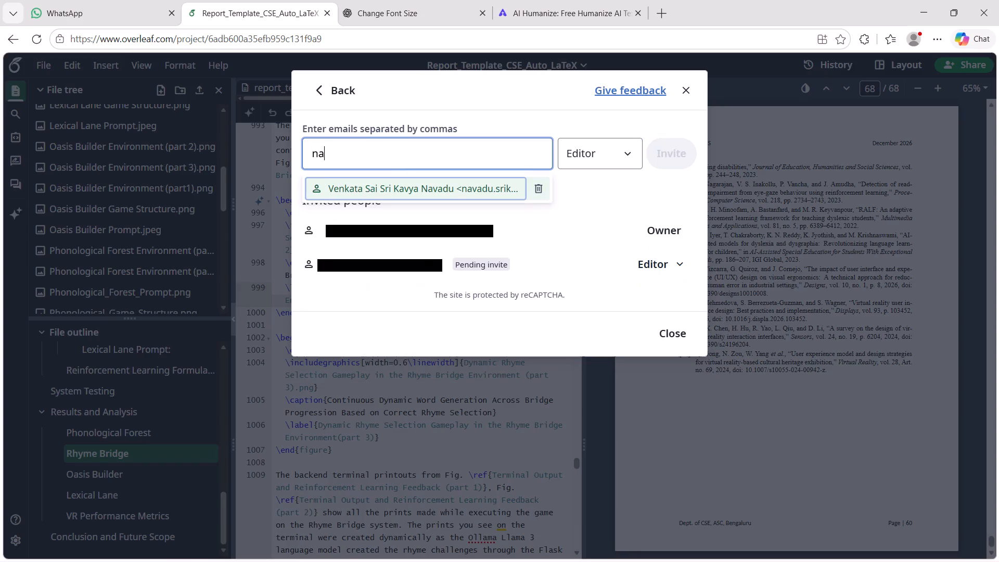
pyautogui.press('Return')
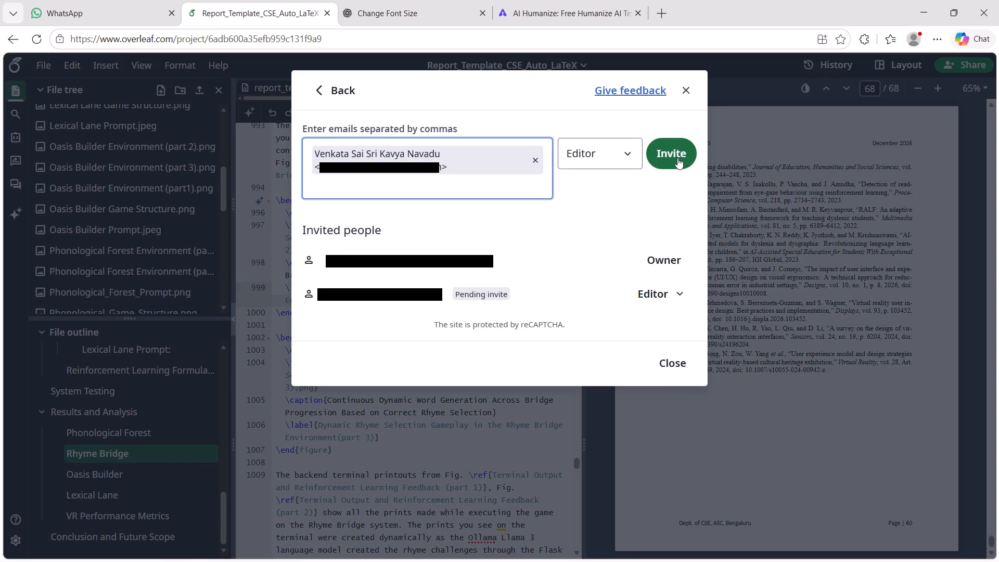
# Send the project invitation to the added contact with Editor access.
pyautogui.click(677, 158)
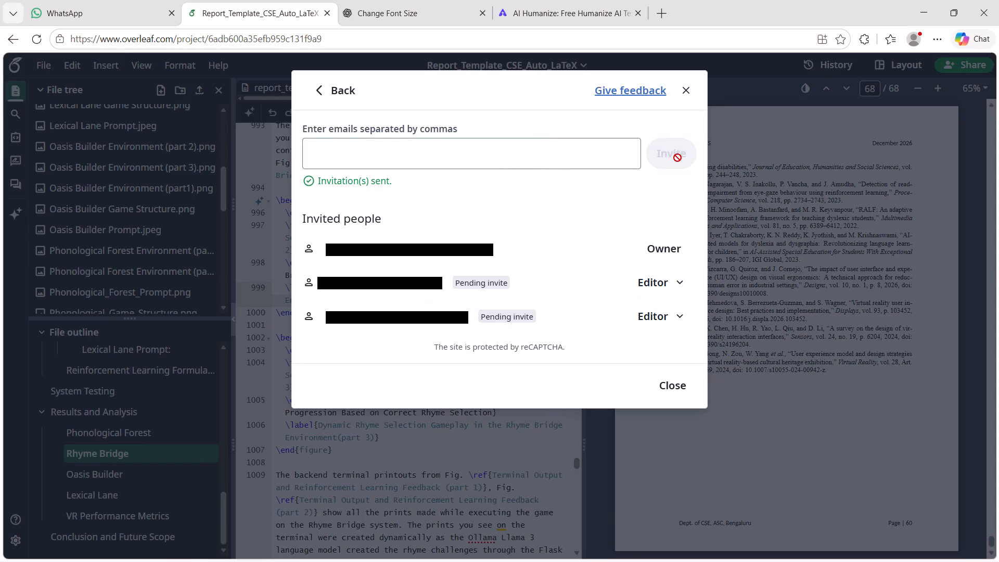